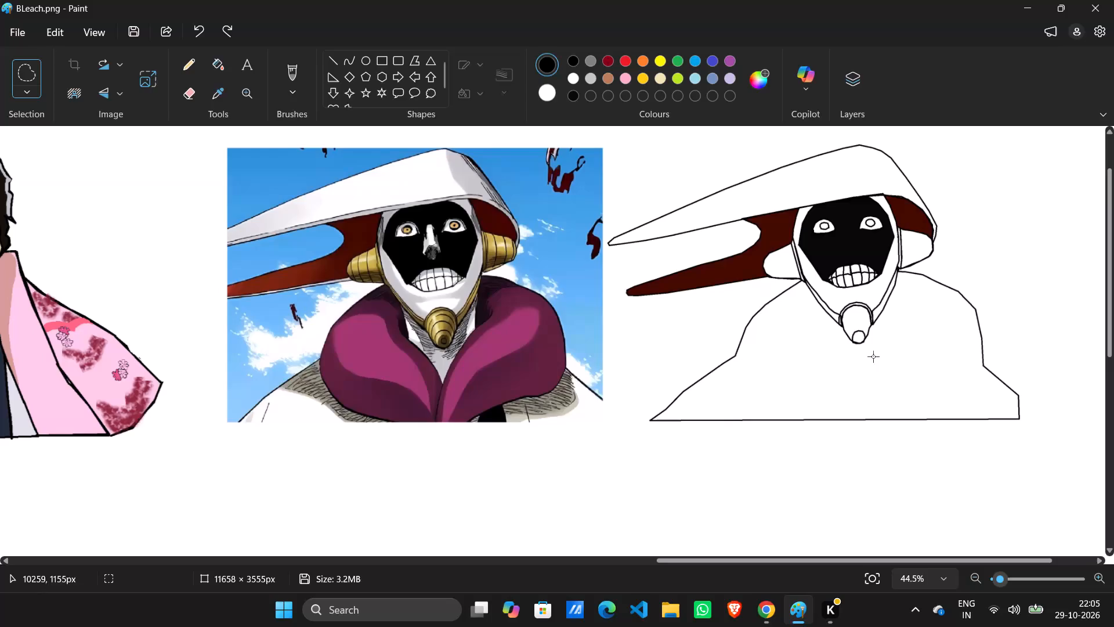
Sample the gold from the reference's earpiece and fill the drawing's two earpieces, chin piece and its small tip with it.
{"action": "scroll", "coordinate": [883, 338], "scroll_direction": "up", "scroll_amount": 2, "text": "ctrl"}
{"action": "scroll", "coordinate": [346, 355], "scroll_direction": "up", "scroll_amount": 1, "text": "ctrl"}
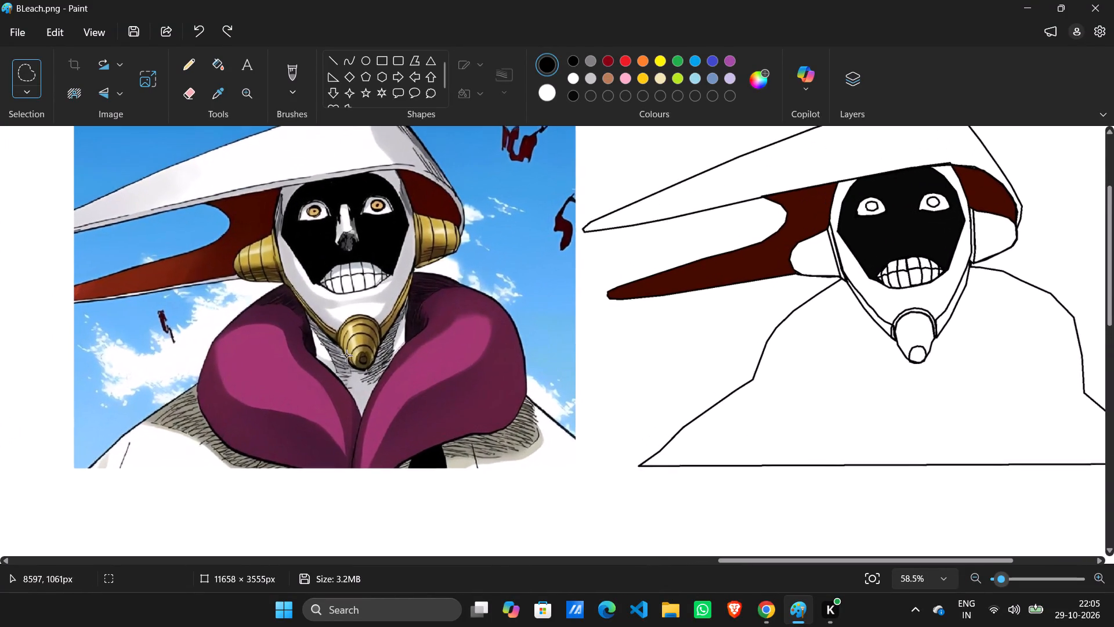
{"action": "scroll", "coordinate": [346, 355], "scroll_direction": "up", "scroll_amount": 1, "text": "ctrl"}
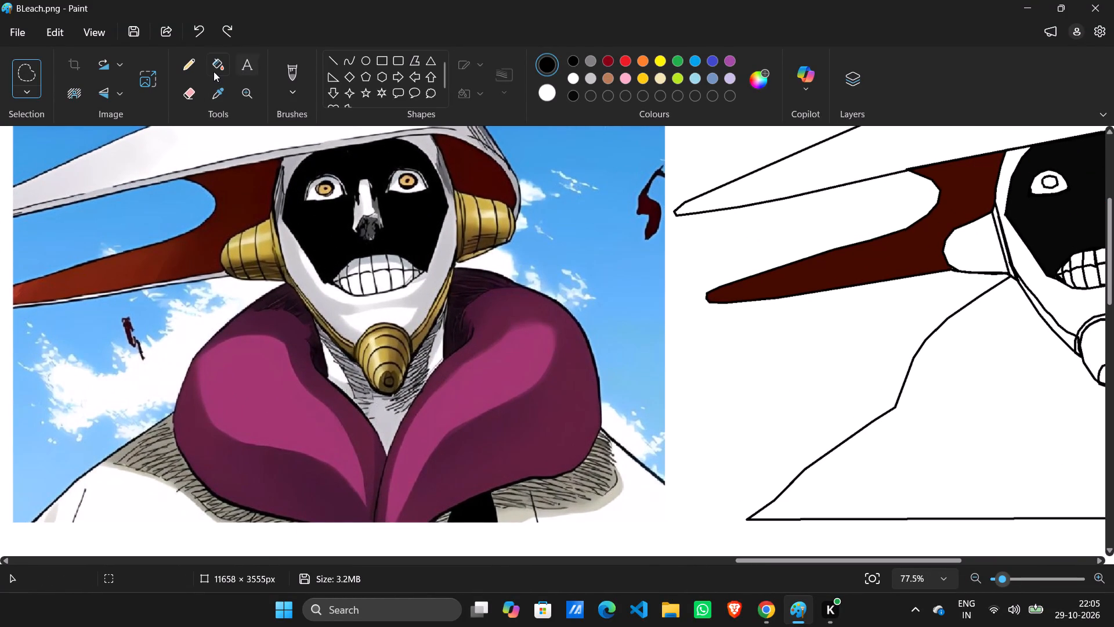
{"action": "left_click", "coordinate": [212, 71]}
{"action": "left_click", "coordinate": [220, 90]}
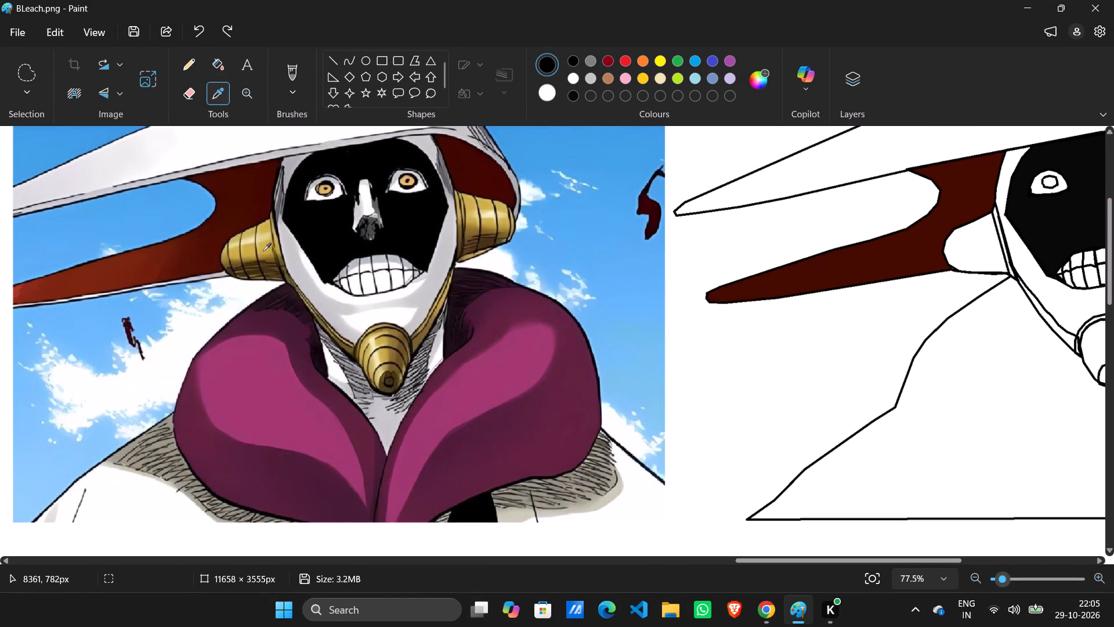
{"action": "left_click", "coordinate": [263, 251]}
{"action": "scroll", "coordinate": [758, 322], "scroll_direction": "down", "scroll_amount": 2, "text": "ctrl"}
{"action": "scroll", "coordinate": [882, 277], "scroll_direction": "down", "scroll_amount": 2, "text": "ctrl"}
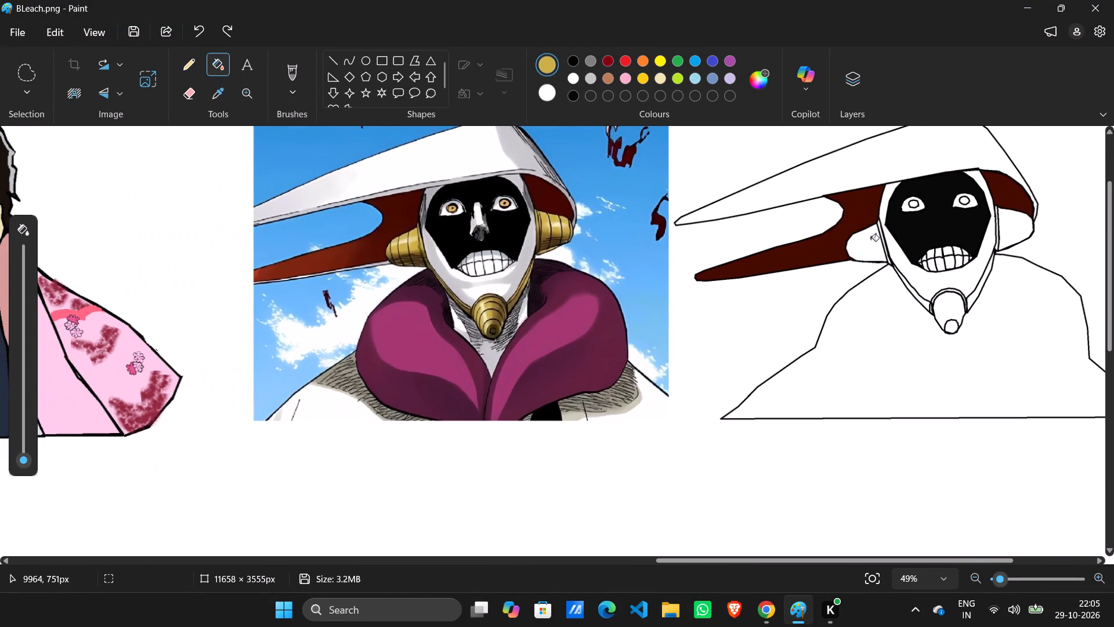
{"action": "left_click", "coordinate": [871, 242]}
{"action": "left_click", "coordinate": [1006, 229]}
{"action": "left_click", "coordinate": [954, 306]}
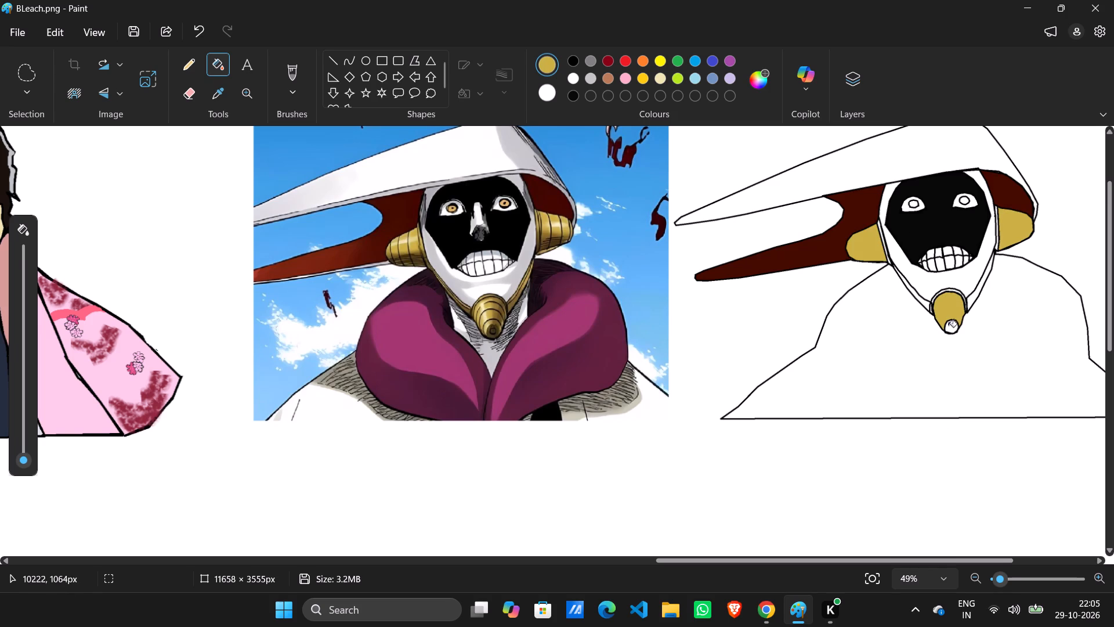
{"action": "left_click", "coordinate": [950, 325]}
Start a black polygon outline over the reference nose, tracing from the top of the bridge down its right edge.
{"action": "left_click", "coordinate": [570, 60]}
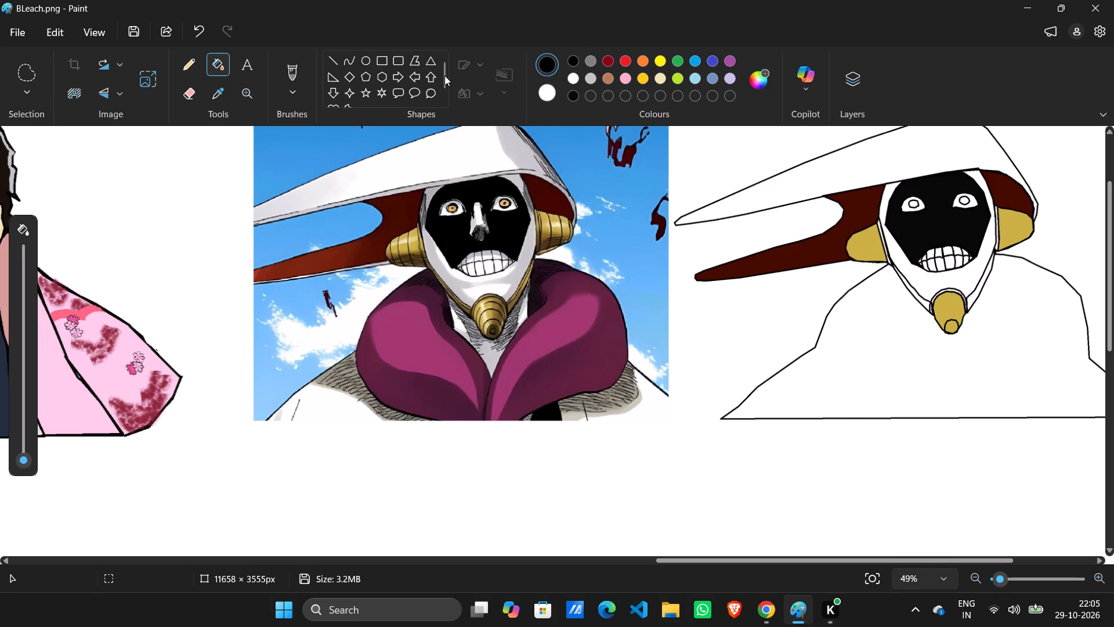
{"action": "left_click", "coordinate": [418, 63]}
{"action": "scroll", "coordinate": [623, 256], "scroll_direction": "up", "scroll_amount": 5, "text": "ctrl"}
{"action": "scroll", "coordinate": [436, 313], "scroll_direction": "up", "scroll_amount": 2, "text": "ctrl"}
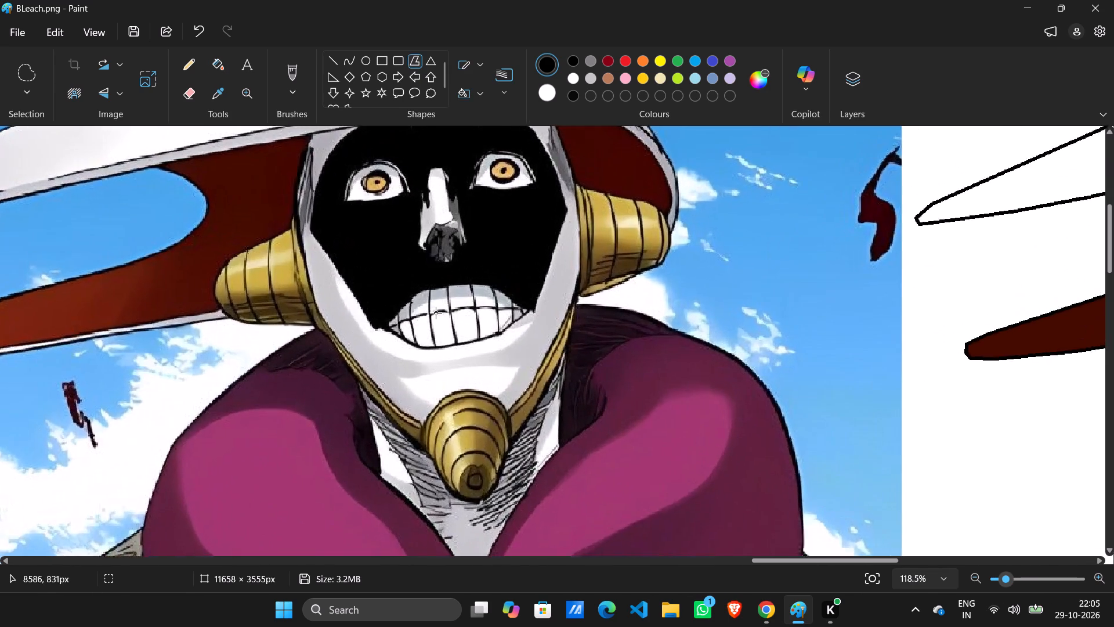
{"action": "scroll", "coordinate": [436, 313], "scroll_direction": "up", "scroll_amount": 3, "text": "ctrl"}
{"action": "scroll", "coordinate": [596, 341], "scroll_direction": "up", "scroll_amount": 4}
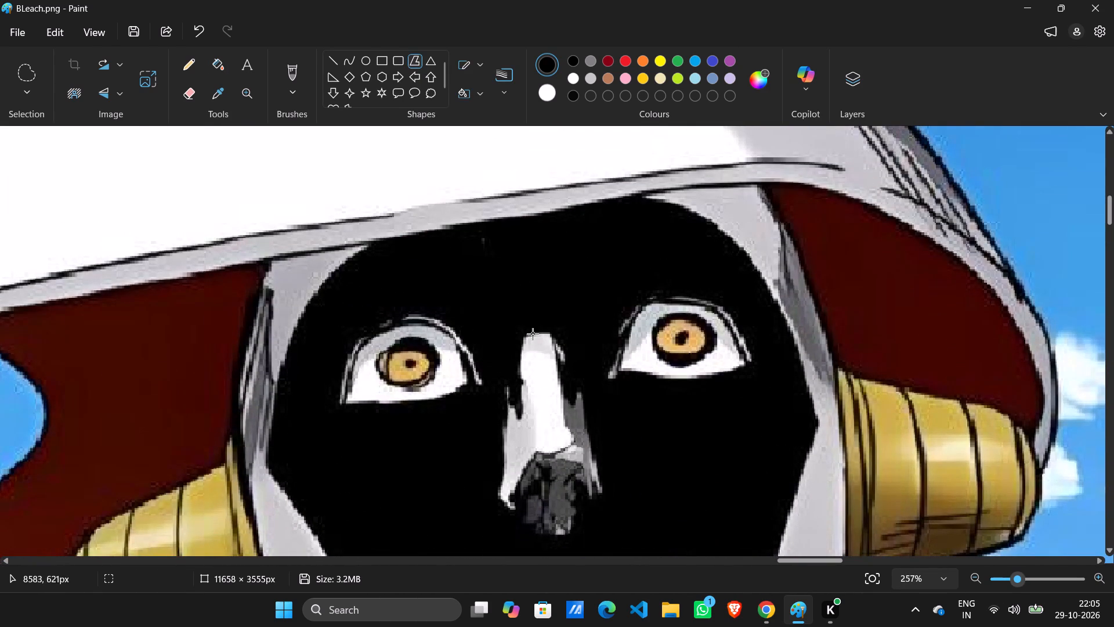
{"action": "left_click_drag", "start_coordinate": [533, 334], "coordinate": [552, 333]}
{"action": "left_click_drag", "start_coordinate": [552, 334], "coordinate": [560, 357]}
{"action": "left_click_drag", "start_coordinate": [560, 359], "coordinate": [563, 377]}
{"action": "left_click_drag", "start_coordinate": [563, 377], "coordinate": [564, 384]}
{"action": "left_click_drag", "start_coordinate": [564, 385], "coordinate": [569, 405]}
{"action": "left_click", "coordinate": [570, 405]}
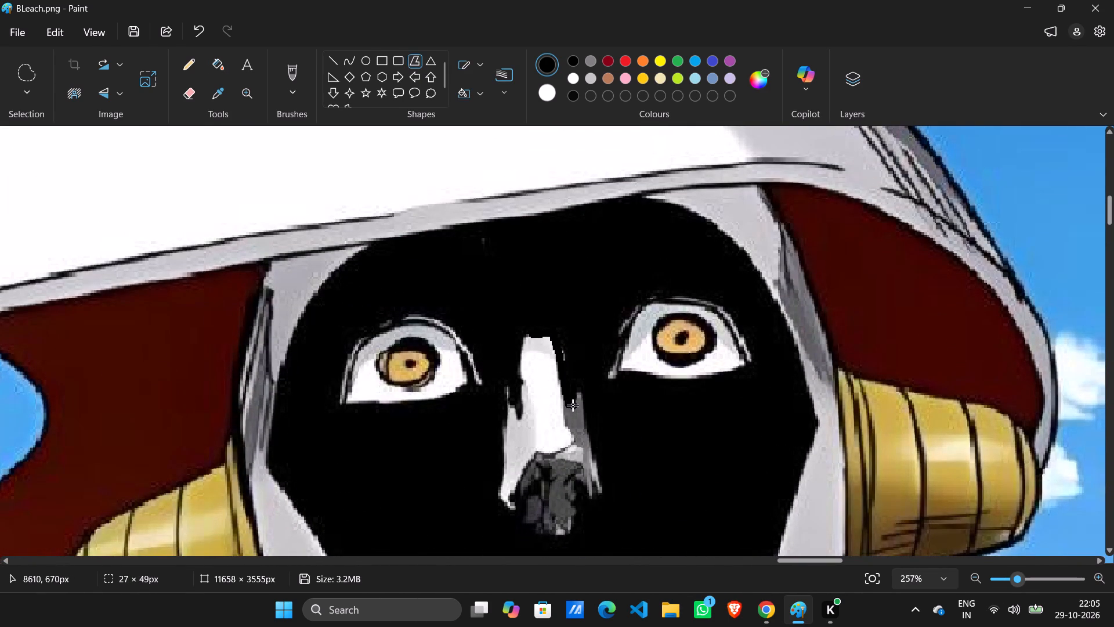
Continue the polygon down the right side of the reference nose to the outer corner of the nostril.
{"action": "left_click_drag", "start_coordinate": [573, 405], "coordinate": [577, 384]}
{"action": "left_click_drag", "start_coordinate": [580, 399], "coordinate": [583, 404]}
{"action": "left_click_drag", "start_coordinate": [583, 404], "coordinate": [581, 391]}
{"action": "left_click_drag", "start_coordinate": [581, 395], "coordinate": [584, 419]}
{"action": "left_click_drag", "start_coordinate": [584, 419], "coordinate": [584, 419]}
{"action": "left_click_drag", "start_coordinate": [585, 423], "coordinate": [590, 445]}
{"action": "left_click_drag", "start_coordinate": [590, 446], "coordinate": [598, 475]}
{"action": "left_click_drag", "start_coordinate": [598, 480], "coordinate": [603, 493]}
Trace the polygon around the right nostril and along the underside of the reference nose tip.
{"action": "left_click_drag", "start_coordinate": [603, 495], "coordinate": [593, 505]}
{"action": "left_click_drag", "start_coordinate": [592, 505], "coordinate": [587, 497]}
{"action": "left_click_drag", "start_coordinate": [587, 492], "coordinate": [587, 489]}
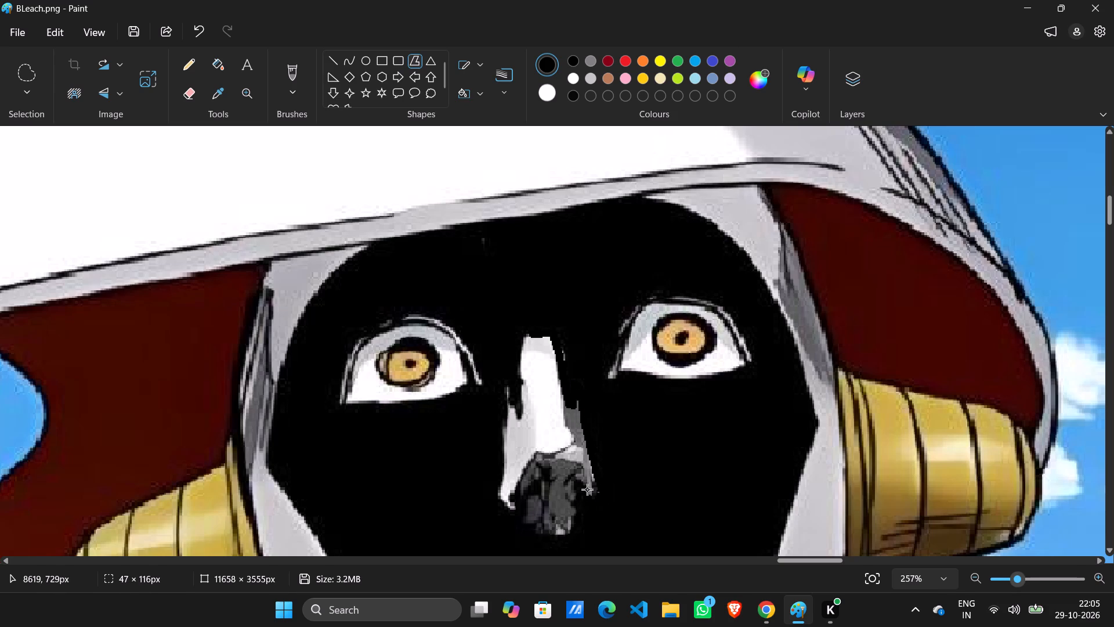
{"action": "left_click_drag", "start_coordinate": [587, 489], "coordinate": [583, 482]}
{"action": "left_click", "coordinate": [582, 481]}
{"action": "left_click_drag", "start_coordinate": [577, 482], "coordinate": [575, 494]}
{"action": "left_click_drag", "start_coordinate": [578, 507], "coordinate": [577, 520]}
{"action": "left_click_drag", "start_coordinate": [576, 520], "coordinate": [564, 530]}
{"action": "left_click_drag", "start_coordinate": [563, 531], "coordinate": [555, 536]}
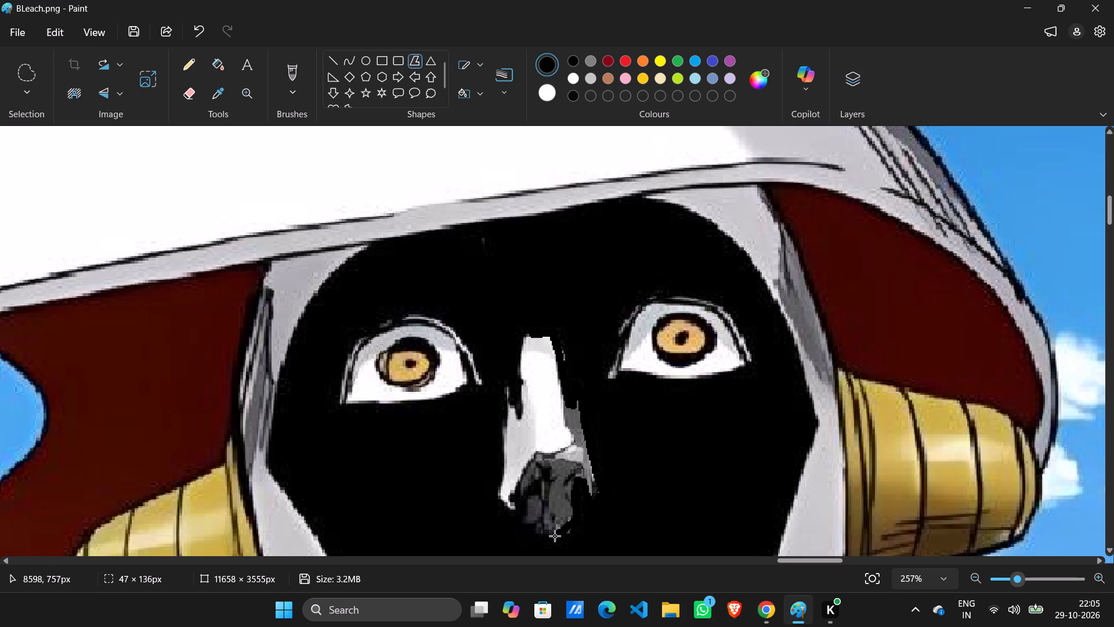
{"action": "left_click_drag", "start_coordinate": [555, 536], "coordinate": [549, 532]}
{"action": "left_click_drag", "start_coordinate": [548, 529], "coordinate": [533, 524]}
Continue the polygon up around the left side of the nose tip and out to the left nostril's outer corner.
{"action": "left_click_drag", "start_coordinate": [533, 524], "coordinate": [534, 523]}
{"action": "left_click_drag", "start_coordinate": [533, 521], "coordinate": [528, 515]}
{"action": "left_click_drag", "start_coordinate": [528, 513], "coordinate": [530, 505]}
{"action": "left_click_drag", "start_coordinate": [530, 505], "coordinate": [530, 500]}
{"action": "left_click_drag", "start_coordinate": [530, 499], "coordinate": [534, 493]}
{"action": "left_click_drag", "start_coordinate": [534, 492], "coordinate": [525, 491]}
{"action": "left_click_drag", "start_coordinate": [523, 492], "coordinate": [522, 498]}
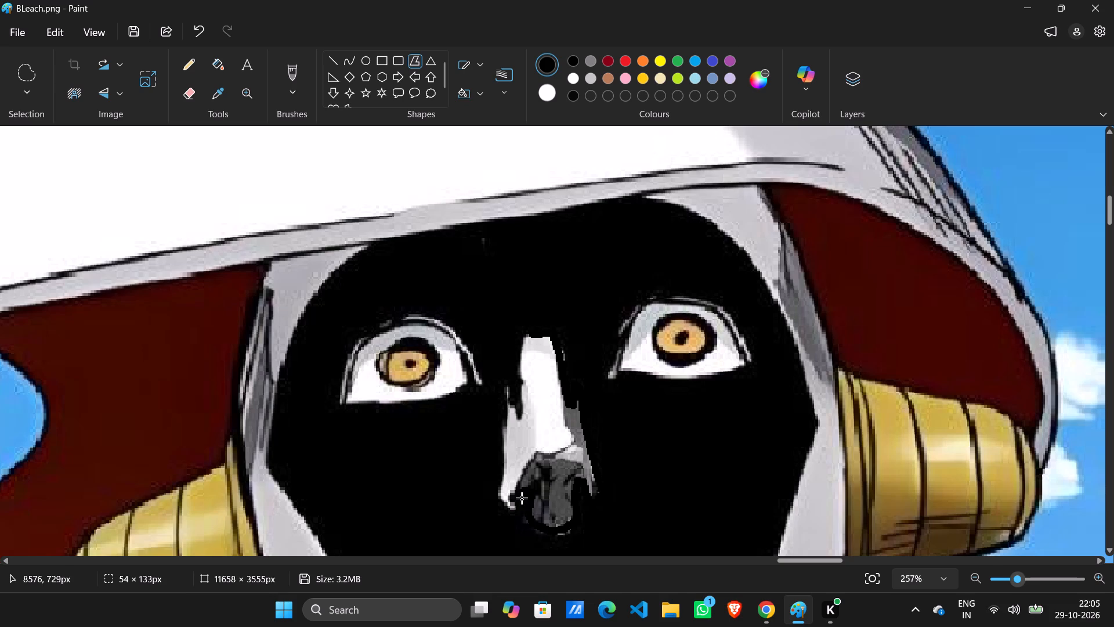
{"action": "left_click_drag", "start_coordinate": [522, 498], "coordinate": [519, 505]}
{"action": "left_click_drag", "start_coordinate": [517, 506], "coordinate": [510, 510]}
{"action": "left_click_drag", "start_coordinate": [510, 509], "coordinate": [502, 499]}
Trace the left side of the reference nose up to the bridge and close the polygon at about 68 × 133 px.
{"action": "left_click_drag", "start_coordinate": [502, 499], "coordinate": [501, 499]}
{"action": "left_click_drag", "start_coordinate": [501, 496], "coordinate": [502, 452]}
{"action": "left_click_drag", "start_coordinate": [502, 450], "coordinate": [505, 429]}
{"action": "left_click_drag", "start_coordinate": [505, 428], "coordinate": [505, 402]}
{"action": "left_click_drag", "start_coordinate": [505, 398], "coordinate": [505, 385]}
{"action": "left_click_drag", "start_coordinate": [505, 384], "coordinate": [518, 417]}
{"action": "left_click_drag", "start_coordinate": [518, 417], "coordinate": [520, 377]}
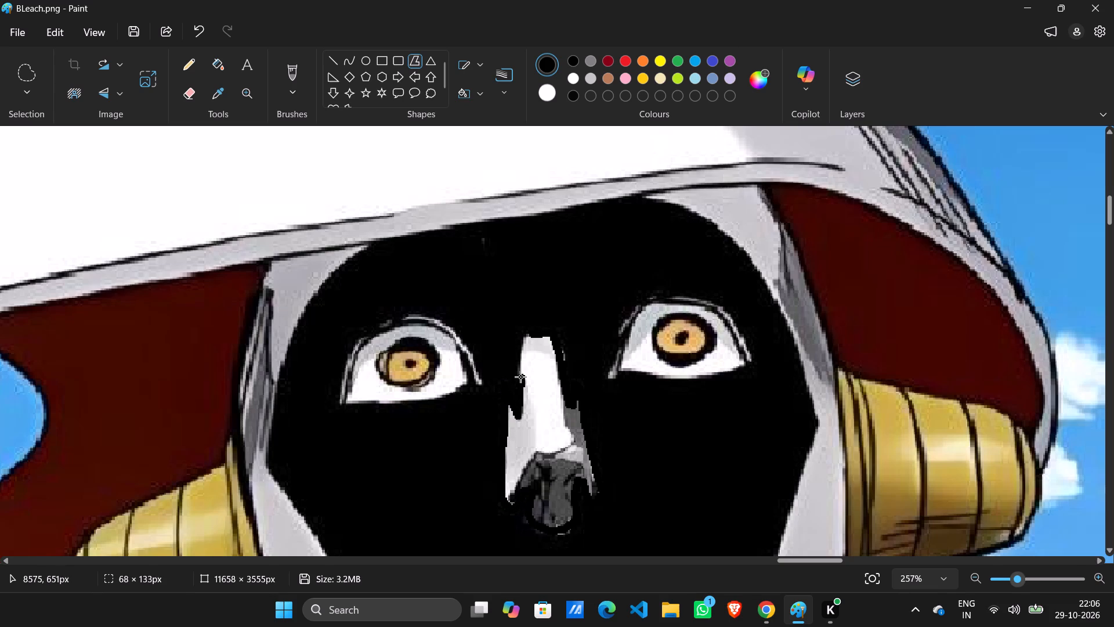
{"action": "left_click_drag", "start_coordinate": [520, 377], "coordinate": [520, 375]}
{"action": "left_click_drag", "start_coordinate": [520, 372], "coordinate": [525, 332]}
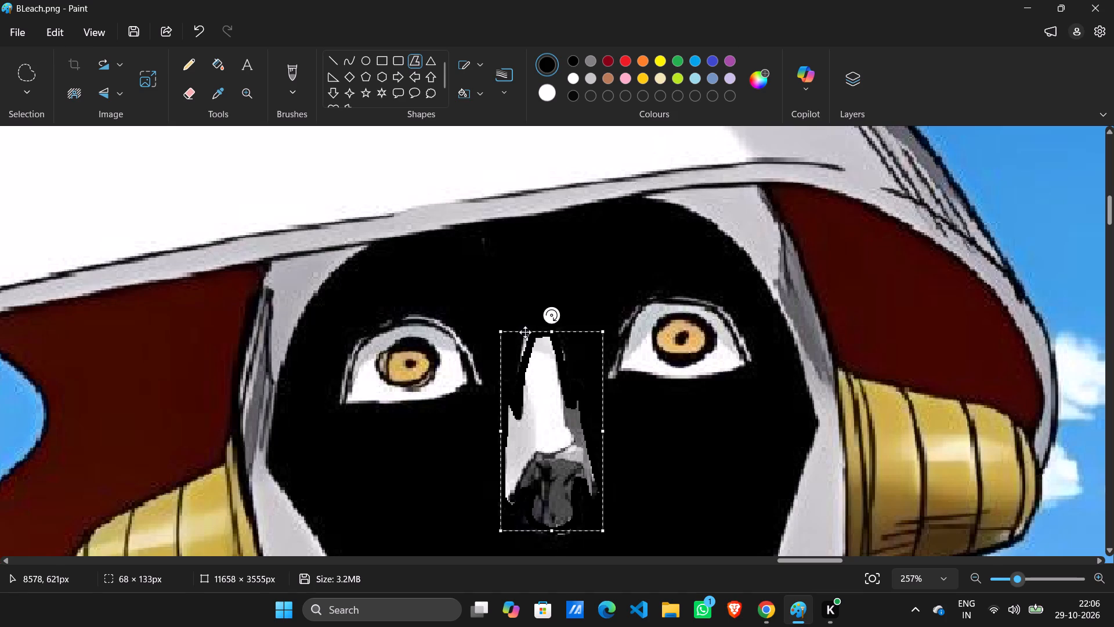
Move the nose outline from the reference onto the drawing's black face, centred between the eyes and above the teeth.
{"action": "scroll", "coordinate": [557, 376], "scroll_direction": "down", "scroll_amount": 12, "text": "ctrl"}
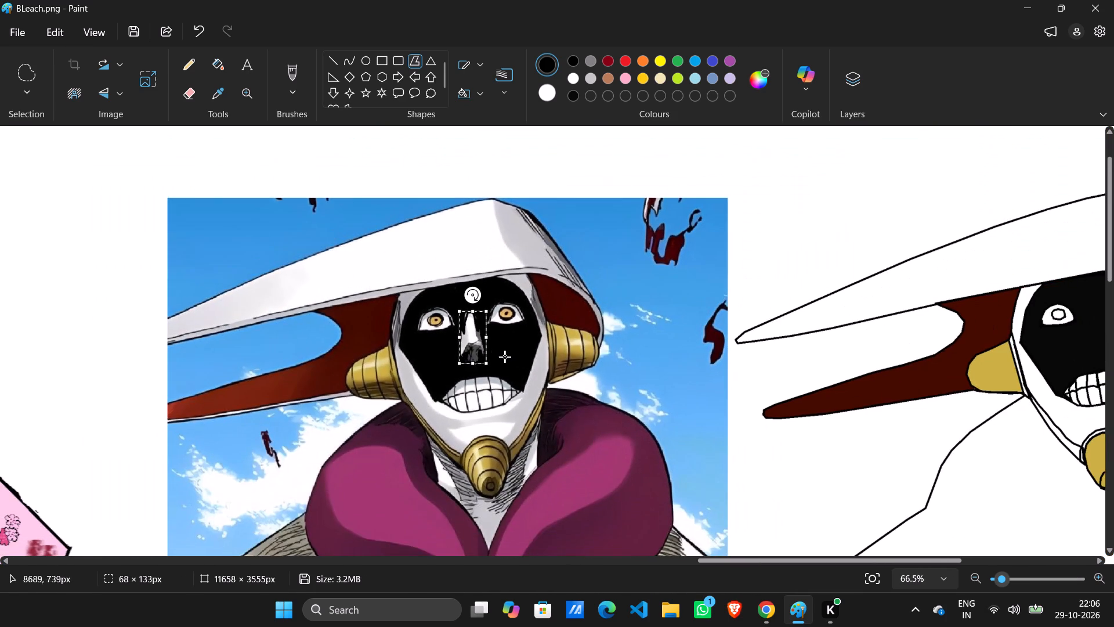
{"action": "scroll", "coordinate": [480, 349], "scroll_direction": "down", "scroll_amount": 2, "text": "ctrl"}
{"action": "scroll", "coordinate": [463, 338], "scroll_direction": "up", "scroll_amount": 3, "text": "ctrl"}
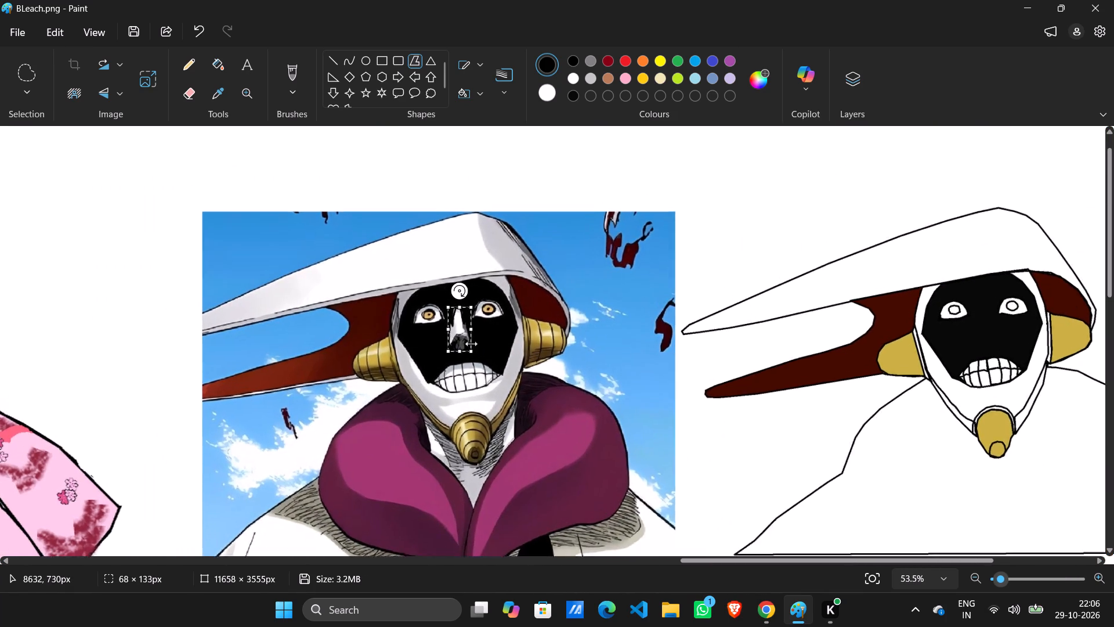
{"action": "scroll", "coordinate": [471, 344], "scroll_direction": "up", "scroll_amount": 2, "text": "ctrl"}
{"action": "left_click_drag", "start_coordinate": [544, 399], "coordinate": [1113, 482]}
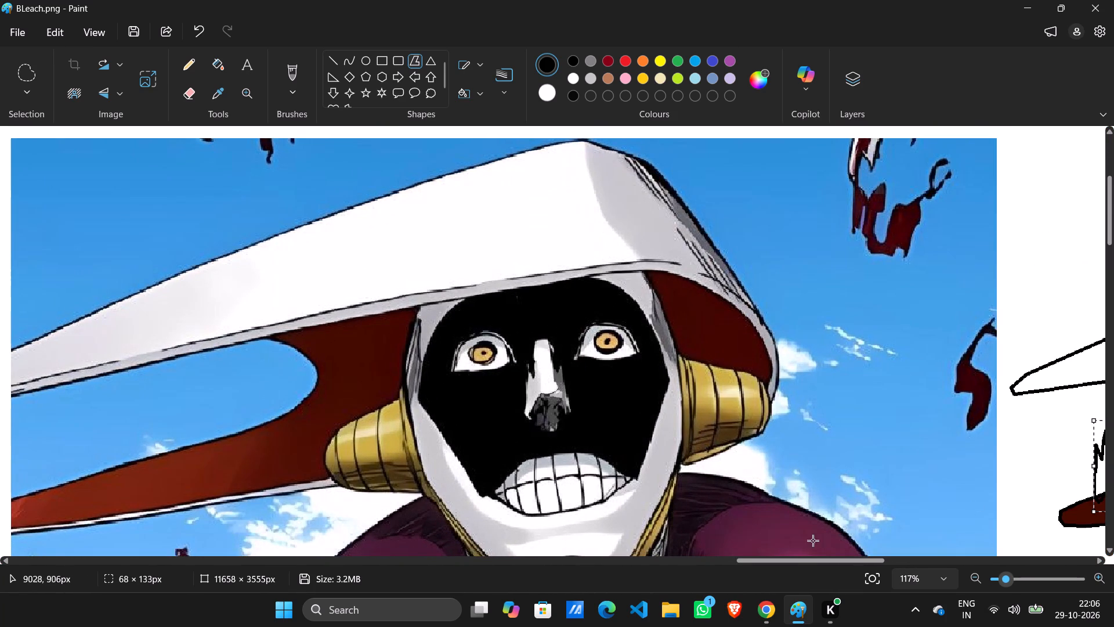
{"action": "left_click_drag", "start_coordinate": [796, 561], "coordinate": [904, 562]}
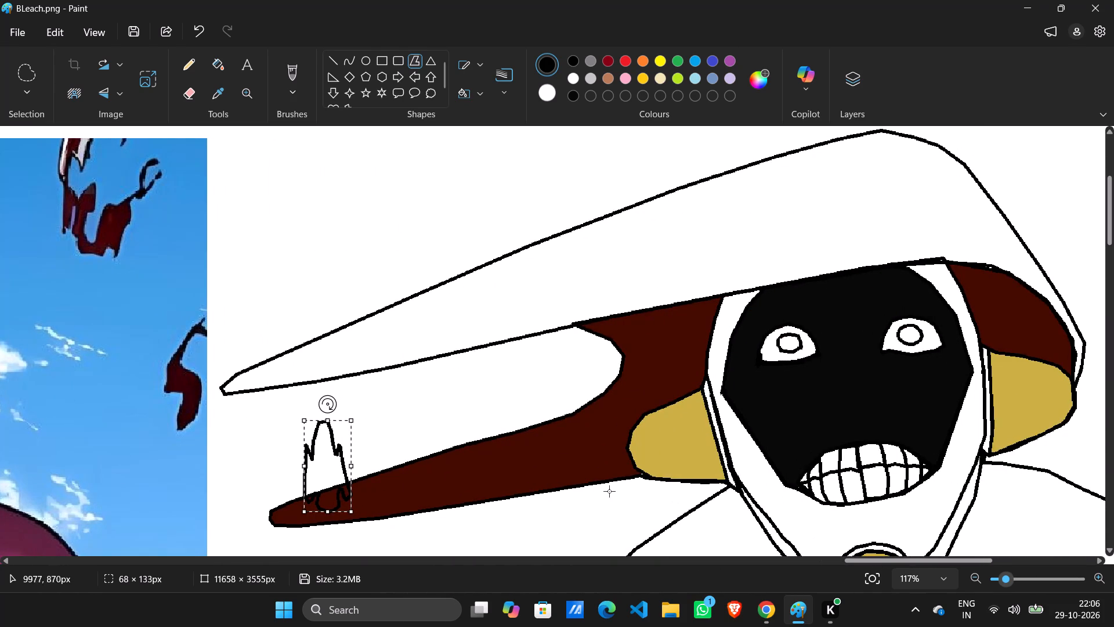
{"action": "left_click_drag", "start_coordinate": [321, 467], "coordinate": [847, 420]}
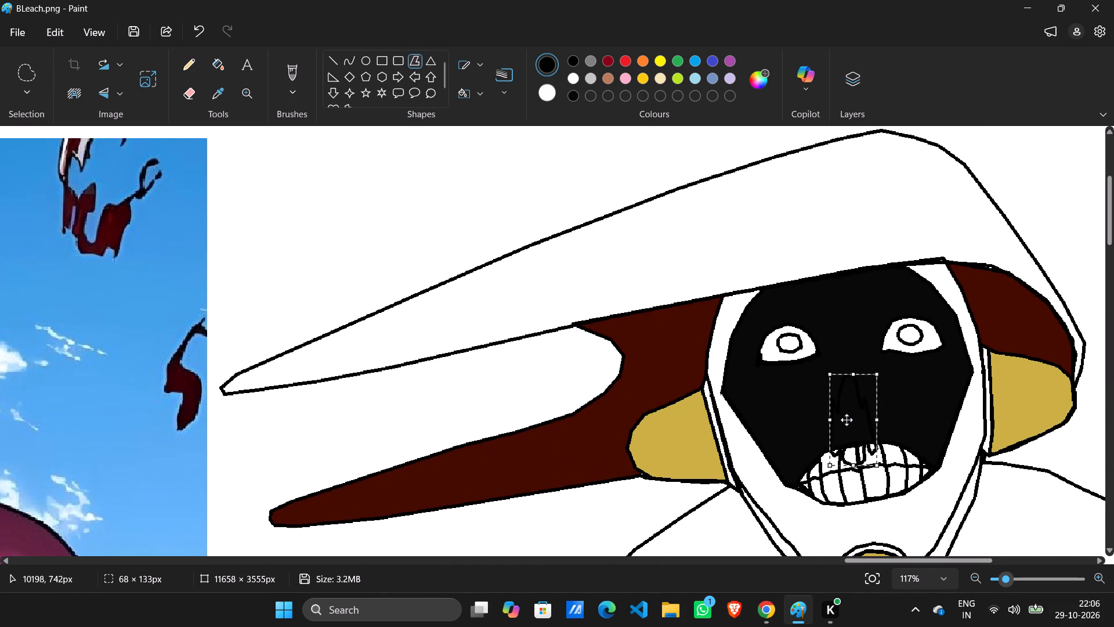
{"action": "left_click_drag", "start_coordinate": [847, 420], "coordinate": [847, 384]}
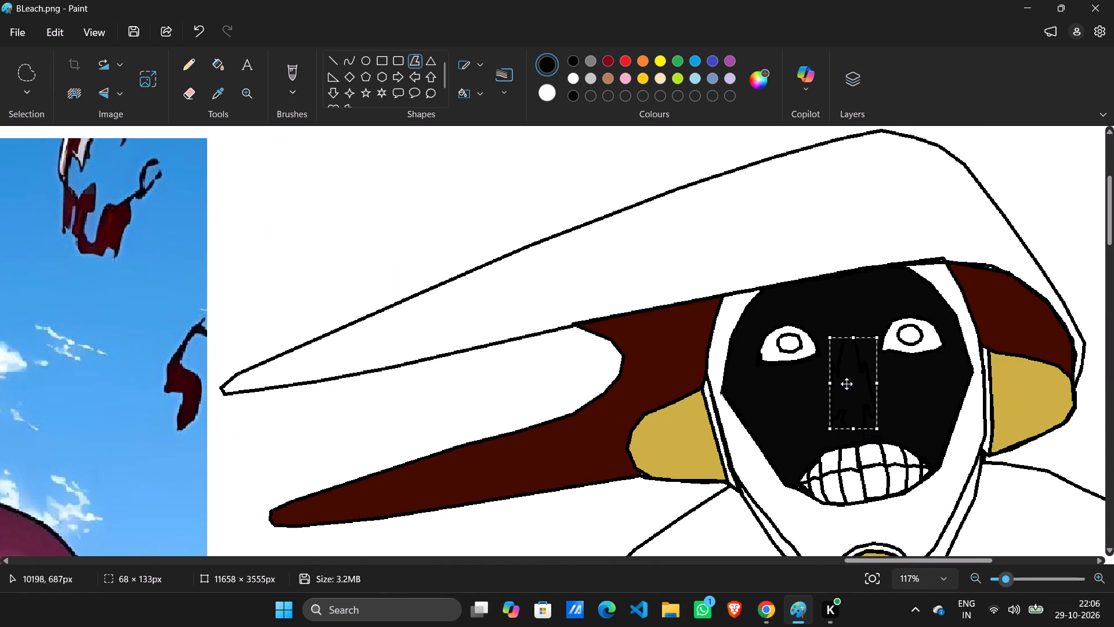
{"action": "left_click_drag", "start_coordinate": [847, 384], "coordinate": [847, 388]}
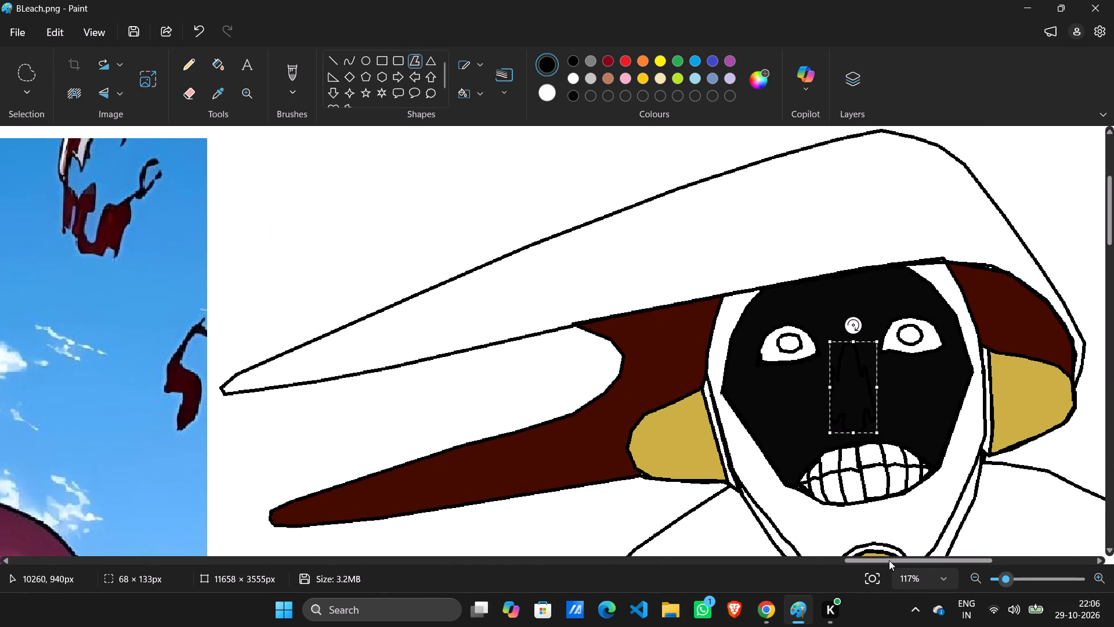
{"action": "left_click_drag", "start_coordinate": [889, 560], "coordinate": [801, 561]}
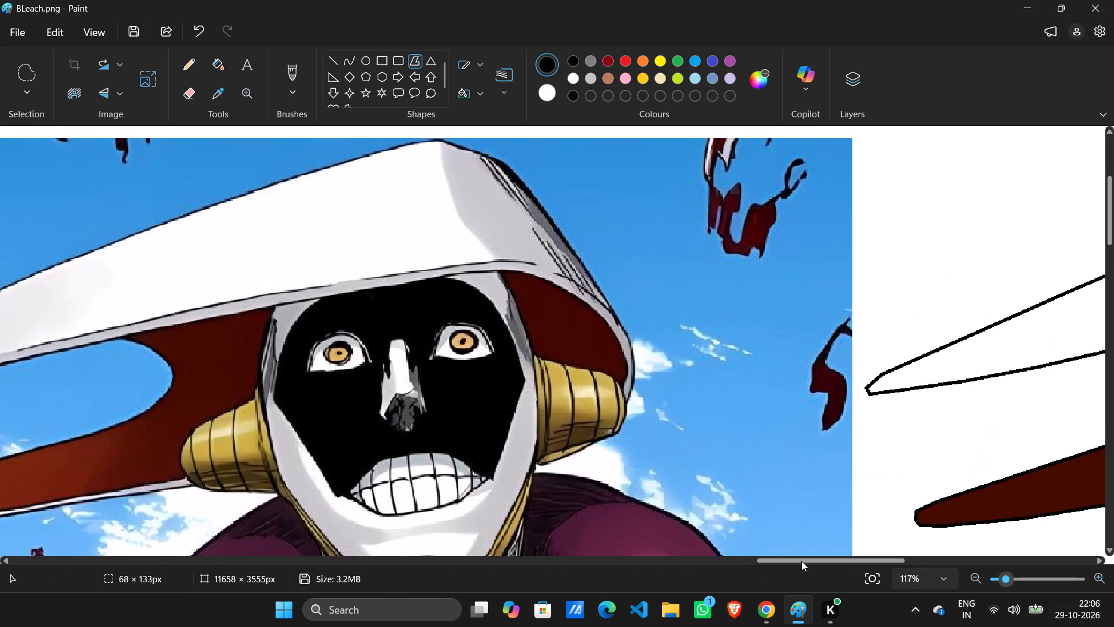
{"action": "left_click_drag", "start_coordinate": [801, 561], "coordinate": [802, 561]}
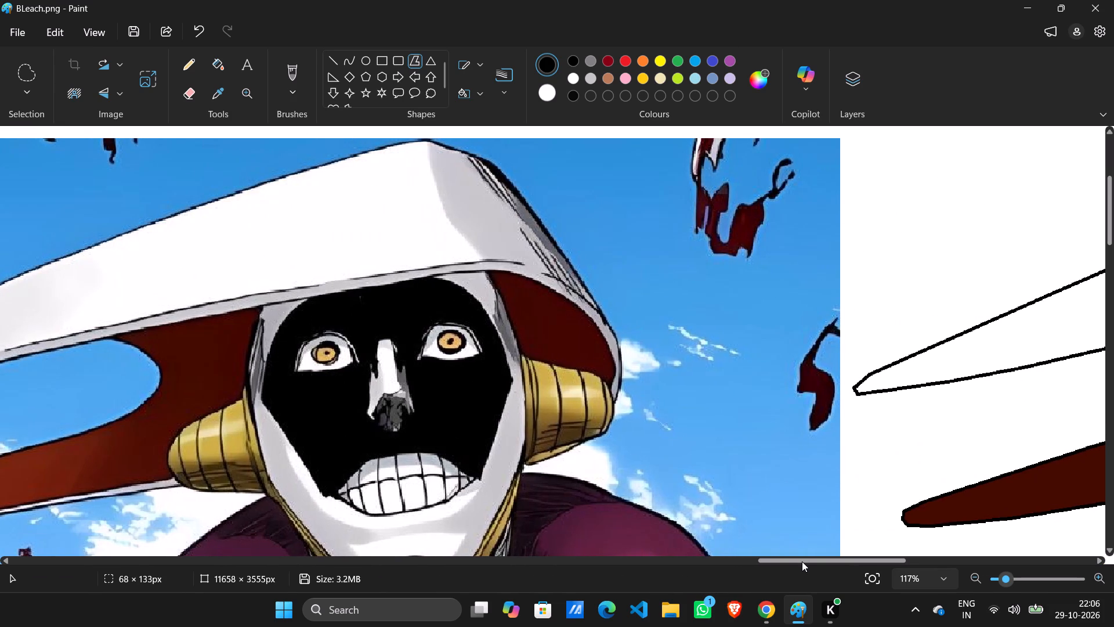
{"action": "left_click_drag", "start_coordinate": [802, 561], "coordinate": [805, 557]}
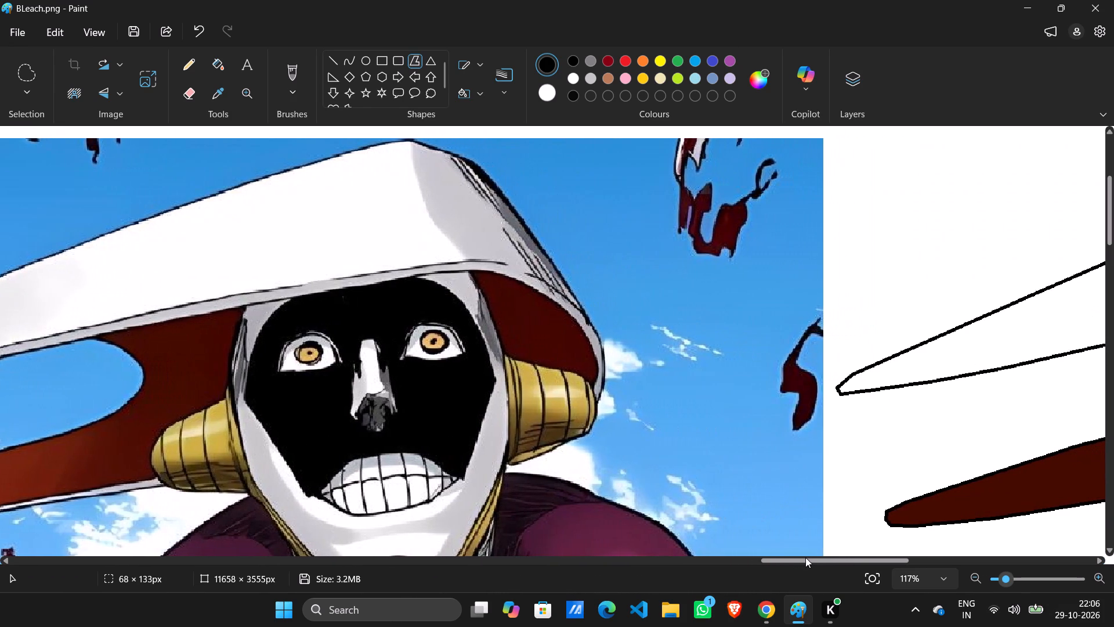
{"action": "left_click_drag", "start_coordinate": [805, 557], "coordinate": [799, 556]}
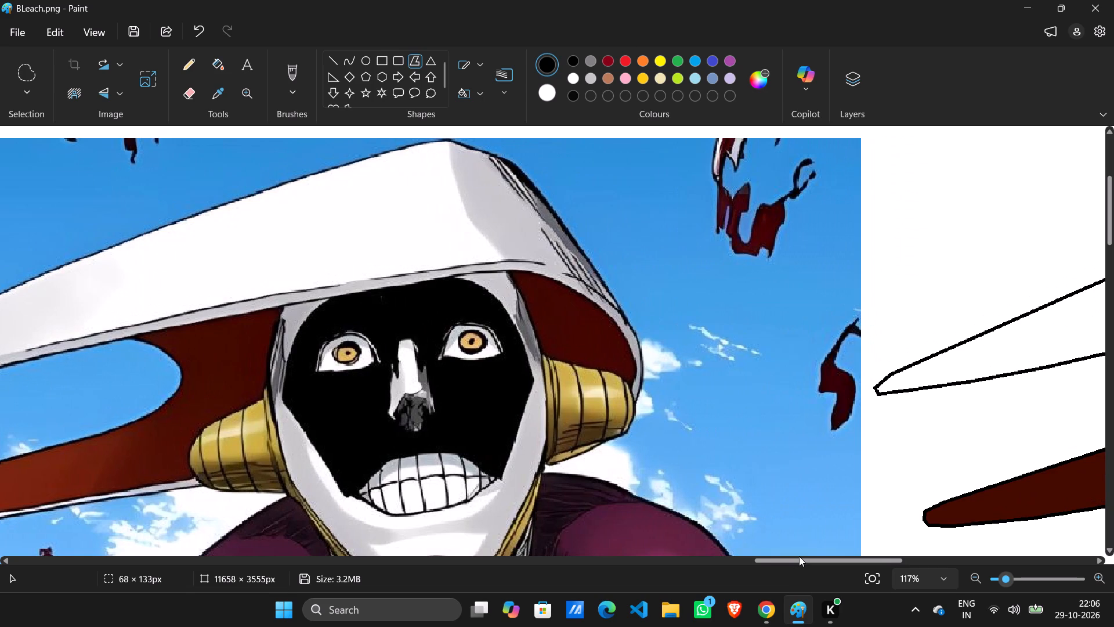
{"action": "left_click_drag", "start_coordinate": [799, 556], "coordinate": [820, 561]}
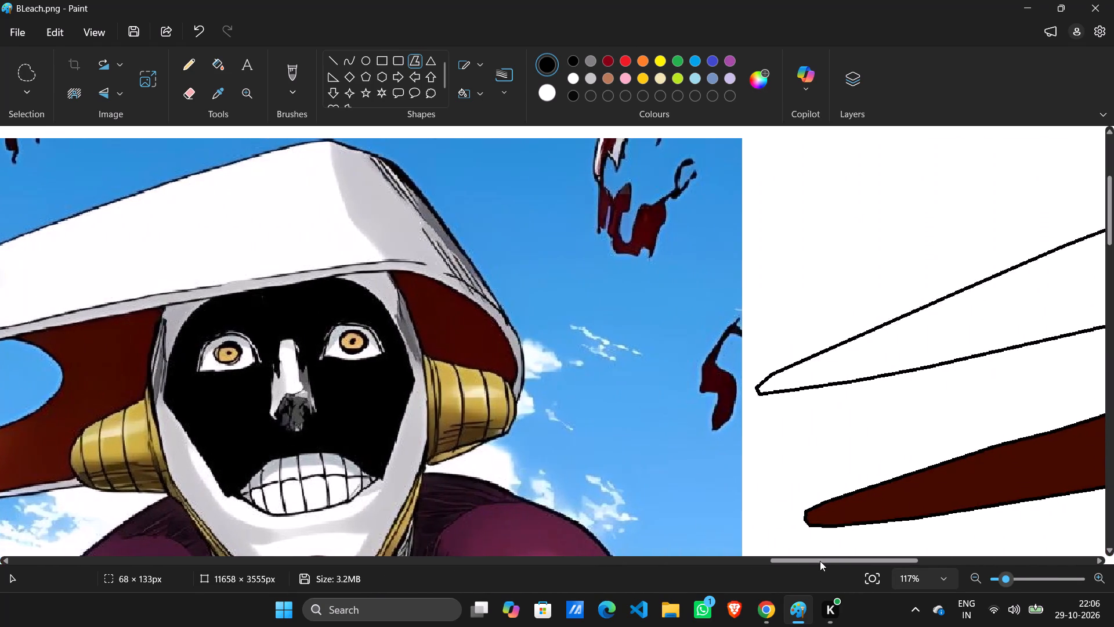
Nudge the nose outline slightly up on the drawing's black face and fix it in place between the eyes.
{"action": "left_click_drag", "start_coordinate": [820, 561], "coordinate": [941, 552]}
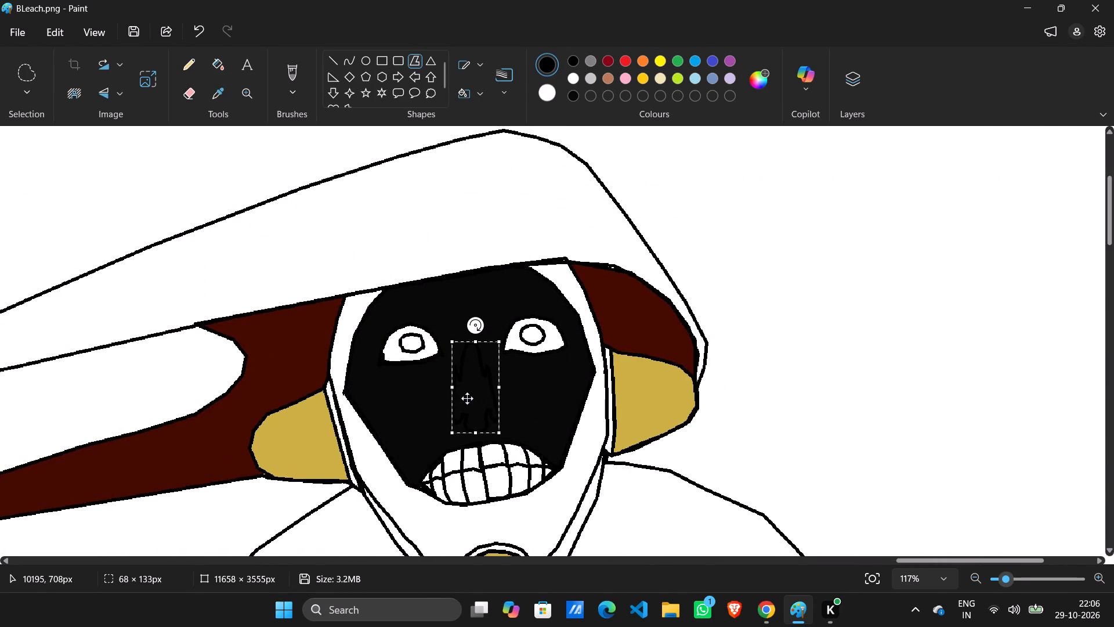
{"action": "left_click_drag", "start_coordinate": [467, 398], "coordinate": [467, 392]}
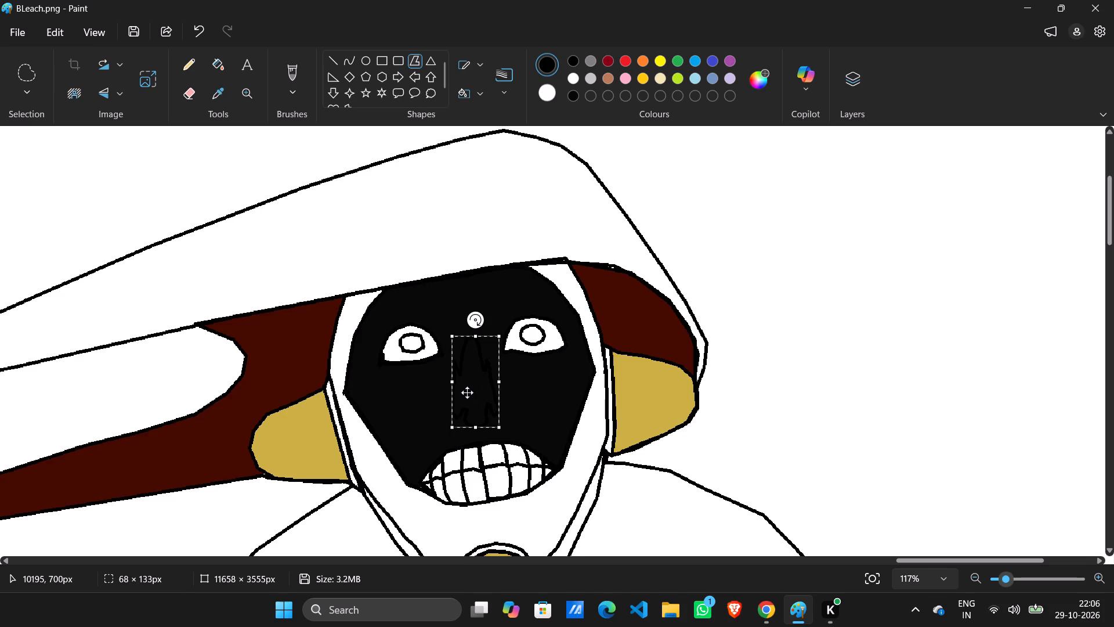
{"action": "left_click", "coordinate": [467, 392]}
{"action": "left_click", "coordinate": [467, 392]}
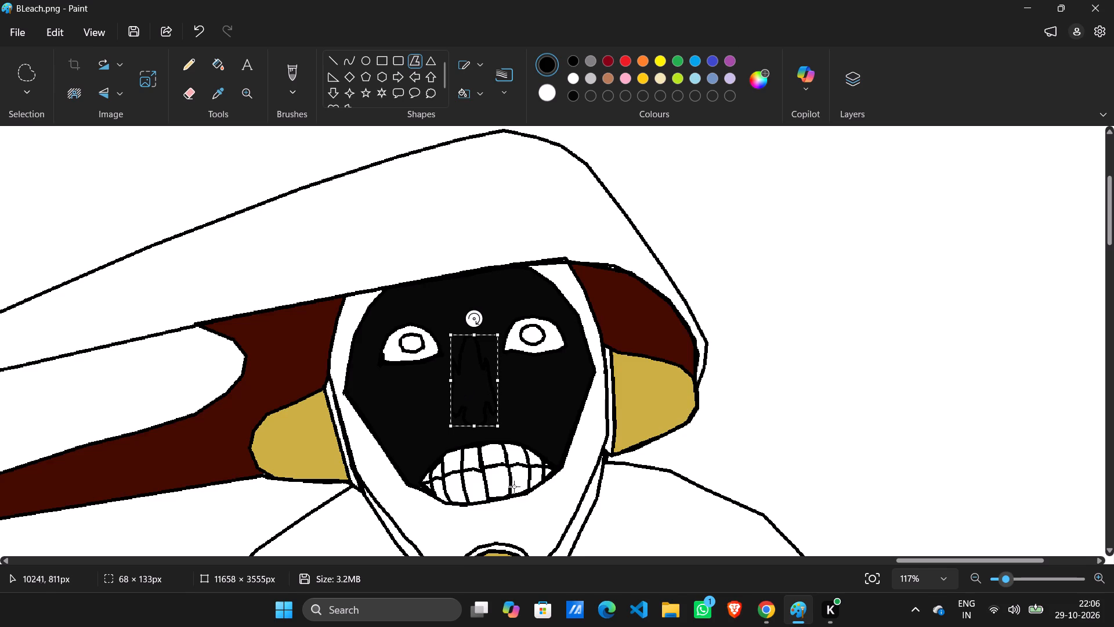
{"action": "left_click_drag", "start_coordinate": [903, 557], "coordinate": [771, 561]}
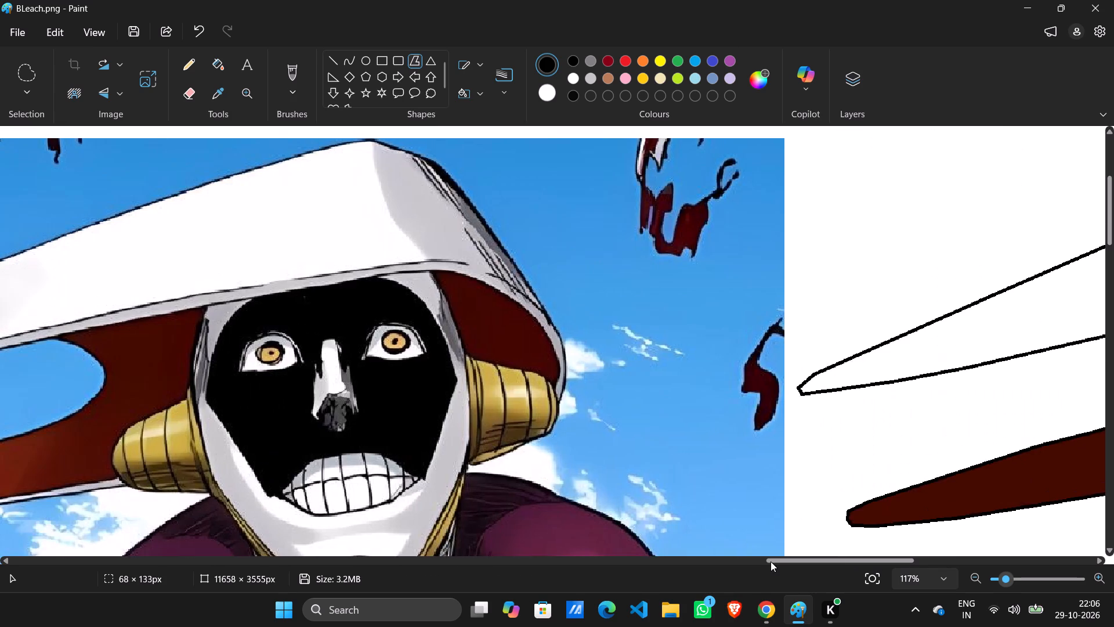
{"action": "left_click_drag", "start_coordinate": [771, 561], "coordinate": [885, 563]}
{"action": "left_click", "coordinate": [695, 224]}
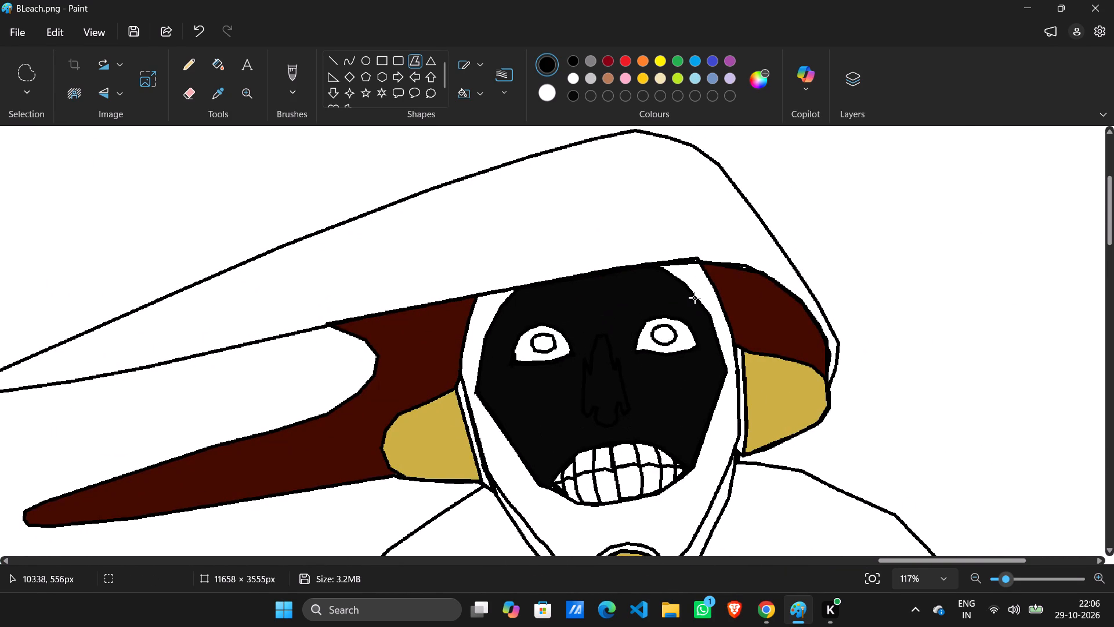
Sample the white of the reference hat and fill the drawing's hat and nose with it.
{"action": "scroll", "coordinate": [695, 298], "scroll_direction": "down", "scroll_amount": 9, "text": "ctrl"}
{"action": "left_click", "coordinate": [220, 91]}
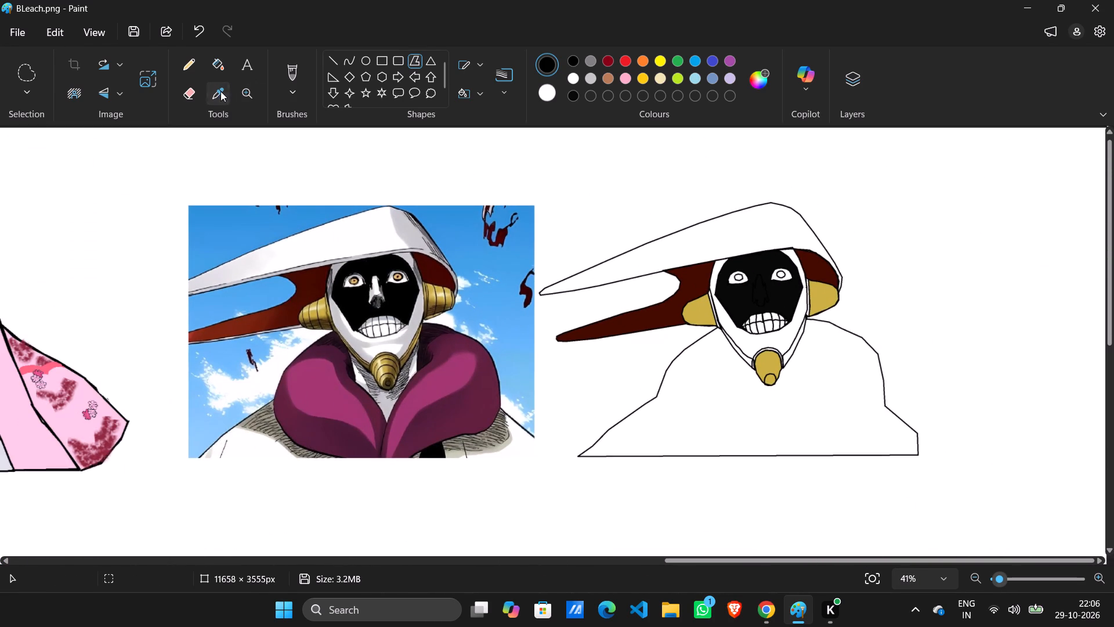
{"action": "left_click", "coordinate": [367, 234]}
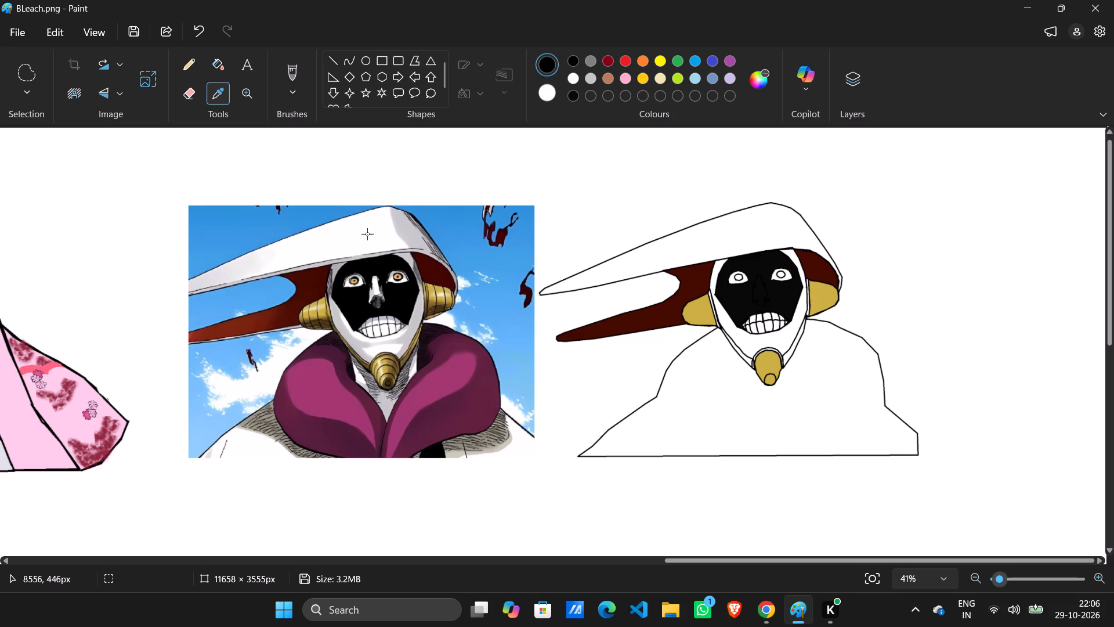
{"action": "left_click", "coordinate": [220, 64]}
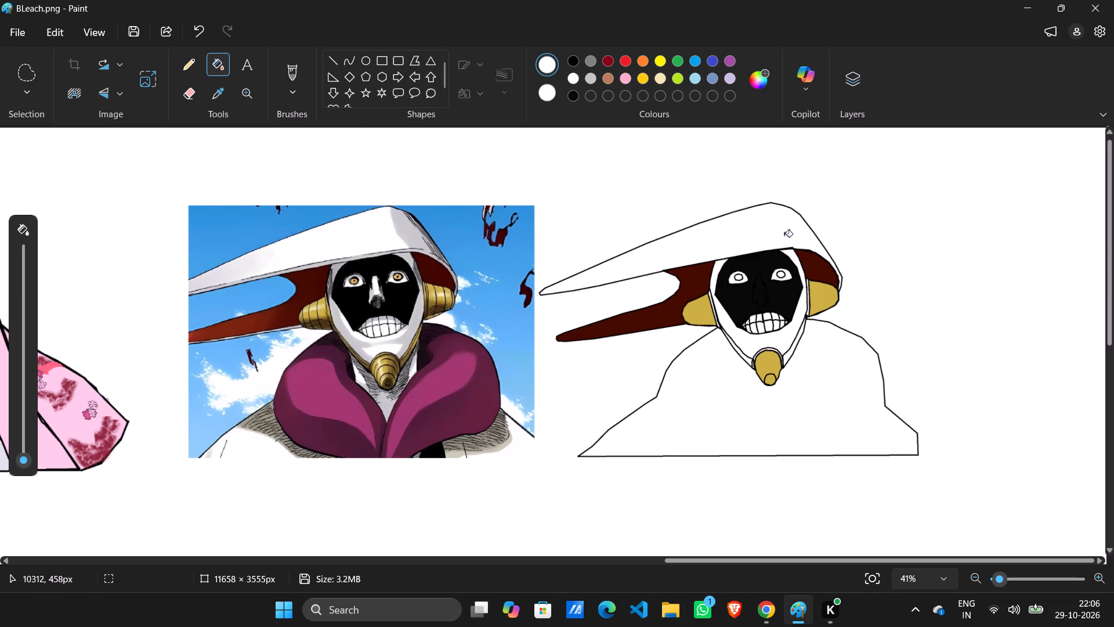
{"action": "left_click", "coordinate": [784, 236]}
{"action": "scroll", "coordinate": [900, 286], "scroll_direction": "up", "scroll_amount": 3, "text": "ctrl"}
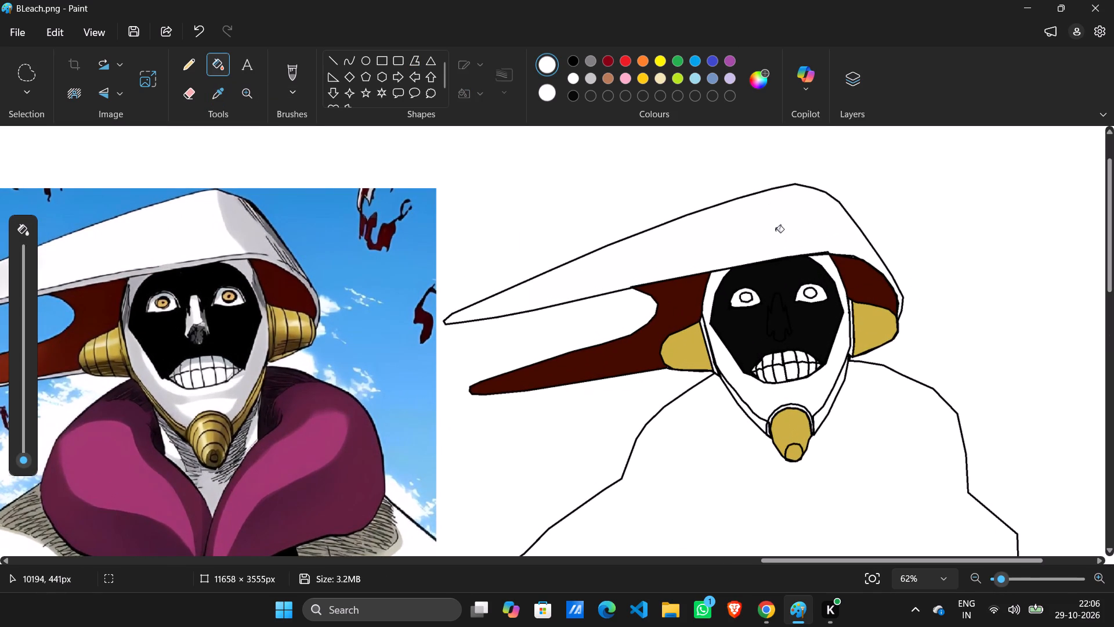
{"action": "left_click", "coordinate": [776, 231]}
{"action": "left_click", "coordinate": [780, 313]}
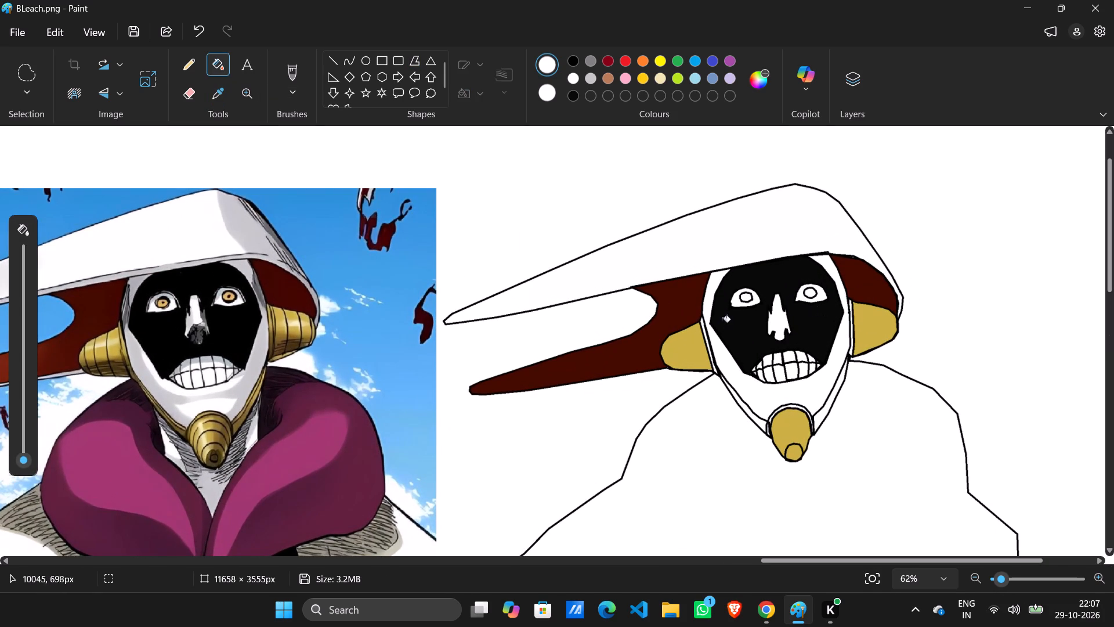
Sample the golden iris colour from the reference's left eye and fill both irises of the drawing with it.
{"action": "left_click", "coordinate": [216, 93]}
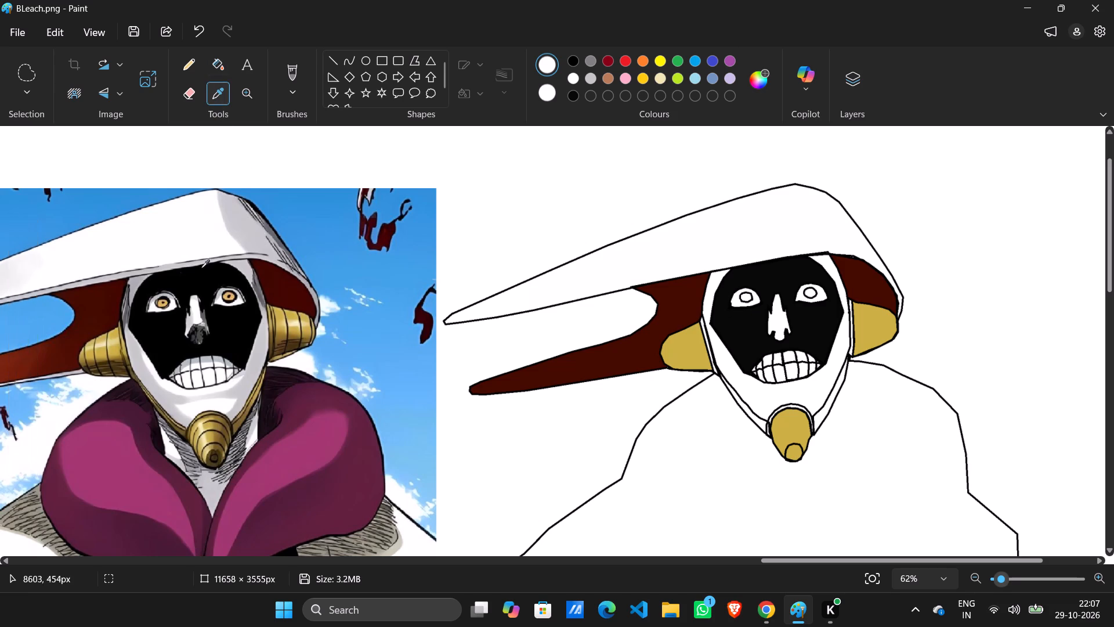
{"action": "scroll", "coordinate": [201, 268], "scroll_direction": "up", "scroll_amount": 4, "text": "ctrl"}
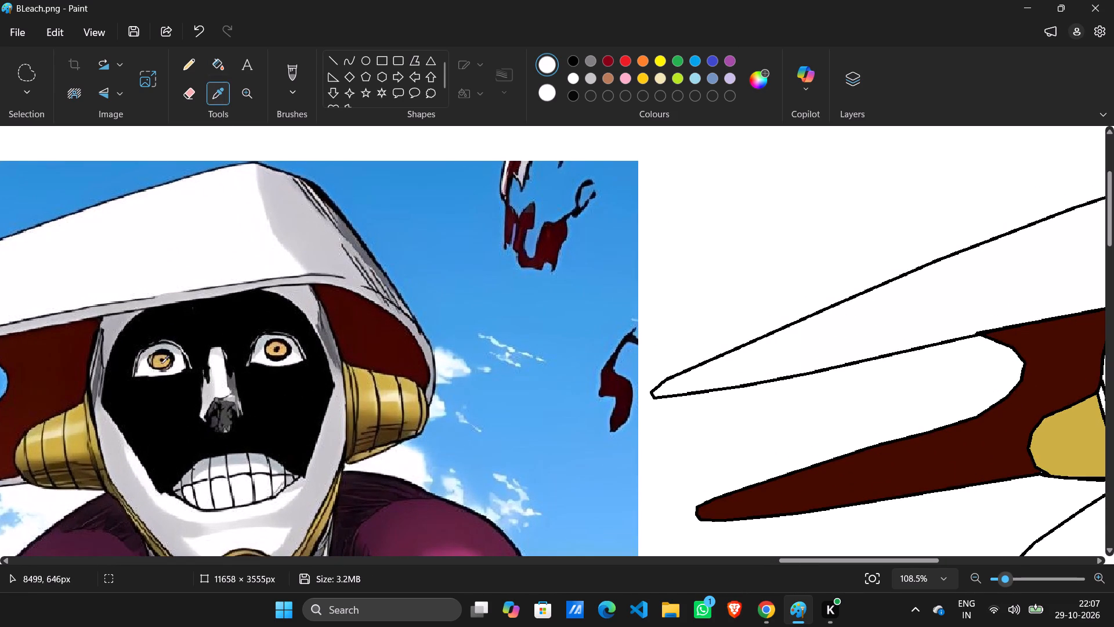
{"action": "left_click", "coordinate": [160, 365]}
{"action": "scroll", "coordinate": [820, 313], "scroll_direction": "down", "scroll_amount": 5, "text": "ctrl"}
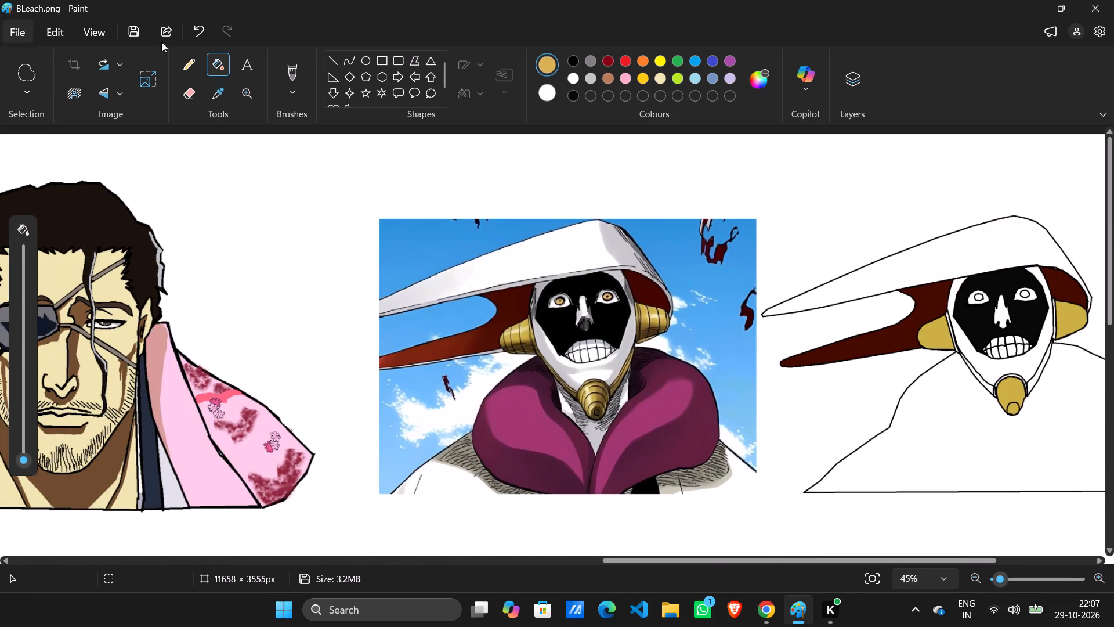
{"action": "scroll", "coordinate": [1022, 100], "scroll_direction": "down", "scroll_amount": 1}
{"action": "left_click", "coordinate": [980, 297]}
{"action": "left_click", "coordinate": [1025, 294]}
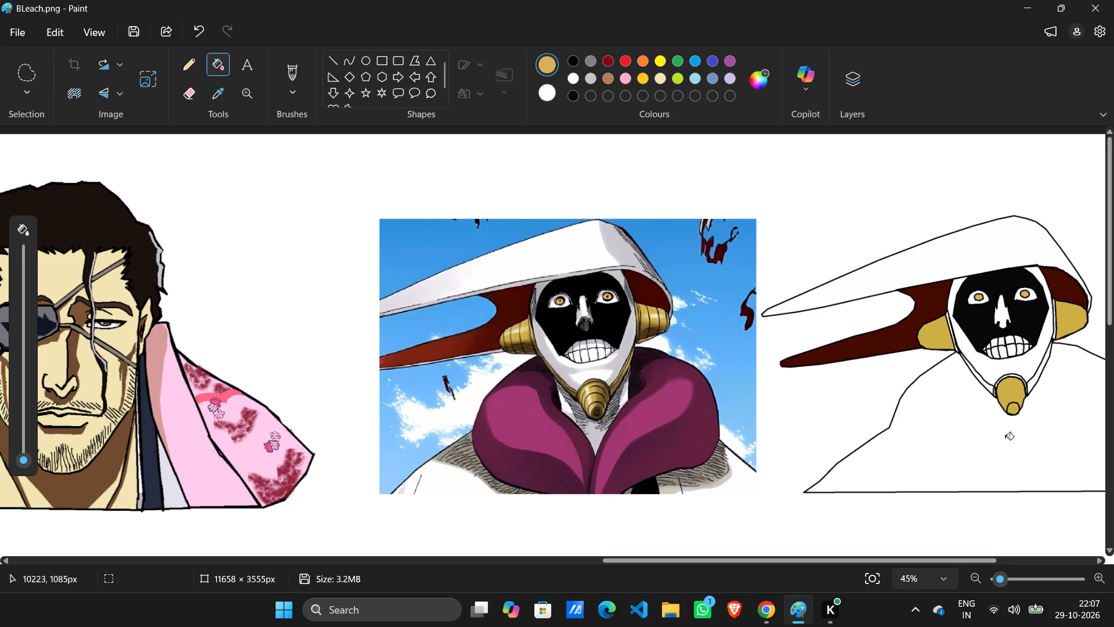
Paint a small black pupil with the brush in the centre of the drawing's left iris, redoing the first attempt.
{"action": "left_click_drag", "start_coordinate": [954, 560], "coordinate": [1025, 565]}
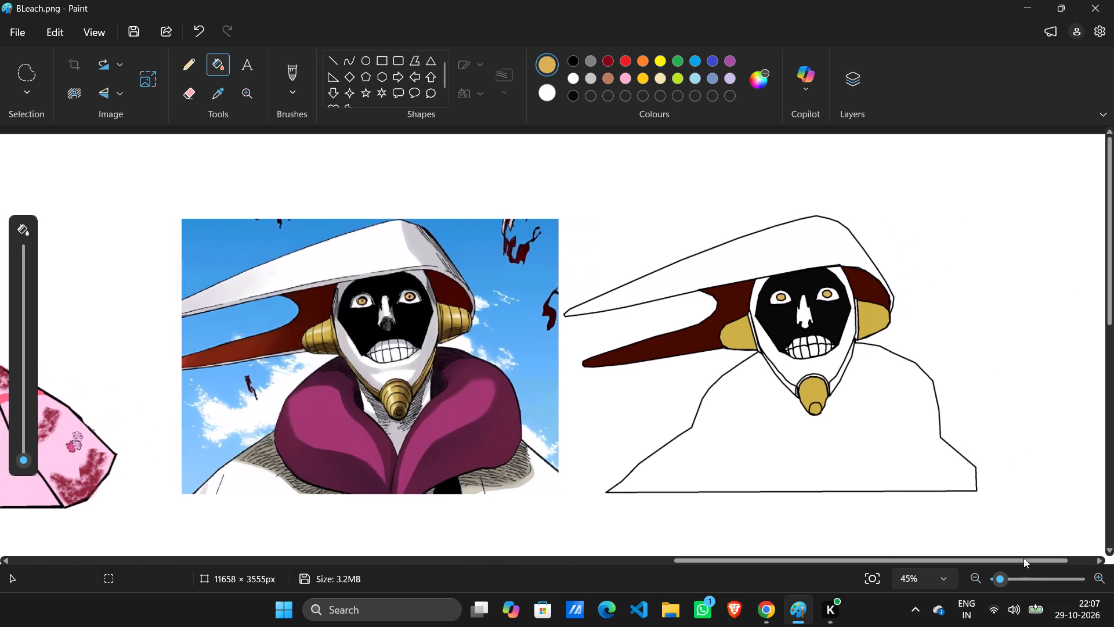
{"action": "scroll", "coordinate": [848, 319], "scroll_direction": "up", "scroll_amount": 5}
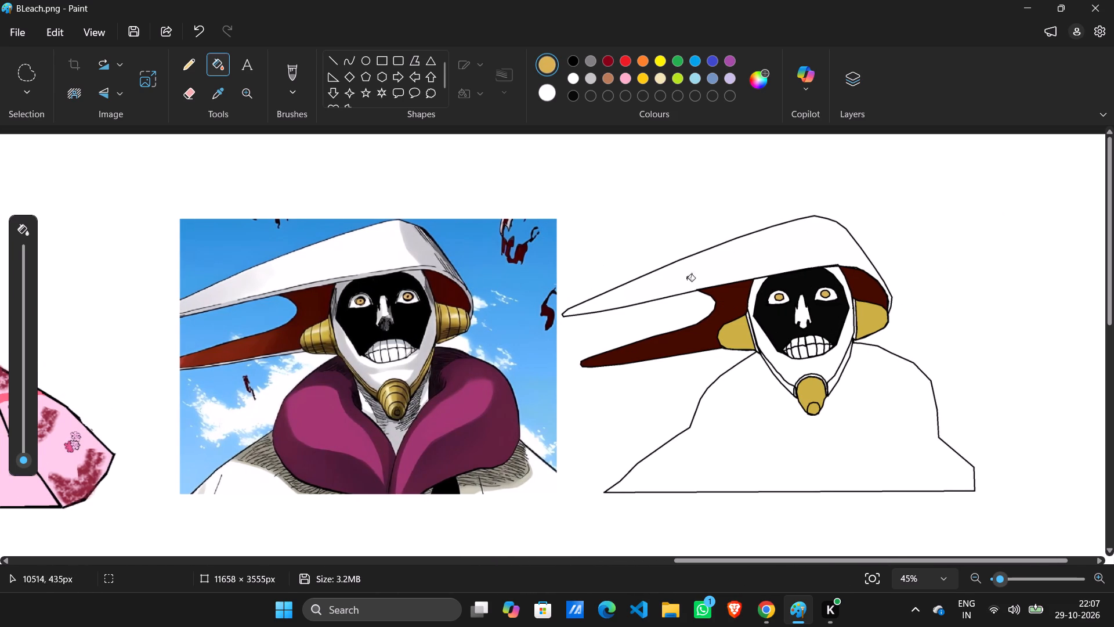
{"action": "left_click", "coordinate": [574, 59]}
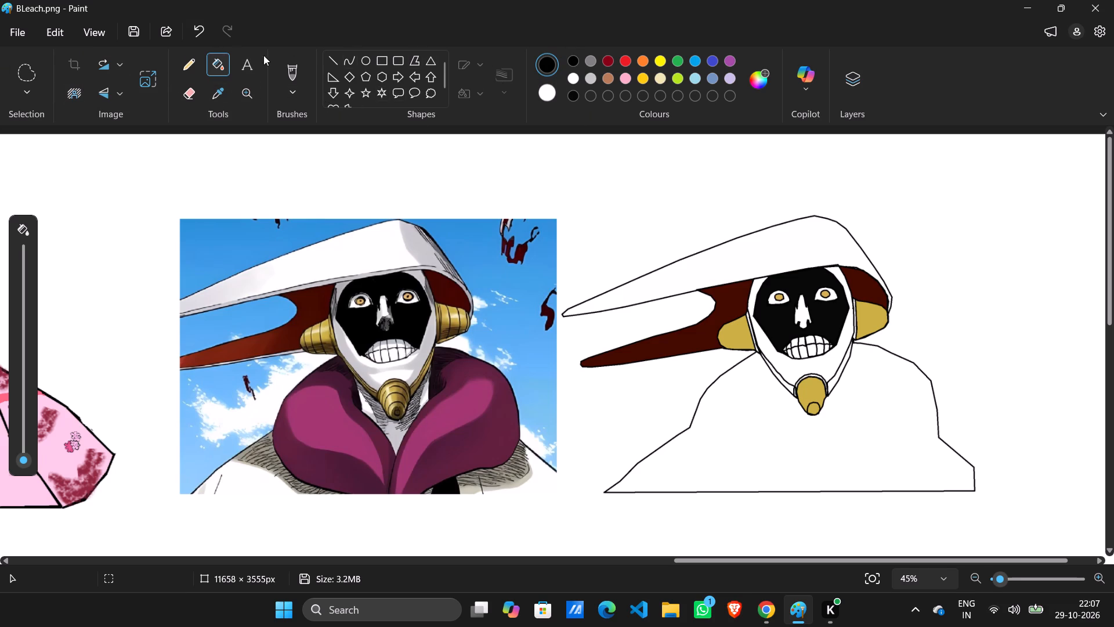
{"action": "left_click", "coordinate": [288, 71]}
{"action": "scroll", "coordinate": [971, 262], "scroll_direction": "up", "scroll_amount": 3, "text": "ctrl"}
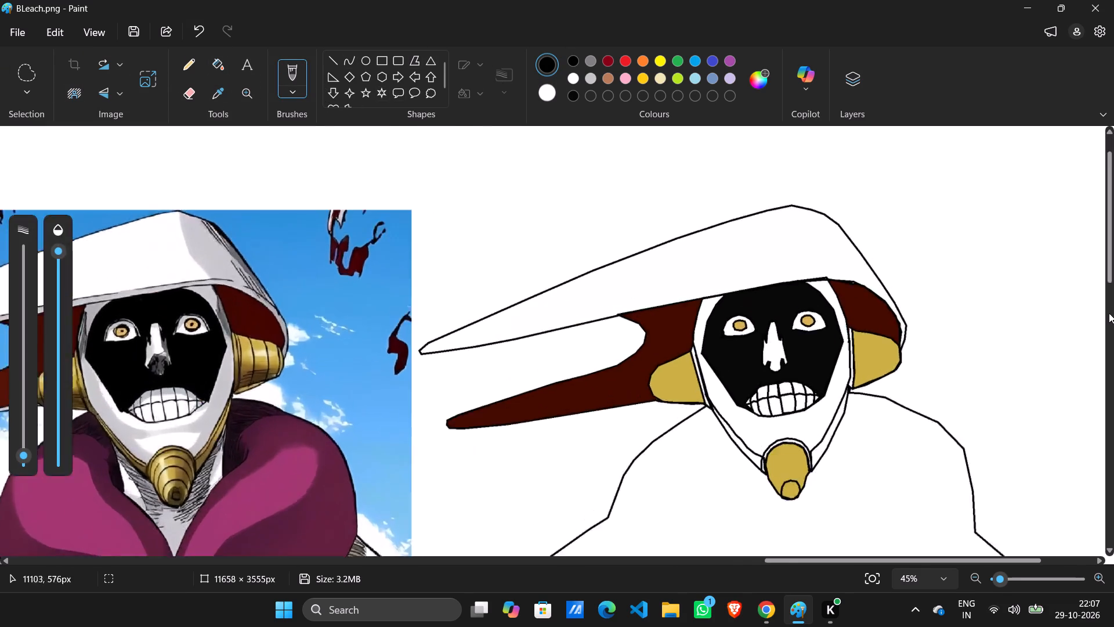
{"action": "scroll", "coordinate": [1109, 313], "scroll_direction": "up", "scroll_amount": 3, "text": "ctrl"}
{"action": "scroll", "coordinate": [443, 469], "scroll_direction": "up", "scroll_amount": 4, "text": "ctrl"}
{"action": "scroll", "coordinate": [672, 497], "scroll_direction": "down", "scroll_amount": 3}
{"action": "scroll", "coordinate": [630, 445], "scroll_direction": "up", "scroll_amount": 1, "text": "ctrl"}
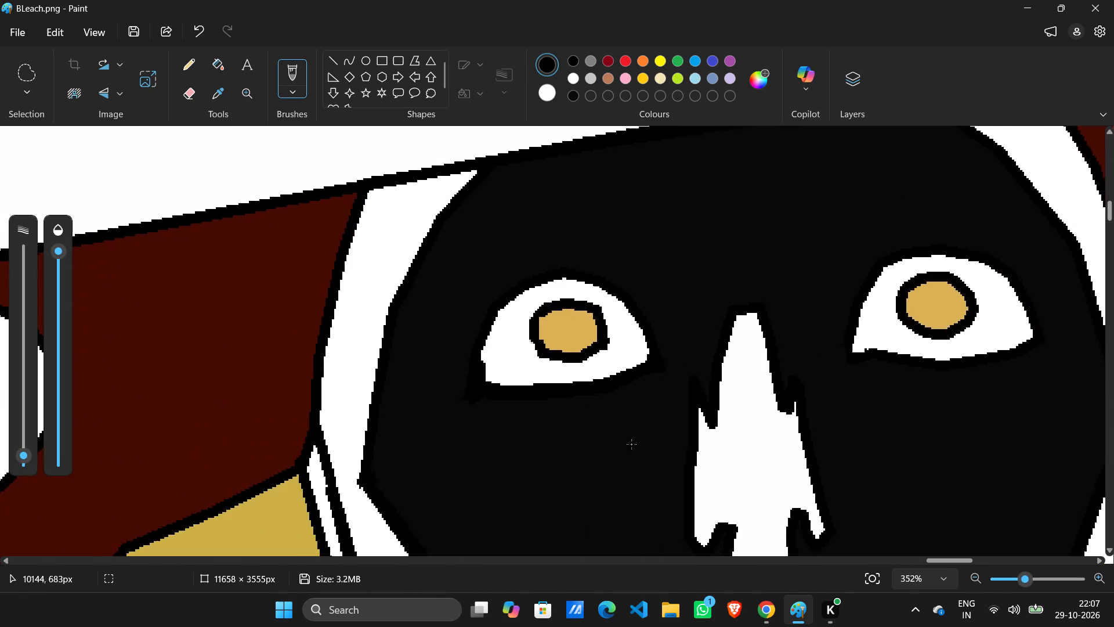
{"action": "scroll", "coordinate": [631, 444], "scroll_direction": "up", "scroll_amount": 4, "text": "ctrl"}
{"action": "scroll", "coordinate": [690, 448], "scroll_direction": "up", "scroll_amount": 5}
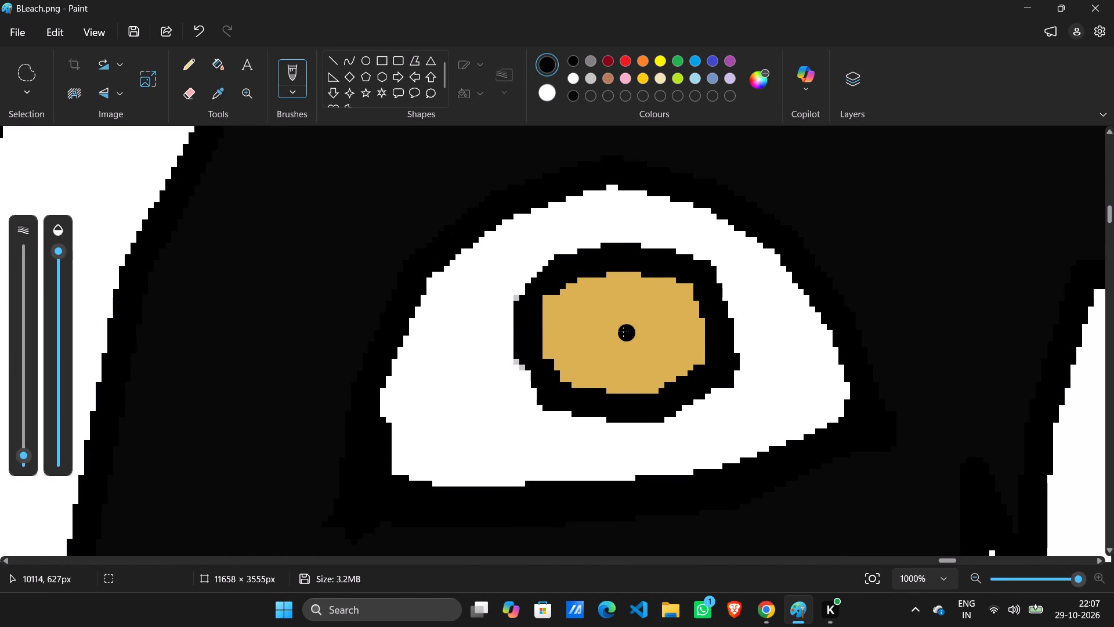
{"action": "left_click", "coordinate": [623, 331]}
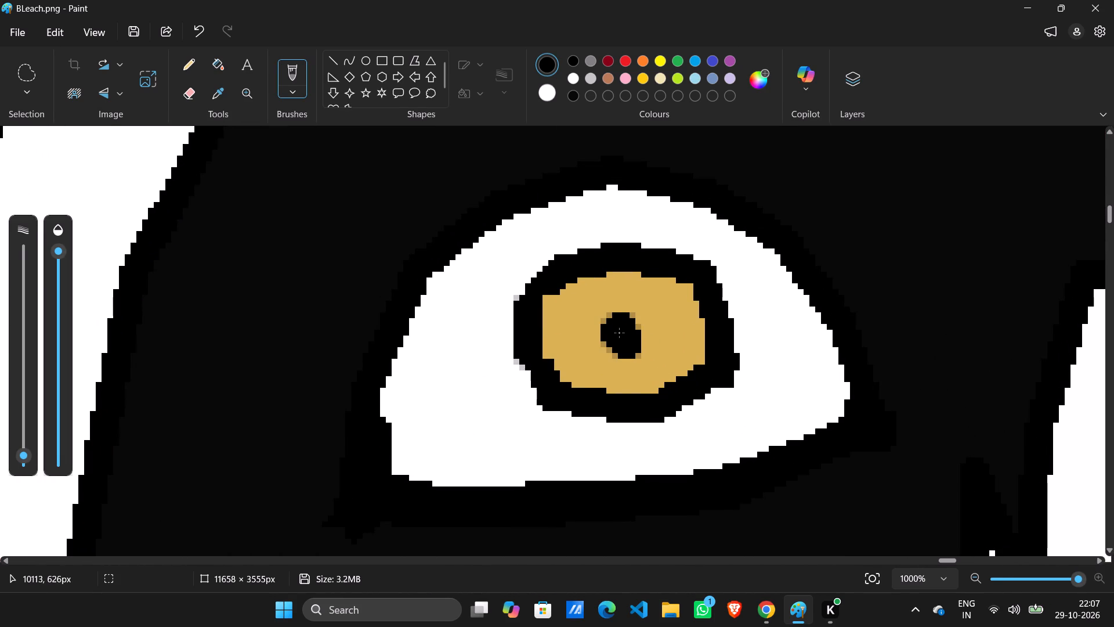
{"action": "key", "text": "ctrl+z"}
{"action": "left_click_drag", "start_coordinate": [624, 330], "coordinate": [615, 335]}
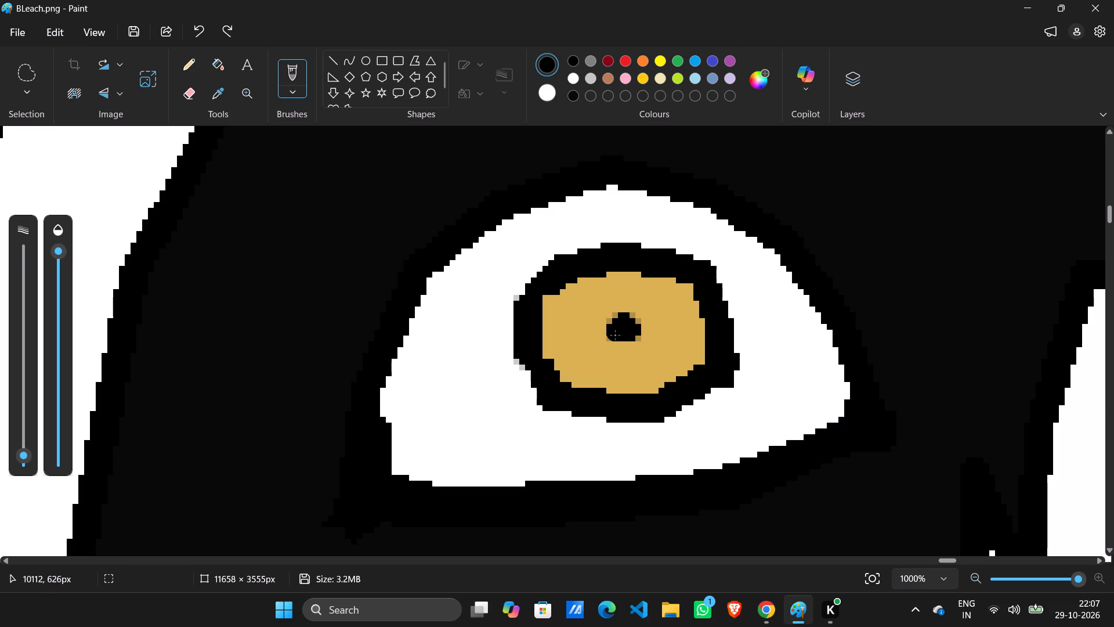
{"action": "left_click_drag", "start_coordinate": [615, 335], "coordinate": [625, 338]}
Paint a matching small black pupil in the centre of the drawing's right iris, redoing the first attempt.
{"action": "left_click_drag", "start_coordinate": [949, 560], "coordinate": [971, 558]}
{"action": "left_click_drag", "start_coordinate": [230, 253], "coordinate": [237, 254]}
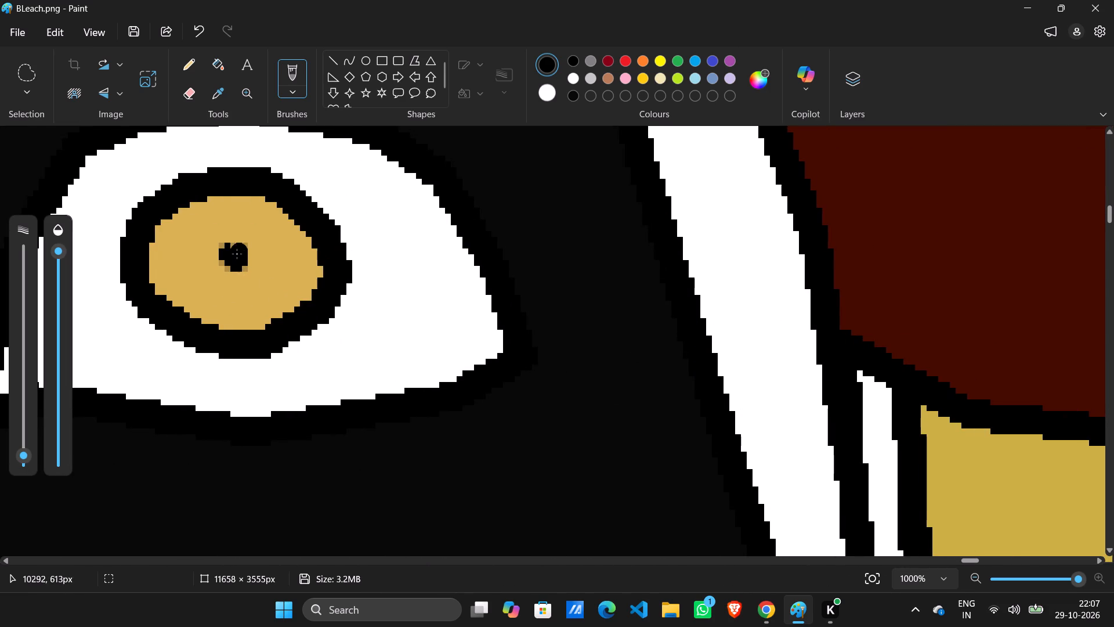
{"action": "left_click_drag", "start_coordinate": [237, 254], "coordinate": [236, 254]}
{"action": "key", "text": "ctrl+z"}
{"action": "left_click_drag", "start_coordinate": [234, 263], "coordinate": [238, 257]}
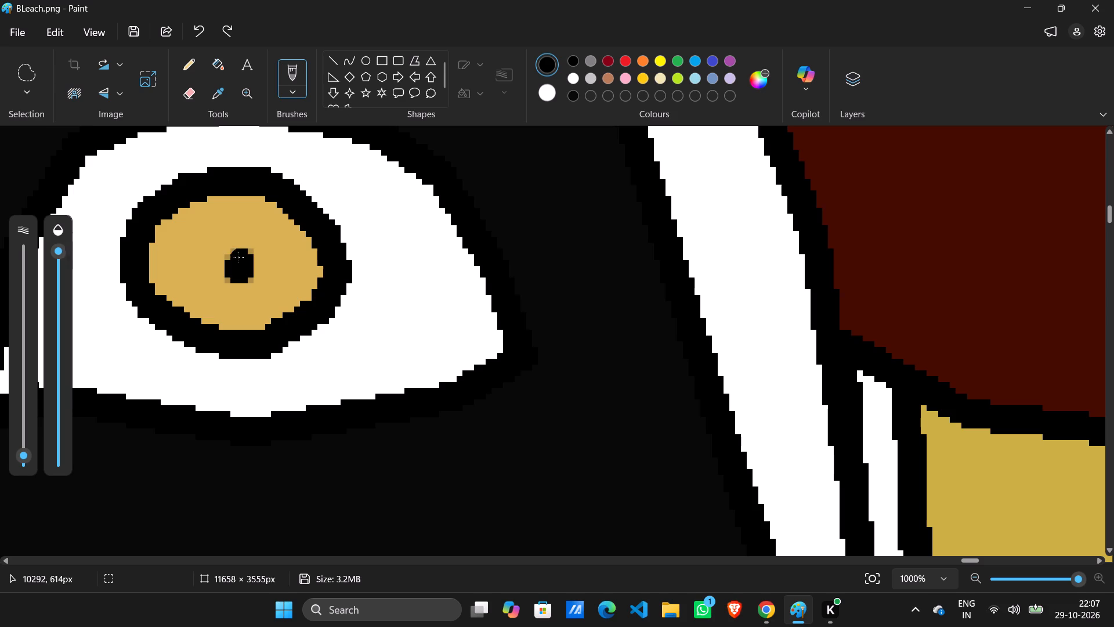
{"action": "left_click_drag", "start_coordinate": [238, 257], "coordinate": [250, 264]}
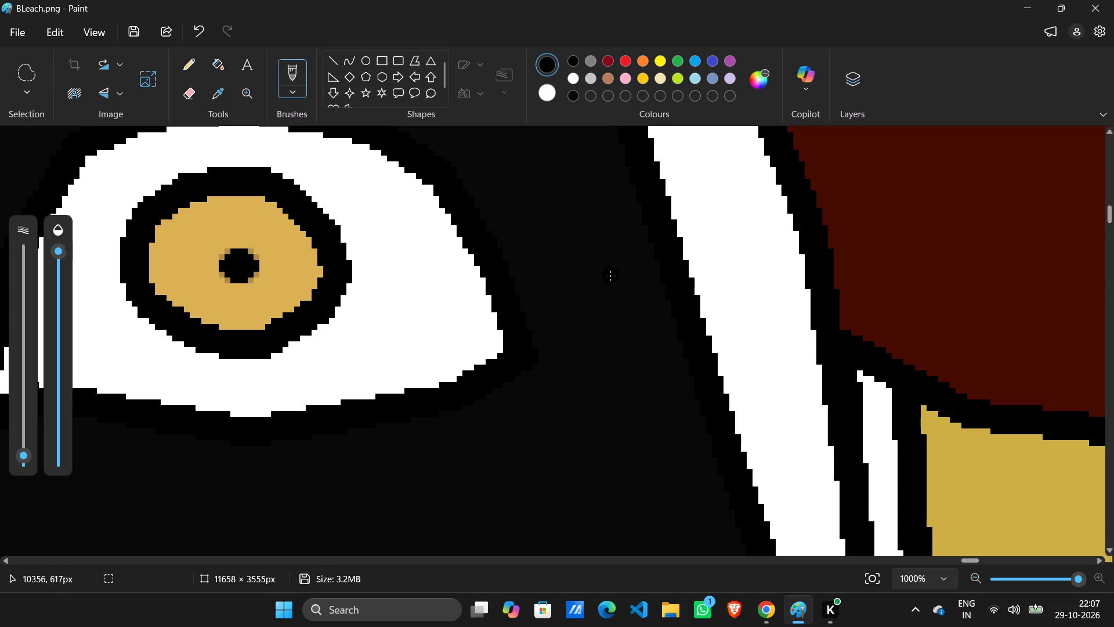
Start a black polygon on the reference at the left collar's inner edge beside the neck, tracing upward to about 11 × 62 px.
{"action": "scroll", "coordinate": [610, 273], "scroll_direction": "down", "scroll_amount": 20, "text": "ctrl"}
{"action": "scroll", "coordinate": [631, 315], "scroll_direction": "down", "scroll_amount": 5, "text": "ctrl"}
{"action": "scroll", "coordinate": [308, 237], "scroll_direction": "up", "scroll_amount": 2, "text": "ctrl"}
{"action": "scroll", "coordinate": [555, 329], "scroll_direction": "up", "scroll_amount": 1, "text": "ctrl"}
{"action": "scroll", "coordinate": [555, 331], "scroll_direction": "down", "scroll_amount": 3, "text": "ctrl"}
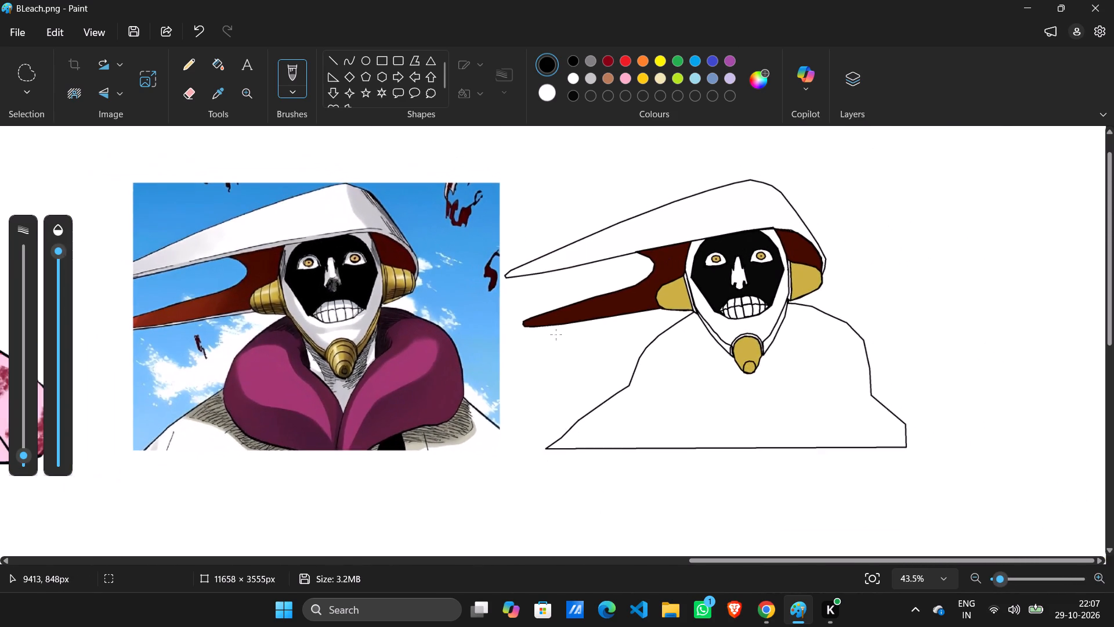
{"action": "scroll", "coordinate": [369, 271], "scroll_direction": "up", "scroll_amount": 4, "text": "ctrl"}
{"action": "left_click", "coordinate": [415, 56]}
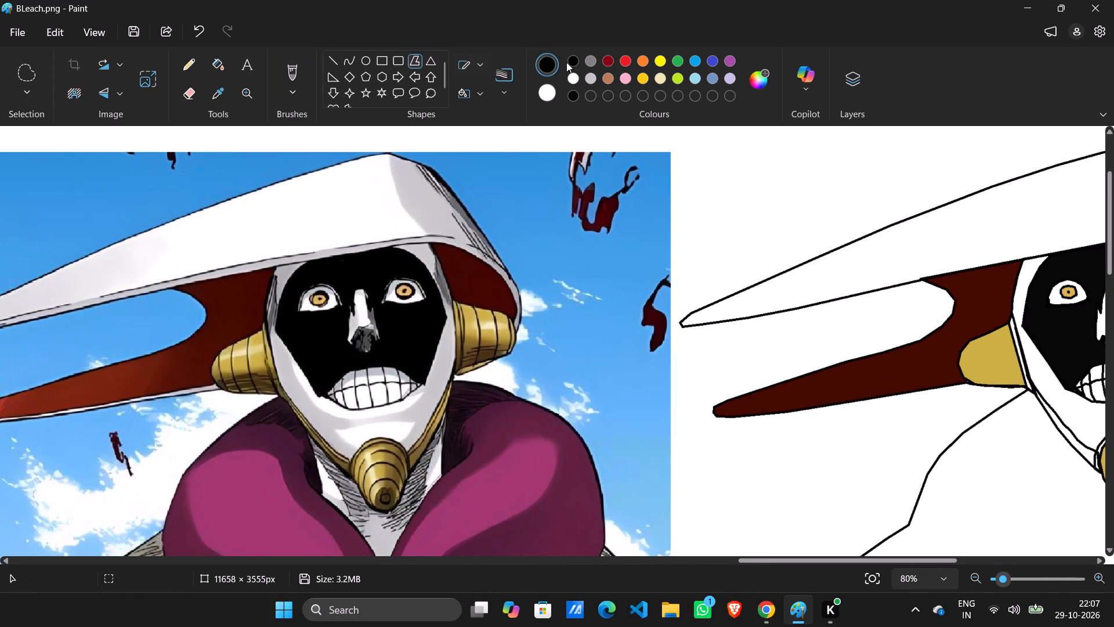
{"action": "left_click", "coordinate": [589, 59]}
{"action": "left_click", "coordinate": [567, 60]}
{"action": "scroll", "coordinate": [393, 500], "scroll_direction": "up", "scroll_amount": 2}
{"action": "scroll", "coordinate": [393, 502], "scroll_direction": "down", "scroll_amount": 4, "text": "ctrl"}
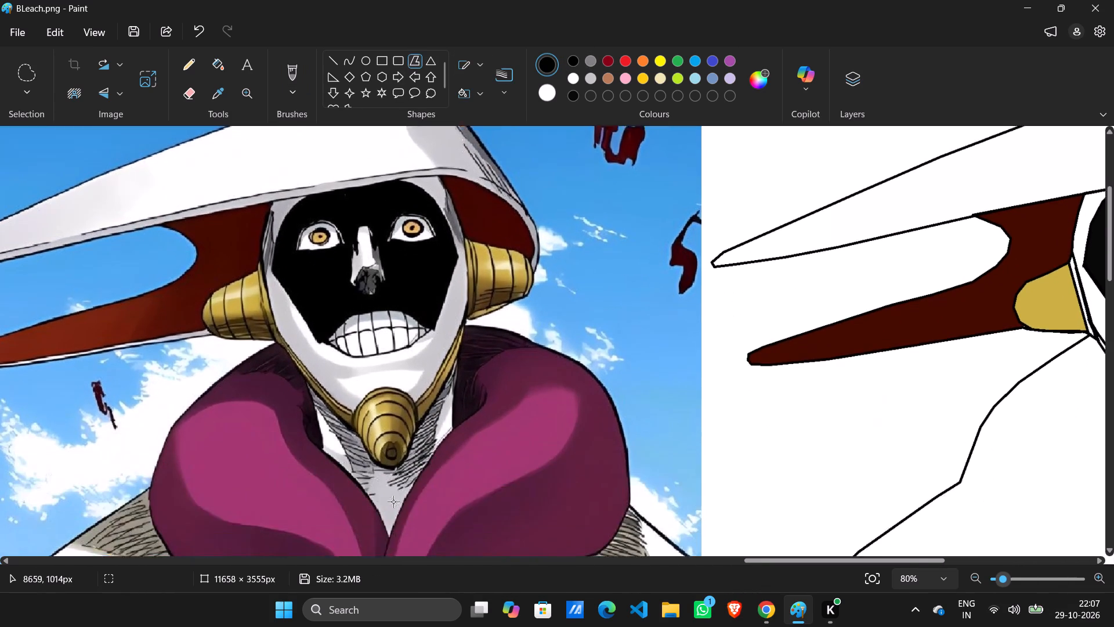
{"action": "scroll", "coordinate": [327, 373], "scroll_direction": "up", "scroll_amount": 5, "text": "ctrl"}
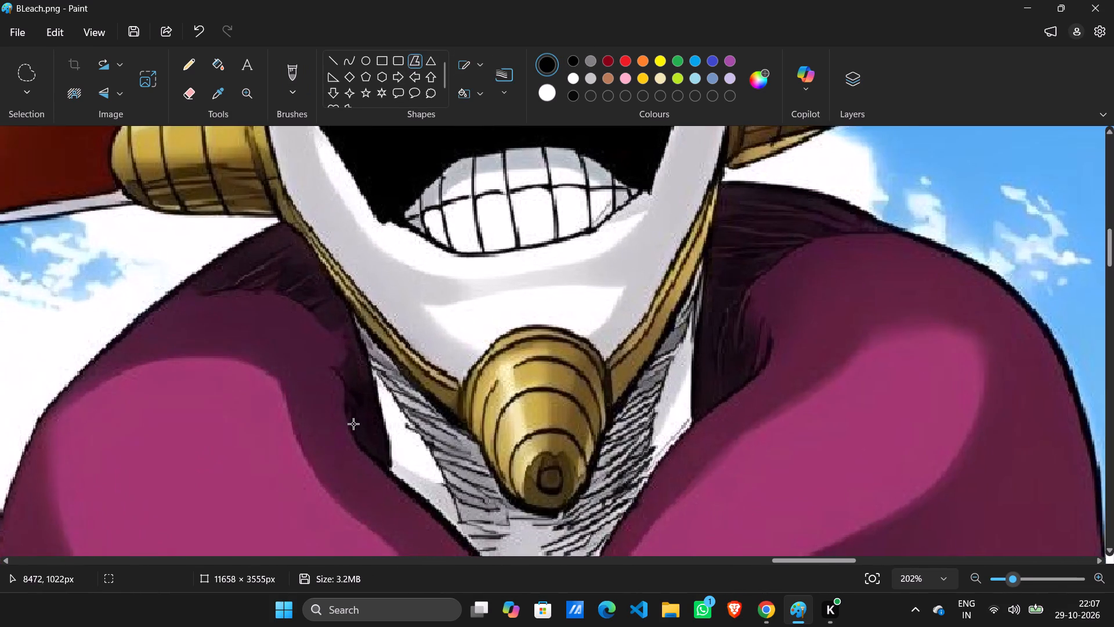
{"action": "scroll", "coordinate": [373, 432], "scroll_direction": "up", "scroll_amount": 2, "text": "ctrl"}
{"action": "left_click_drag", "start_coordinate": [415, 504], "coordinate": [417, 475]}
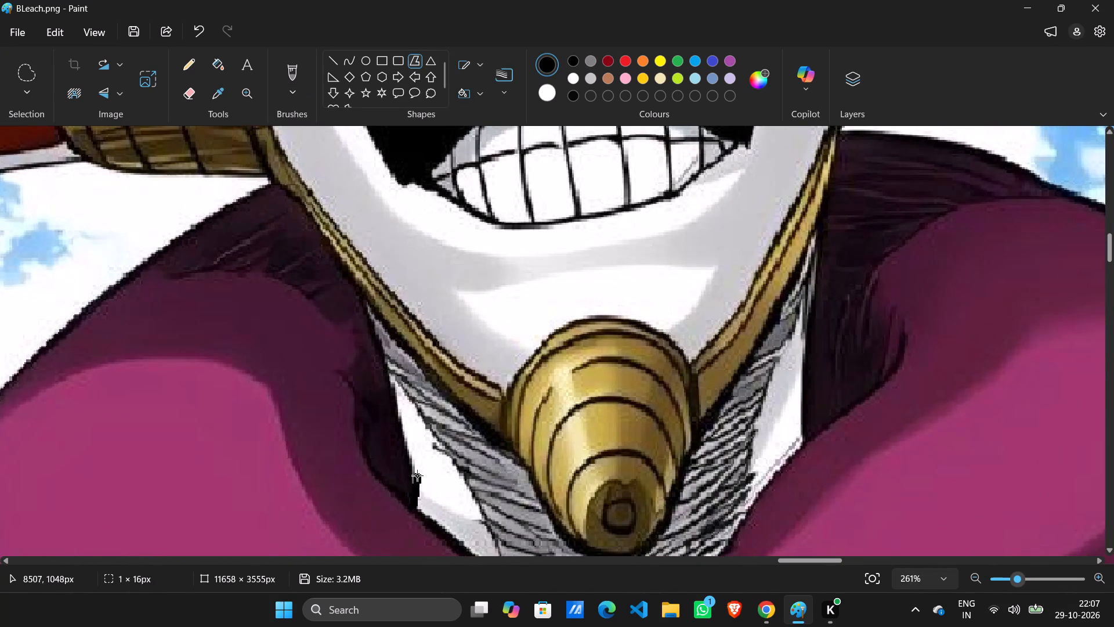
{"action": "left_click_drag", "start_coordinate": [417, 475], "coordinate": [412, 471]}
{"action": "left_click_drag", "start_coordinate": [412, 471], "coordinate": [398, 409]}
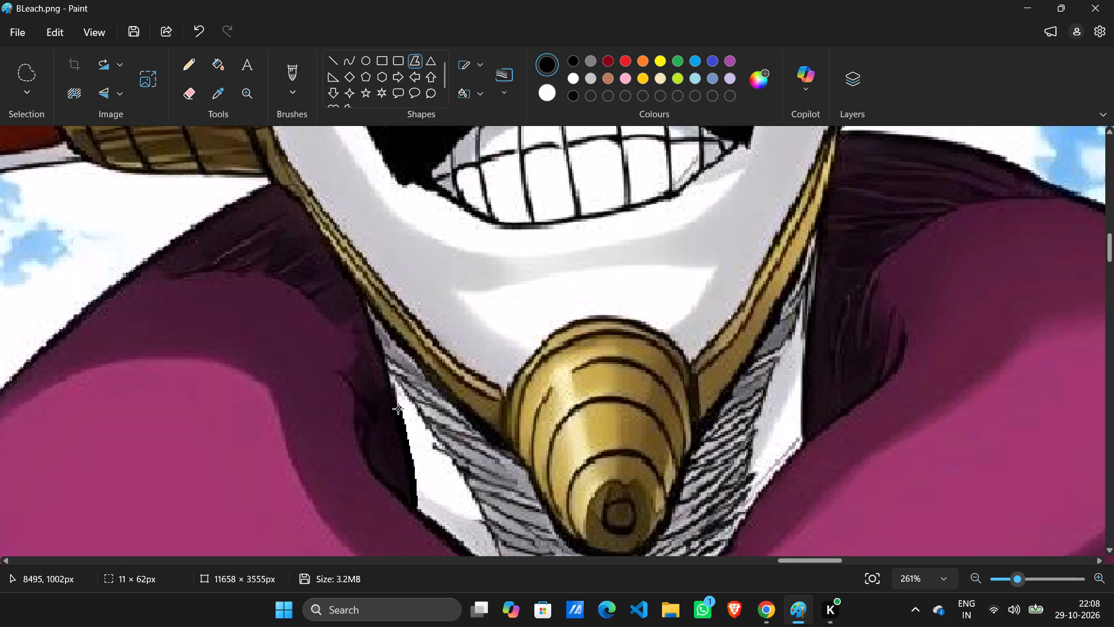
Continue the polygon up the left collar's inner edge to its peak beneath the mask's strap, about 213 px tall.
{"action": "left_click_drag", "start_coordinate": [398, 409], "coordinate": [397, 408]}
{"action": "left_click_drag", "start_coordinate": [396, 402], "coordinate": [374, 329]}
{"action": "left_click_drag", "start_coordinate": [372, 323], "coordinate": [361, 295]}
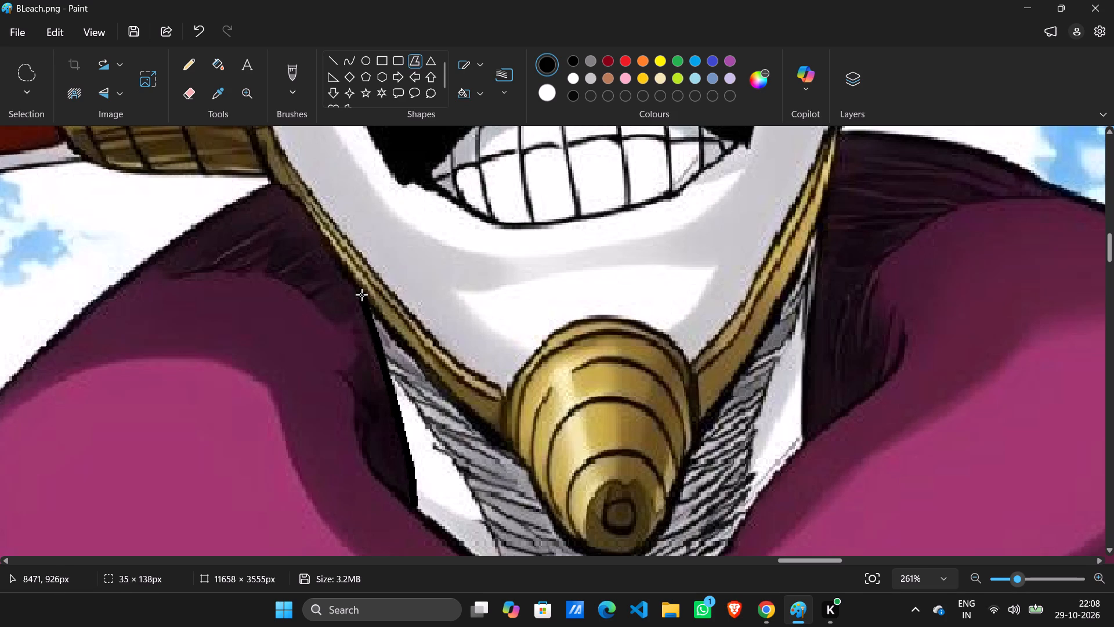
{"action": "left_click_drag", "start_coordinate": [361, 295], "coordinate": [360, 293]}
{"action": "scroll", "coordinate": [371, 359], "scroll_direction": "up", "scroll_amount": 2}
{"action": "left_click_drag", "start_coordinate": [380, 479], "coordinate": [324, 361]}
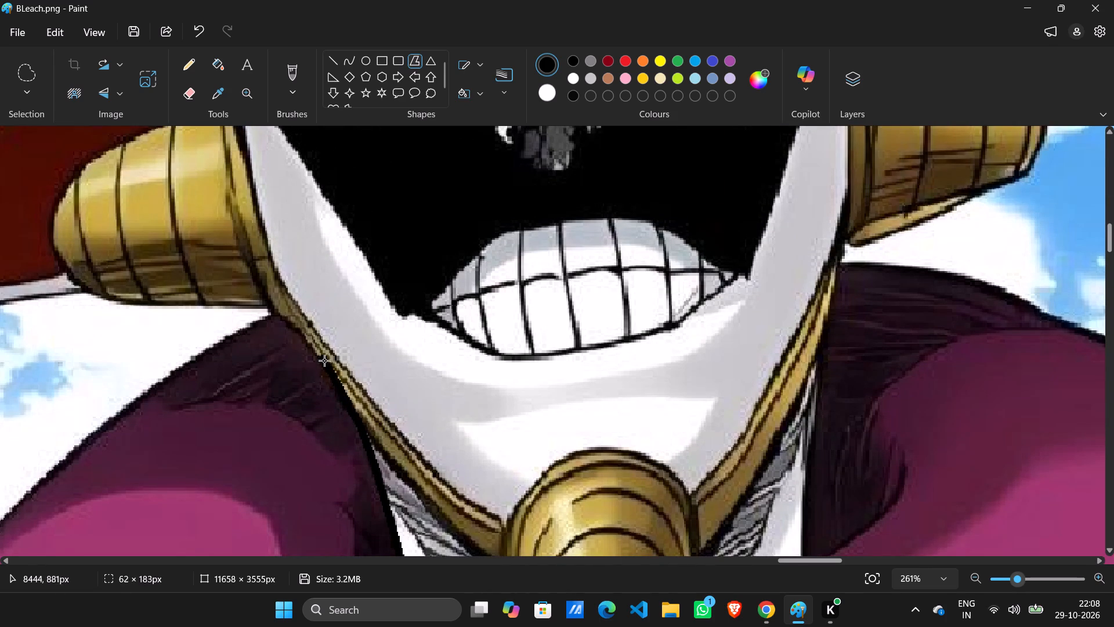
{"action": "left_click_drag", "start_coordinate": [324, 361], "coordinate": [325, 368]}
{"action": "left_click_drag", "start_coordinate": [324, 368], "coordinate": [306, 344]}
{"action": "left_click_drag", "start_coordinate": [306, 344], "coordinate": [303, 337]}
{"action": "left_click_drag", "start_coordinate": [299, 330], "coordinate": [278, 313]}
Trace the left collar's upper outer edge from the peak down along the shoulder, widening the polygon to about 250 px.
{"action": "left_click_drag", "start_coordinate": [277, 313], "coordinate": [221, 340]}
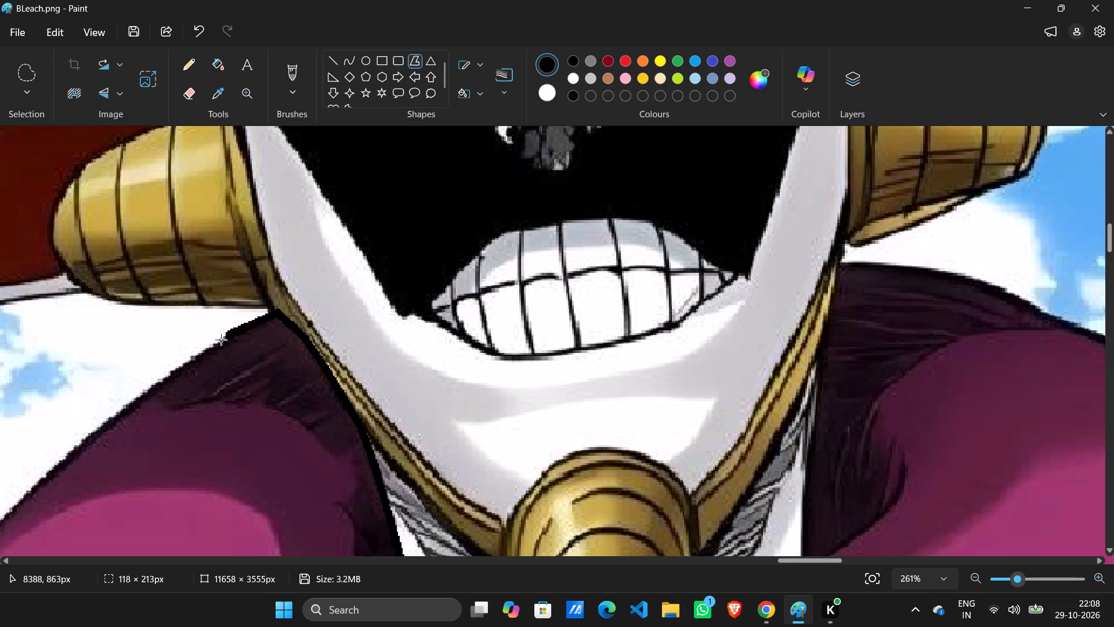
{"action": "left_click_drag", "start_coordinate": [221, 340], "coordinate": [250, 322]}
{"action": "left_click_drag", "start_coordinate": [249, 322], "coordinate": [193, 363]}
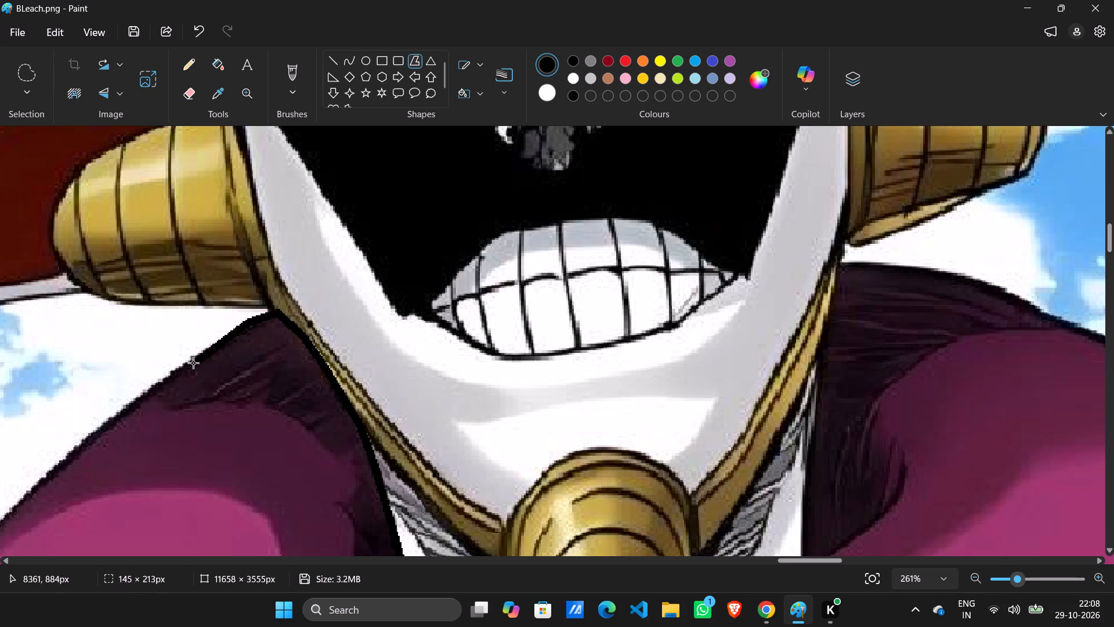
{"action": "left_click_drag", "start_coordinate": [193, 363], "coordinate": [180, 369]}
{"action": "scroll", "coordinate": [179, 369], "scroll_direction": "down", "scroll_amount": 4, "text": "ctrl"}
{"action": "left_click_drag", "start_coordinate": [163, 362], "coordinate": [134, 372]}
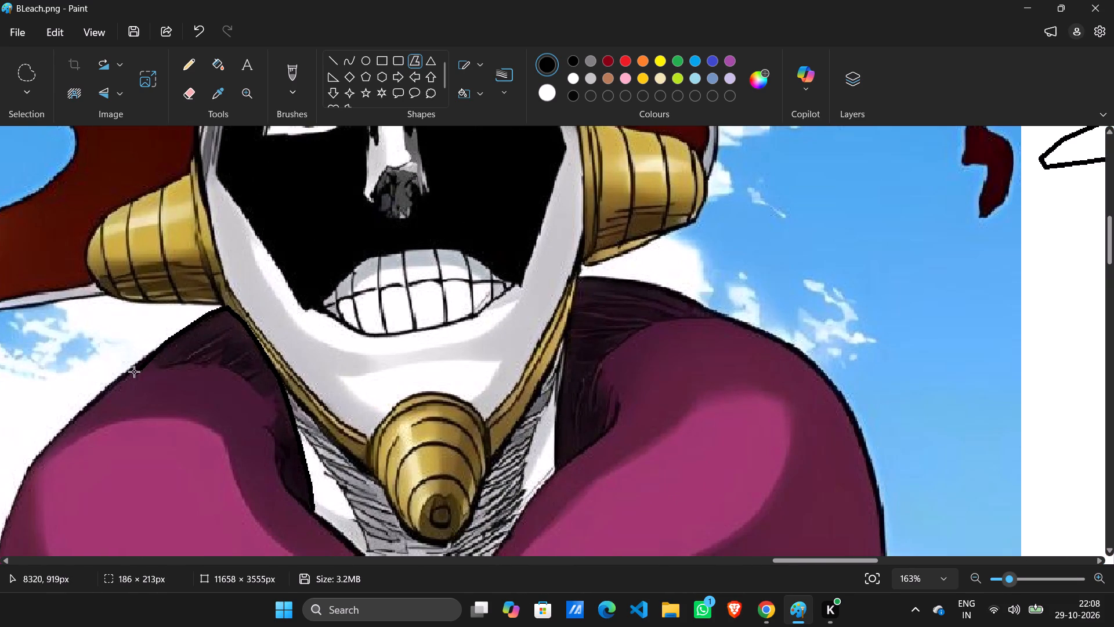
{"action": "left_click_drag", "start_coordinate": [134, 372], "coordinate": [122, 376]}
{"action": "scroll", "coordinate": [123, 377], "scroll_direction": "down", "scroll_amount": 2}
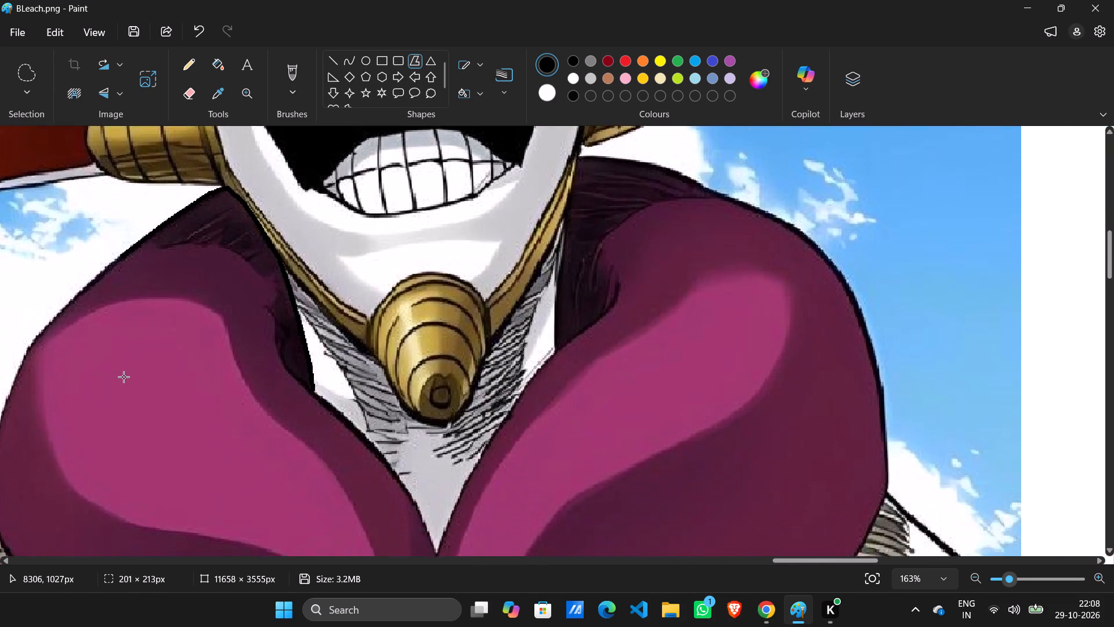
{"action": "scroll", "coordinate": [124, 377], "scroll_direction": "down", "scroll_amount": 3, "text": "ctrl"}
{"action": "left_click_drag", "start_coordinate": [97, 296], "coordinate": [82, 290]}
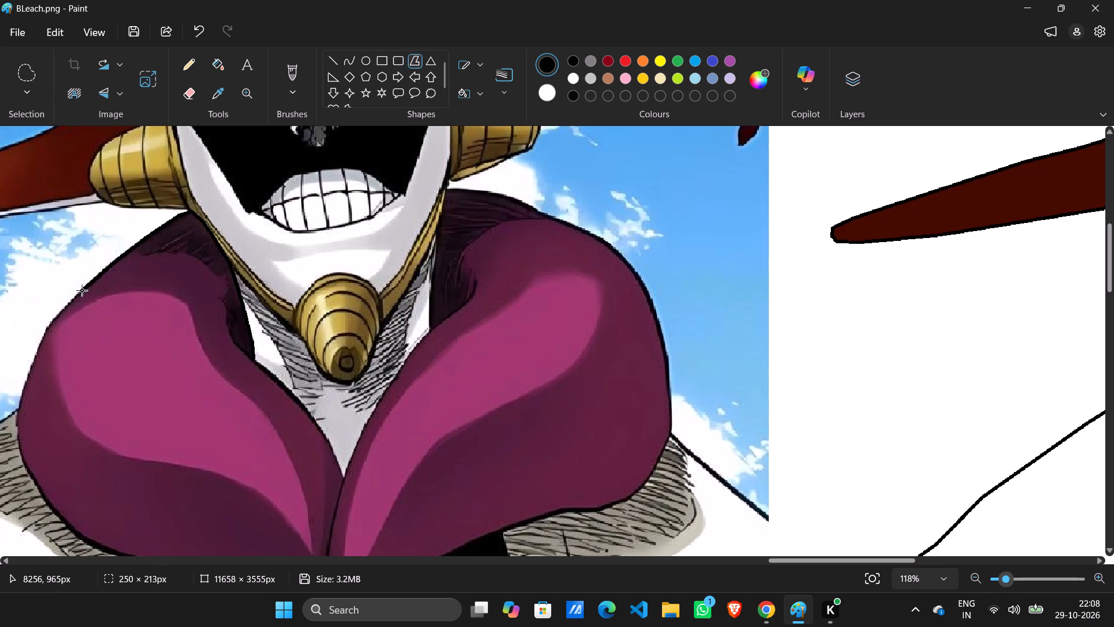
Trace the left collar's outer side downward past its widest point, extending the polygon to about 348 × 335 px.
{"action": "left_click_drag", "start_coordinate": [82, 290], "coordinate": [81, 291]}
{"action": "left_click_drag", "start_coordinate": [71, 297], "coordinate": [59, 315]}
{"action": "left_click_drag", "start_coordinate": [58, 315], "coordinate": [45, 331]}
{"action": "left_click_drag", "start_coordinate": [45, 331], "coordinate": [45, 331]}
{"action": "left_click_drag", "start_coordinate": [44, 335], "coordinate": [32, 360]}
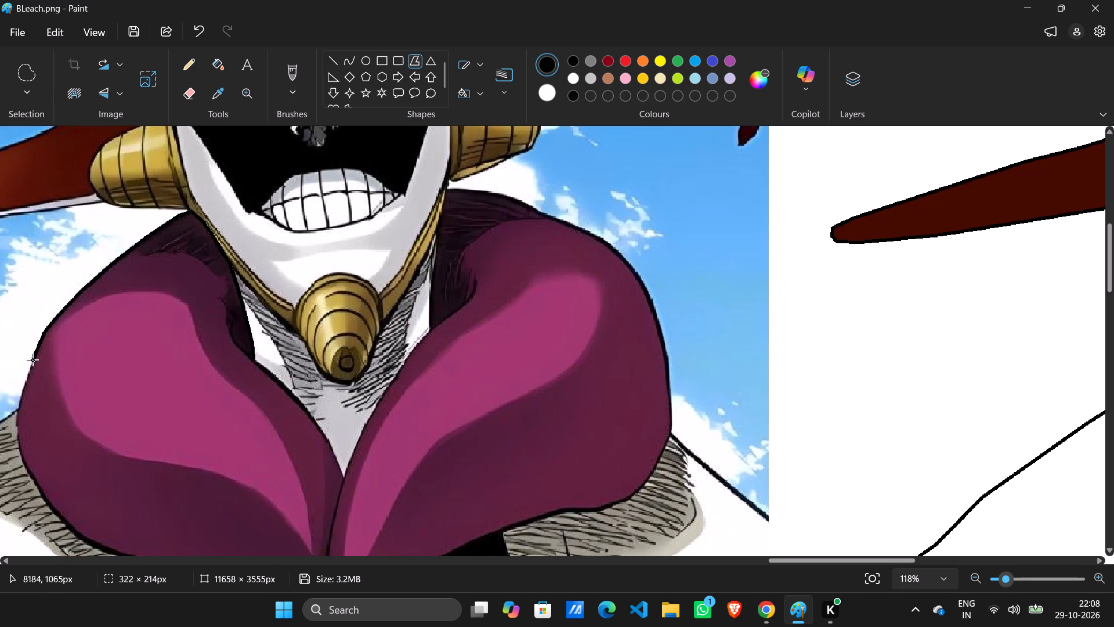
{"action": "left_click_drag", "start_coordinate": [32, 360], "coordinate": [32, 361]}
{"action": "left_click_drag", "start_coordinate": [32, 362], "coordinate": [24, 390]}
{"action": "left_click_drag", "start_coordinate": [24, 390], "coordinate": [19, 407]}
{"action": "left_click_drag", "start_coordinate": [19, 407], "coordinate": [15, 419]}
{"action": "left_click_drag", "start_coordinate": [15, 421], "coordinate": [19, 442]}
Trace the left collar's lower curve to the reference image's bottom border, extending the polygon to about 348 × 535 px.
{"action": "scroll", "coordinate": [19, 438], "scroll_direction": "down", "scroll_amount": 3}
{"action": "scroll", "coordinate": [49, 381], "scroll_direction": "up", "scroll_amount": 3, "text": "ctrl"}
{"action": "scroll", "coordinate": [60, 374], "scroll_direction": "up", "scroll_amount": 1}
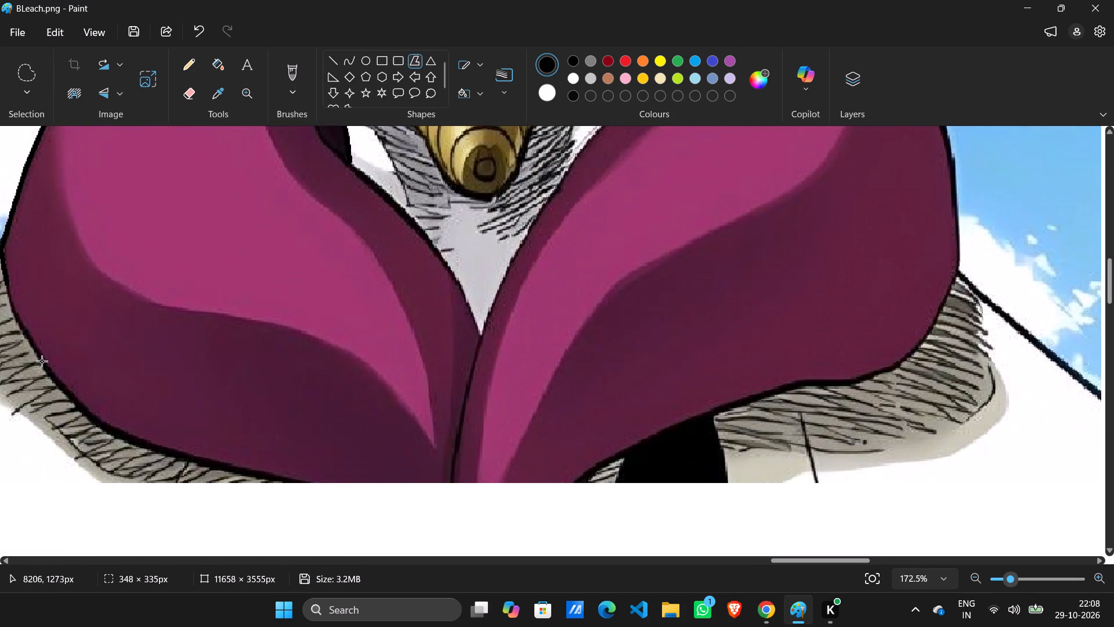
{"action": "left_click_drag", "start_coordinate": [19, 324], "coordinate": [10, 301]}
{"action": "left_click_drag", "start_coordinate": [12, 312], "coordinate": [32, 345]}
{"action": "left_click_drag", "start_coordinate": [39, 360], "coordinate": [60, 390]}
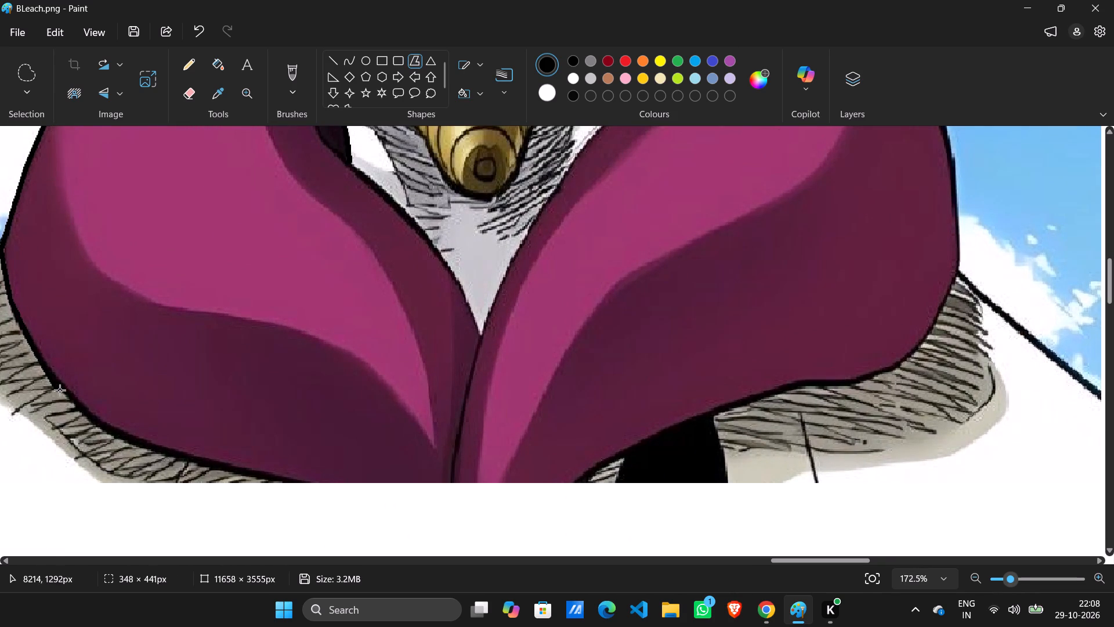
{"action": "left_click_drag", "start_coordinate": [60, 390], "coordinate": [61, 391]}
{"action": "left_click_drag", "start_coordinate": [65, 400], "coordinate": [95, 421]}
{"action": "left_click_drag", "start_coordinate": [102, 430], "coordinate": [129, 440]}
{"action": "left_click_drag", "start_coordinate": [143, 450], "coordinate": [186, 460]}
{"action": "left_click_drag", "start_coordinate": [190, 459], "coordinate": [252, 478]}
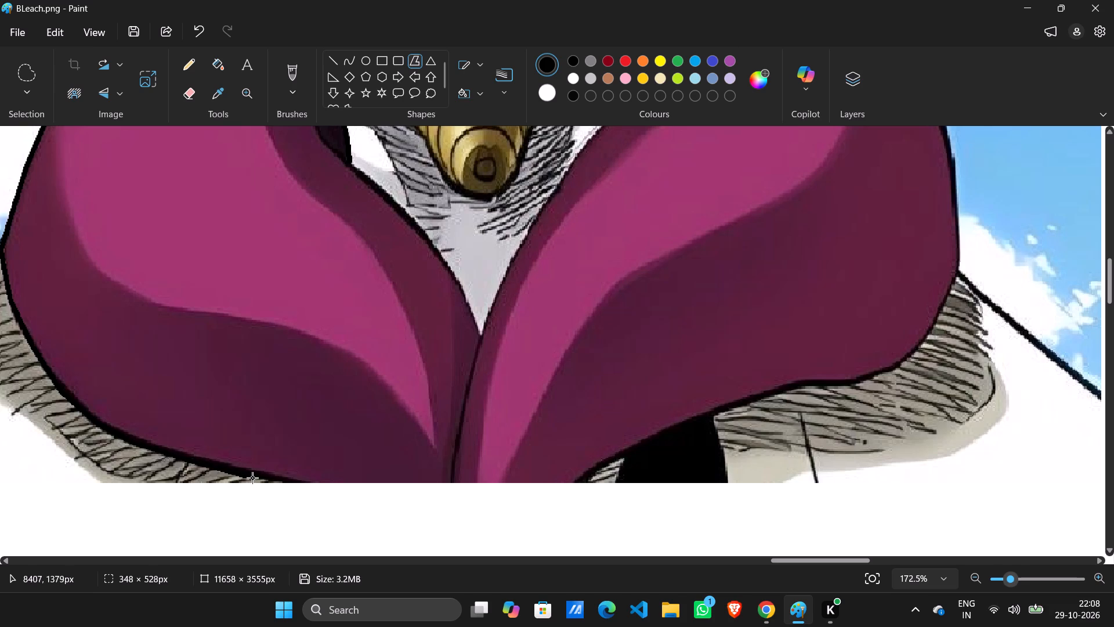
{"action": "left_click_drag", "start_coordinate": [252, 478], "coordinate": [267, 478]}
{"action": "left_click_drag", "start_coordinate": [269, 478], "coordinate": [306, 484]}
{"action": "left_click_drag", "start_coordinate": [306, 484], "coordinate": [307, 484]}
Trace along the bottom border and up the centre seam to the point of the V, reaching about 483 × 535 px.
{"action": "left_click_drag", "start_coordinate": [310, 484], "coordinate": [451, 481]}
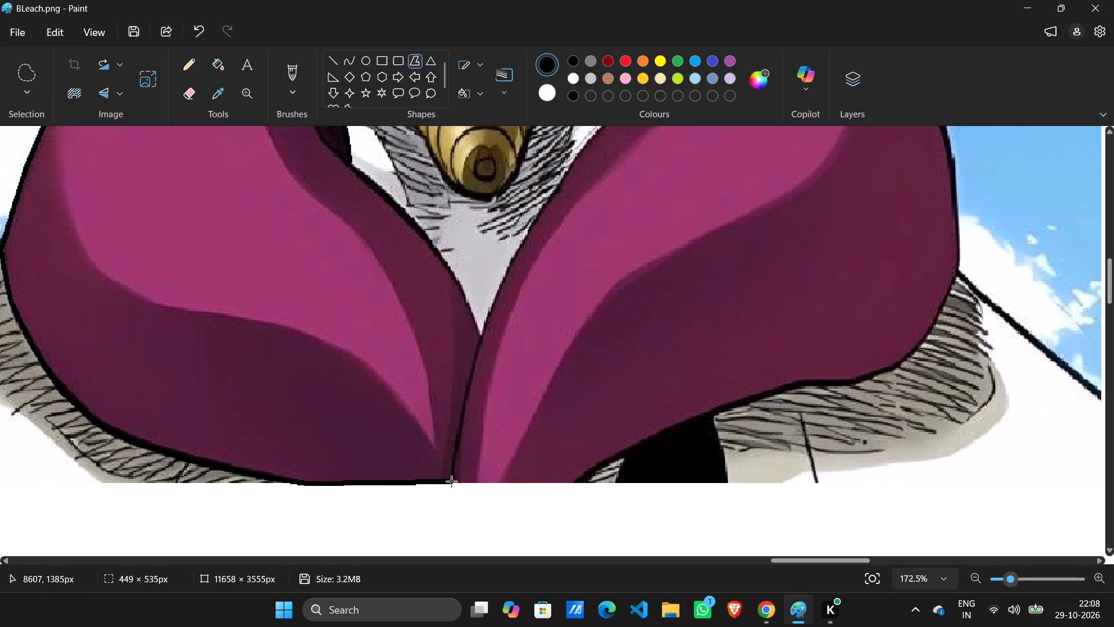
{"action": "left_click_drag", "start_coordinate": [451, 481], "coordinate": [454, 481]}
{"action": "left_click_drag", "start_coordinate": [454, 481], "coordinate": [455, 451]}
{"action": "scroll", "coordinate": [458, 447], "scroll_direction": "up", "scroll_amount": 2}
{"action": "left_click_drag", "start_coordinate": [478, 489], "coordinate": [468, 525]}
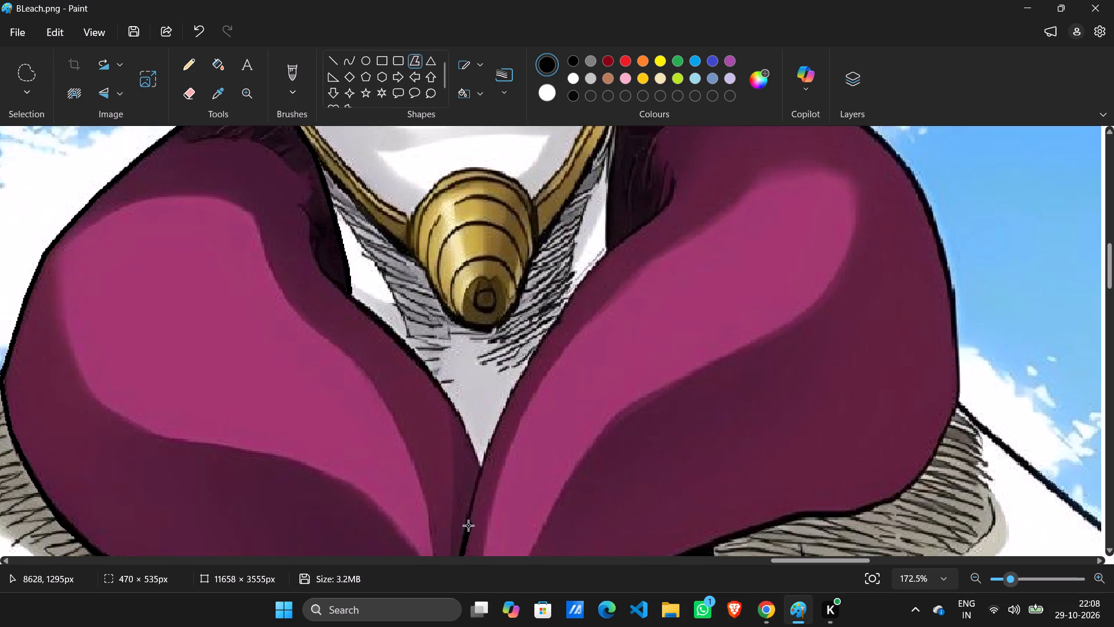
{"action": "left_click_drag", "start_coordinate": [468, 525], "coordinate": [462, 553]}
{"action": "scroll", "coordinate": [463, 543], "scroll_direction": "down", "scroll_amount": 2}
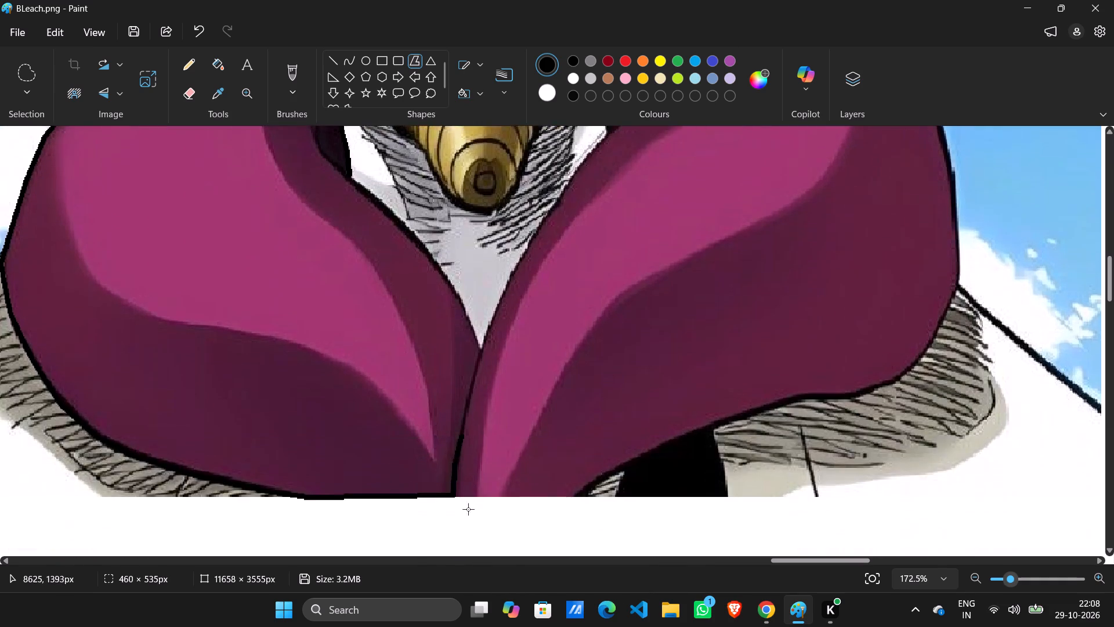
{"action": "scroll", "coordinate": [465, 488], "scroll_direction": "up", "scroll_amount": 2}
{"action": "left_click_drag", "start_coordinate": [465, 518], "coordinate": [465, 525]}
{"action": "left_click_drag", "start_coordinate": [468, 520], "coordinate": [475, 501]}
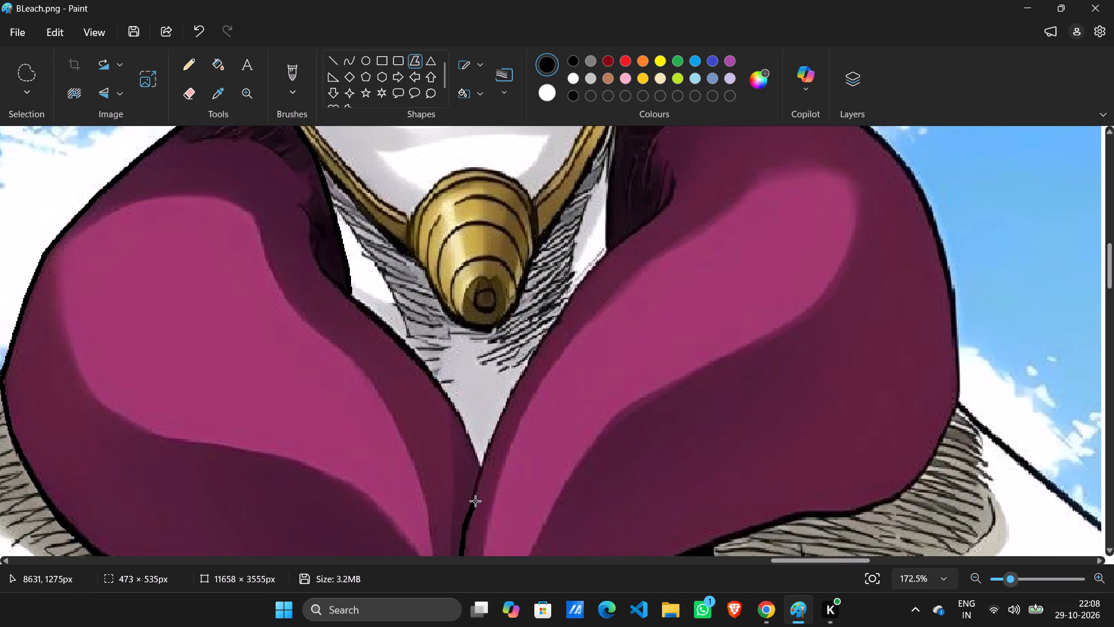
{"action": "left_click_drag", "start_coordinate": [475, 501], "coordinate": [477, 491]}
{"action": "left_click_drag", "start_coordinate": [478, 485], "coordinate": [484, 459]}
Trace briefly up the right collar's edge and back, and follow the left collar's V edge up toward the polygon's start.
{"action": "left_click_drag", "start_coordinate": [484, 459], "coordinate": [488, 456]}
{"action": "left_click_drag", "start_coordinate": [489, 452], "coordinate": [502, 414]}
{"action": "left_click_drag", "start_coordinate": [502, 414], "coordinate": [484, 449]}
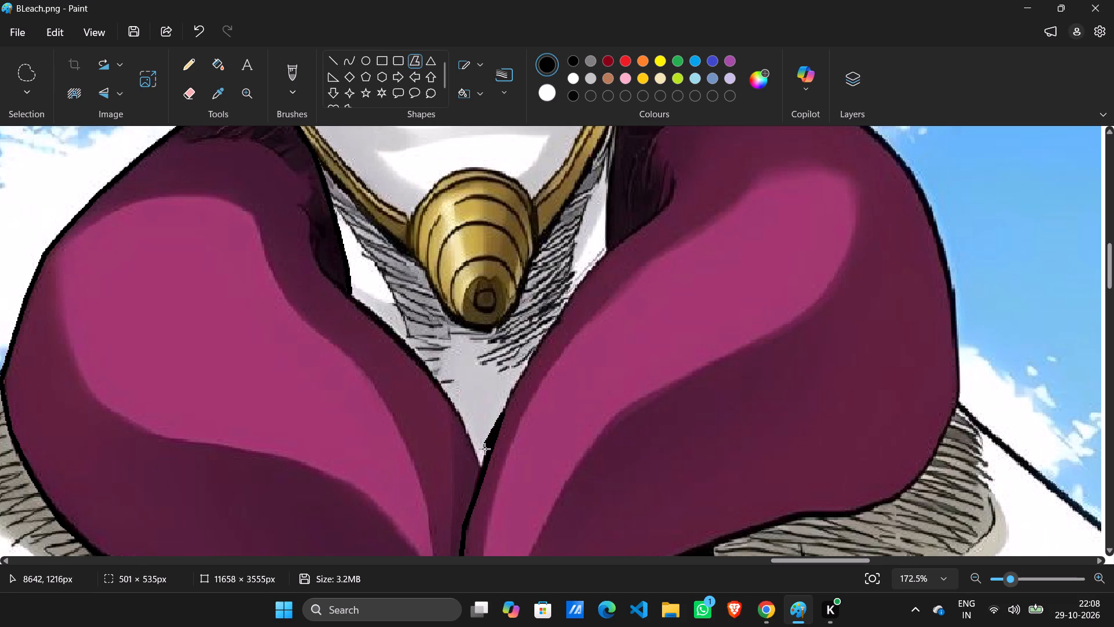
{"action": "left_click_drag", "start_coordinate": [484, 449], "coordinate": [482, 474]}
{"action": "left_click_drag", "start_coordinate": [482, 474], "coordinate": [472, 437]}
{"action": "left_click_drag", "start_coordinate": [472, 434], "coordinate": [450, 400]}
{"action": "left_click_drag", "start_coordinate": [436, 374], "coordinate": [403, 347]}
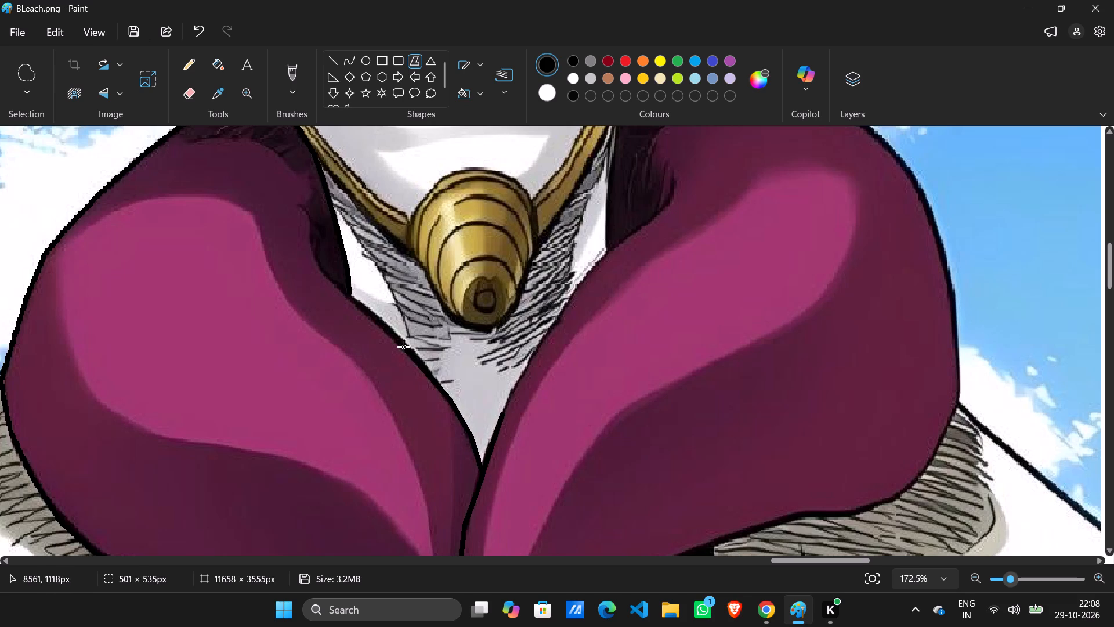
{"action": "left_click_drag", "start_coordinate": [403, 347], "coordinate": [399, 340]}
{"action": "left_click_drag", "start_coordinate": [397, 337], "coordinate": [365, 305]}
Trace the dark fold crease inside the left collar, from the bottom of its inner edge up to the crease's tip.
{"action": "scroll", "coordinate": [369, 365], "scroll_direction": "up", "scroll_amount": 1}
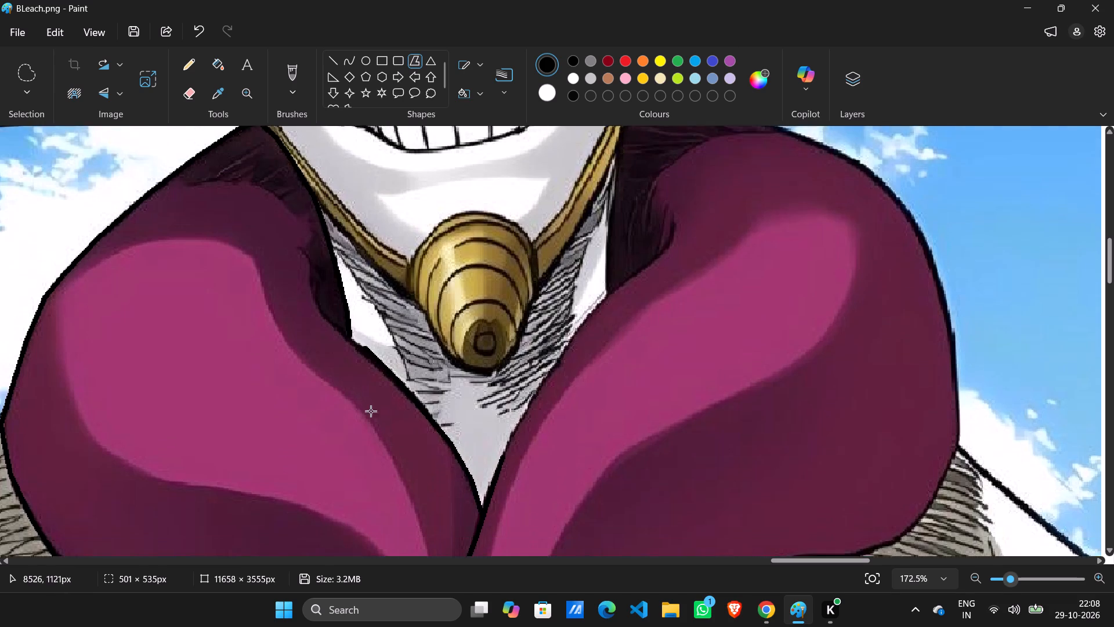
{"action": "left_click_drag", "start_coordinate": [359, 403], "coordinate": [338, 352]}
{"action": "left_click_drag", "start_coordinate": [331, 345], "coordinate": [324, 336]}
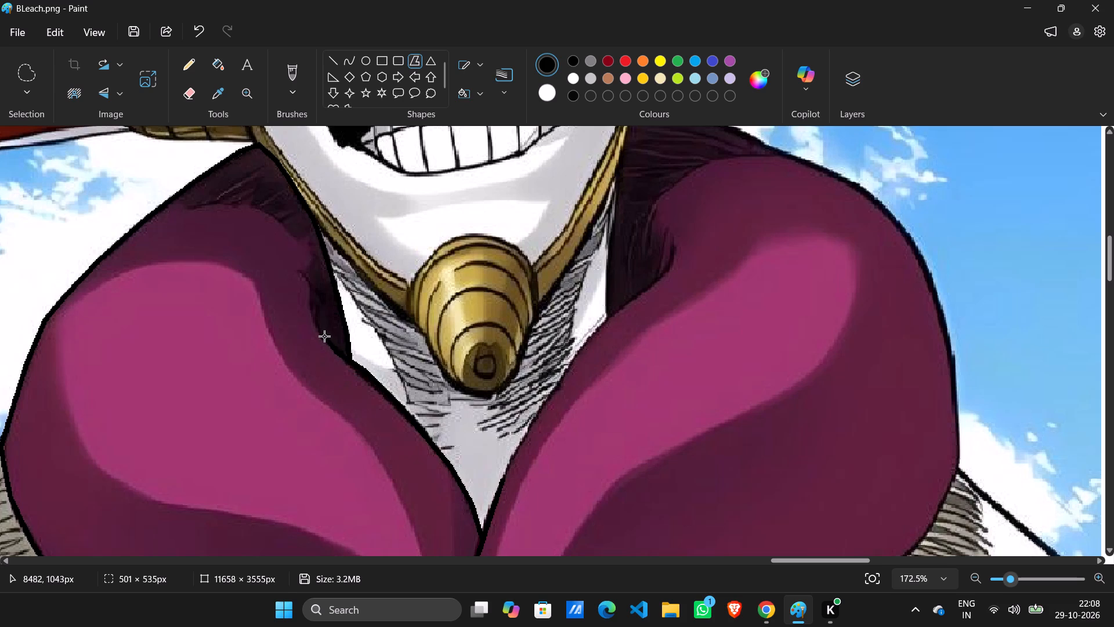
{"action": "left_click_drag", "start_coordinate": [324, 336], "coordinate": [323, 334]}
{"action": "scroll", "coordinate": [330, 356], "scroll_direction": "up", "scroll_amount": 4, "text": "ctrl"}
{"action": "left_click_drag", "start_coordinate": [360, 374], "coordinate": [343, 343]}
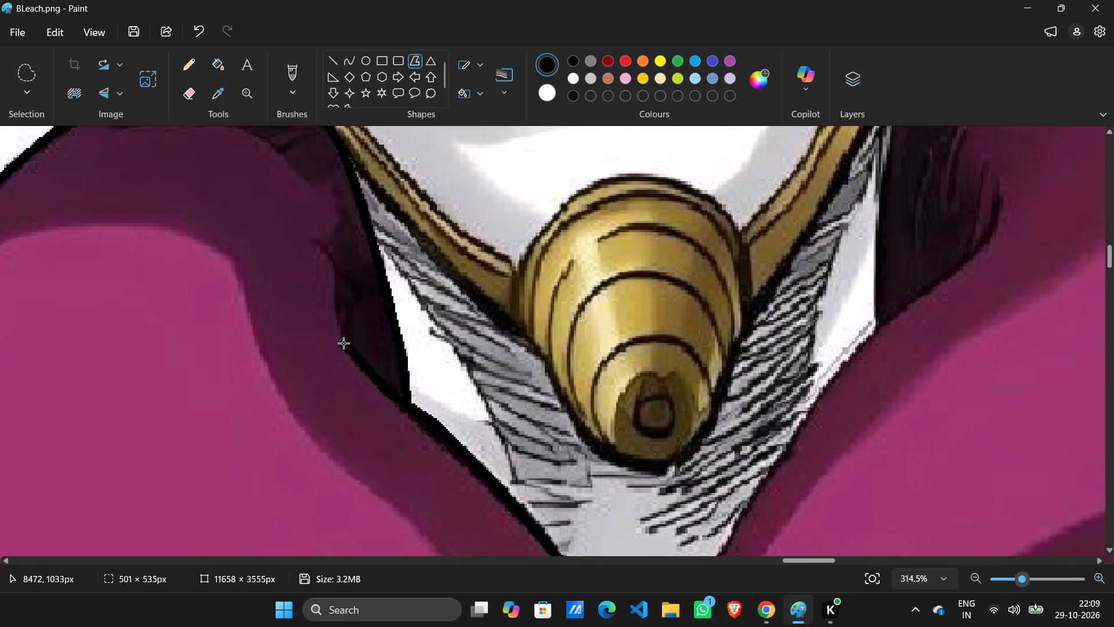
{"action": "left_click_drag", "start_coordinate": [343, 343], "coordinate": [342, 336]}
{"action": "left_click_drag", "start_coordinate": [341, 329], "coordinate": [340, 308]}
{"action": "left_click_drag", "start_coordinate": [339, 302], "coordinate": [339, 283]}
{"action": "left_click_drag", "start_coordinate": [339, 276], "coordinate": [337, 269]}
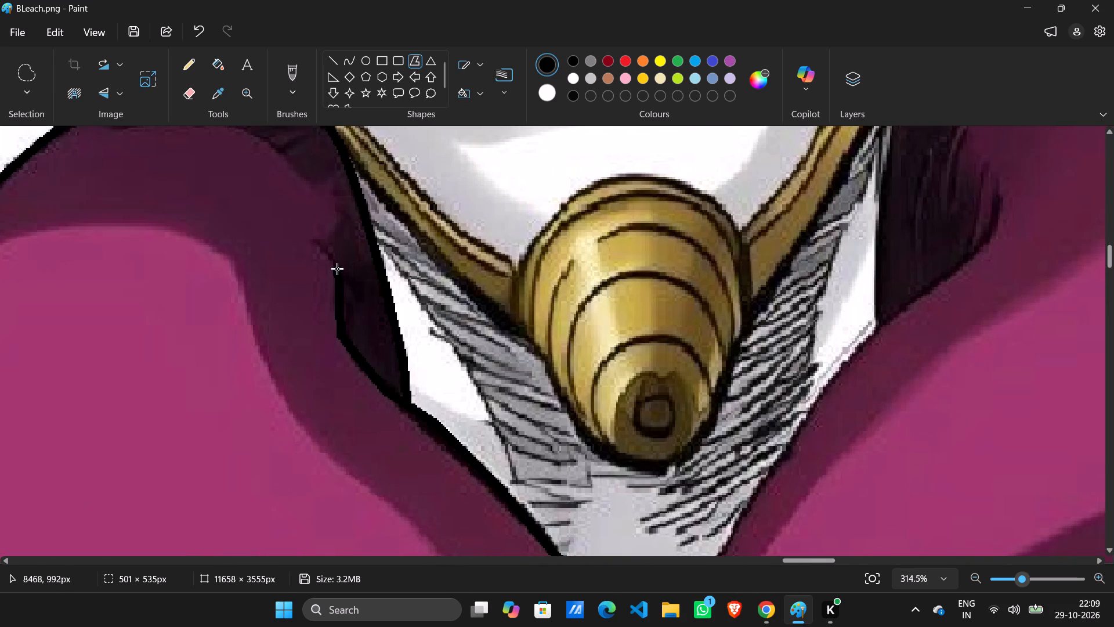
{"action": "left_click_drag", "start_coordinate": [337, 269], "coordinate": [337, 268]}
{"action": "left_click_drag", "start_coordinate": [335, 261], "coordinate": [323, 246]}
{"action": "left_click", "coordinate": [319, 242]}
Retrace the left collar's fold crease and V edge back down to the point of the V.
{"action": "left_click_drag", "start_coordinate": [335, 253], "coordinate": [332, 257]}
{"action": "left_click_drag", "start_coordinate": [332, 257], "coordinate": [331, 260]}
{"action": "left_click_drag", "start_coordinate": [331, 268], "coordinate": [341, 291]}
{"action": "left_click_drag", "start_coordinate": [339, 297], "coordinate": [342, 333]}
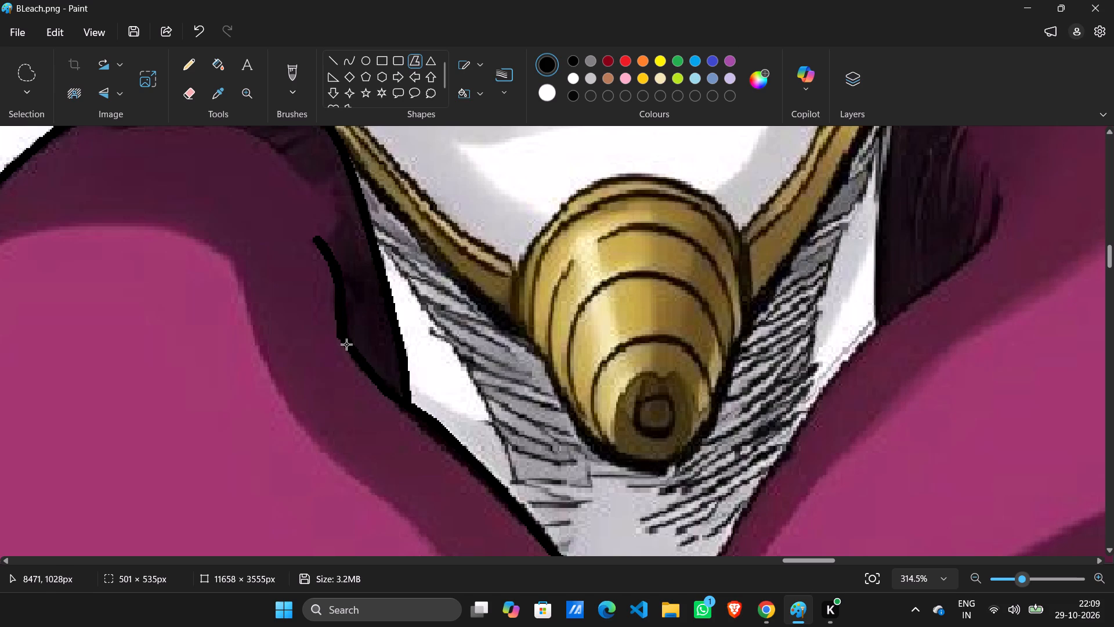
{"action": "left_click_drag", "start_coordinate": [350, 350], "coordinate": [367, 369]}
{"action": "left_click_drag", "start_coordinate": [374, 380], "coordinate": [462, 452]}
{"action": "scroll", "coordinate": [486, 444], "scroll_direction": "down", "scroll_amount": 3}
{"action": "left_click_drag", "start_coordinate": [570, 409], "coordinate": [580, 383], "text": "ctrl"}
{"action": "left_click_drag", "start_coordinate": [601, 423], "coordinate": [639, 493]}
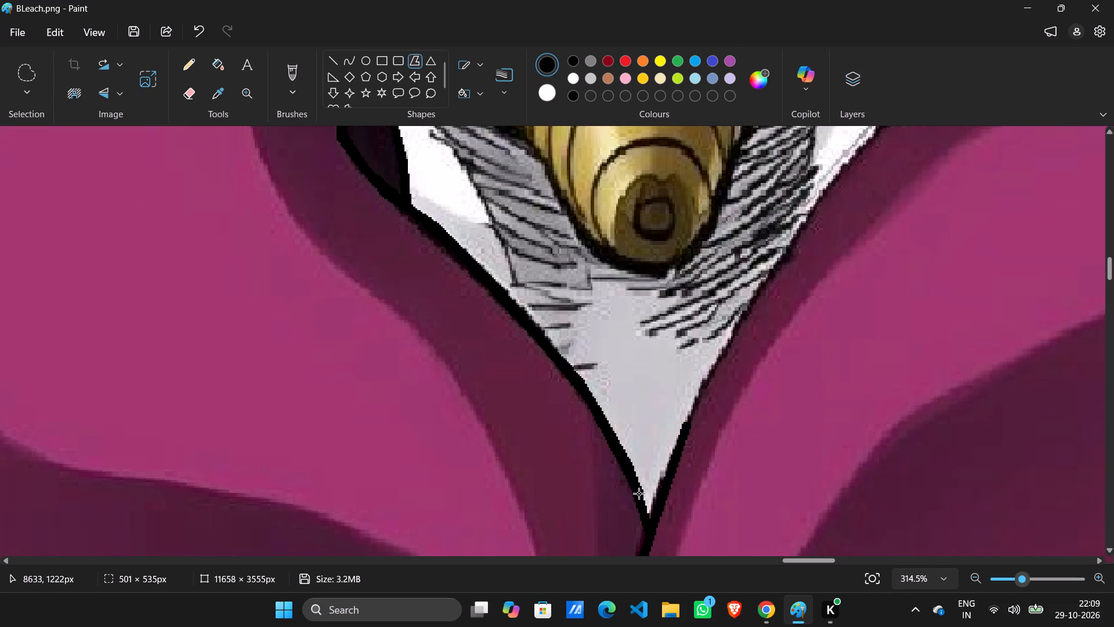
{"action": "left_click_drag", "start_coordinate": [639, 493], "coordinate": [640, 497]}
{"action": "left_click_drag", "start_coordinate": [643, 506], "coordinate": [649, 531]}
Trace the right collar's inner edge from the point of the V up beside the neck.
{"action": "left_click_drag", "start_coordinate": [676, 436], "coordinate": [705, 387]}
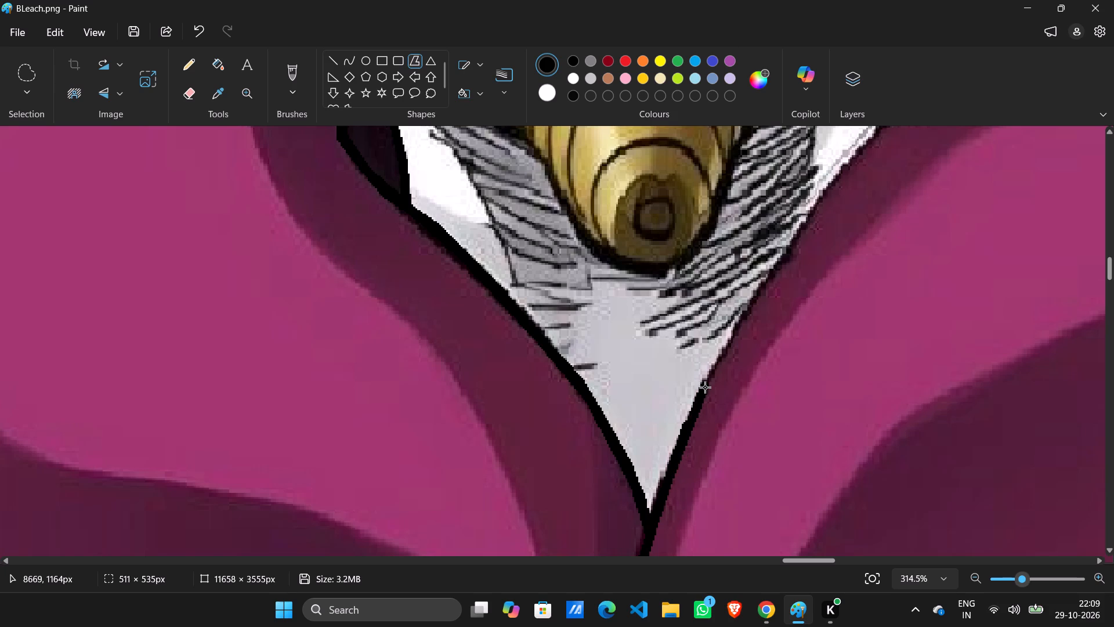
{"action": "left_click_drag", "start_coordinate": [705, 387], "coordinate": [704, 387]}
{"action": "scroll", "coordinate": [780, 478], "scroll_direction": "up", "scroll_amount": 1, "text": "ctrl"}
{"action": "scroll", "coordinate": [780, 478], "scroll_direction": "down", "scroll_amount": 11, "text": "ctrl"}
{"action": "scroll", "coordinate": [790, 502], "scroll_direction": "up", "scroll_amount": 2}
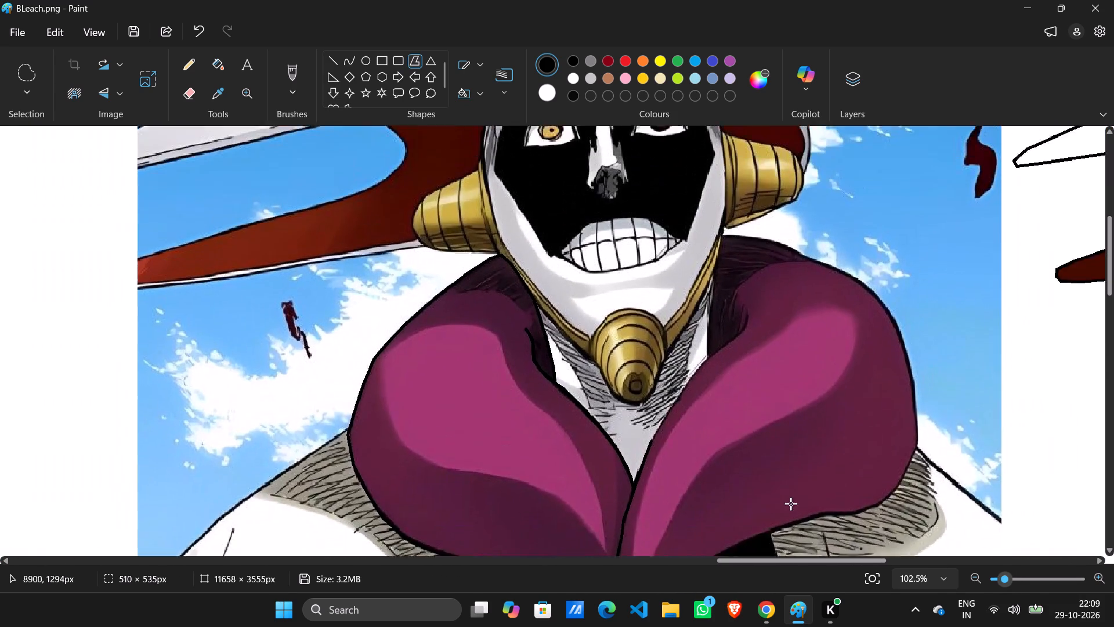
{"action": "left_click_drag", "start_coordinate": [671, 485], "coordinate": [668, 499]}
{"action": "left_click_drag", "start_coordinate": [668, 499], "coordinate": [678, 479]}
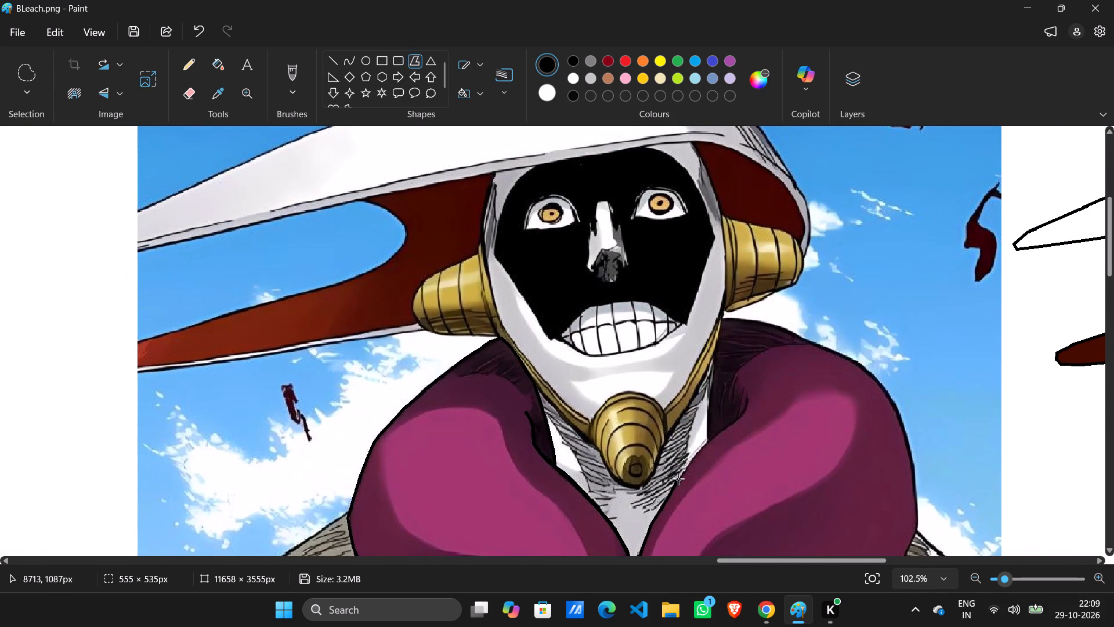
{"action": "left_click_drag", "start_coordinate": [678, 479], "coordinate": [682, 476]}
{"action": "left_click_drag", "start_coordinate": [690, 462], "coordinate": [706, 443]}
Trace the right collar's fold crease from the V edge up to its tip and back down to the inner edge's base.
{"action": "scroll", "coordinate": [1047, 476], "scroll_direction": "up", "scroll_amount": 4, "text": "ctrl"}
{"action": "scroll", "coordinate": [682, 473], "scroll_direction": "up", "scroll_amount": 2, "text": "ctrl"}
{"action": "left_click_drag", "start_coordinate": [621, 503], "coordinate": [608, 479]}
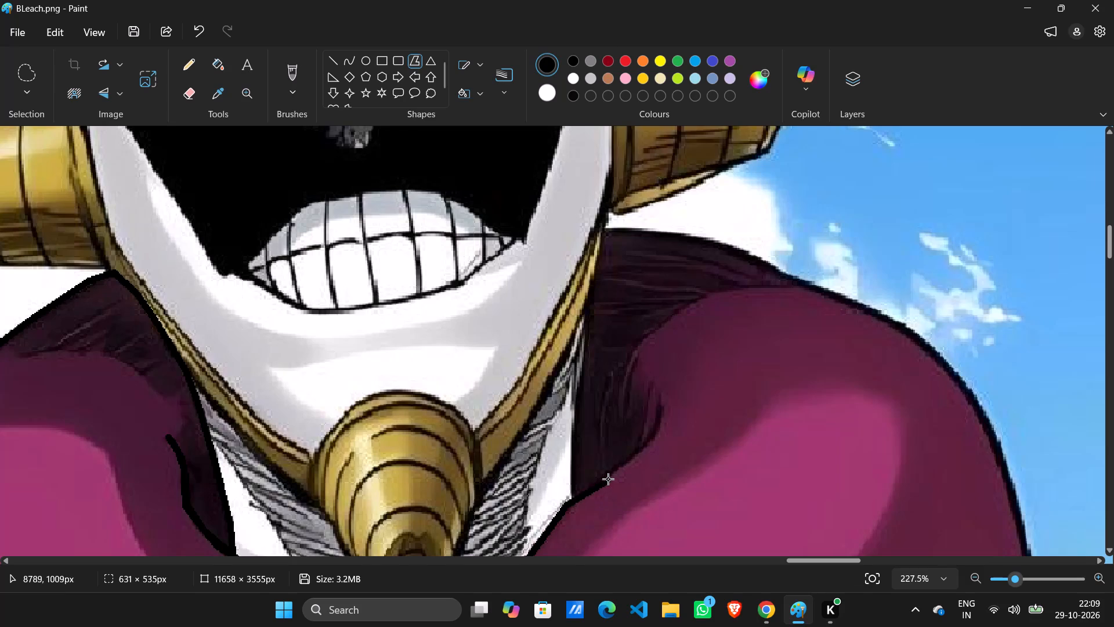
{"action": "left_click_drag", "start_coordinate": [608, 479], "coordinate": [612, 470]}
{"action": "left_click_drag", "start_coordinate": [623, 463], "coordinate": [646, 442]}
{"action": "left_click_drag", "start_coordinate": [649, 439], "coordinate": [660, 418]}
{"action": "left_click_drag", "start_coordinate": [661, 409], "coordinate": [662, 403]}
{"action": "left_click_drag", "start_coordinate": [661, 428], "coordinate": [656, 435]}
{"action": "left_click_drag", "start_coordinate": [647, 440], "coordinate": [639, 449]}
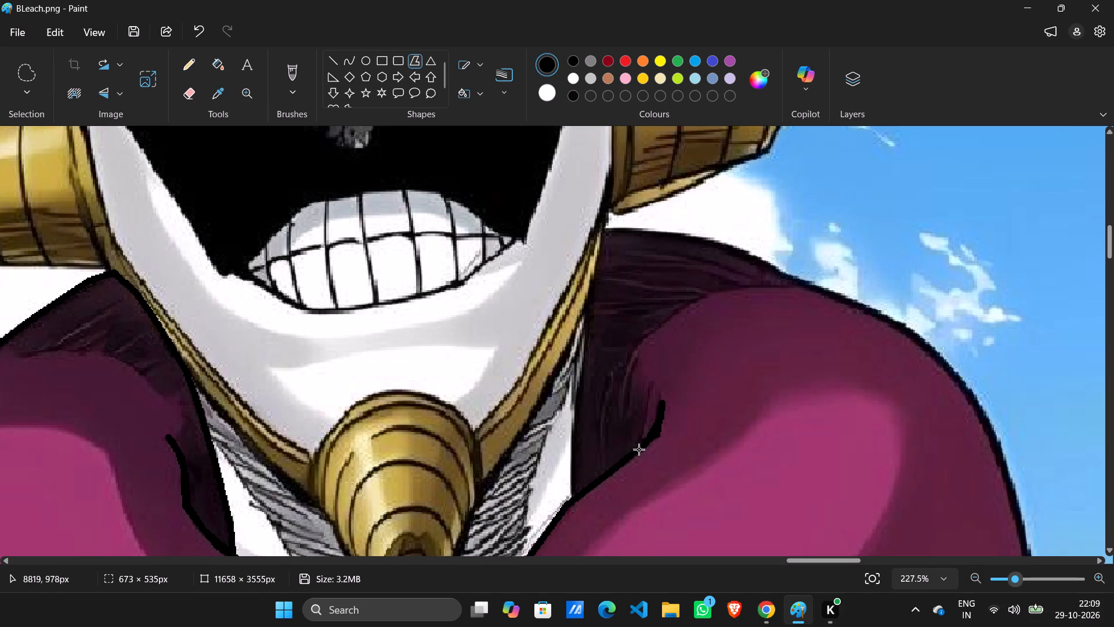
{"action": "left_click_drag", "start_coordinate": [639, 449], "coordinate": [622, 465]}
{"action": "left_click_drag", "start_coordinate": [617, 469], "coordinate": [573, 500]}
Trace the right collar's inner edge from the crease's base up beside the neck to the collar's top below the ear cone.
{"action": "left_click_drag", "start_coordinate": [573, 500], "coordinate": [573, 440]}
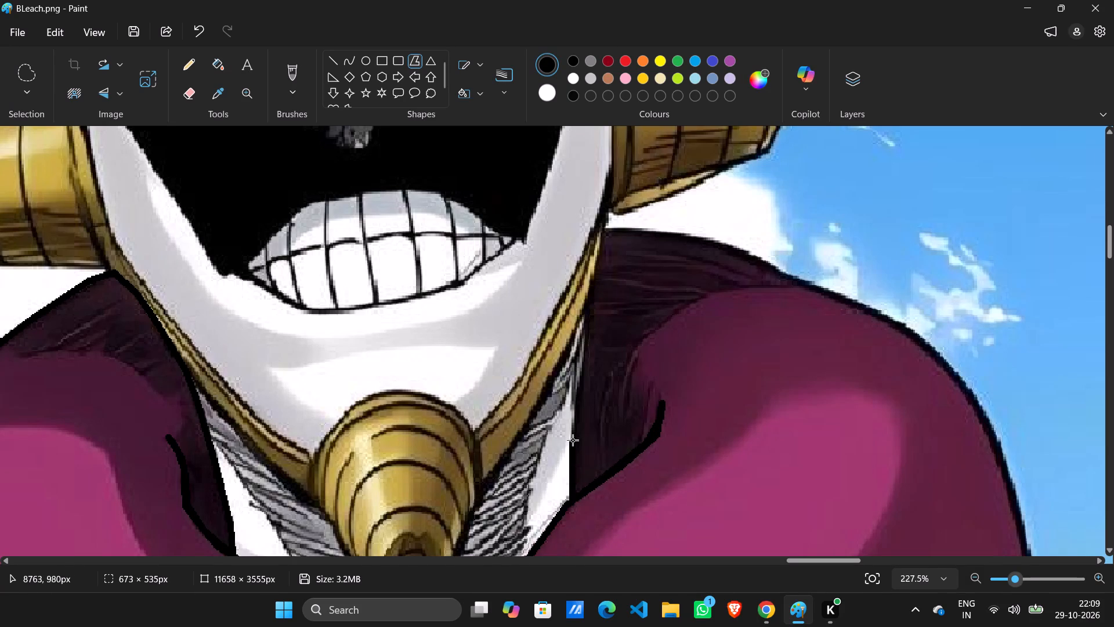
{"action": "left_click_drag", "start_coordinate": [573, 440], "coordinate": [573, 439]}
{"action": "left_click_drag", "start_coordinate": [574, 425], "coordinate": [581, 385]}
{"action": "left_click_drag", "start_coordinate": [584, 363], "coordinate": [584, 314]}
{"action": "scroll", "coordinate": [616, 380], "scroll_direction": "up", "scroll_amount": 2}
{"action": "left_click_drag", "start_coordinate": [616, 445], "coordinate": [598, 400]}
{"action": "left_click_drag", "start_coordinate": [599, 395], "coordinate": [605, 369]}
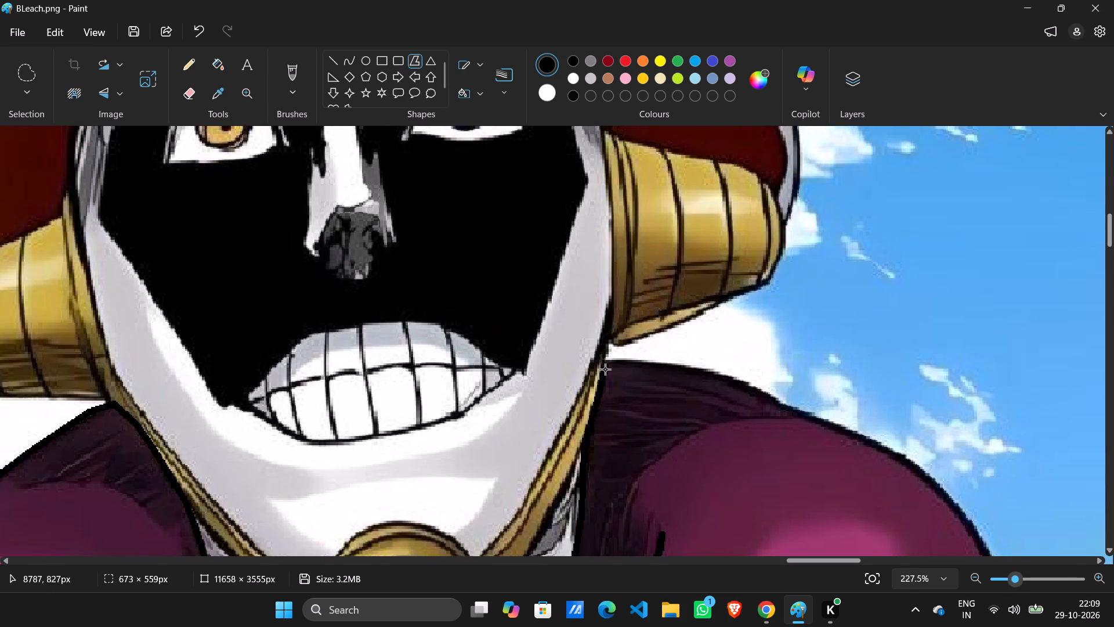
{"action": "left_click_drag", "start_coordinate": [605, 369], "coordinate": [605, 366]}
{"action": "left_click", "coordinate": [605, 363]}
Trace the right collar's top edge from the jaw over the shoulder to the upper part of its outer side.
{"action": "left_click_drag", "start_coordinate": [608, 361], "coordinate": [647, 363]}
{"action": "left_click_drag", "start_coordinate": [654, 363], "coordinate": [687, 367]}
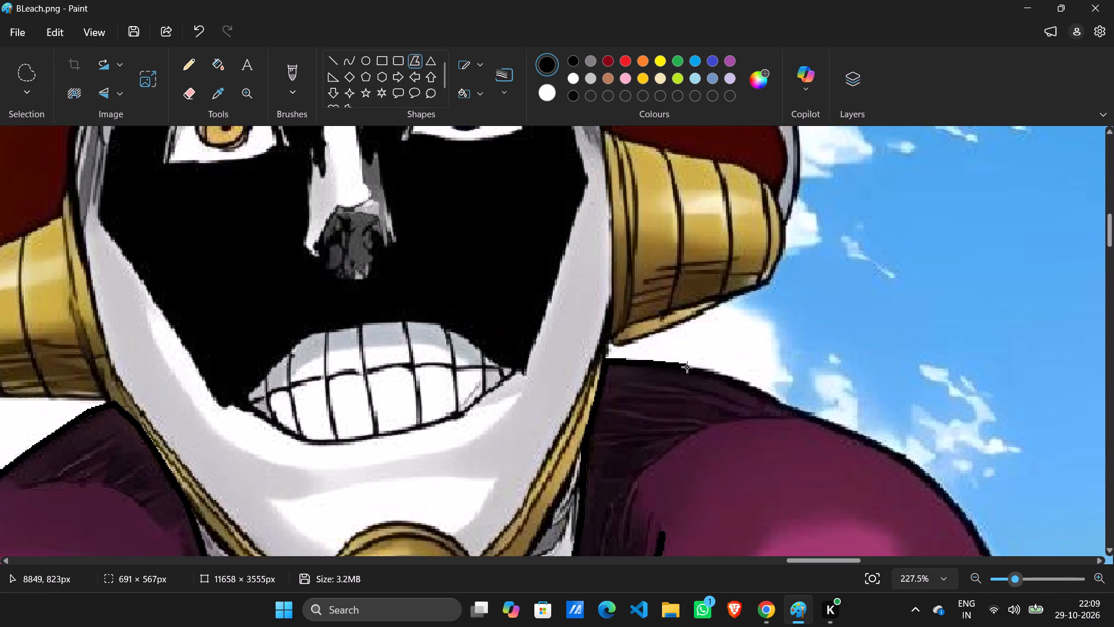
{"action": "left_click_drag", "start_coordinate": [687, 367], "coordinate": [689, 369]}
{"action": "left_click_drag", "start_coordinate": [697, 369], "coordinate": [753, 388]}
{"action": "left_click_drag", "start_coordinate": [758, 391], "coordinate": [804, 414]}
{"action": "left_click_drag", "start_coordinate": [835, 425], "coordinate": [866, 439]}
{"action": "scroll", "coordinate": [880, 442], "scroll_direction": "down", "scroll_amount": 2}
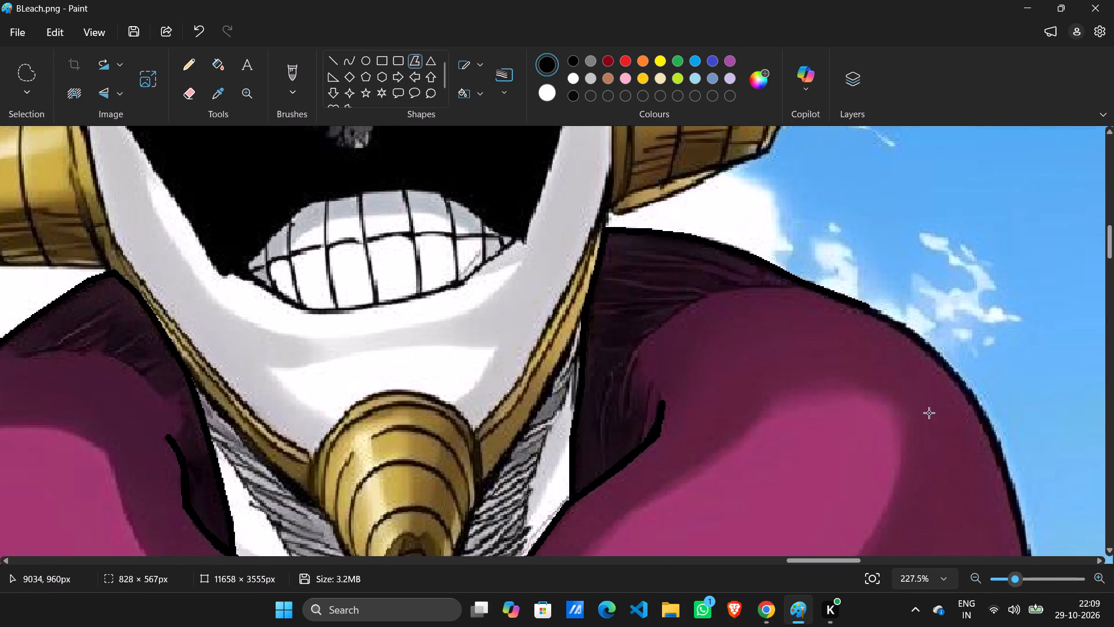
{"action": "left_click_drag", "start_coordinate": [920, 337], "coordinate": [923, 345]}
{"action": "left_click_drag", "start_coordinate": [929, 348], "coordinate": [968, 392]}
{"action": "left_click_drag", "start_coordinate": [968, 396], "coordinate": [990, 437]}
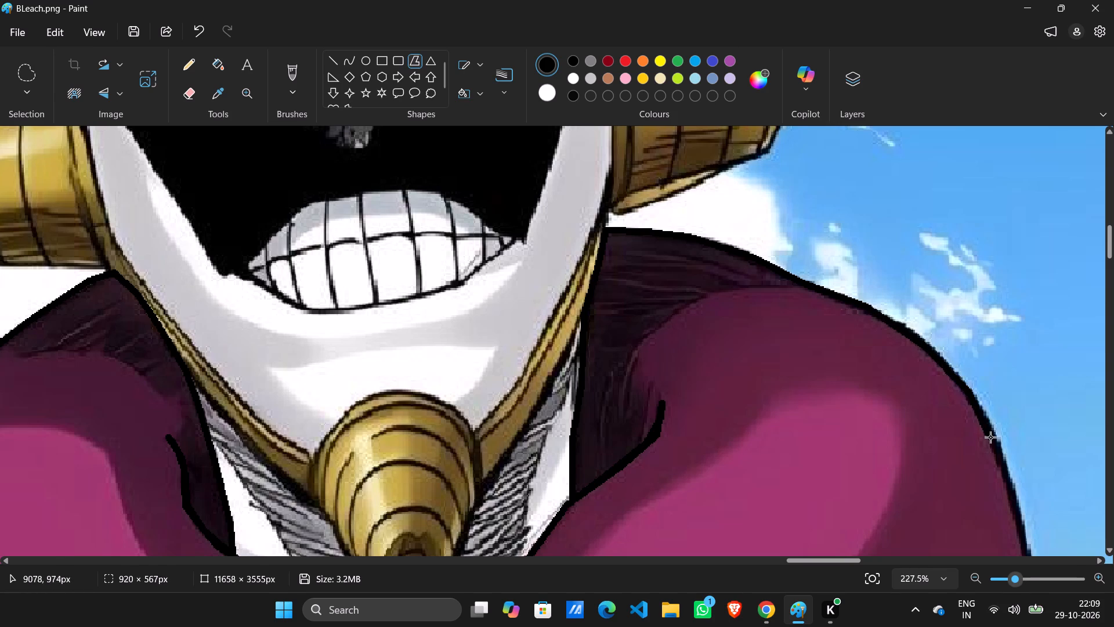
{"action": "left_click_drag", "start_coordinate": [990, 437], "coordinate": [993, 440]}
Trace the right collar's outer side down to the corner where the shoulder line meets it.
{"action": "scroll", "coordinate": [993, 440], "scroll_direction": "down", "scroll_amount": 2, "text": "ctrl"}
{"action": "left_click_drag", "start_coordinate": [991, 440], "coordinate": [985, 457]}
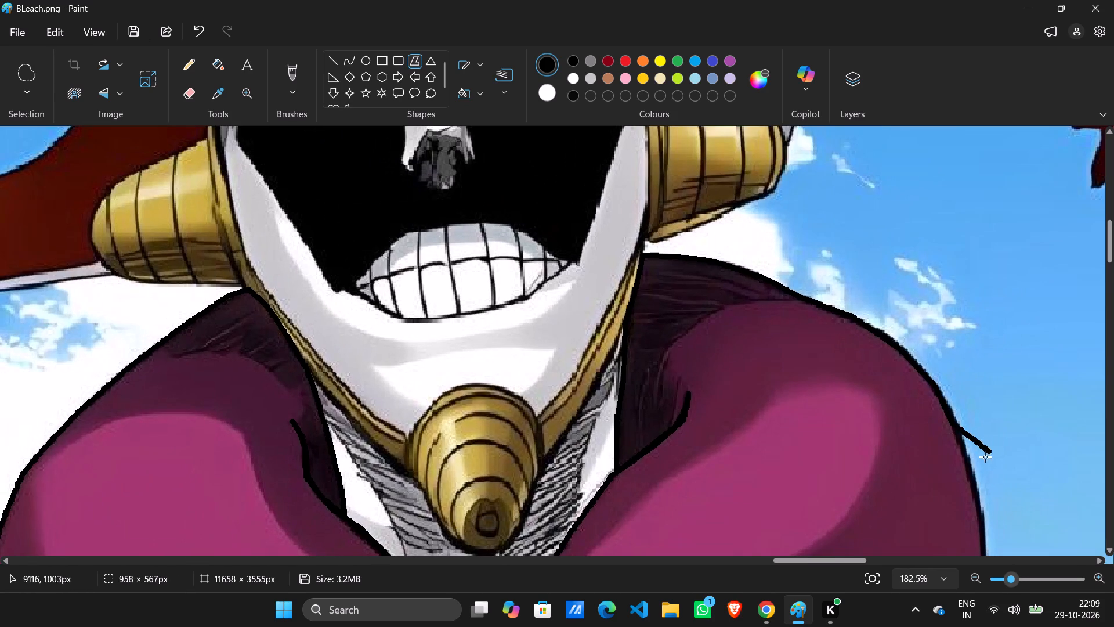
{"action": "left_click_drag", "start_coordinate": [985, 457], "coordinate": [971, 475]}
{"action": "scroll", "coordinate": [974, 474], "scroll_direction": "down", "scroll_amount": 2}
{"action": "left_click_drag", "start_coordinate": [987, 387], "coordinate": [988, 392]}
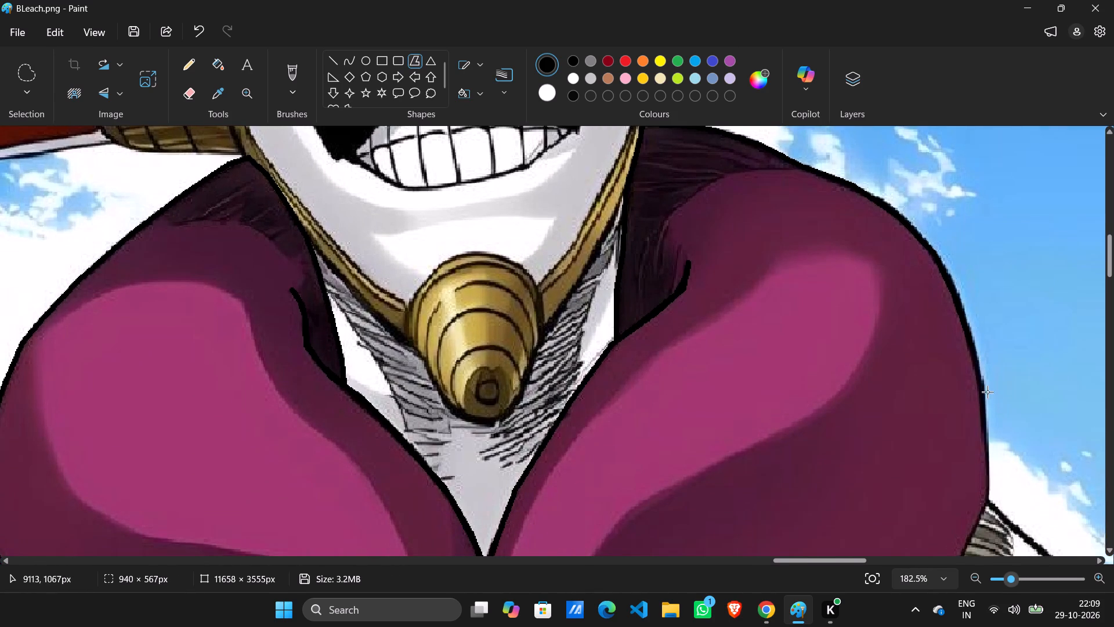
{"action": "left_click_drag", "start_coordinate": [988, 392], "coordinate": [983, 413]}
{"action": "scroll", "coordinate": [983, 413], "scroll_direction": "down", "scroll_amount": 3}
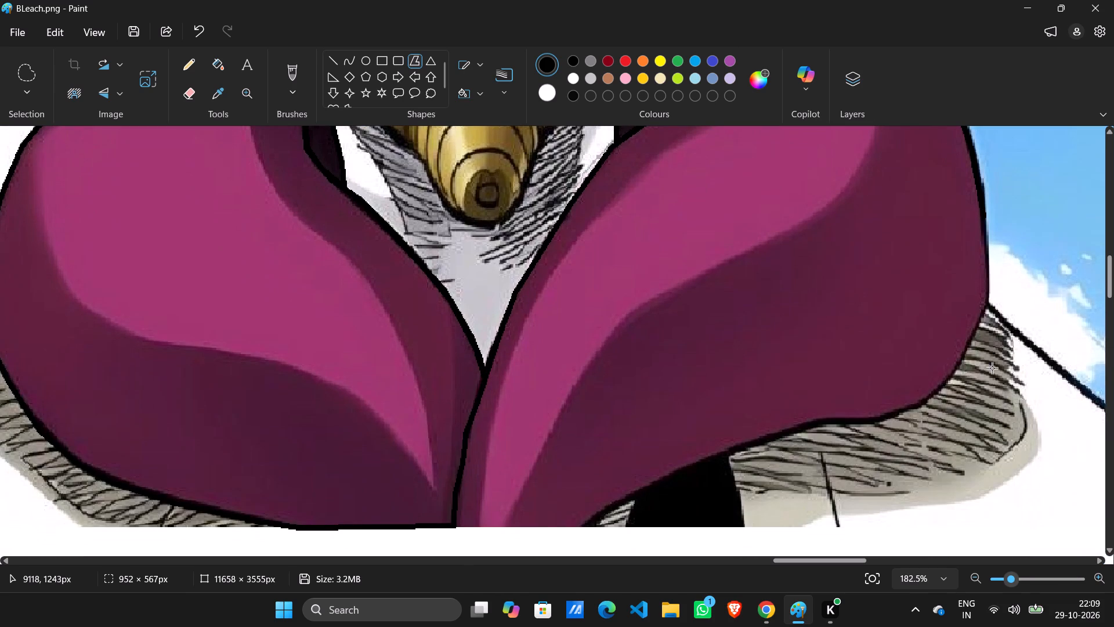
{"action": "left_click_drag", "start_coordinate": [992, 367], "coordinate": [989, 299]}
{"action": "left_click_drag", "start_coordinate": [988, 299], "coordinate": [981, 320]}
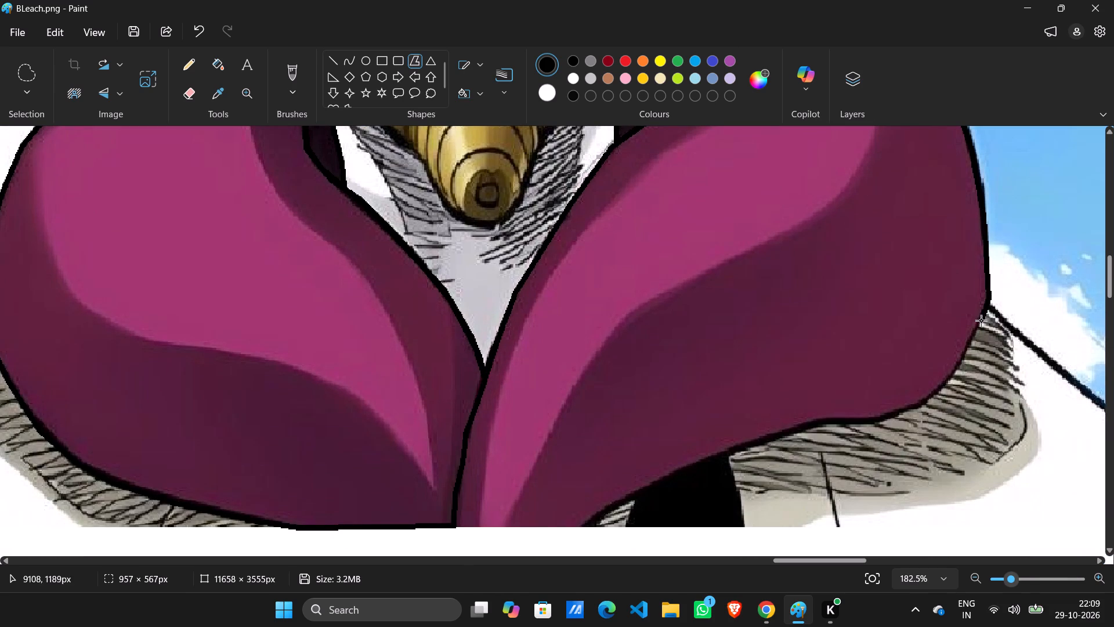
Trace the right collar's rounded lower corner and underside along the hatched shading.
{"action": "left_click_drag", "start_coordinate": [981, 320], "coordinate": [976, 329]}
{"action": "left_click_drag", "start_coordinate": [971, 345], "coordinate": [956, 373]}
{"action": "left_click_drag", "start_coordinate": [950, 377], "coordinate": [929, 399]}
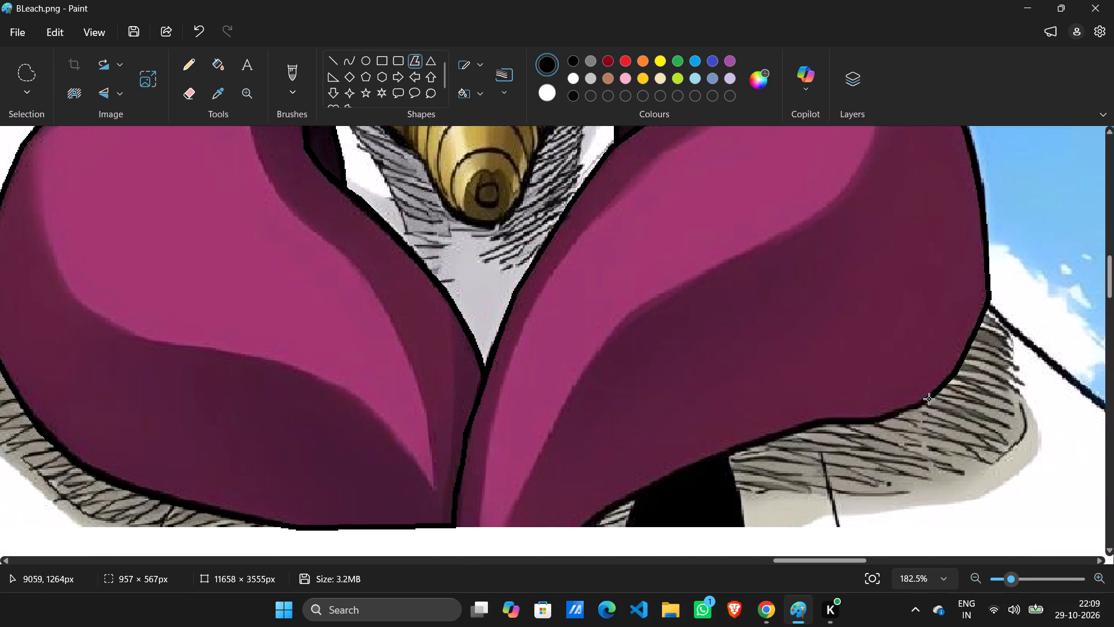
{"action": "left_click_drag", "start_coordinate": [929, 399], "coordinate": [928, 400]}
{"action": "left_click_drag", "start_coordinate": [925, 401], "coordinate": [903, 412]}
{"action": "left_click_drag", "start_coordinate": [897, 413], "coordinate": [874, 420]}
{"action": "left_click_drag", "start_coordinate": [865, 420], "coordinate": [838, 420]}
{"action": "left_click_drag", "start_coordinate": [835, 420], "coordinate": [813, 422]}
{"action": "left_click_drag", "start_coordinate": [806, 424], "coordinate": [782, 435]}
Trace the rest of the right collar's underside to the picture's bottom edge and along it to the centre seam.
{"action": "left_click_drag", "start_coordinate": [780, 436], "coordinate": [721, 456]}
{"action": "left_click_drag", "start_coordinate": [718, 457], "coordinate": [671, 473]}
{"action": "left_click_drag", "start_coordinate": [669, 474], "coordinate": [653, 483]}
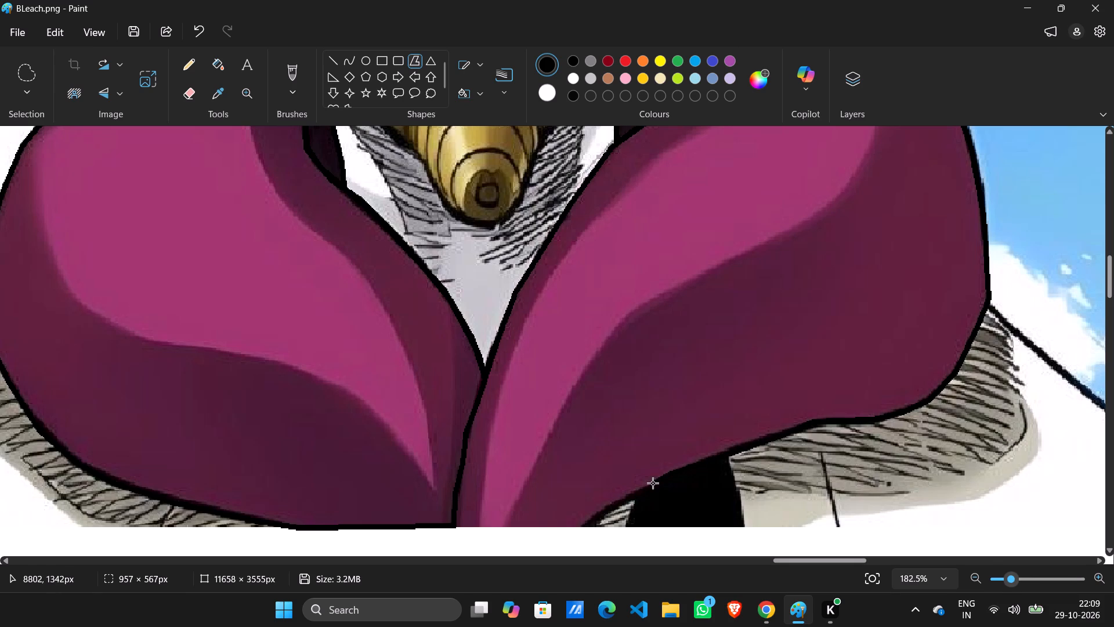
{"action": "left_click_drag", "start_coordinate": [653, 483], "coordinate": [633, 493]}
{"action": "left_click_drag", "start_coordinate": [630, 495], "coordinate": [599, 516]}
{"action": "left_click_drag", "start_coordinate": [596, 517], "coordinate": [589, 527]}
{"action": "left_click_drag", "start_coordinate": [589, 527], "coordinate": [588, 527]}
{"action": "left_click_drag", "start_coordinate": [585, 527], "coordinate": [453, 527]}
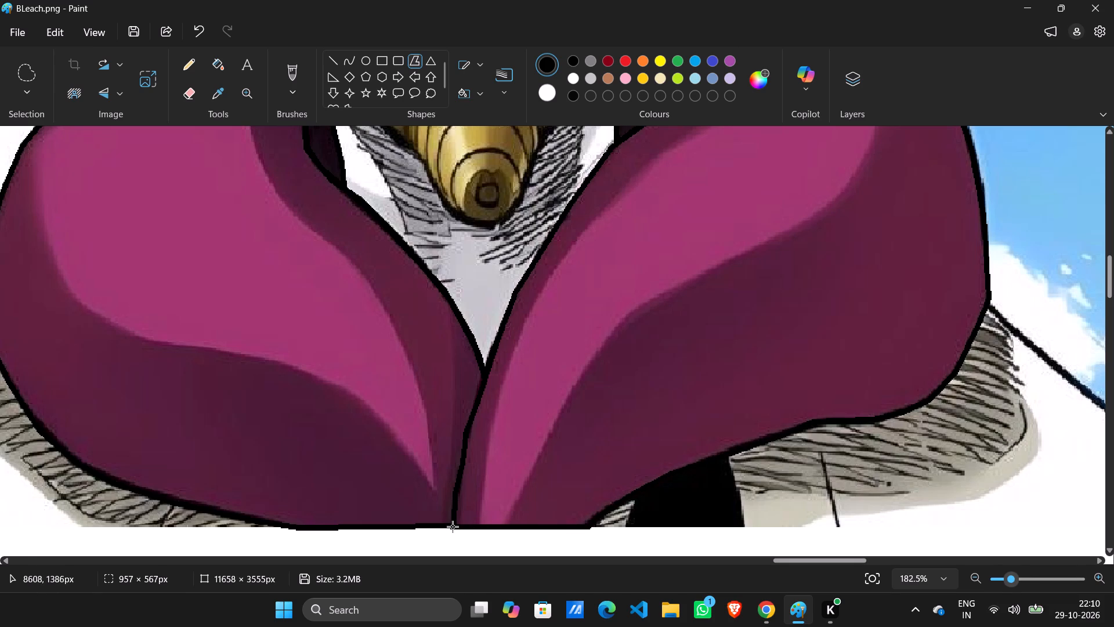
Trace the centre seam up to the point of the V and follow the right collar's V edge up toward the fold crease.
{"action": "left_click_drag", "start_coordinate": [455, 510], "coordinate": [459, 472]}
{"action": "left_click_drag", "start_coordinate": [464, 423], "coordinate": [473, 399]}
{"action": "scroll", "coordinate": [482, 402], "scroll_direction": "up", "scroll_amount": 2}
{"action": "left_click_drag", "start_coordinate": [499, 433], "coordinate": [489, 487]}
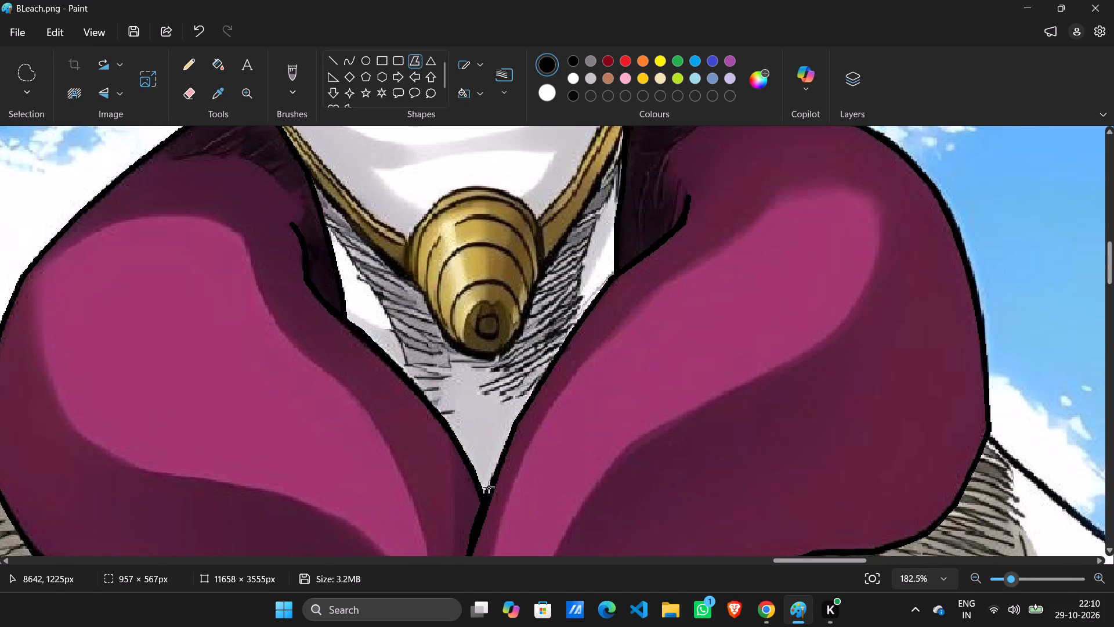
{"action": "left_click_drag", "start_coordinate": [489, 487], "coordinate": [489, 484]}
{"action": "left_click_drag", "start_coordinate": [497, 465], "coordinate": [521, 410]}
{"action": "left_click_drag", "start_coordinate": [530, 395], "coordinate": [577, 339]}
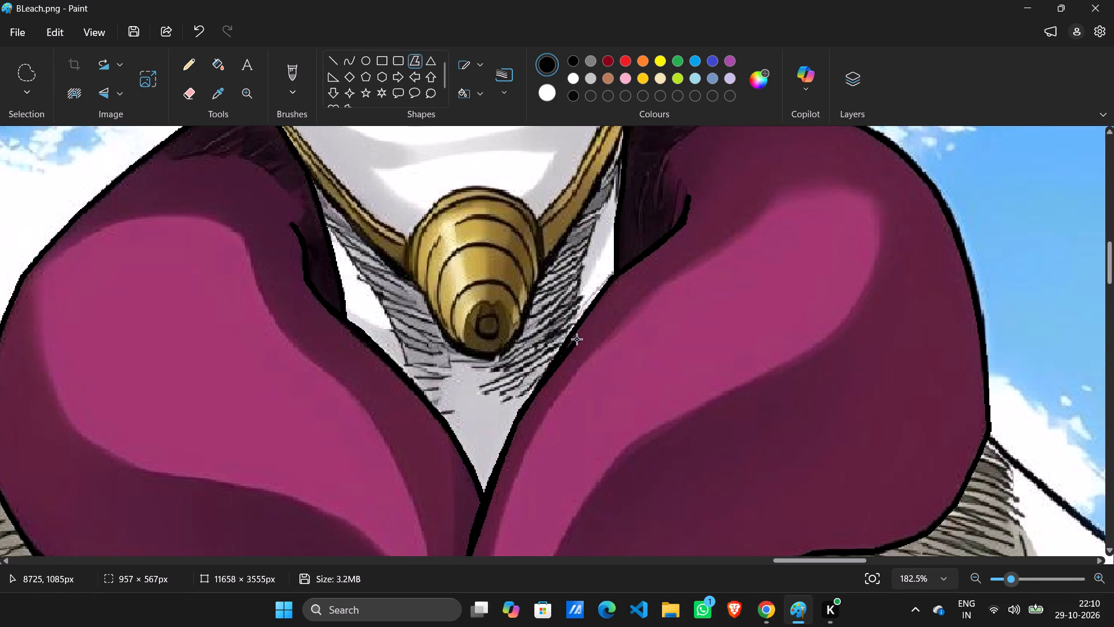
{"action": "left_click_drag", "start_coordinate": [577, 339], "coordinate": [578, 325]}
{"action": "left_click_drag", "start_coordinate": [580, 320], "coordinate": [605, 287]}
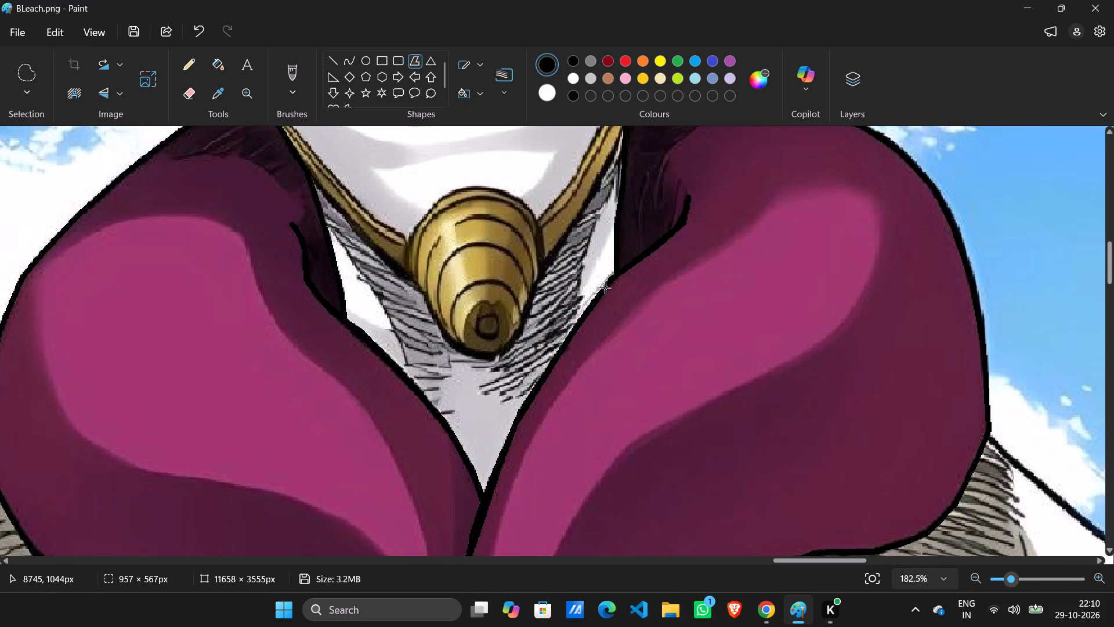
{"action": "left_click_drag", "start_coordinate": [605, 287], "coordinate": [617, 272]}
Retrace the right collar's inner edge up beside the neck and back down to the fold crease's base.
{"action": "scroll", "coordinate": [635, 305], "scroll_direction": "up", "scroll_amount": 1}
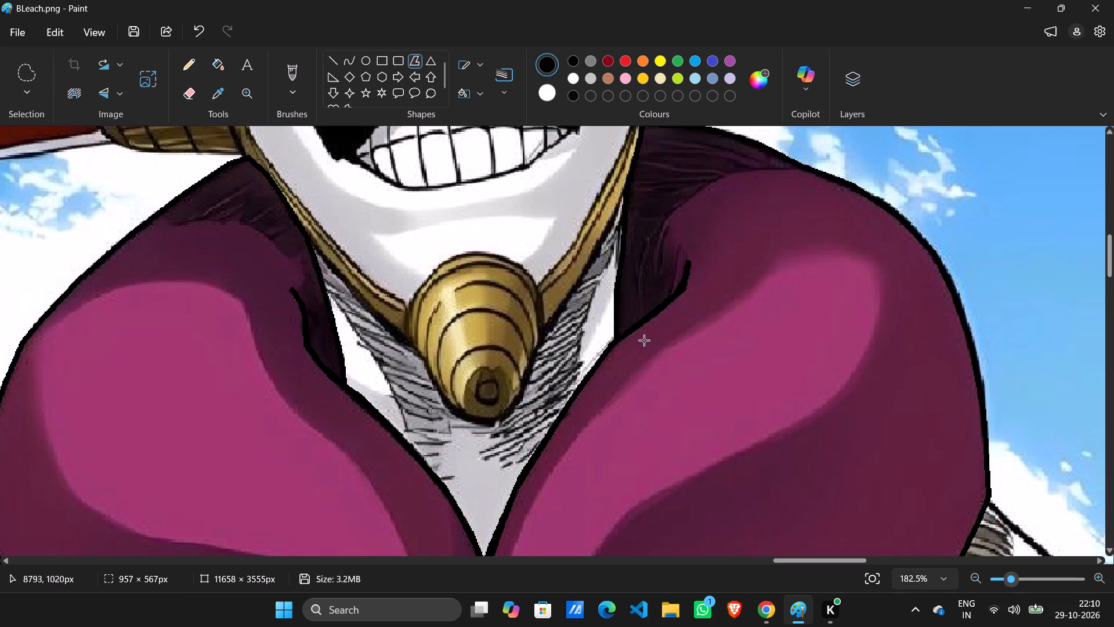
{"action": "left_click_drag", "start_coordinate": [641, 340], "coordinate": [617, 282]}
{"action": "left_click_drag", "start_coordinate": [618, 275], "coordinate": [621, 246]}
{"action": "left_click_drag", "start_coordinate": [621, 244], "coordinate": [623, 219]}
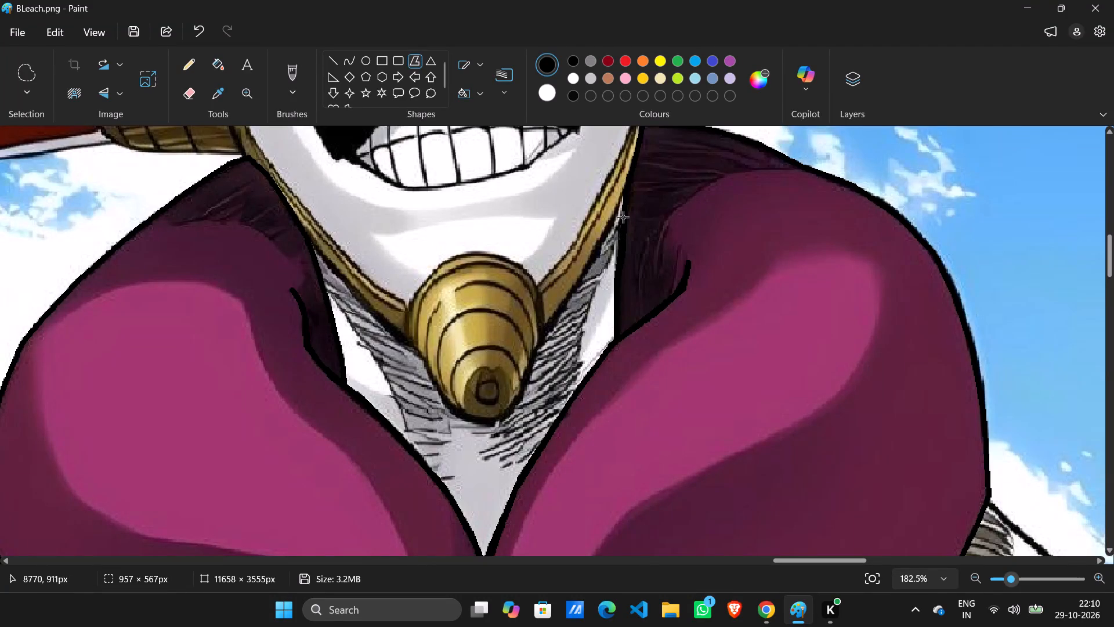
{"action": "left_click_drag", "start_coordinate": [623, 214], "coordinate": [628, 183]}
{"action": "left_click_drag", "start_coordinate": [627, 196], "coordinate": [619, 264]}
{"action": "left_click_drag", "start_coordinate": [619, 264], "coordinate": [615, 273]}
{"action": "left_click_drag", "start_coordinate": [615, 286], "coordinate": [617, 343]}
Retrace the right collar's fold crease up to its tip and back down to its base.
{"action": "left_click_drag", "start_coordinate": [618, 343], "coordinate": [667, 295]}
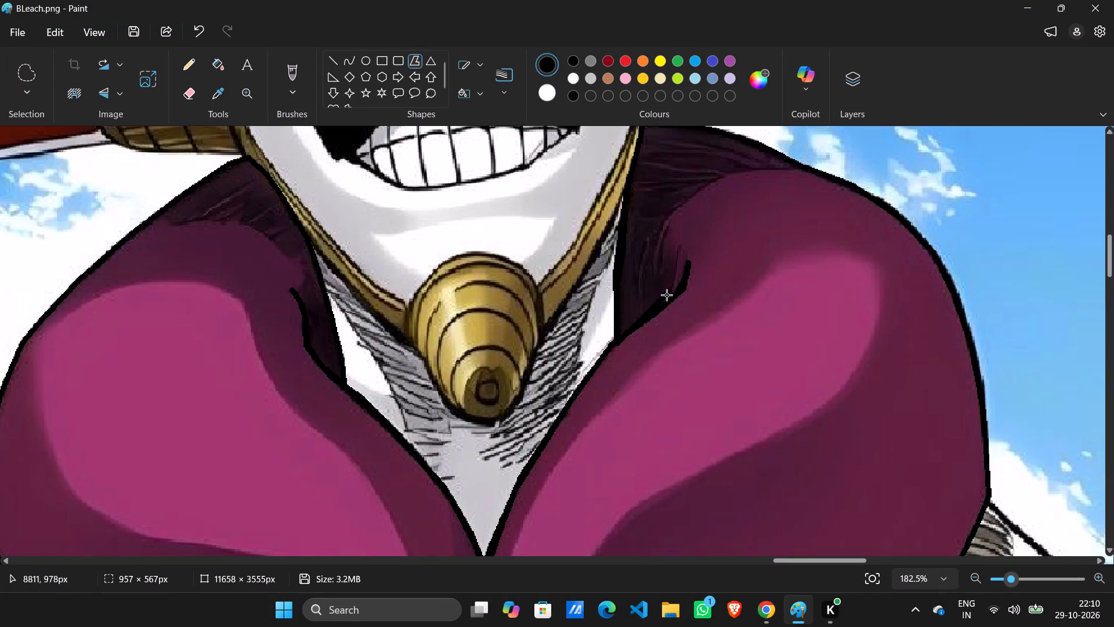
{"action": "left_click_drag", "start_coordinate": [667, 295], "coordinate": [665, 305]}
{"action": "scroll", "coordinate": [775, 341], "scroll_direction": "up", "scroll_amount": 2}
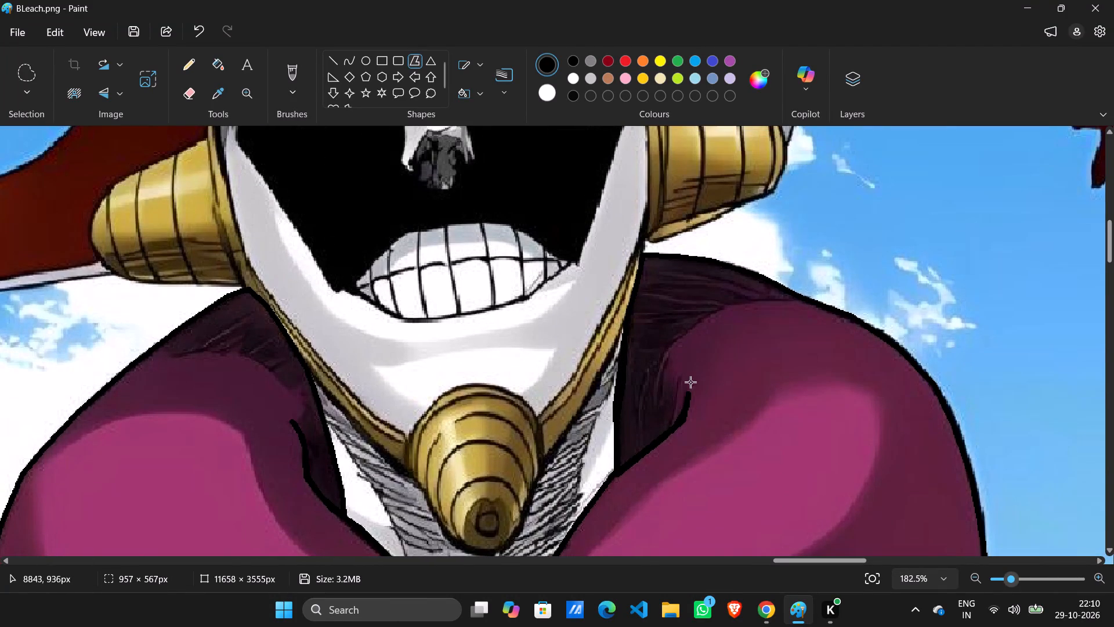
{"action": "left_click_drag", "start_coordinate": [654, 411], "coordinate": [659, 405]}
{"action": "left_click_drag", "start_coordinate": [659, 405], "coordinate": [667, 435]}
{"action": "left_click_drag", "start_coordinate": [667, 435], "coordinate": [690, 406]}
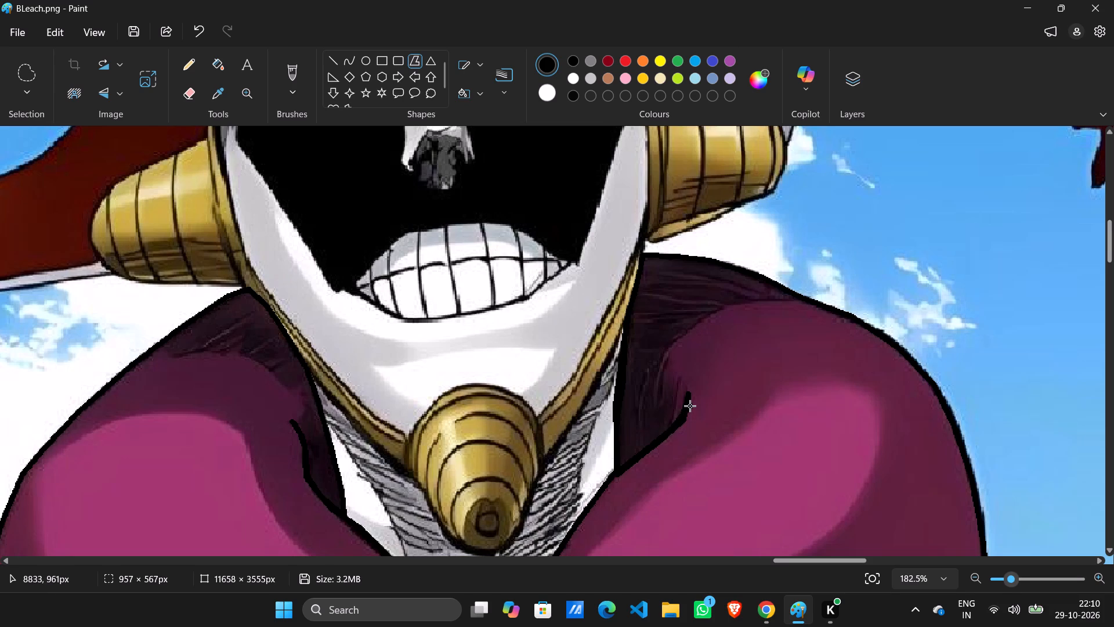
{"action": "left_click_drag", "start_coordinate": [690, 406], "coordinate": [682, 420]}
{"action": "left_click_drag", "start_coordinate": [684, 419], "coordinate": [691, 393]}
{"action": "left_click_drag", "start_coordinate": [691, 393], "coordinate": [688, 392]}
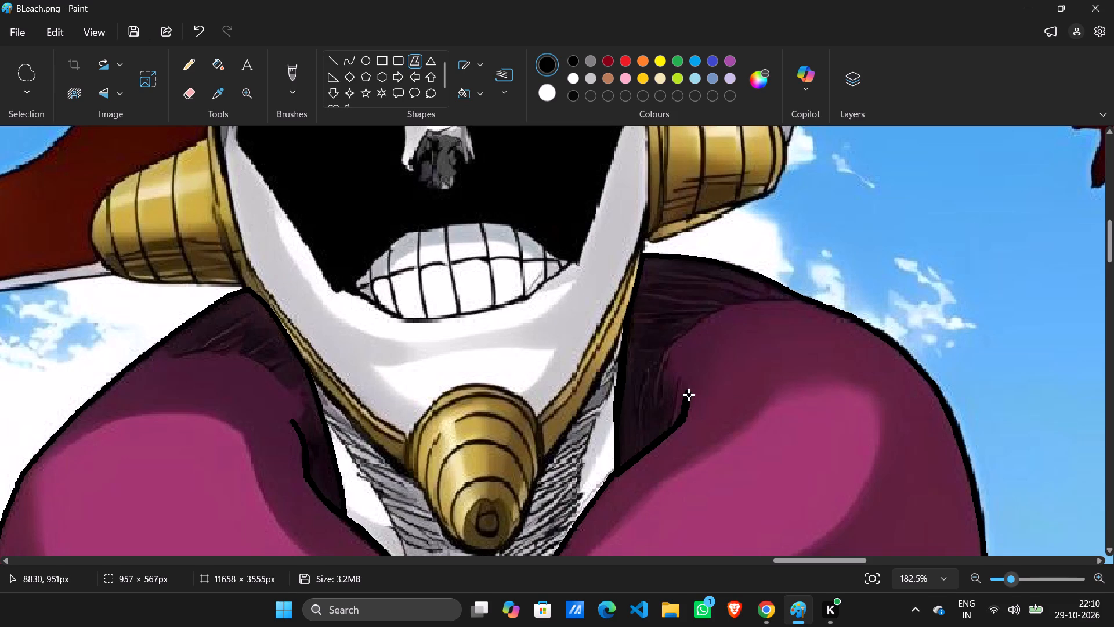
{"action": "left_click", "coordinate": [689, 395]}
{"action": "left_click", "coordinate": [686, 395]}
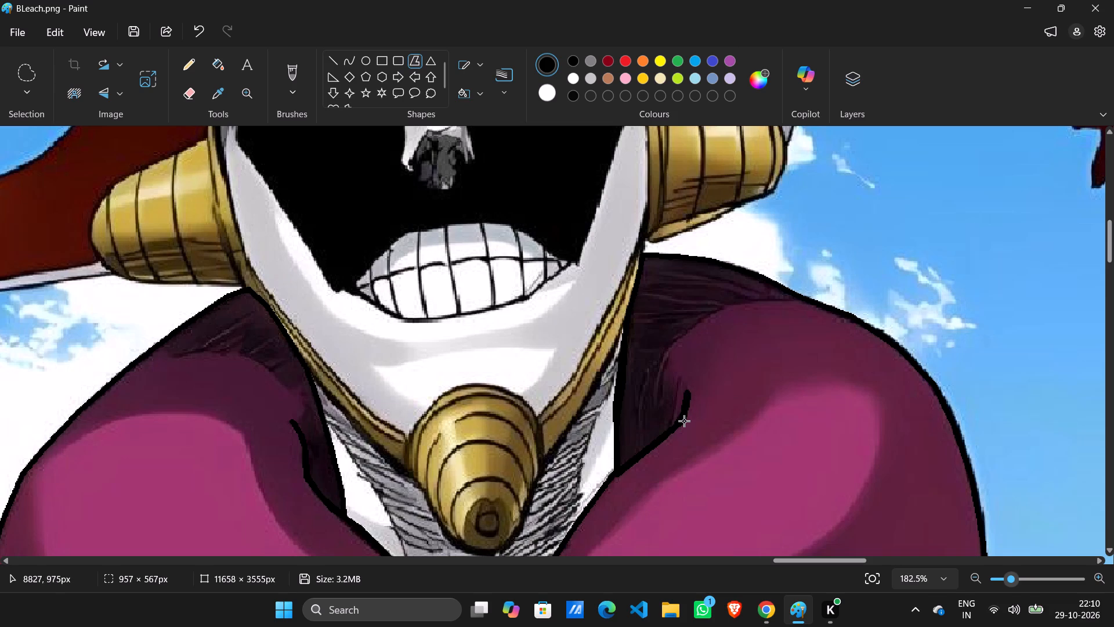
{"action": "left_click", "coordinate": [682, 423]}
{"action": "left_click_drag", "start_coordinate": [648, 453], "coordinate": [617, 474]}
Retrace the right collar's inner edge up toward the jaw strap and back down to the top of the V edge.
{"action": "scroll", "coordinate": [615, 466], "scroll_direction": "down", "scroll_amount": 2}
{"action": "scroll", "coordinate": [621, 403], "scroll_direction": "up", "scroll_amount": 1}
{"action": "left_click_drag", "start_coordinate": [621, 402], "coordinate": [615, 354]}
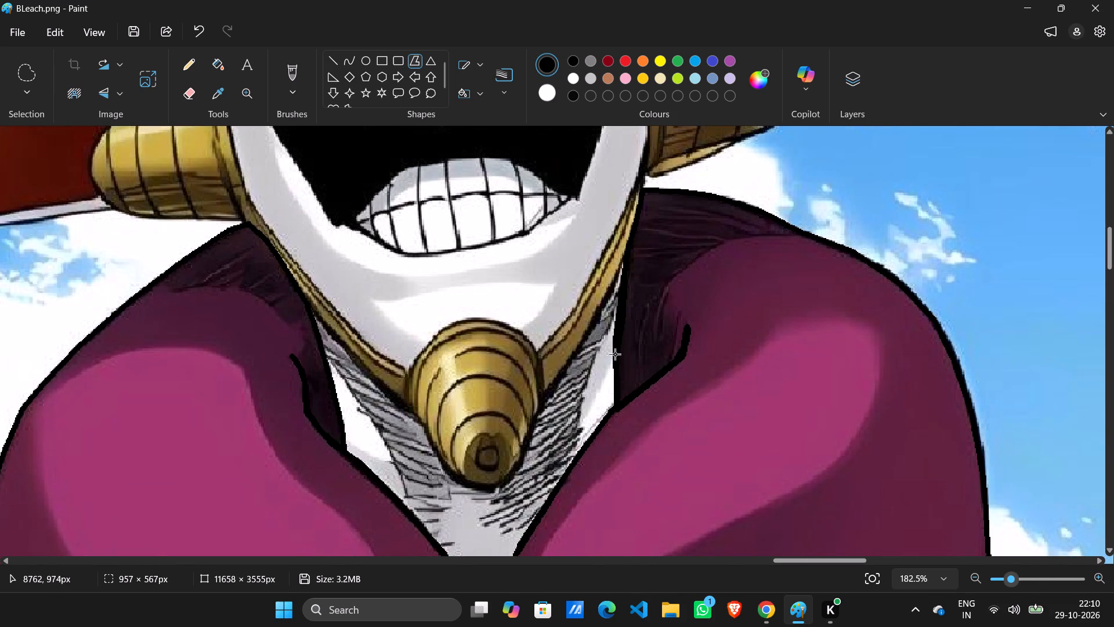
{"action": "left_click_drag", "start_coordinate": [615, 354], "coordinate": [615, 351]}
{"action": "left_click_drag", "start_coordinate": [615, 341], "coordinate": [621, 289]}
{"action": "left_click_drag", "start_coordinate": [624, 268], "coordinate": [632, 239]}
{"action": "left_click_drag", "start_coordinate": [632, 239], "coordinate": [632, 233]}
{"action": "left_click_drag", "start_coordinate": [621, 384], "coordinate": [621, 343]}
{"action": "left_click_drag", "start_coordinate": [621, 343], "coordinate": [619, 336]}
{"action": "left_click_drag", "start_coordinate": [617, 347], "coordinate": [615, 410]}
{"action": "scroll", "coordinate": [615, 410], "scroll_direction": "down", "scroll_amount": 2}
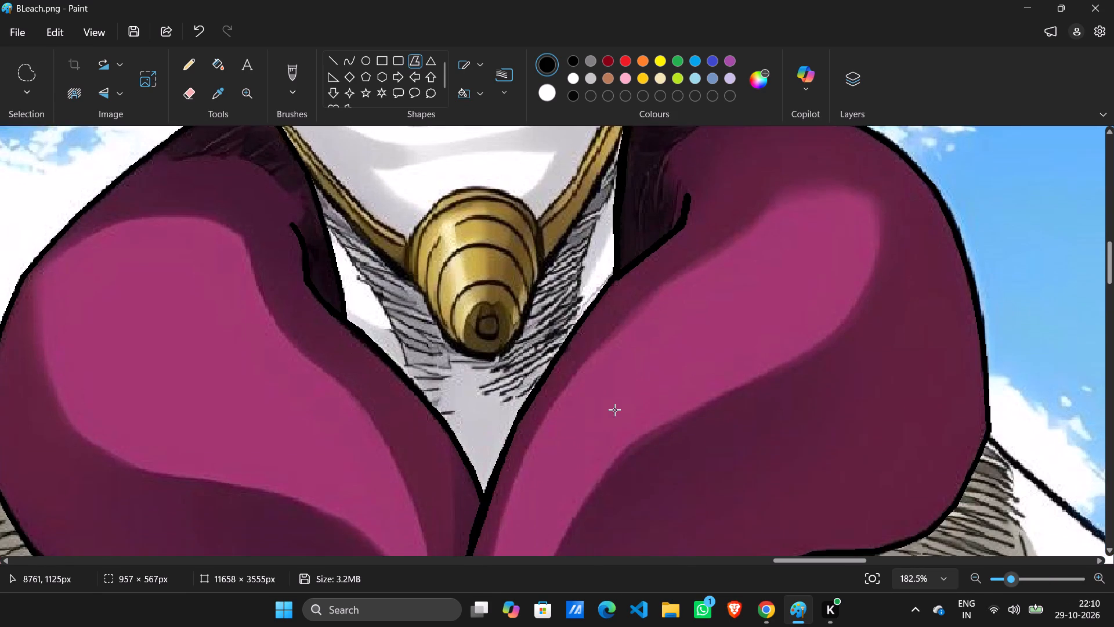
Retrace the top of the right collar's V edge and its fold crease up to the tip and back down to the base.
{"action": "scroll", "coordinate": [614, 410], "scroll_direction": "down", "scroll_amount": 1}
{"action": "scroll", "coordinate": [632, 455], "scroll_direction": "down", "scroll_amount": 2}
{"action": "scroll", "coordinate": [646, 455], "scroll_direction": "up", "scroll_amount": 3}
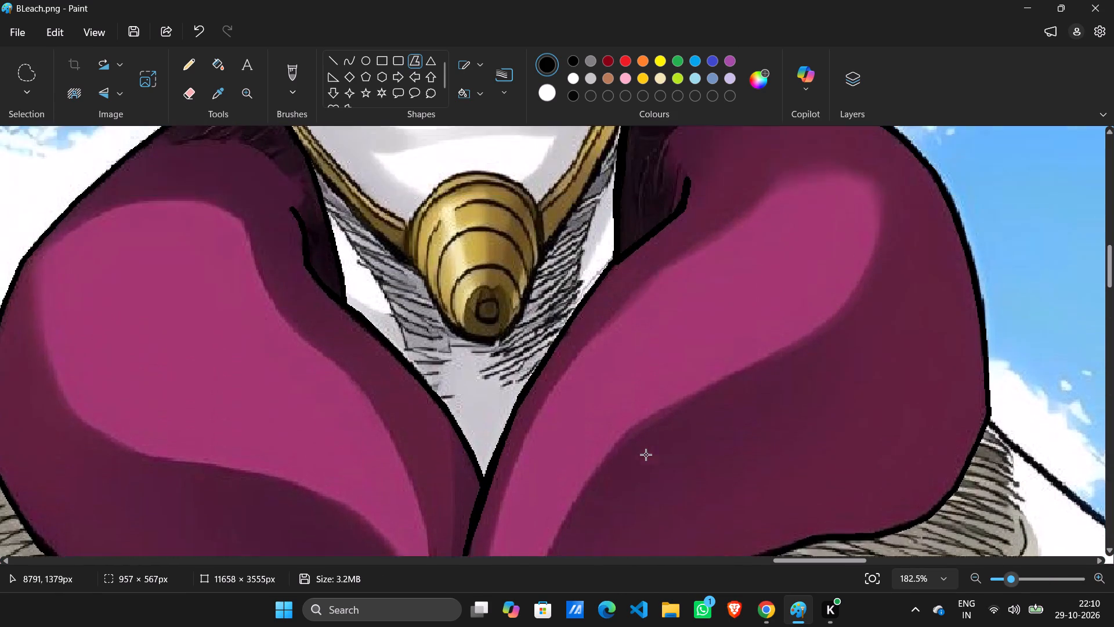
{"action": "scroll", "coordinate": [646, 455], "scroll_direction": "up", "scroll_amount": 3}
{"action": "left_click_drag", "start_coordinate": [628, 461], "coordinate": [595, 497]}
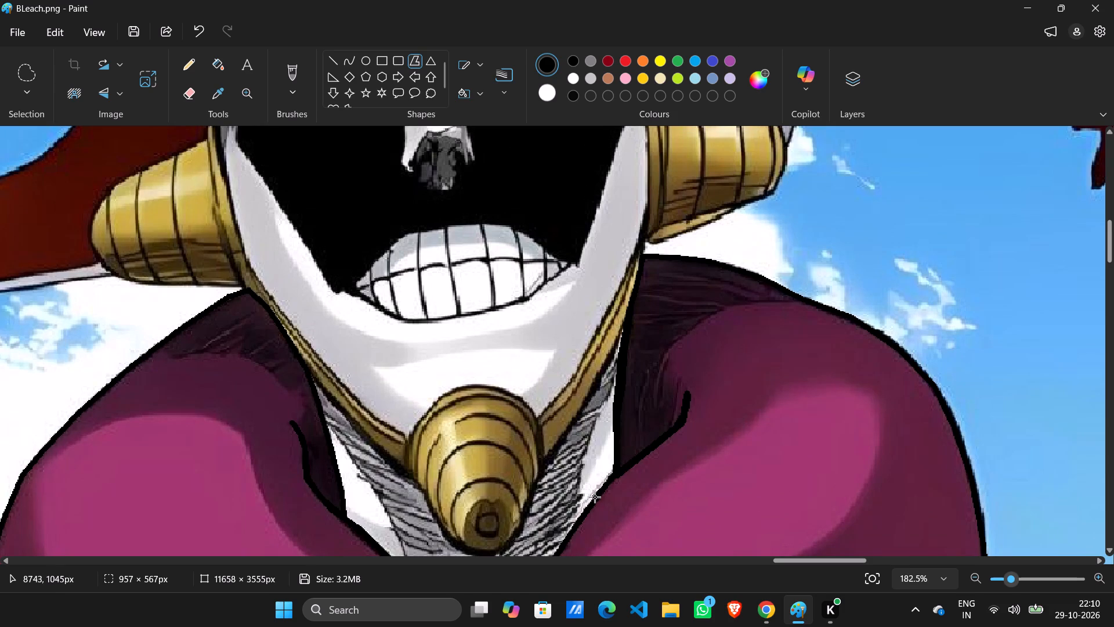
{"action": "left_click_drag", "start_coordinate": [595, 497], "coordinate": [628, 452]}
{"action": "left_click_drag", "start_coordinate": [628, 452], "coordinate": [614, 477]}
{"action": "left_click_drag", "start_coordinate": [630, 467], "coordinate": [648, 449]}
{"action": "left_click_drag", "start_coordinate": [657, 439], "coordinate": [679, 426]}
{"action": "left_click_drag", "start_coordinate": [683, 419], "coordinate": [689, 391]}
{"action": "left_click_drag", "start_coordinate": [689, 391], "coordinate": [687, 393]}
{"action": "left_click_drag", "start_coordinate": [687, 398], "coordinate": [680, 425]}
{"action": "left_click_drag", "start_coordinate": [674, 429], "coordinate": [643, 454]}
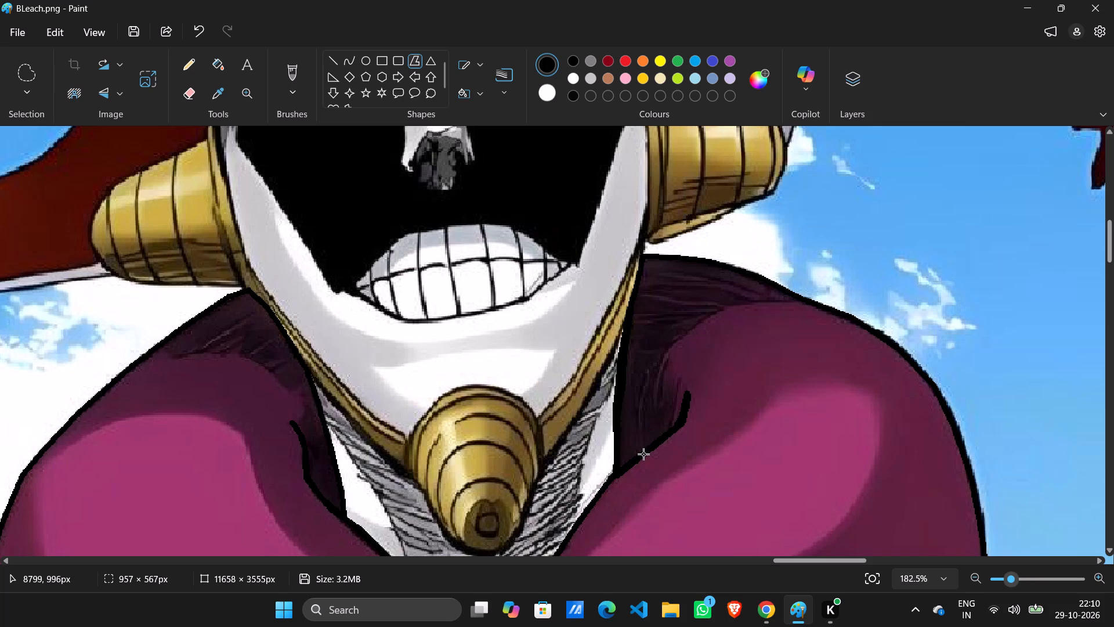
{"action": "left_click_drag", "start_coordinate": [643, 454], "coordinate": [616, 476]}
Retrace the right collar's V edge down to the point and follow the centre seam to its bottom end.
{"action": "scroll", "coordinate": [616, 475], "scroll_direction": "down", "scroll_amount": 2}
{"action": "left_click_drag", "start_coordinate": [585, 408], "coordinate": [580, 399]}
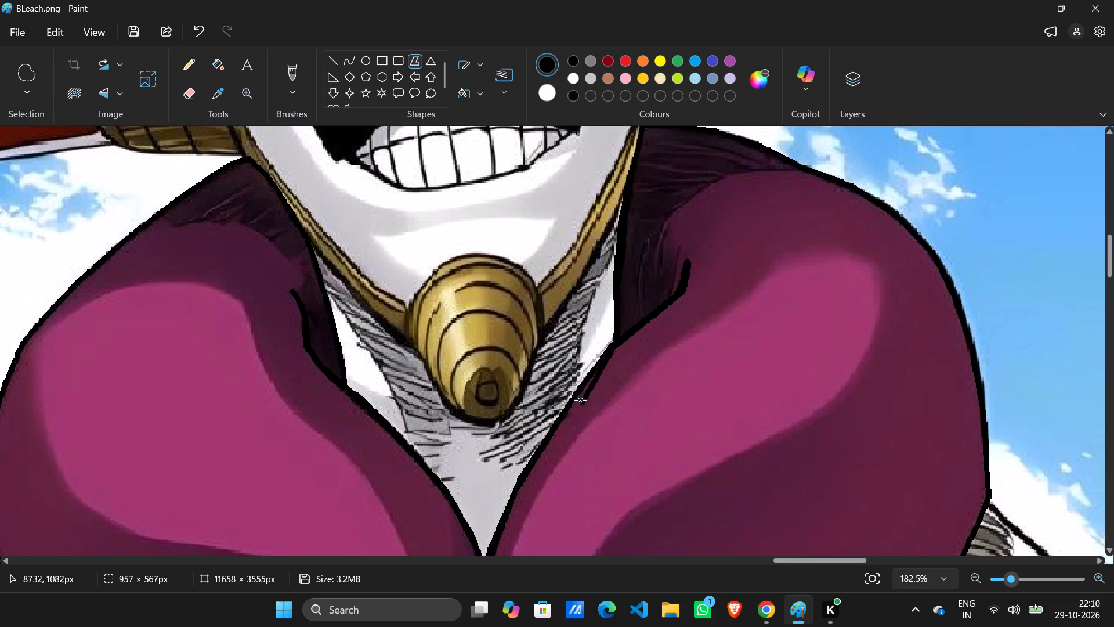
{"action": "left_click_drag", "start_coordinate": [580, 399], "coordinate": [574, 394]}
{"action": "left_click_drag", "start_coordinate": [563, 405], "coordinate": [536, 453]}
{"action": "left_click_drag", "start_coordinate": [532, 462], "coordinate": [525, 474]}
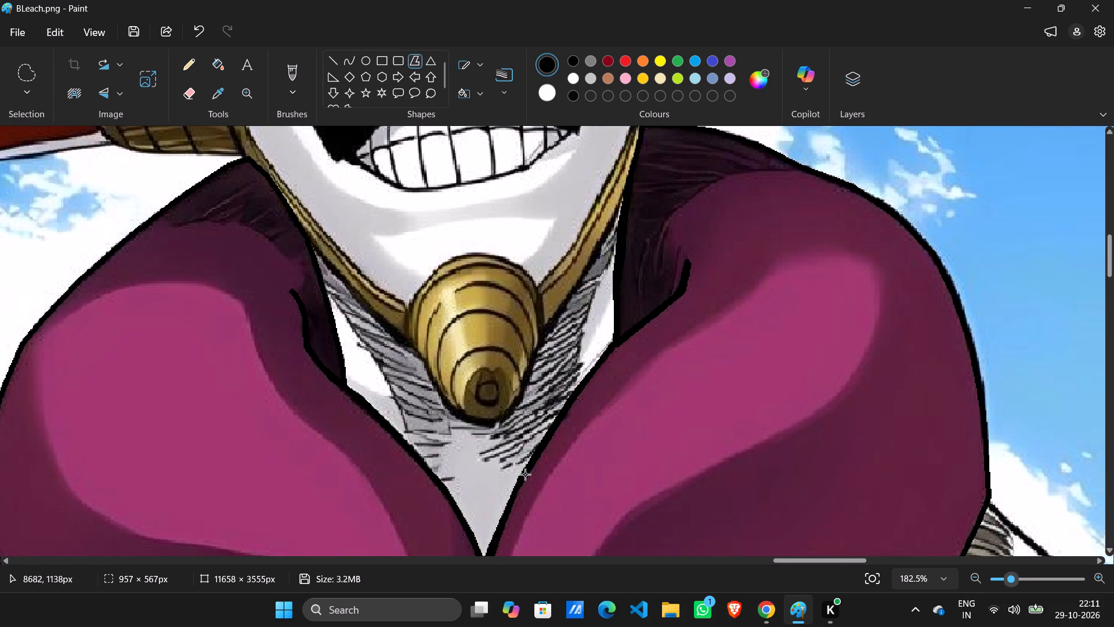
{"action": "left_click_drag", "start_coordinate": [525, 474], "coordinate": [508, 505]}
{"action": "scroll", "coordinate": [508, 505], "scroll_direction": "down", "scroll_amount": 2}
{"action": "left_click_drag", "start_coordinate": [503, 449], "coordinate": [485, 460]}
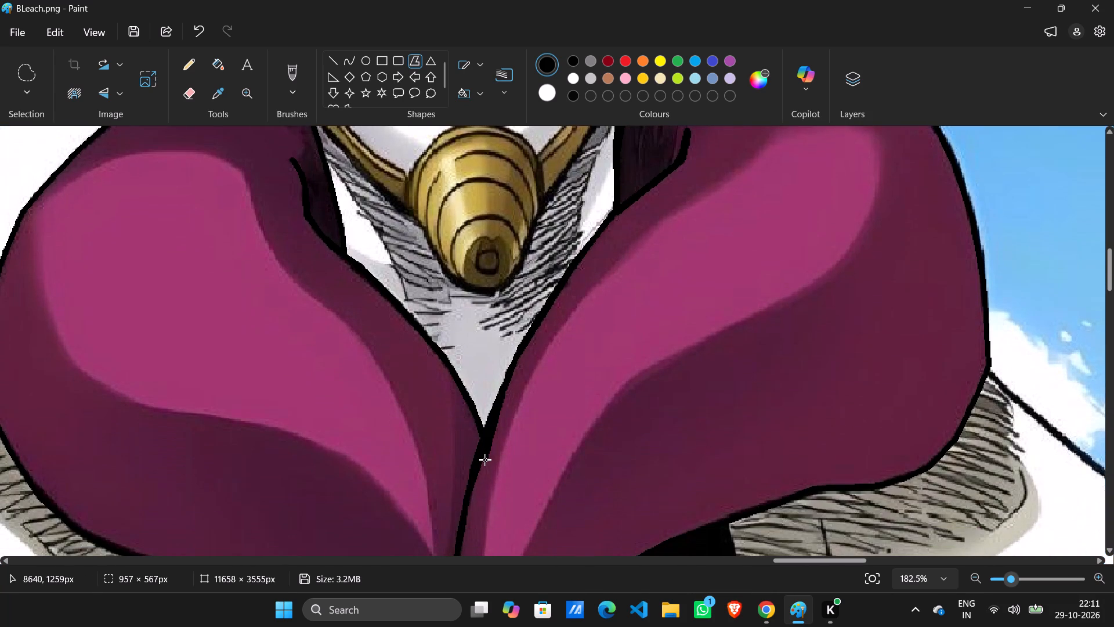
{"action": "left_click_drag", "start_coordinate": [485, 460], "coordinate": [477, 467]}
{"action": "scroll", "coordinate": [477, 467], "scroll_direction": "down", "scroll_amount": 2}
{"action": "left_click_drag", "start_coordinate": [463, 438], "coordinate": [453, 448]}
{"action": "left_click_drag", "start_coordinate": [453, 449], "coordinate": [454, 462]}
Trace the right collar's bottom edge from the centre seam out to the corner where it meets the shoulder line.
{"action": "left_click_drag", "start_coordinate": [454, 462], "coordinate": [593, 464]}
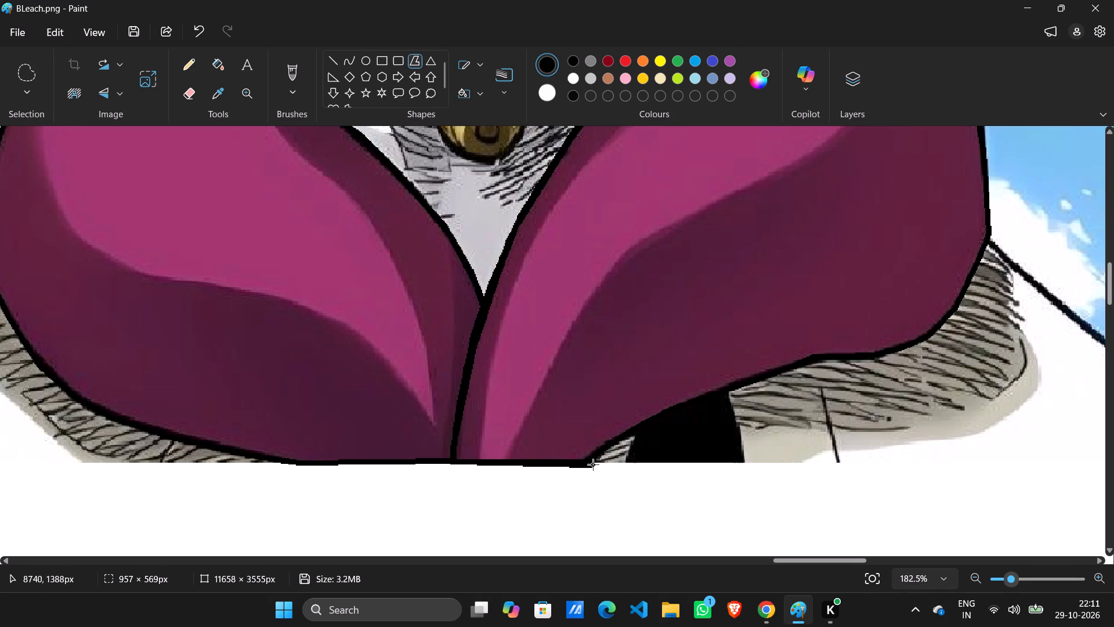
{"action": "left_click_drag", "start_coordinate": [593, 464], "coordinate": [589, 463]}
{"action": "left_click_drag", "start_coordinate": [594, 456], "coordinate": [621, 432]}
{"action": "left_click_drag", "start_coordinate": [634, 426], "coordinate": [680, 407]}
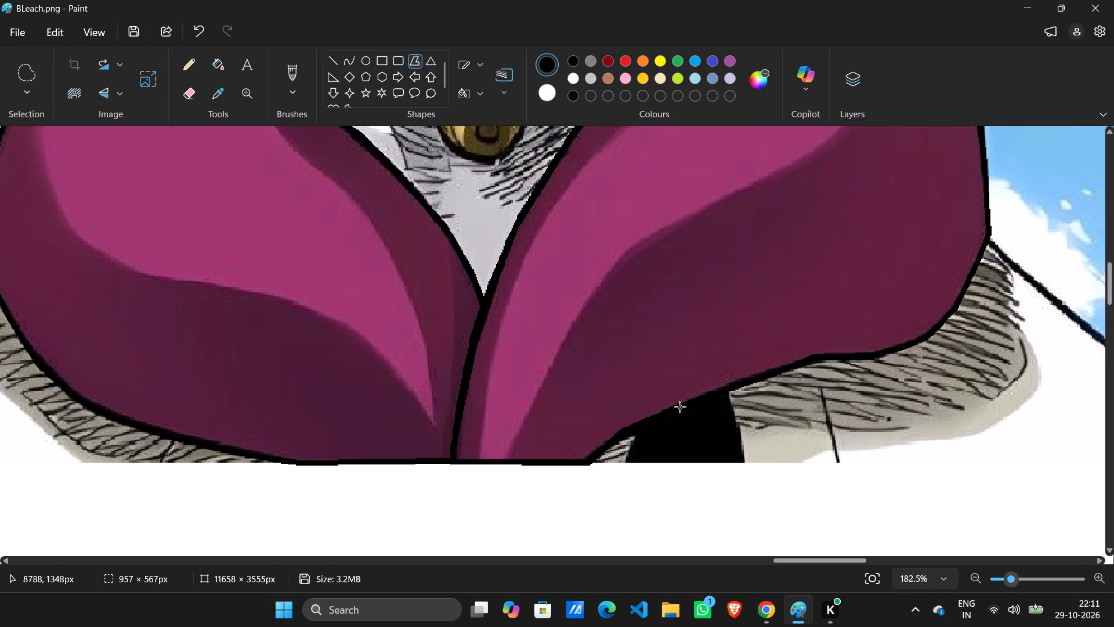
{"action": "left_click_drag", "start_coordinate": [680, 407], "coordinate": [721, 388]}
{"action": "left_click_drag", "start_coordinate": [740, 381], "coordinate": [815, 358]}
{"action": "left_click_drag", "start_coordinate": [824, 356], "coordinate": [858, 354]}
{"action": "left_click_drag", "start_coordinate": [858, 354], "coordinate": [859, 354]}
{"action": "scroll", "coordinate": [939, 423], "scroll_direction": "up", "scroll_amount": 2}
{"action": "left_click_drag", "start_coordinate": [972, 488], "coordinate": [898, 481]}
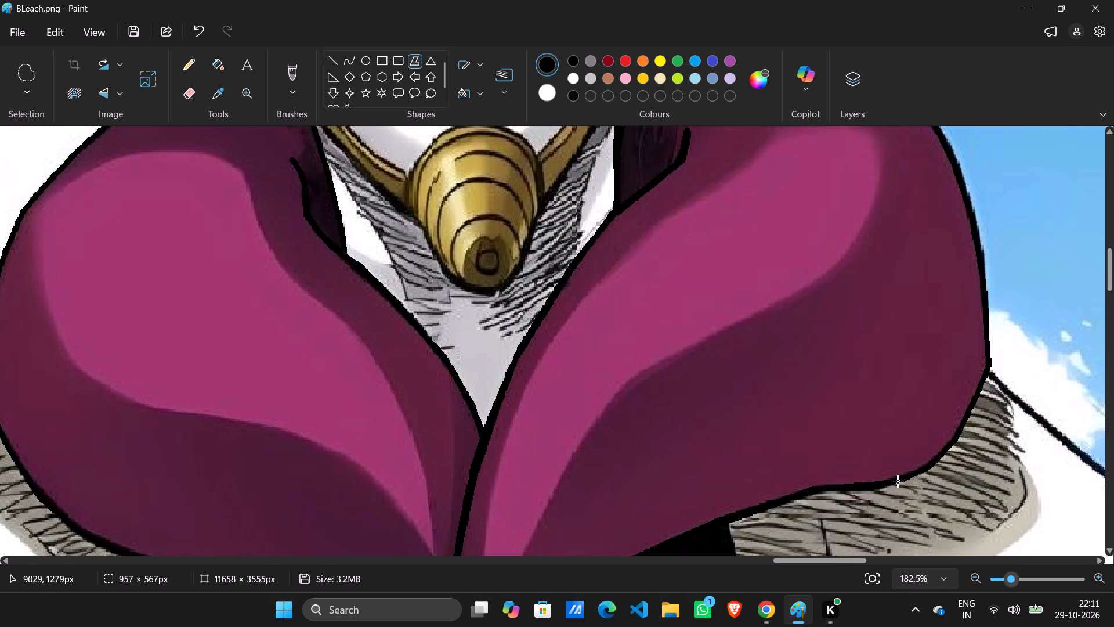
{"action": "left_click_drag", "start_coordinate": [908, 476], "coordinate": [933, 462]}
{"action": "left_click_drag", "start_coordinate": [941, 453], "coordinate": [978, 408]}
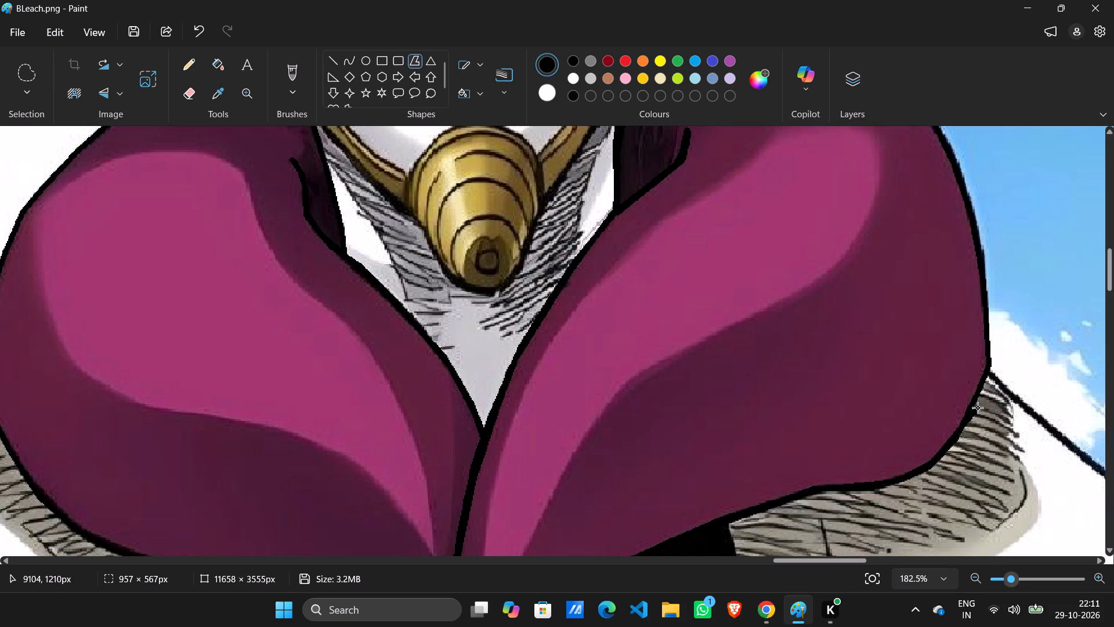
{"action": "left_click_drag", "start_coordinate": [978, 408], "coordinate": [970, 416]}
{"action": "left_click_drag", "start_coordinate": [970, 416], "coordinate": [988, 375]}
{"action": "left_click_drag", "start_coordinate": [988, 375], "coordinate": [989, 366]}
Trace the right collar's outer edge from the shoulder-line corner up to the curve at its upper side.
{"action": "scroll", "coordinate": [1005, 392], "scroll_direction": "up", "scroll_amount": 2}
{"action": "left_click_drag", "start_coordinate": [1001, 439], "coordinate": [989, 462]}
{"action": "left_click_drag", "start_coordinate": [989, 434], "coordinate": [988, 401]}
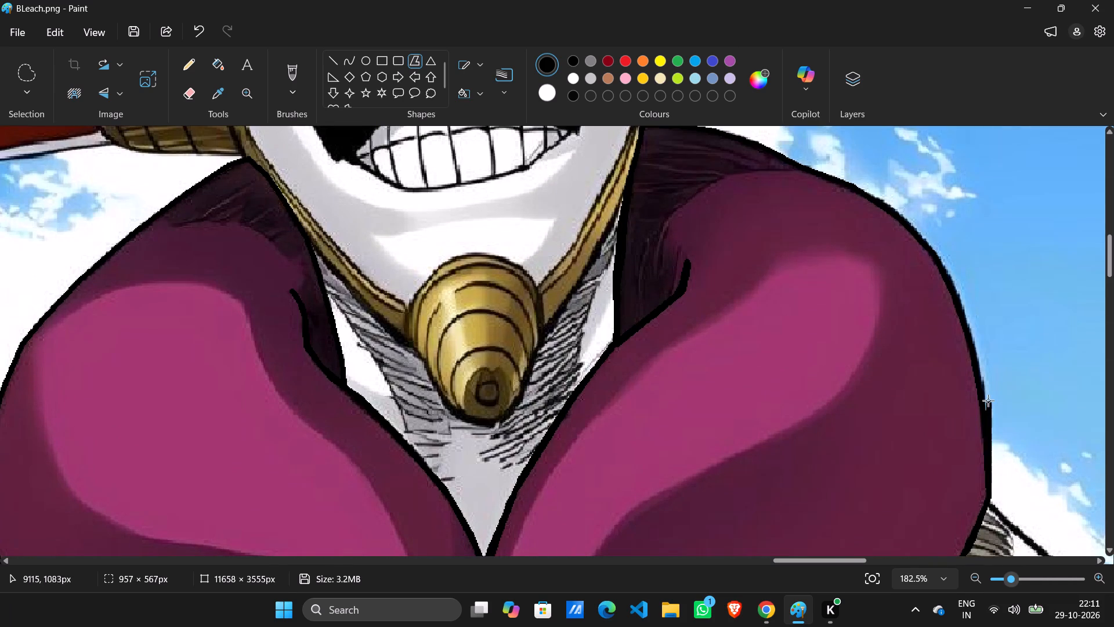
{"action": "left_click_drag", "start_coordinate": [988, 401], "coordinate": [981, 385]}
{"action": "left_click_drag", "start_coordinate": [980, 365], "coordinate": [958, 297]}
{"action": "scroll", "coordinate": [957, 300], "scroll_direction": "up", "scroll_amount": 2}
{"action": "left_click_drag", "start_coordinate": [954, 331], "coordinate": [923, 373]}
{"action": "left_click_drag", "start_coordinate": [923, 372], "coordinate": [905, 354]}
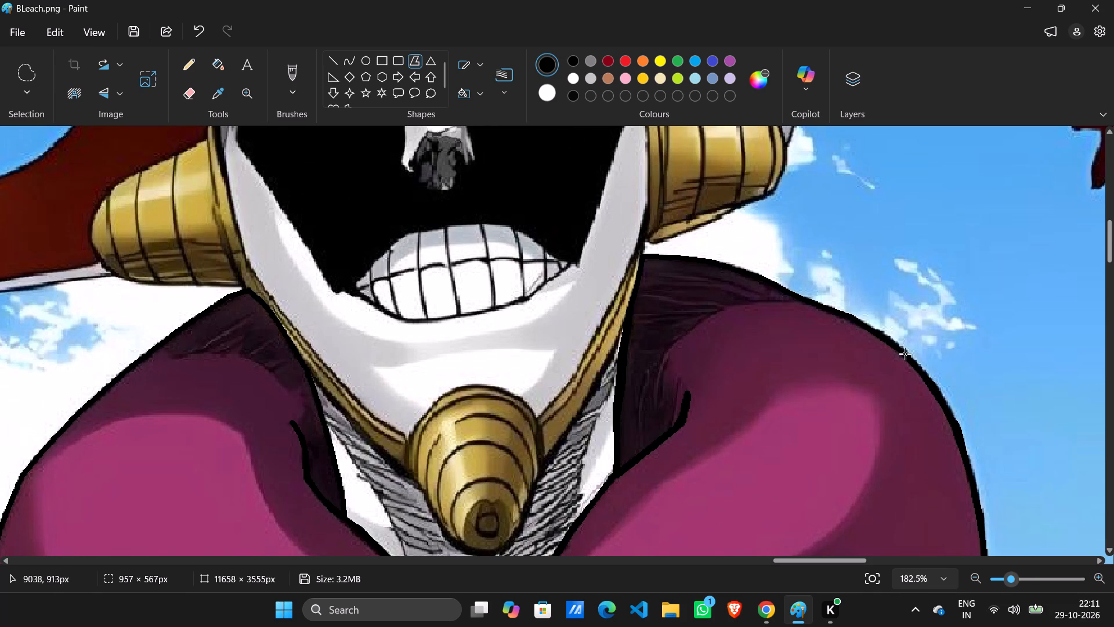
{"action": "left_click_drag", "start_coordinate": [905, 354], "coordinate": [904, 352]}
Trace the right collar's top edge from the upper outer curve across to the jaw strap.
{"action": "left_click_drag", "start_coordinate": [877, 329], "coordinate": [868, 326]}
{"action": "left_click_drag", "start_coordinate": [863, 322], "coordinate": [826, 304]}
{"action": "left_click_drag", "start_coordinate": [826, 304], "coordinate": [823, 304]}
{"action": "left_click_drag", "start_coordinate": [818, 302], "coordinate": [782, 289]}
{"action": "left_click_drag", "start_coordinate": [781, 289], "coordinate": [747, 270]}
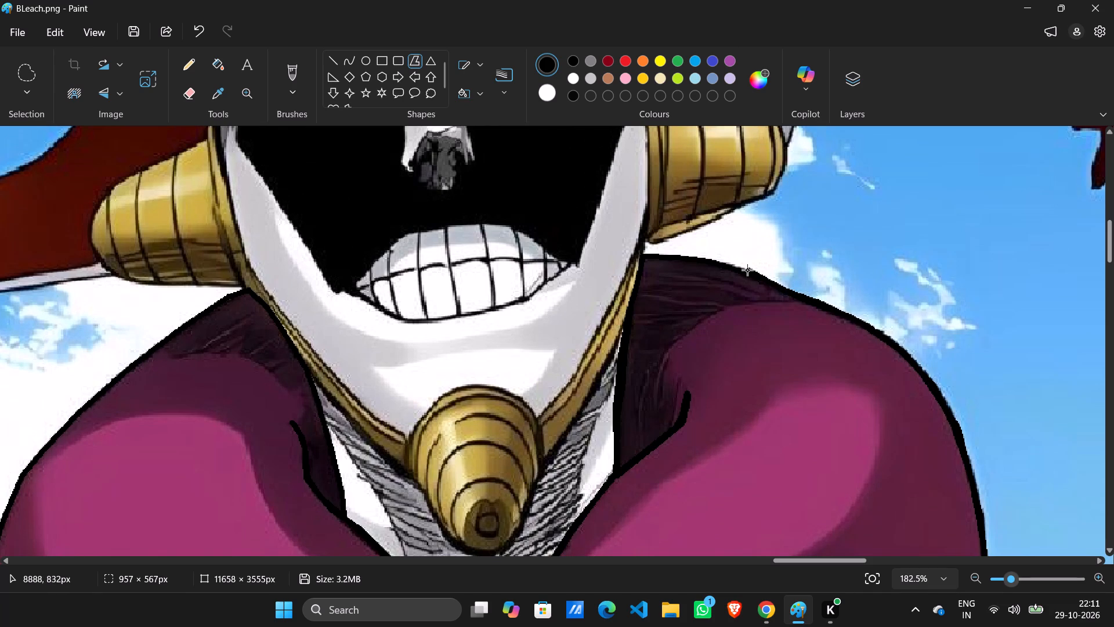
{"action": "left_click_drag", "start_coordinate": [747, 270], "coordinate": [746, 270]}
{"action": "left_click_drag", "start_coordinate": [739, 266], "coordinate": [694, 257]}
{"action": "left_click_drag", "start_coordinate": [692, 257], "coordinate": [647, 256]}
{"action": "left_click_drag", "start_coordinate": [647, 256], "coordinate": [643, 256]}
Trace the right collar's inner edge from below the gold ear piece down to the top of the V edge.
{"action": "scroll", "coordinate": [659, 286], "scroll_direction": "up", "scroll_amount": 2}
{"action": "left_click_drag", "start_coordinate": [650, 369], "coordinate": [649, 340]}
{"action": "left_click_drag", "start_coordinate": [649, 340], "coordinate": [634, 417]}
{"action": "left_click_drag", "start_coordinate": [631, 426], "coordinate": [630, 440]}
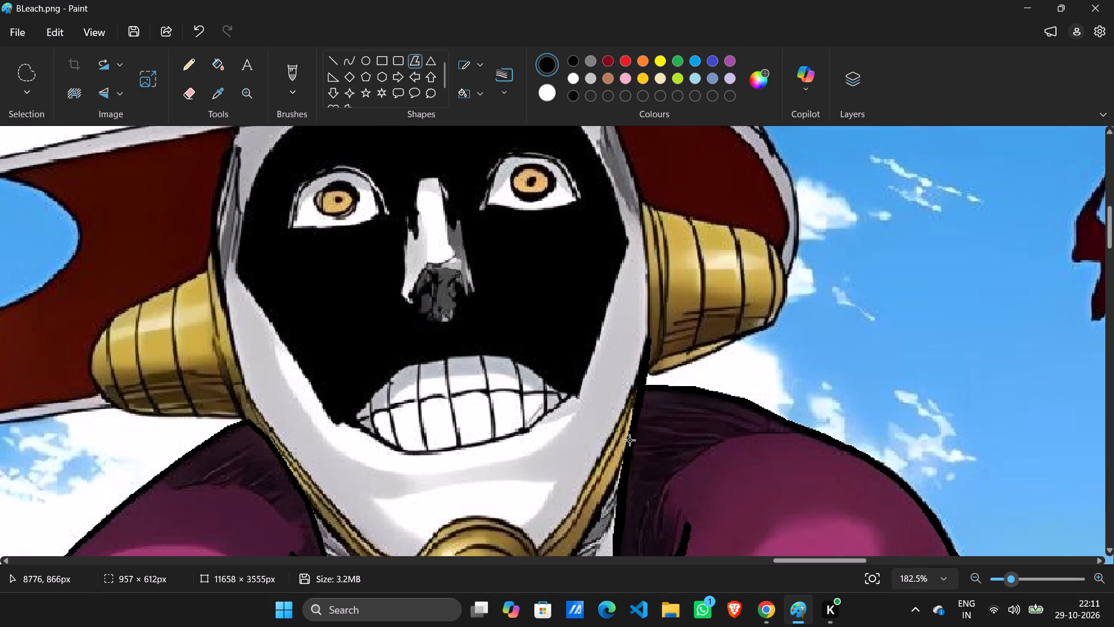
{"action": "left_click_drag", "start_coordinate": [630, 440], "coordinate": [625, 470]}
{"action": "scroll", "coordinate": [627, 469], "scroll_direction": "down", "scroll_amount": 2}
{"action": "left_click_drag", "start_coordinate": [632, 418], "coordinate": [615, 427]}
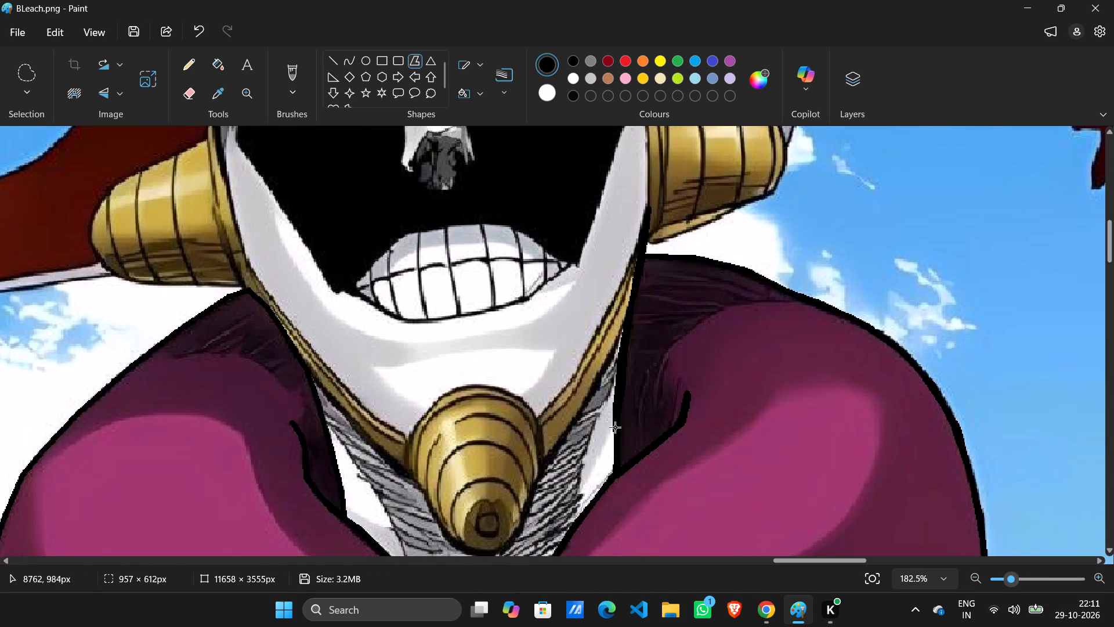
{"action": "left_click_drag", "start_coordinate": [615, 427], "coordinate": [615, 427]}
{"action": "left_click_drag", "start_coordinate": [615, 434], "coordinate": [618, 476]}
{"action": "left_click_drag", "start_coordinate": [639, 462], "coordinate": [605, 482]}
{"action": "left_click_drag", "start_coordinate": [605, 482], "coordinate": [601, 488]}
Retrace the right collar's inner edge back up beside the neck and finish the polygon outline near the jaw strap.
{"action": "left_click_drag", "start_coordinate": [652, 449], "coordinate": [619, 471]}
{"action": "left_click_drag", "start_coordinate": [619, 471], "coordinate": [620, 469]}
{"action": "left_click_drag", "start_coordinate": [620, 469], "coordinate": [617, 384]}
{"action": "left_click_drag", "start_coordinate": [623, 359], "coordinate": [624, 340]}
{"action": "double_click", "coordinate": [624, 340]}
Move the finished collar outline from the reference image onto the drawn character, lining it up below the jaw and shoulders.
{"action": "scroll", "coordinate": [657, 388], "scroll_direction": "down", "scroll_amount": 11, "text": "ctrl"}
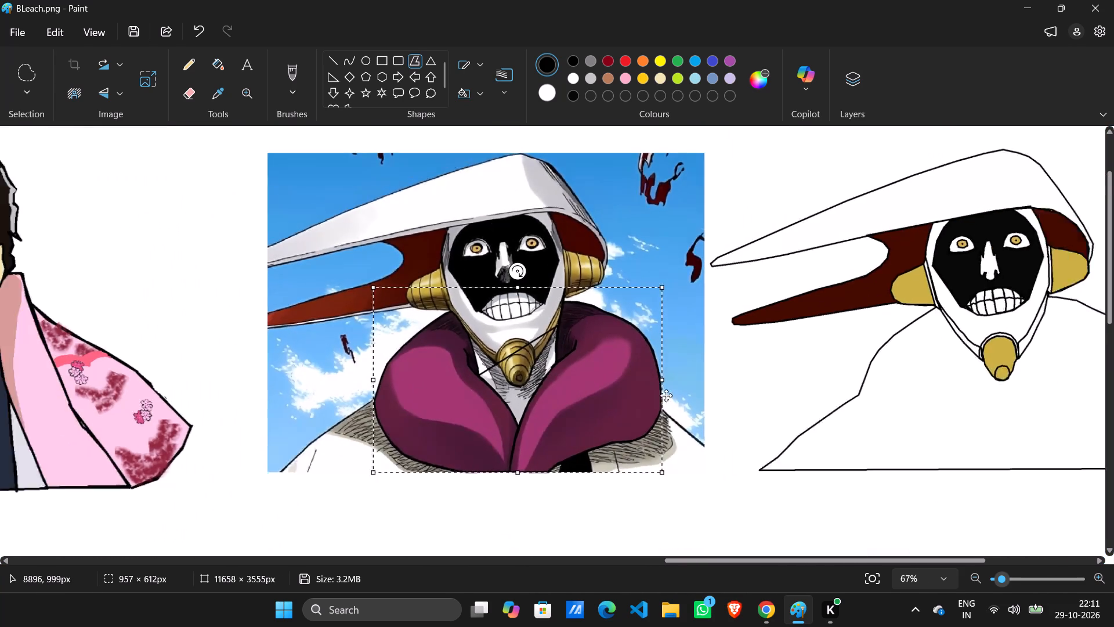
{"action": "left_click_drag", "start_coordinate": [546, 346], "coordinate": [846, 352]}
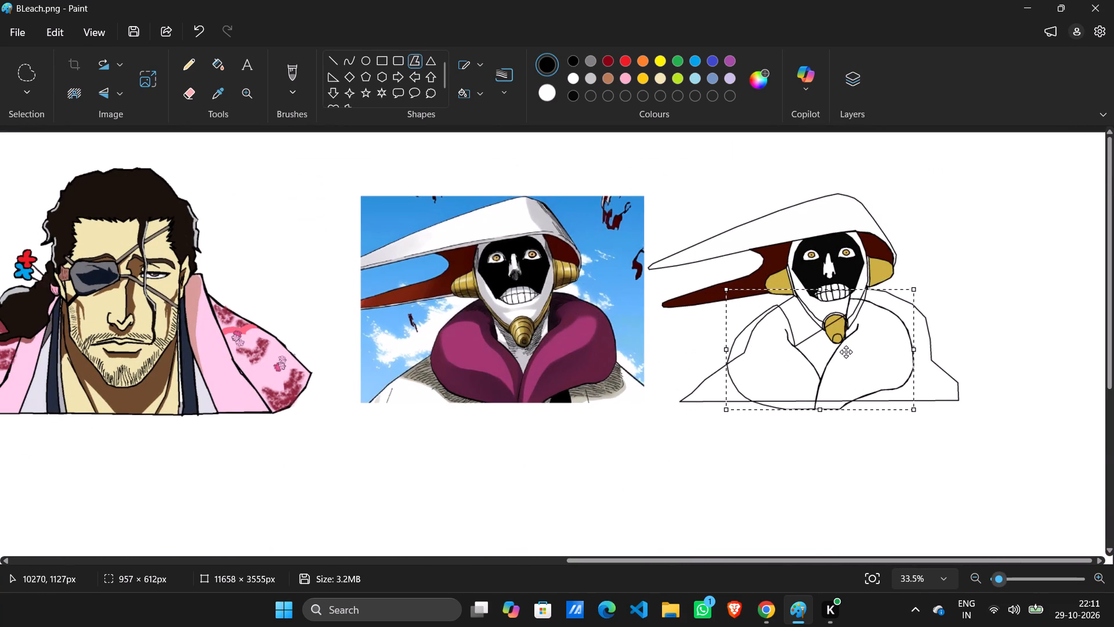
{"action": "left_click_drag", "start_coordinate": [846, 352], "coordinate": [862, 344]}
{"action": "scroll", "coordinate": [1045, 442], "scroll_direction": "up", "scroll_amount": 4, "text": "ctrl"}
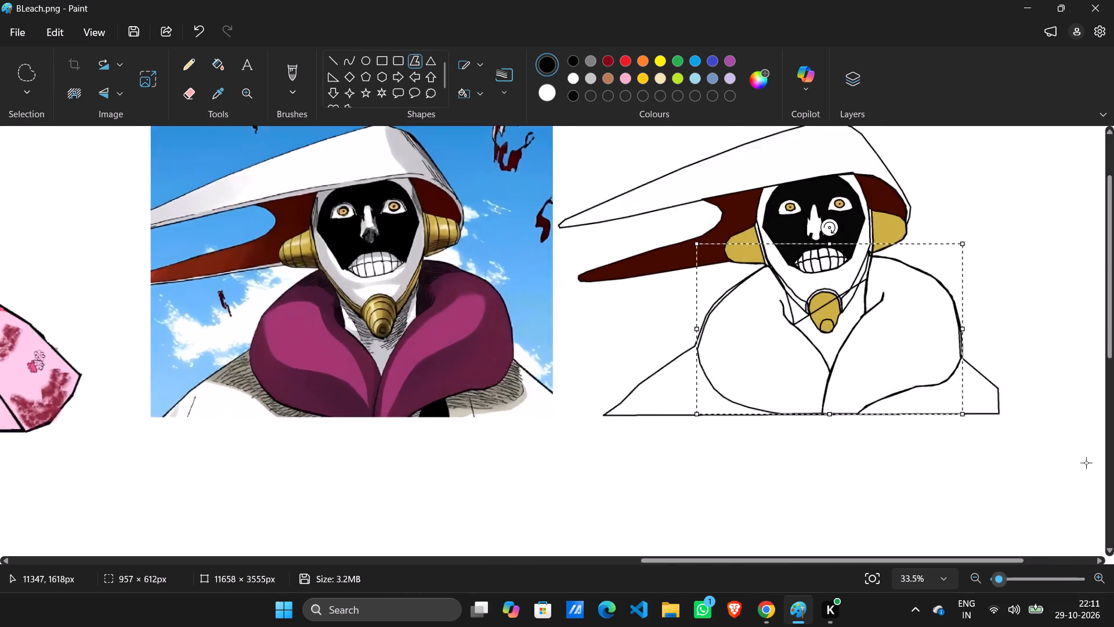
{"action": "scroll", "coordinate": [1086, 463], "scroll_direction": "up", "scroll_amount": 2, "text": "ctrl"}
{"action": "scroll", "coordinate": [792, 399], "scroll_direction": "up", "scroll_amount": 2}
{"action": "left_click_drag", "start_coordinate": [789, 416], "coordinate": [786, 413]}
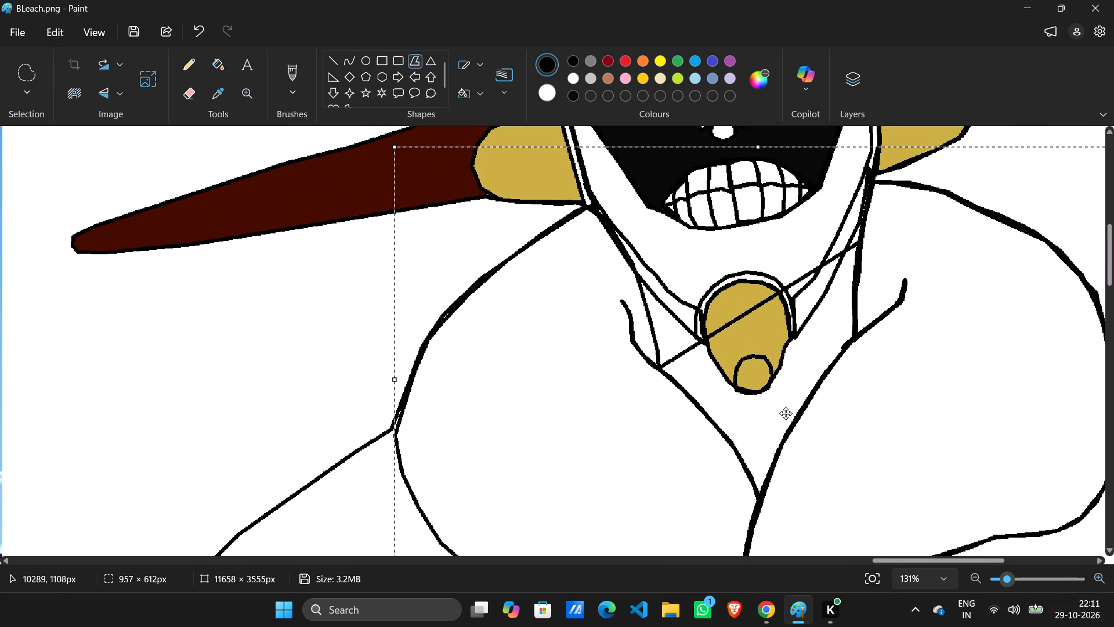
{"action": "left_click_drag", "start_coordinate": [786, 413], "coordinate": [782, 421]}
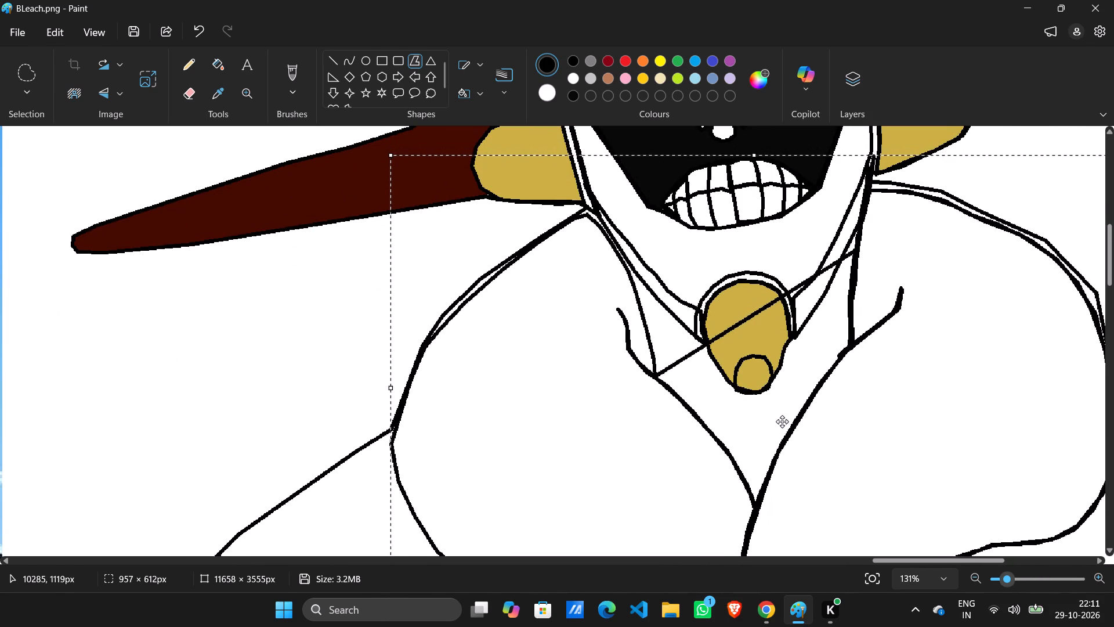
{"action": "left_click_drag", "start_coordinate": [782, 421], "coordinate": [782, 417]}
Fine-tune the collar outline's alignment with the chin piece, shoulder lines and bottom line, and deselect it.
{"action": "scroll", "coordinate": [782, 417], "scroll_direction": "down", "scroll_amount": 5, "text": "ctrl"}
{"action": "scroll", "coordinate": [835, 435], "scroll_direction": "up", "scroll_amount": 4, "text": "ctrl"}
{"action": "left_click", "coordinate": [721, 435]}
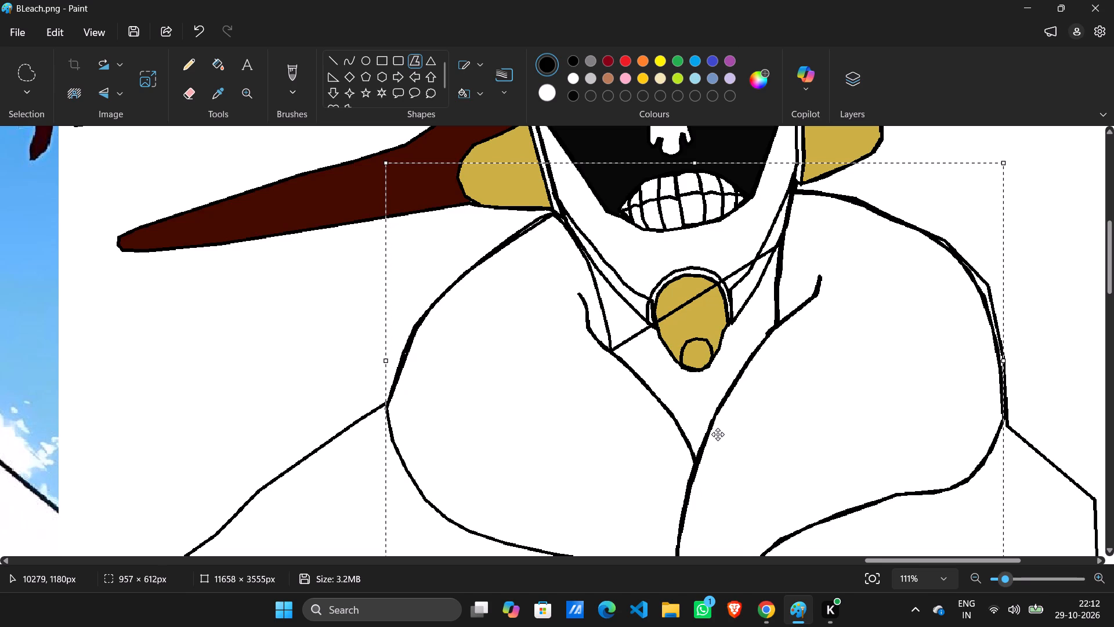
{"action": "scroll", "coordinate": [1013, 478], "scroll_direction": "up", "scroll_amount": 5, "text": "ctrl"}
{"action": "scroll", "coordinate": [449, 387], "scroll_direction": "up", "scroll_amount": 2}
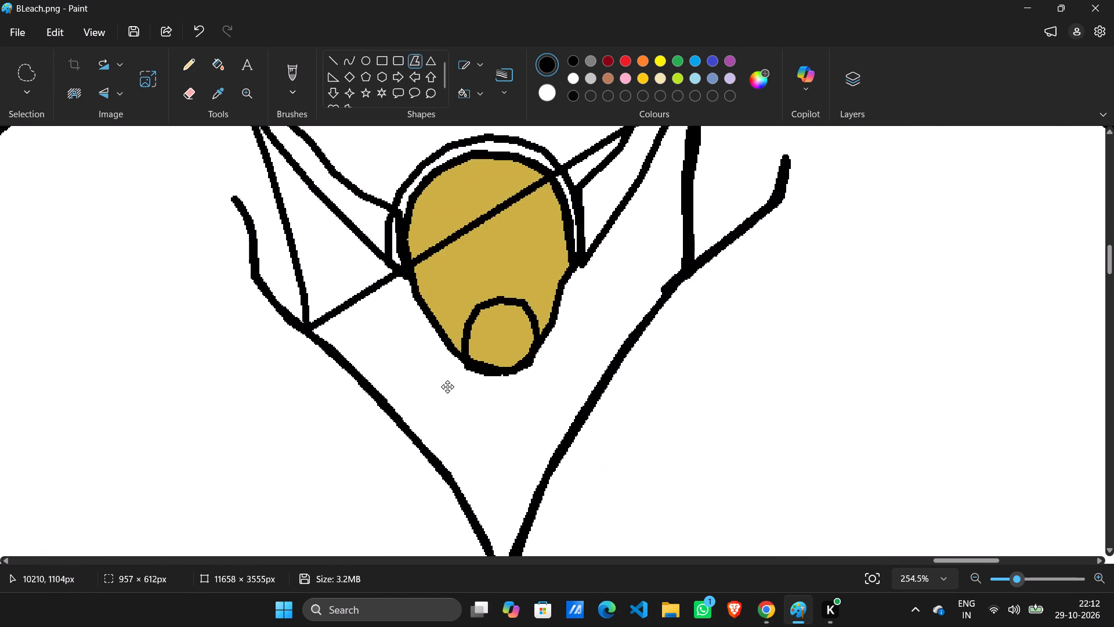
{"action": "scroll", "coordinate": [447, 387], "scroll_direction": "up", "scroll_amount": 3}
{"action": "scroll", "coordinate": [442, 403], "scroll_direction": "down", "scroll_amount": 5}
{"action": "left_click", "coordinate": [442, 403]}
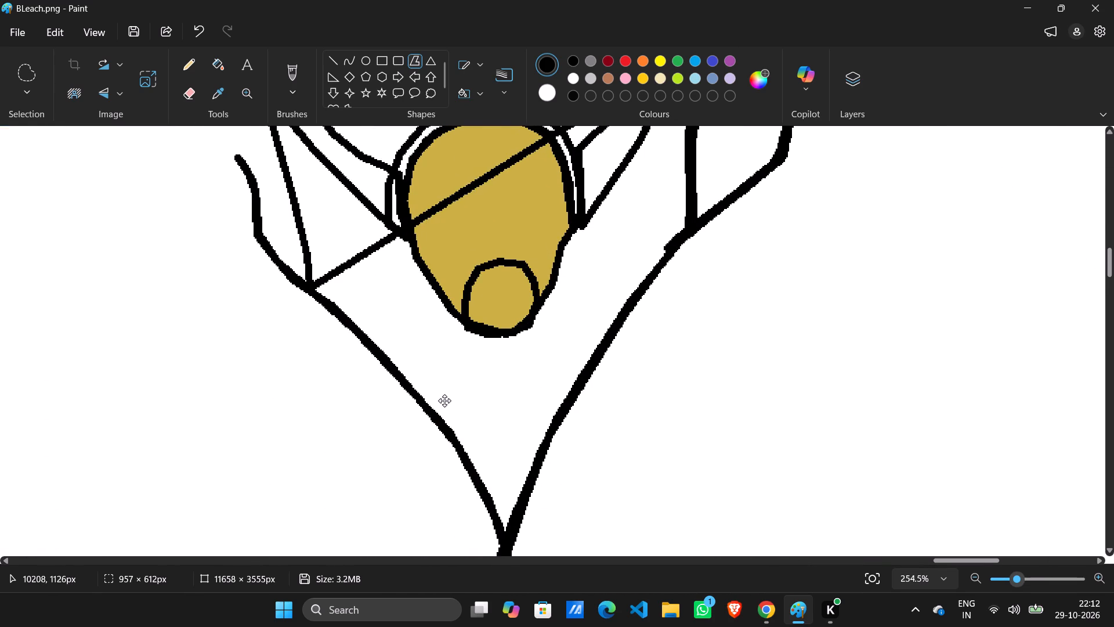
{"action": "scroll", "coordinate": [444, 401], "scroll_direction": "down", "scroll_amount": 8, "text": "ctrl"}
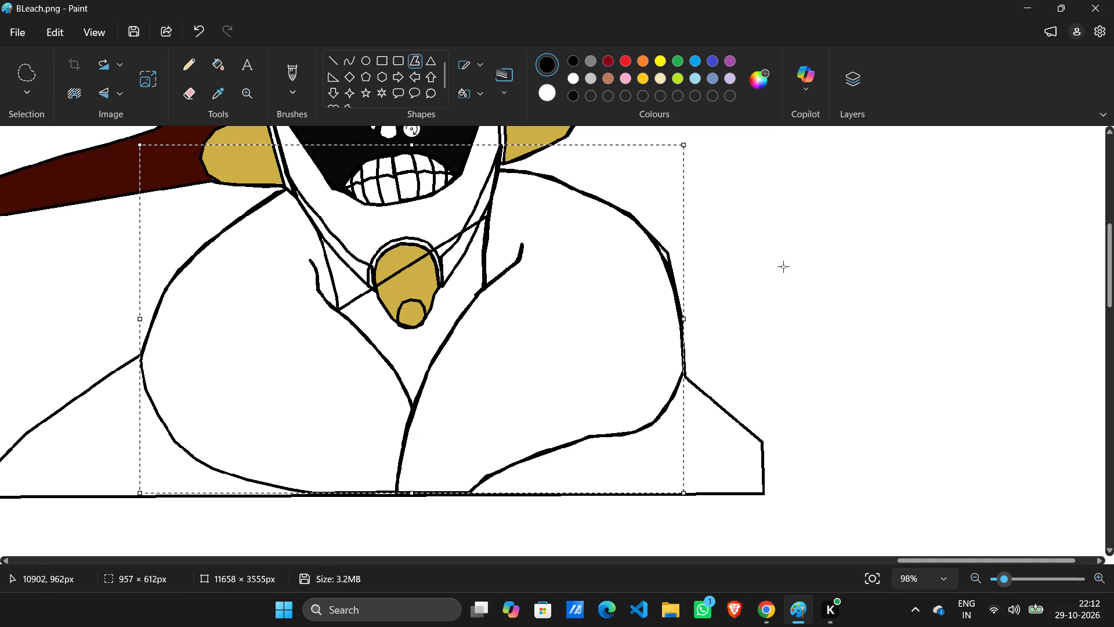
{"action": "left_click", "coordinate": [737, 262]}
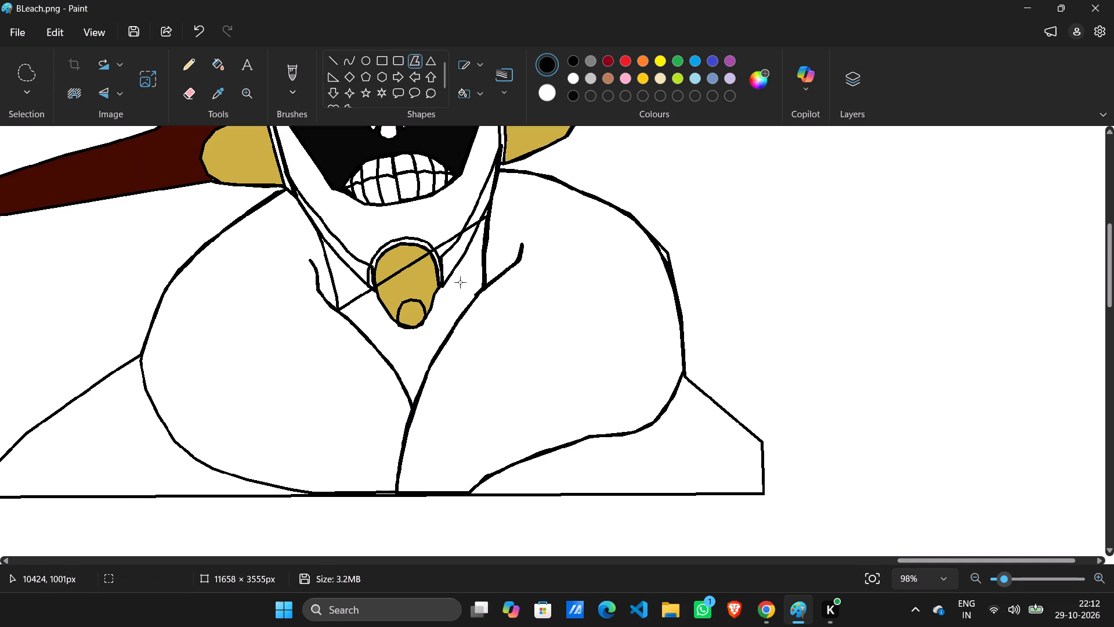
Erase the stray corner line that sticks out of the collar's upper right outer edge.
{"action": "left_click", "coordinate": [194, 102]}
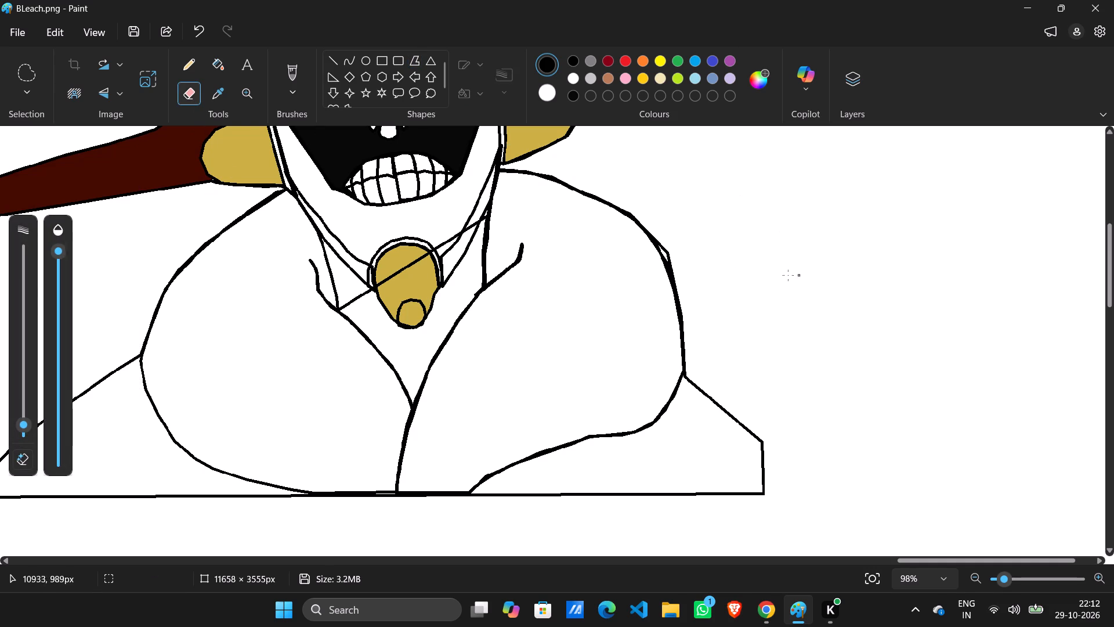
{"action": "scroll", "coordinate": [832, 302], "scroll_direction": "up", "scroll_amount": 6, "text": "ctrl"}
{"action": "left_click_drag", "start_coordinate": [522, 146], "coordinate": [556, 195]}
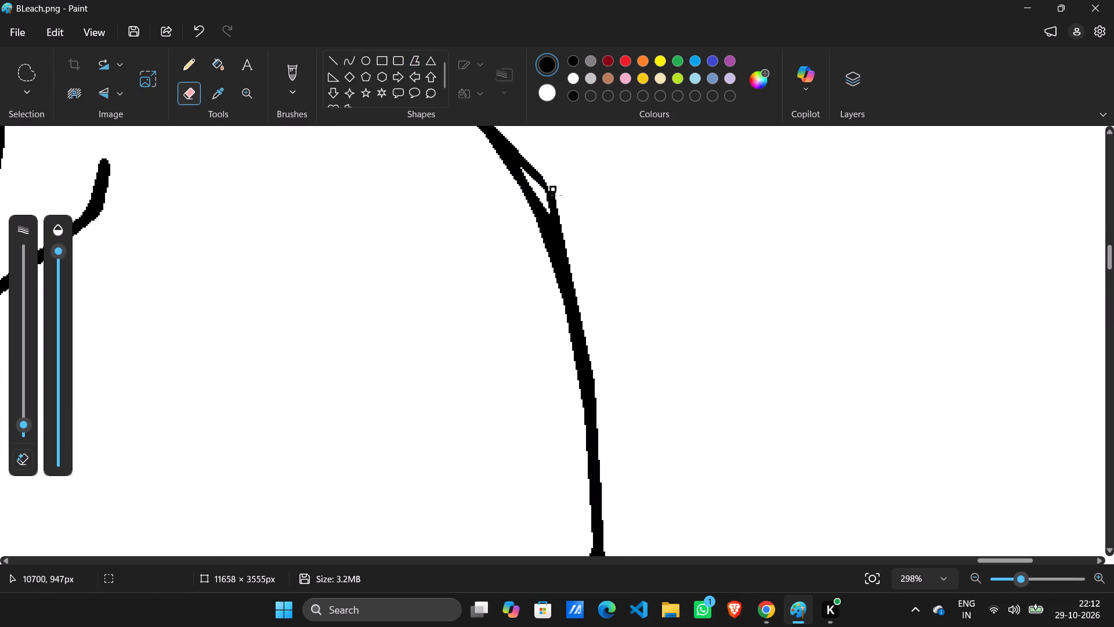
{"action": "left_click_drag", "start_coordinate": [556, 195], "coordinate": [570, 249]}
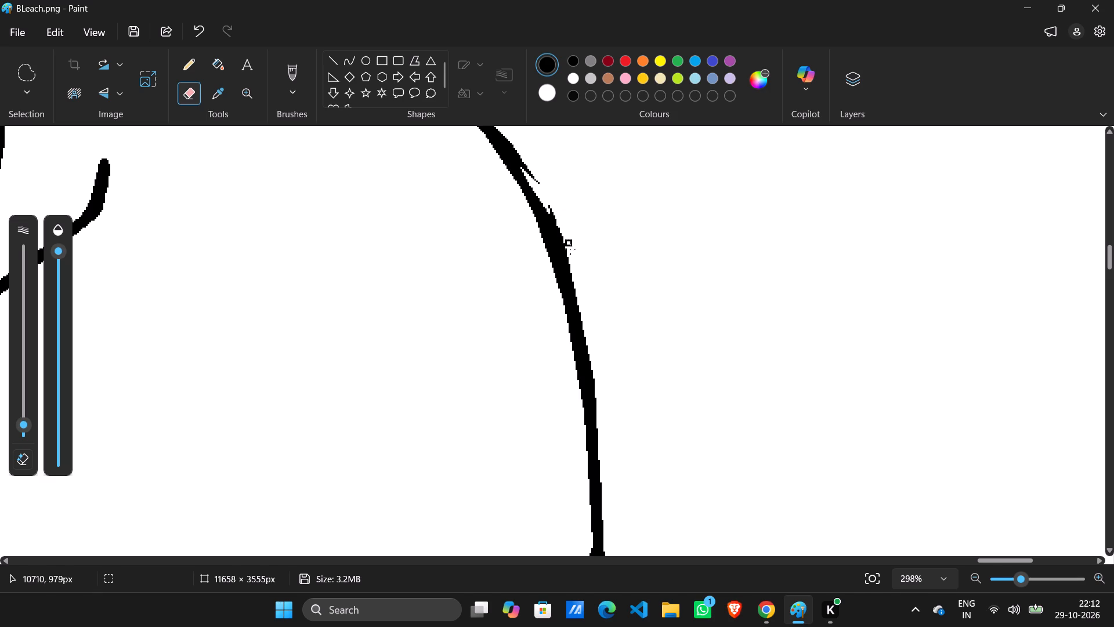
{"action": "left_click_drag", "start_coordinate": [570, 249], "coordinate": [526, 156]}
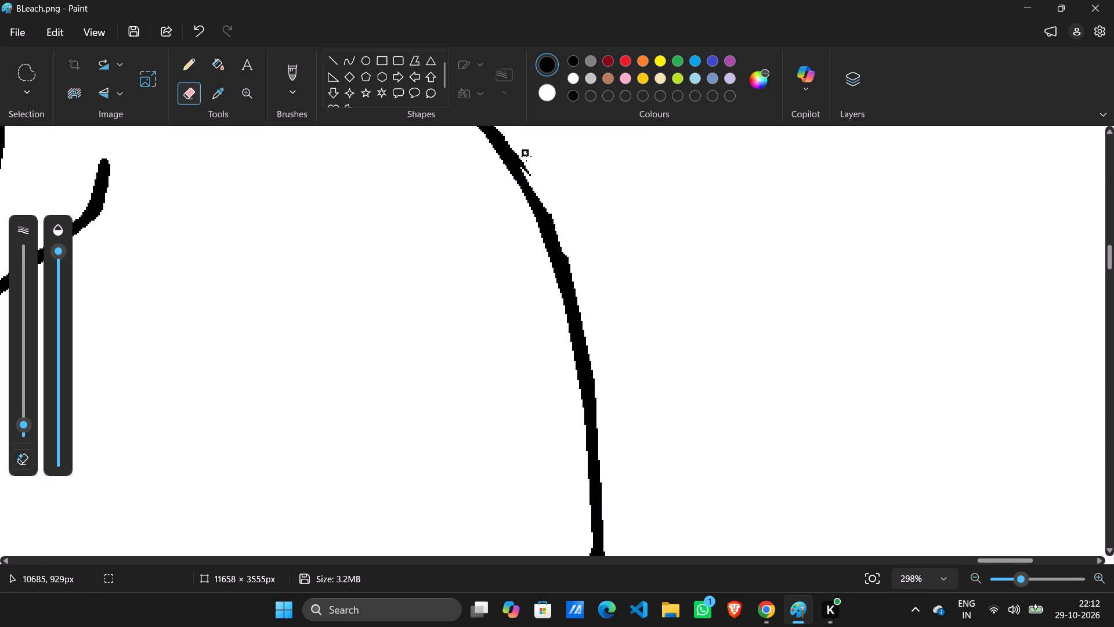
{"action": "left_click_drag", "start_coordinate": [526, 156], "coordinate": [579, 251]}
Erase the diagonal line between the left collar's inner corner and the gold chin piece.
{"action": "scroll", "coordinate": [581, 265], "scroll_direction": "down", "scroll_amount": 13, "text": "ctrl"}
{"action": "scroll", "coordinate": [583, 275], "scroll_direction": "up", "scroll_amount": 5, "text": "ctrl"}
{"action": "scroll", "coordinate": [904, 289], "scroll_direction": "up", "scroll_amount": 2, "text": "ctrl"}
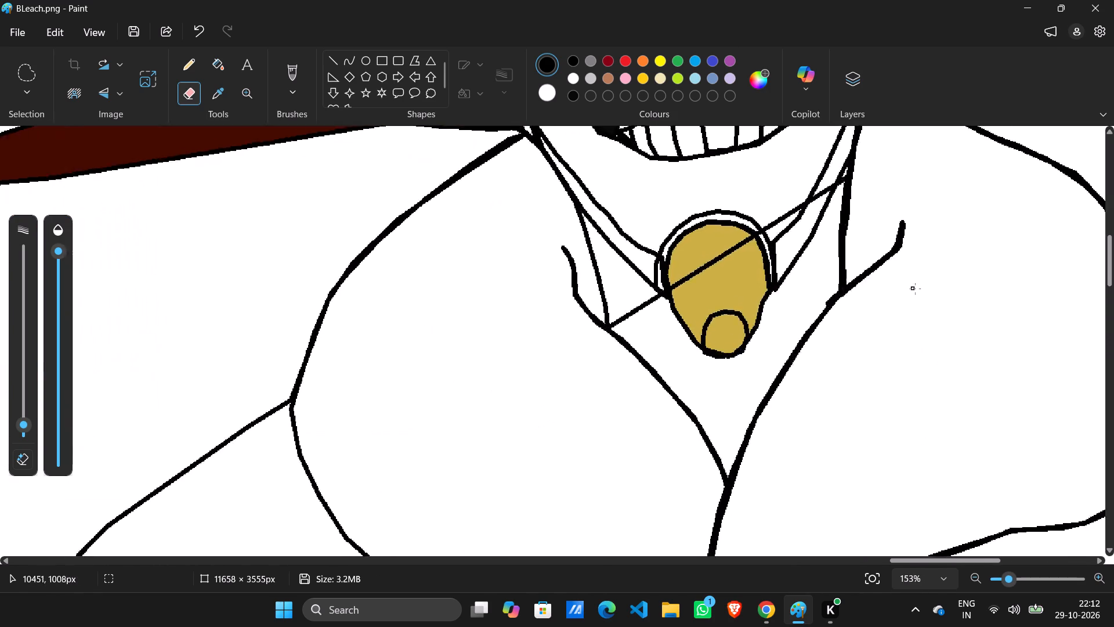
{"action": "scroll", "coordinate": [915, 289], "scroll_direction": "up", "scroll_amount": 2, "text": "ctrl"}
{"action": "scroll", "coordinate": [819, 320], "scroll_direction": "up", "scroll_amount": 4, "text": "ctrl"}
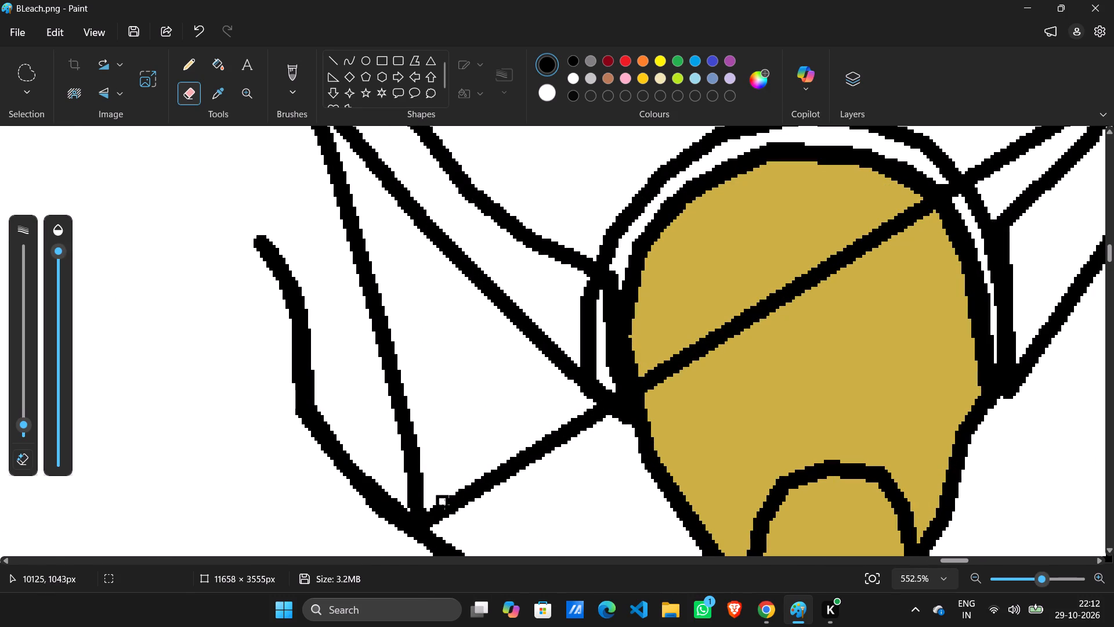
{"action": "left_click_drag", "start_coordinate": [444, 507], "coordinate": [486, 481]}
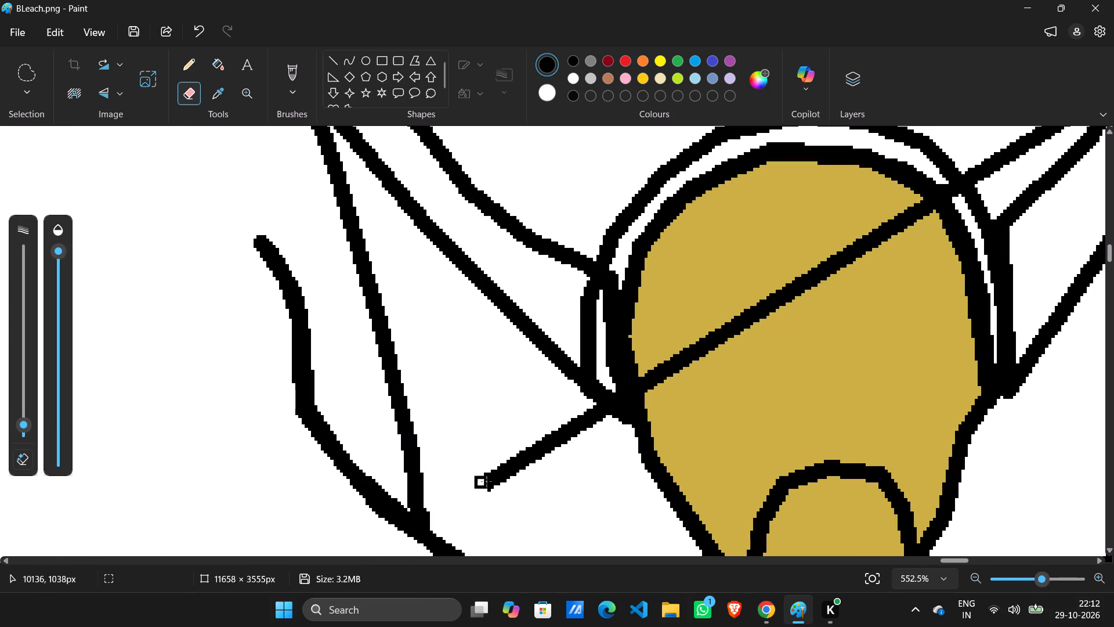
{"action": "left_click_drag", "start_coordinate": [486, 481], "coordinate": [595, 422]}
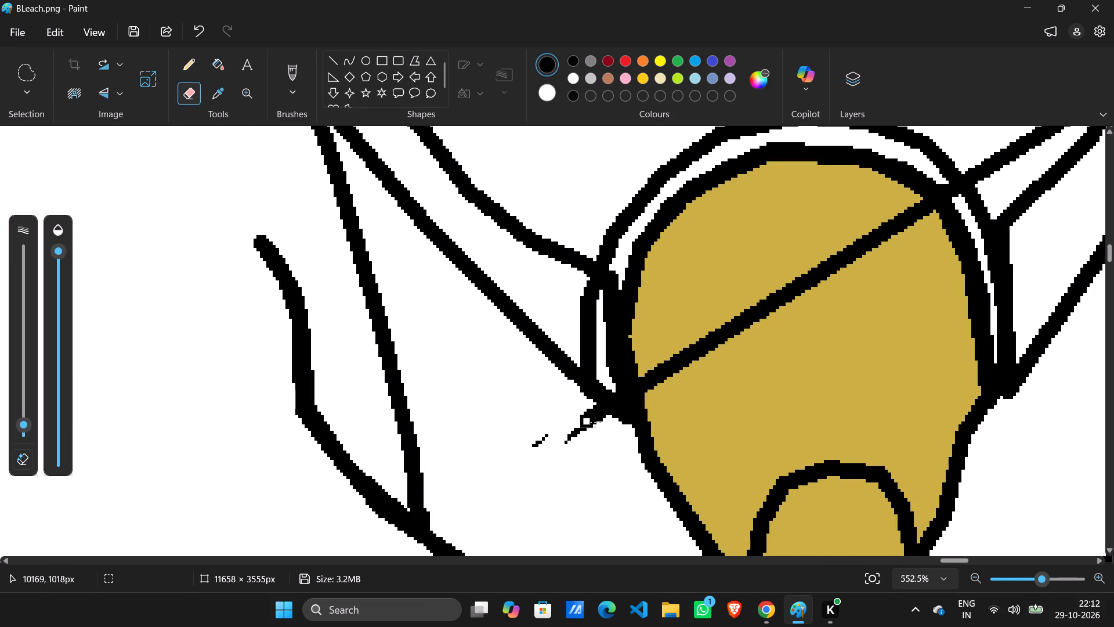
{"action": "left_click_drag", "start_coordinate": [595, 422], "coordinate": [596, 434]}
Sample the chin piece's gold and paint over the diagonal line crossing it with a thicker brush.
{"action": "left_click", "coordinate": [222, 69]}
{"action": "left_click", "coordinate": [222, 85]}
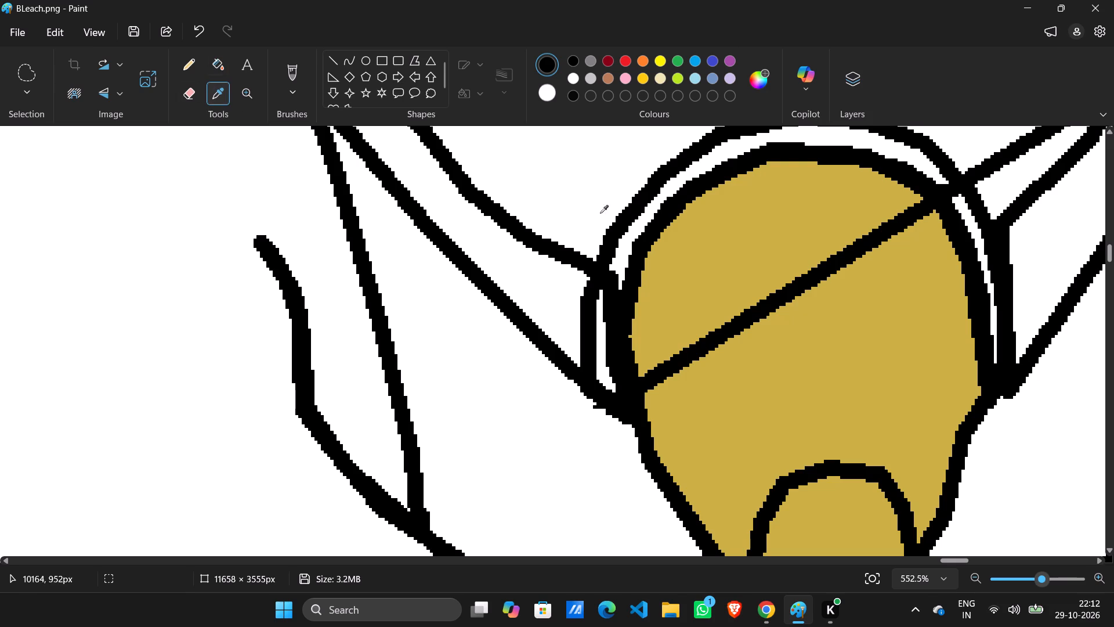
{"action": "left_click", "coordinate": [723, 241]}
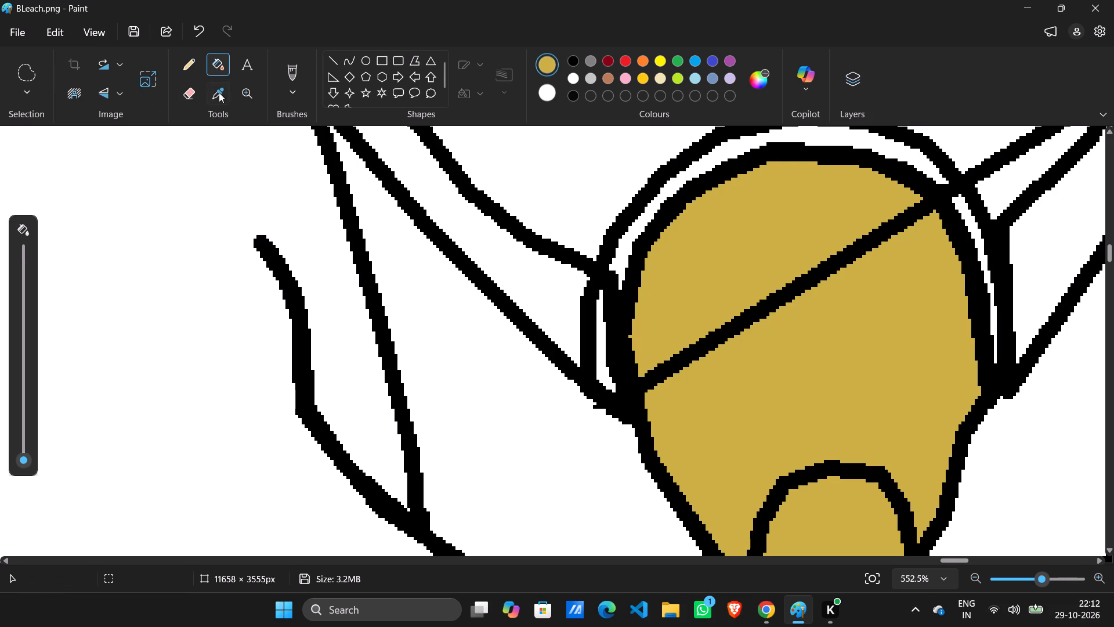
{"action": "left_click", "coordinate": [290, 78]}
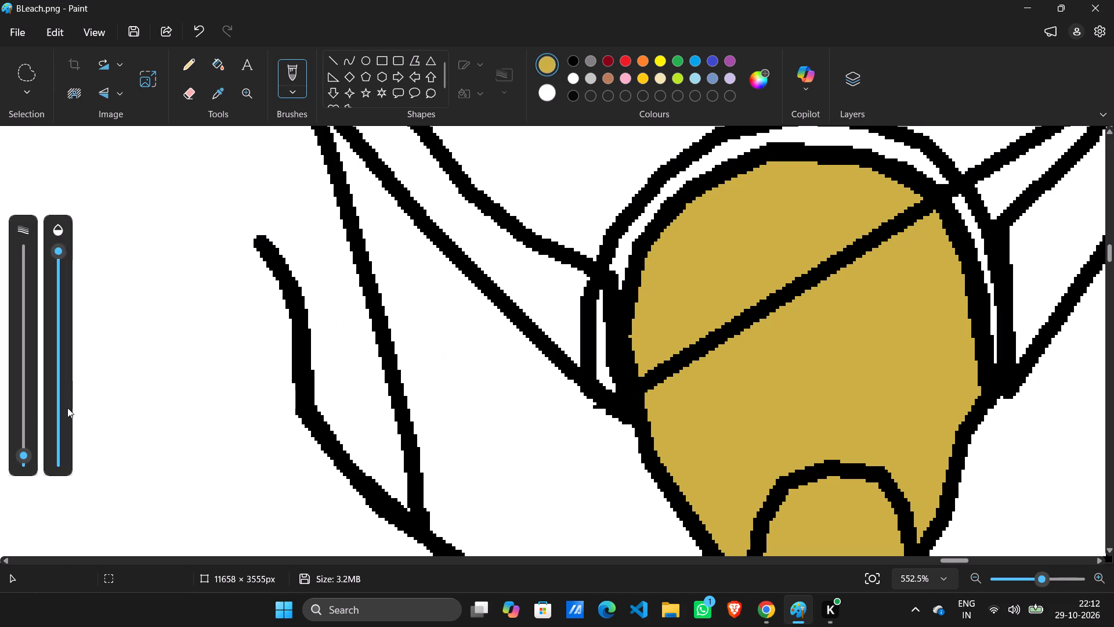
{"action": "left_click_drag", "start_coordinate": [29, 446], "coordinate": [40, 398]}
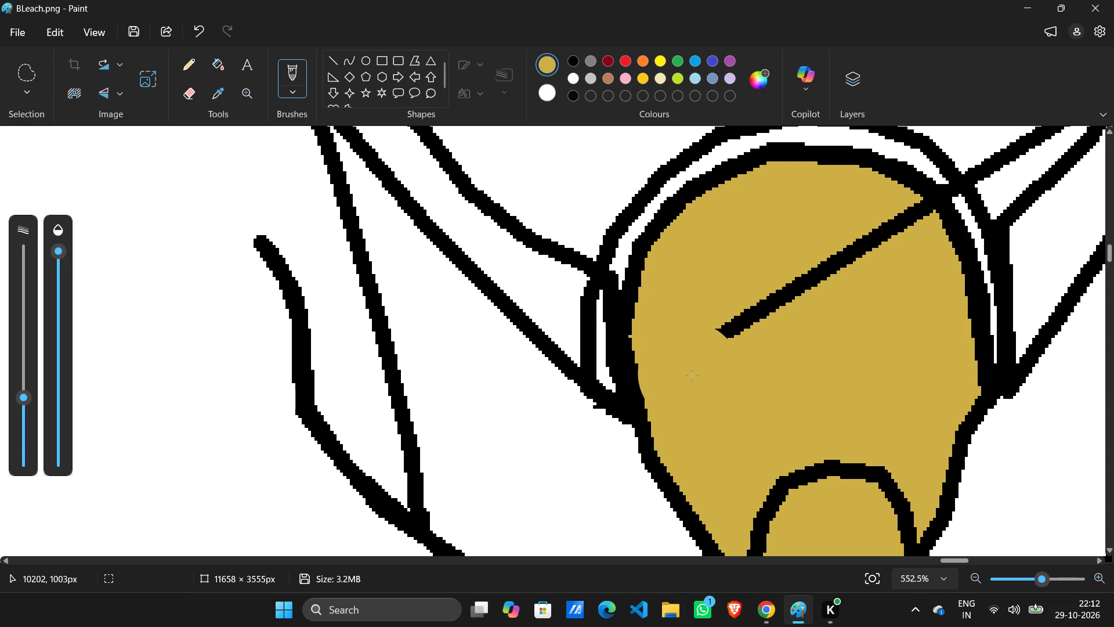
{"action": "left_click_drag", "start_coordinate": [692, 376], "coordinate": [886, 246]}
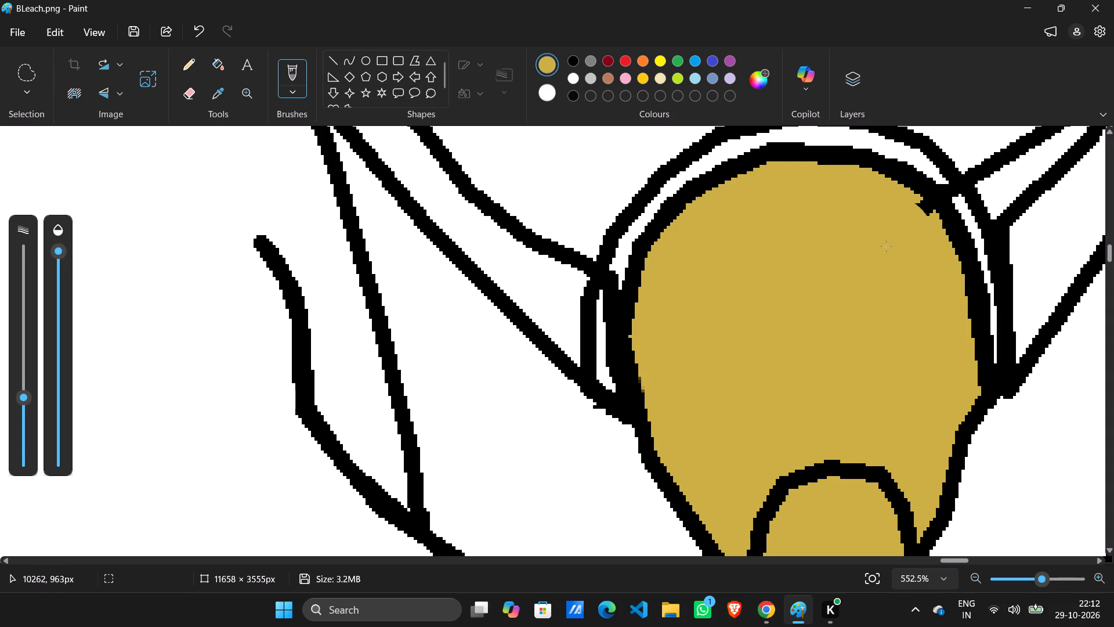
{"action": "left_click_drag", "start_coordinate": [886, 246], "coordinate": [899, 242]}
Erase the diagonal line from inside the chin piece's rim up to the right jaw strap.
{"action": "scroll", "coordinate": [899, 248], "scroll_direction": "down", "scroll_amount": 7, "text": "ctrl"}
{"action": "scroll", "coordinate": [939, 307], "scroll_direction": "down", "scroll_amount": 6, "text": "ctrl"}
{"action": "scroll", "coordinate": [1003, 319], "scroll_direction": "up", "scroll_amount": 6}
{"action": "scroll", "coordinate": [1044, 335], "scroll_direction": "up", "scroll_amount": 6, "text": "ctrl"}
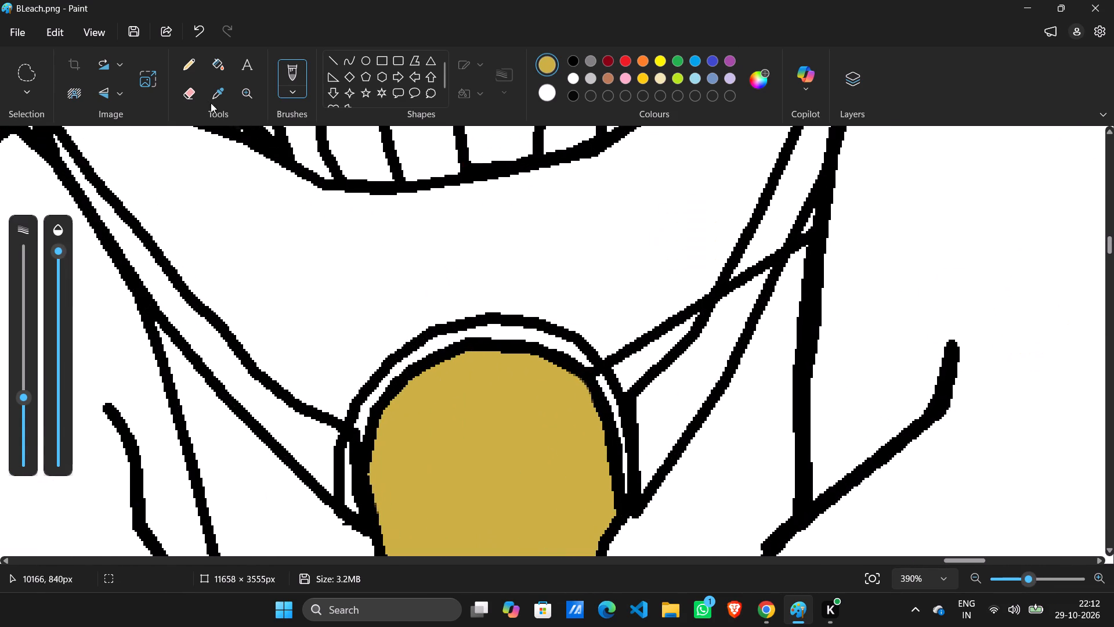
{"action": "left_click", "coordinate": [199, 98]}
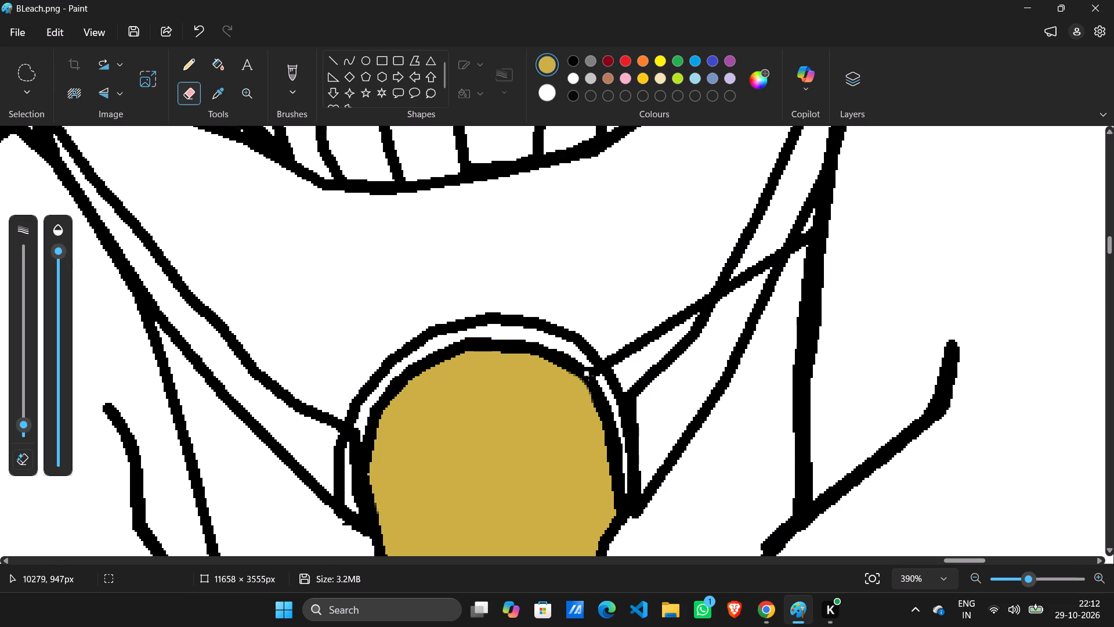
{"action": "left_click_drag", "start_coordinate": [596, 378], "coordinate": [585, 365]}
{"action": "key", "text": "ctrl+z"}
{"action": "left_click_drag", "start_coordinate": [602, 384], "coordinate": [586, 365]}
{"action": "left_click_drag", "start_coordinate": [610, 332], "coordinate": [645, 332]}
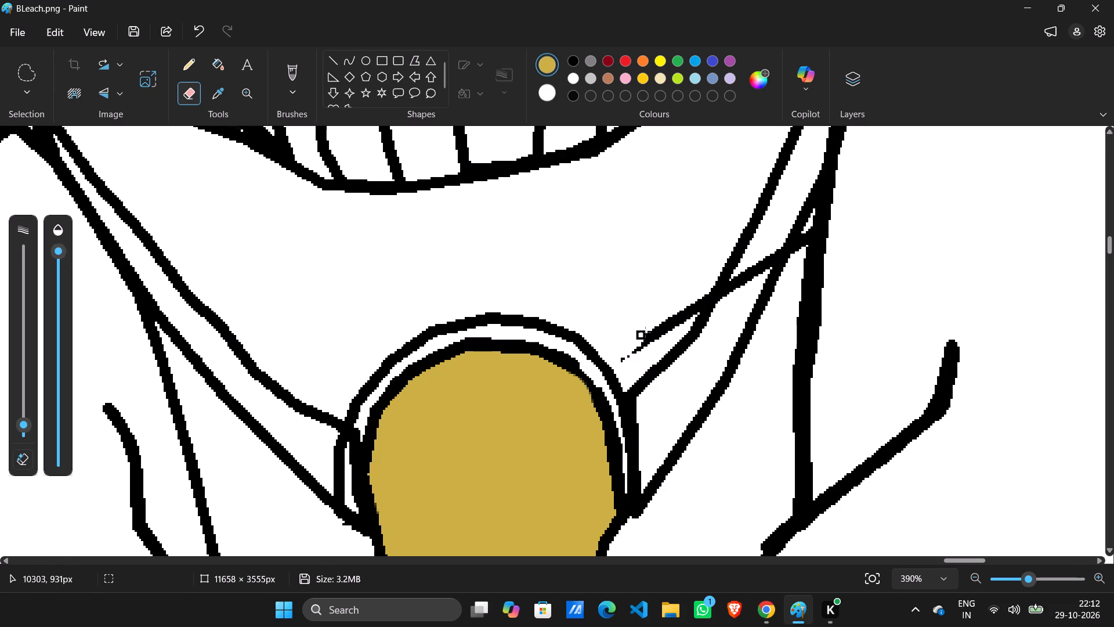
{"action": "left_click_drag", "start_coordinate": [645, 332], "coordinate": [691, 298]}
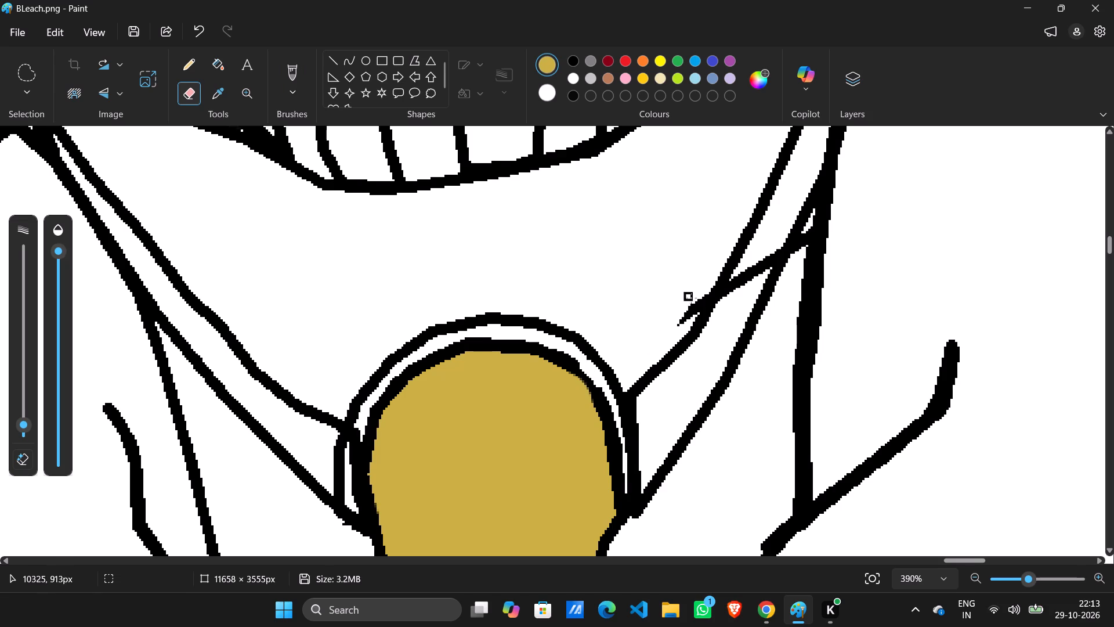
{"action": "left_click_drag", "start_coordinate": [691, 298], "coordinate": [690, 315]}
{"action": "left_click_drag", "start_coordinate": [690, 315], "coordinate": [701, 293]}
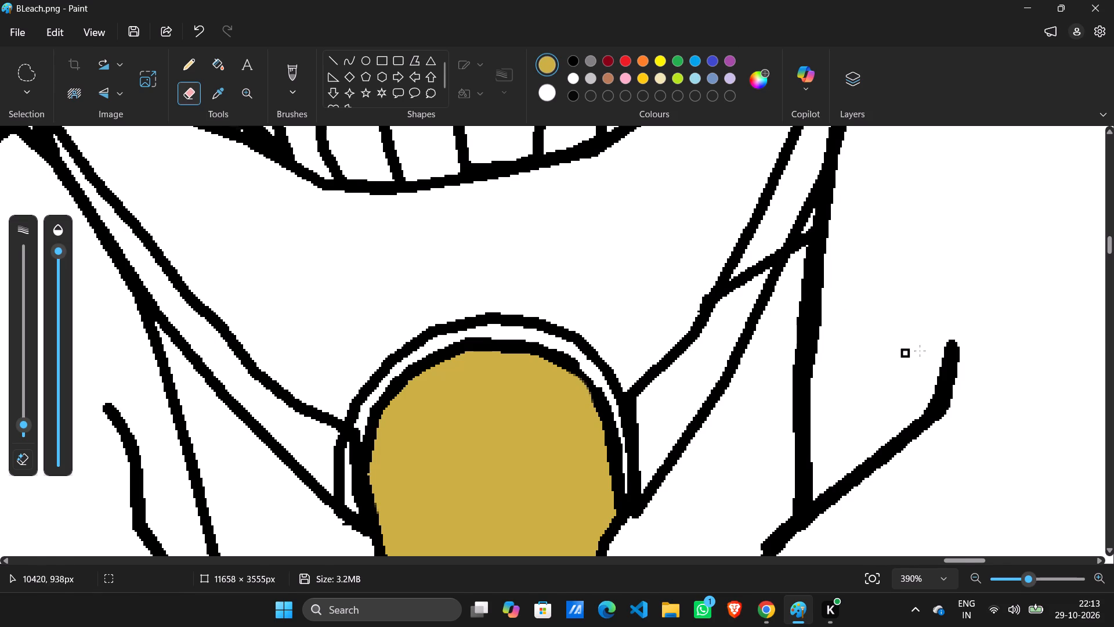
Erase the rest of the diagonal line inside the right jaw strap and in the gap beside the neck line.
{"action": "scroll", "coordinate": [922, 350], "scroll_direction": "up", "scroll_amount": 4, "text": "ctrl"}
{"action": "scroll", "coordinate": [928, 349], "scroll_direction": "up", "scroll_amount": 1}
{"action": "left_click_drag", "start_coordinate": [865, 254], "coordinate": [857, 282]}
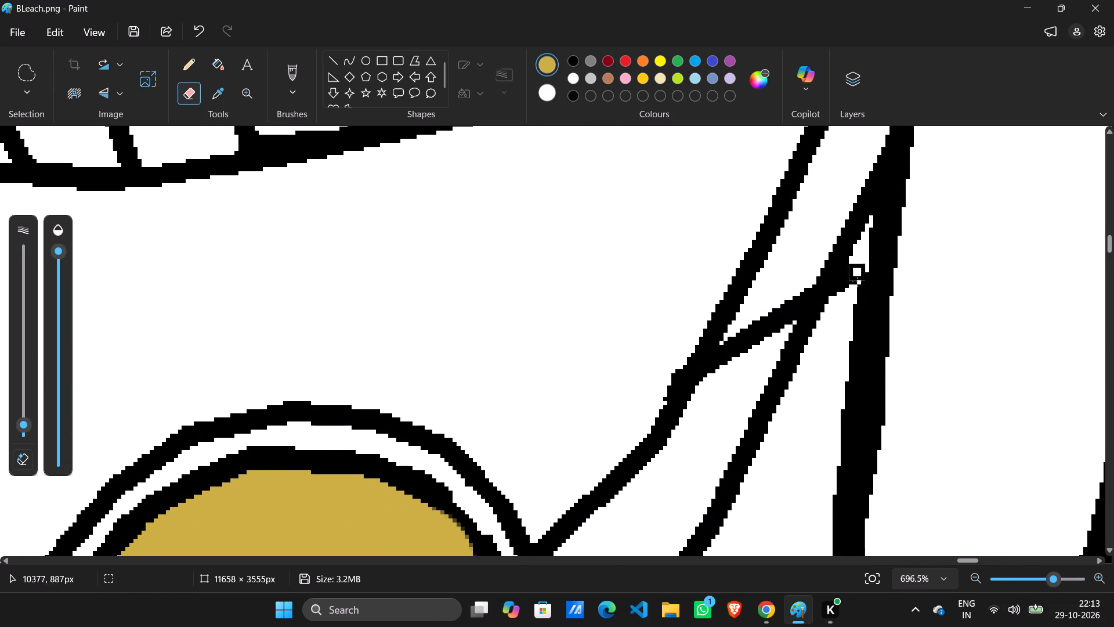
{"action": "left_click_drag", "start_coordinate": [857, 282], "coordinate": [837, 331]}
{"action": "left_click_drag", "start_coordinate": [799, 278], "coordinate": [724, 390]}
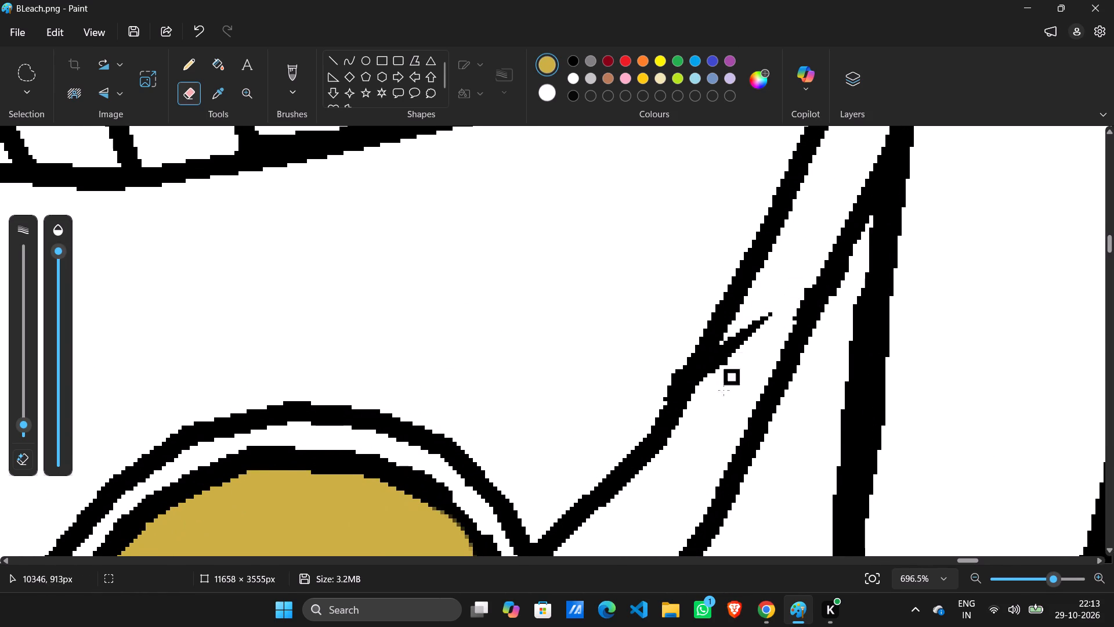
{"action": "left_click_drag", "start_coordinate": [724, 390], "coordinate": [712, 387]}
Erase the surplus line inside the left side of the chin piece's rim, where the left strap joins.
{"action": "scroll", "coordinate": [712, 427], "scroll_direction": "down", "scroll_amount": 9, "text": "ctrl"}
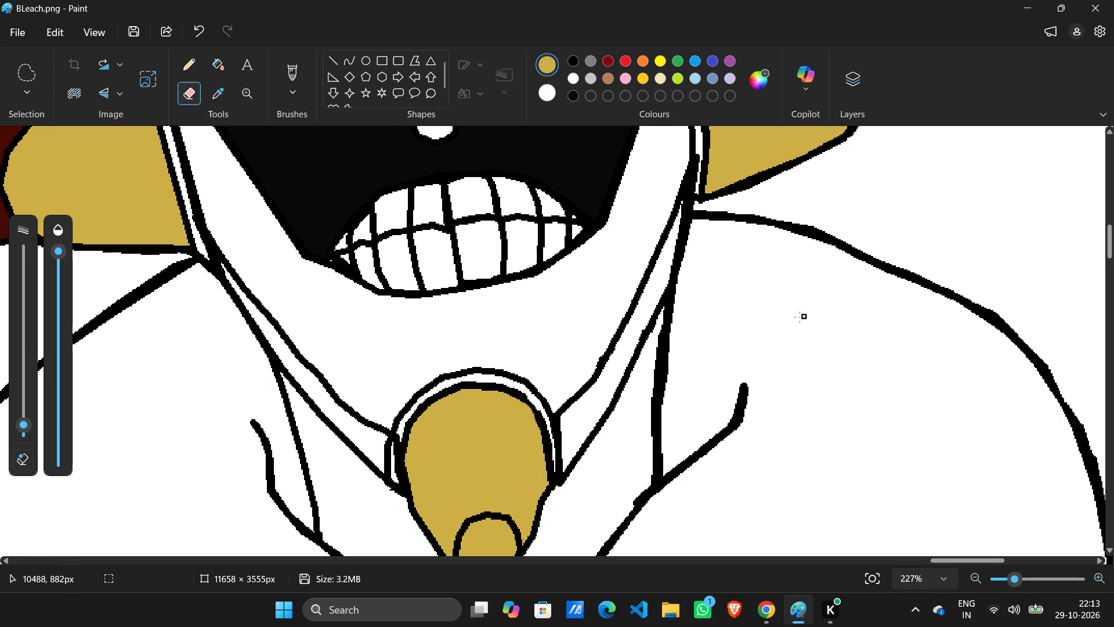
{"action": "scroll", "coordinate": [782, 317], "scroll_direction": "up", "scroll_amount": 4, "text": "ctrl"}
{"action": "scroll", "coordinate": [116, 599], "scroll_direction": "down", "scroll_amount": 3}
{"action": "scroll", "coordinate": [283, 481], "scroll_direction": "down", "scroll_amount": 3}
{"action": "scroll", "coordinate": [270, 469], "scroll_direction": "up", "scroll_amount": 2, "text": "ctrl"}
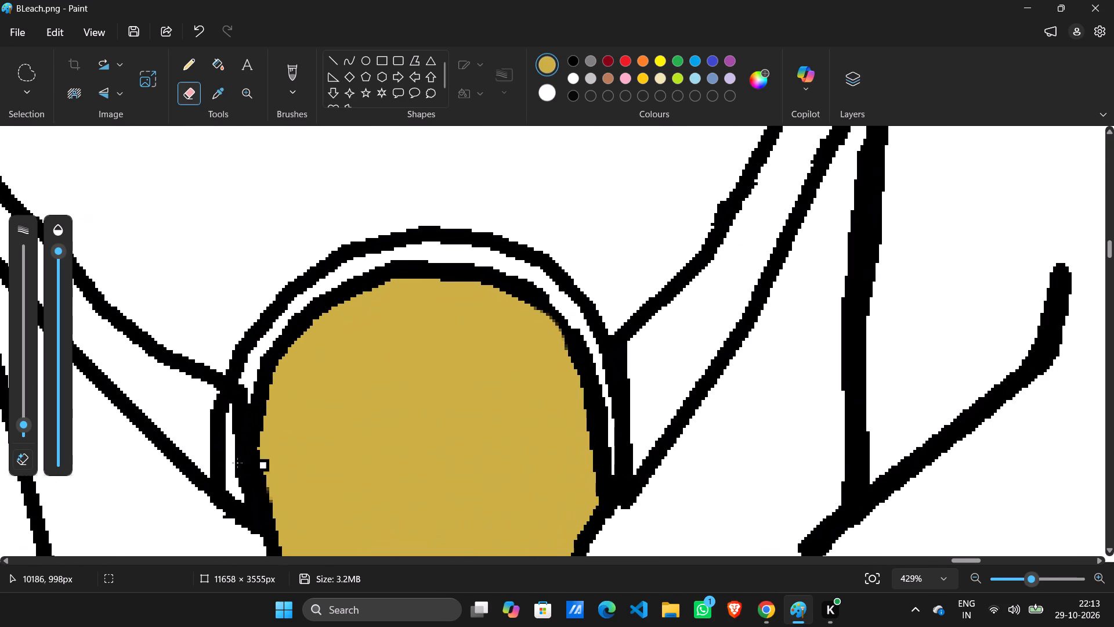
{"action": "left_click_drag", "start_coordinate": [248, 379], "coordinate": [232, 428]}
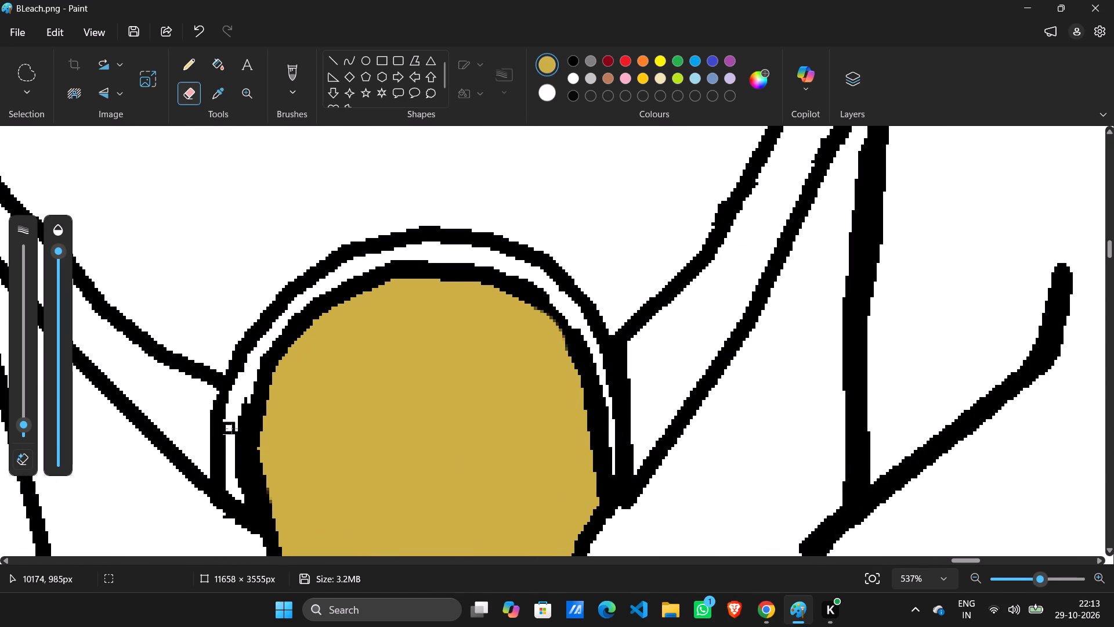
{"action": "left_click_drag", "start_coordinate": [232, 428], "coordinate": [240, 489]}
Sample the chin piece's gold and fill its rim and both jaw straps with it.
{"action": "left_click", "coordinate": [214, 72]}
{"action": "left_click", "coordinate": [218, 96]}
{"action": "left_click", "coordinate": [308, 345]}
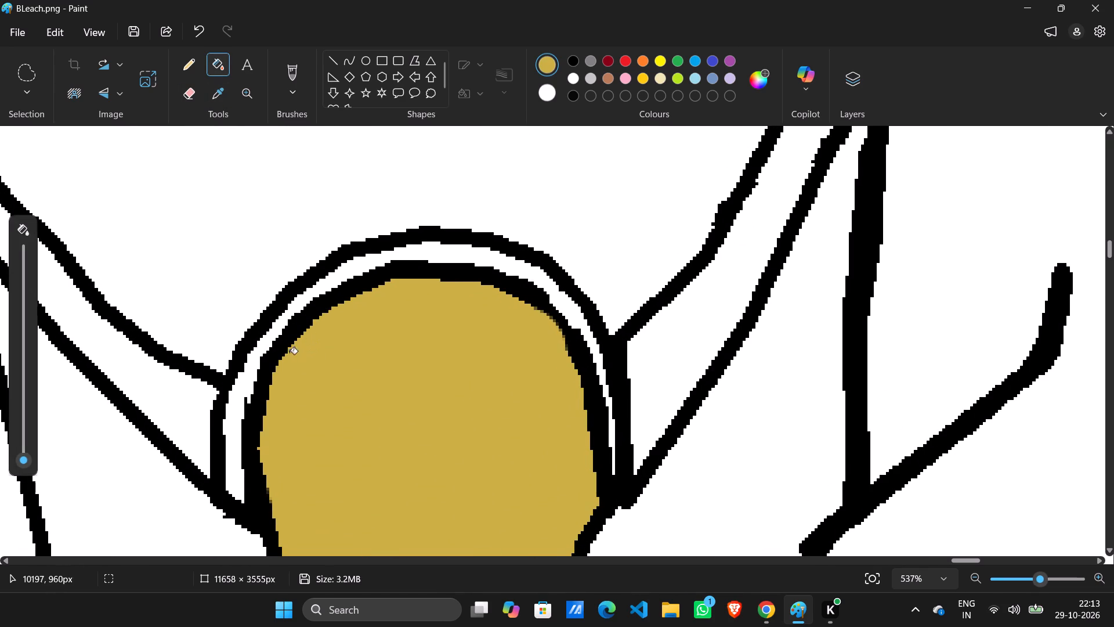
{"action": "left_click", "coordinate": [236, 407]}
{"action": "left_click", "coordinate": [185, 405]}
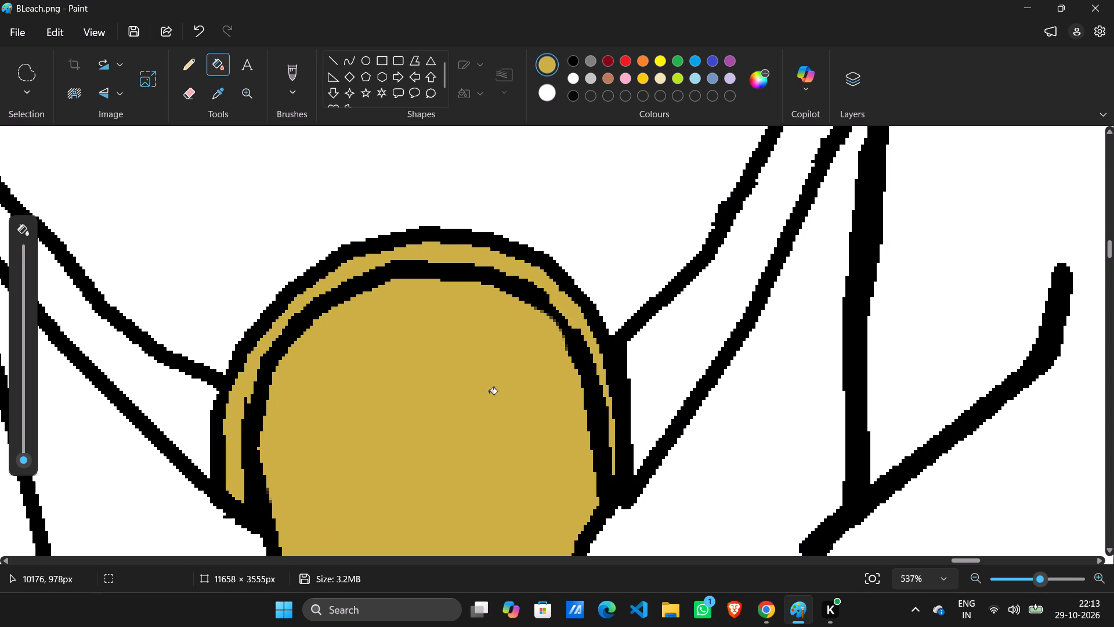
{"action": "left_click", "coordinate": [654, 347]}
Compare the drawn character with the reference image, examining the straps, chin piece and collar.
{"action": "scroll", "coordinate": [654, 352], "scroll_direction": "down", "scroll_amount": 9, "text": "ctrl"}
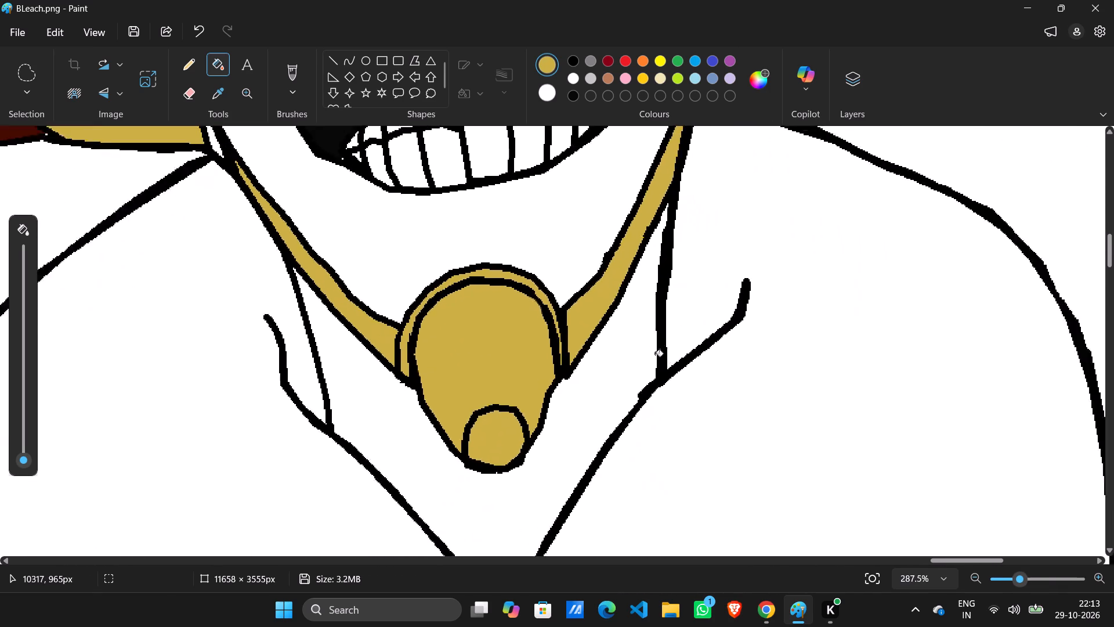
{"action": "scroll", "coordinate": [655, 355], "scroll_direction": "down", "scroll_amount": 12, "text": "ctrl"}
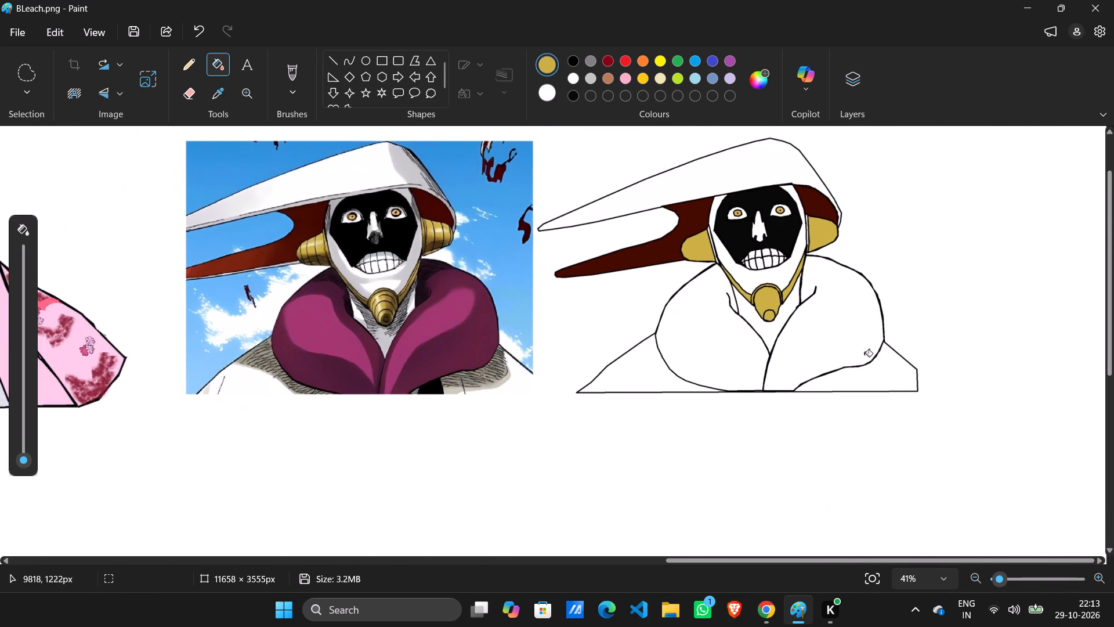
{"action": "scroll", "coordinate": [950, 351], "scroll_direction": "up", "scroll_amount": 3, "text": "ctrl"}
{"action": "scroll", "coordinate": [978, 383], "scroll_direction": "up", "scroll_amount": 1}
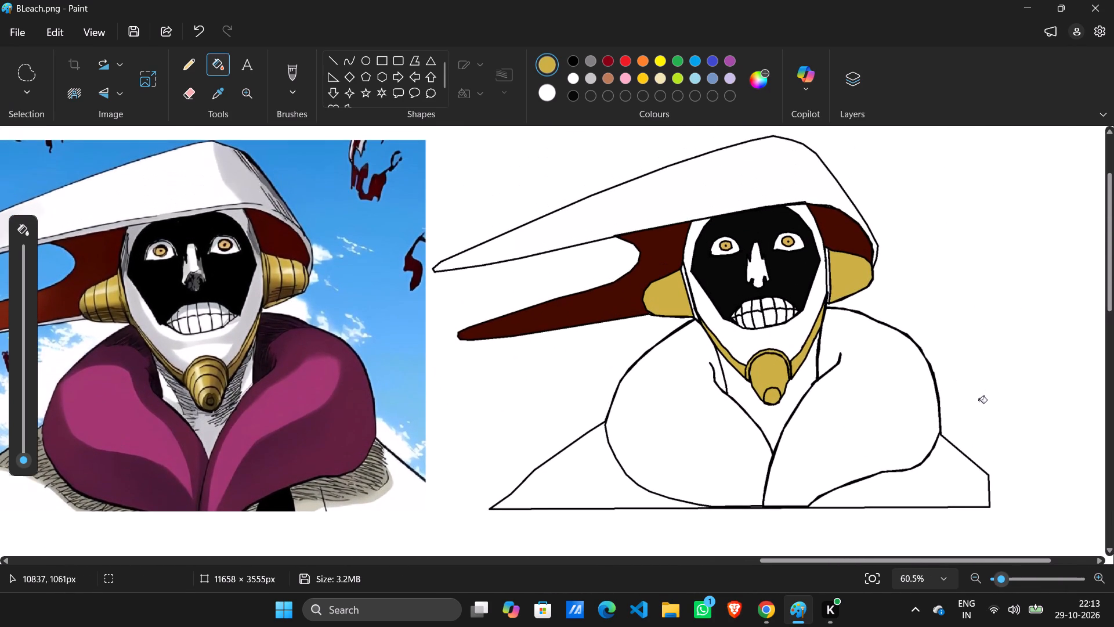
{"action": "scroll", "coordinate": [979, 403], "scroll_direction": "down", "scroll_amount": 1}
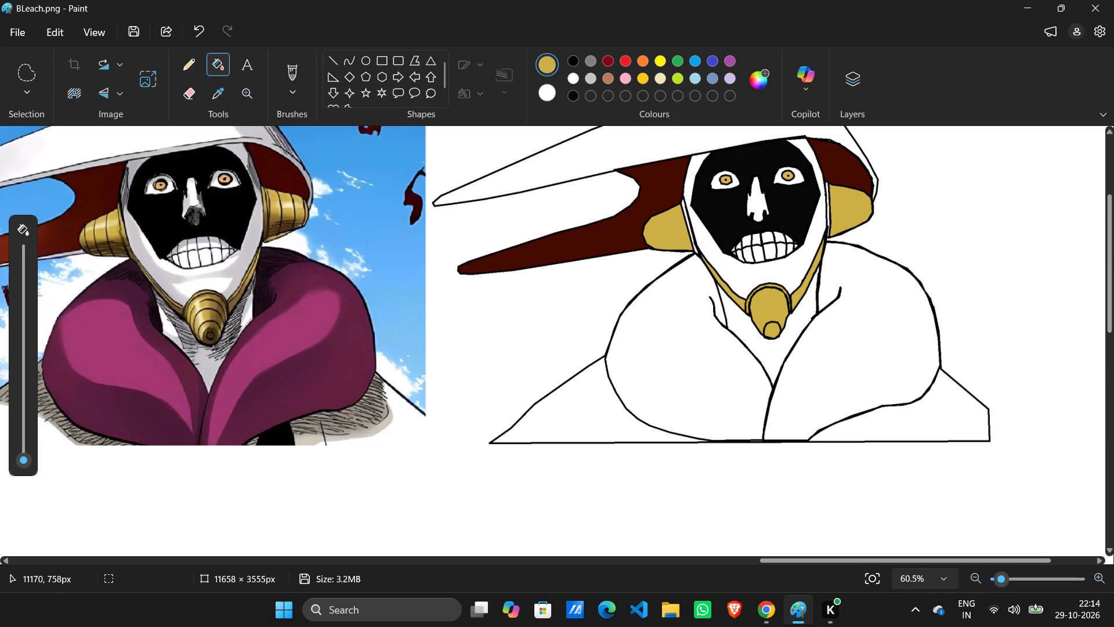
{"action": "scroll", "coordinate": [839, 326], "scroll_direction": "up", "scroll_amount": 1}
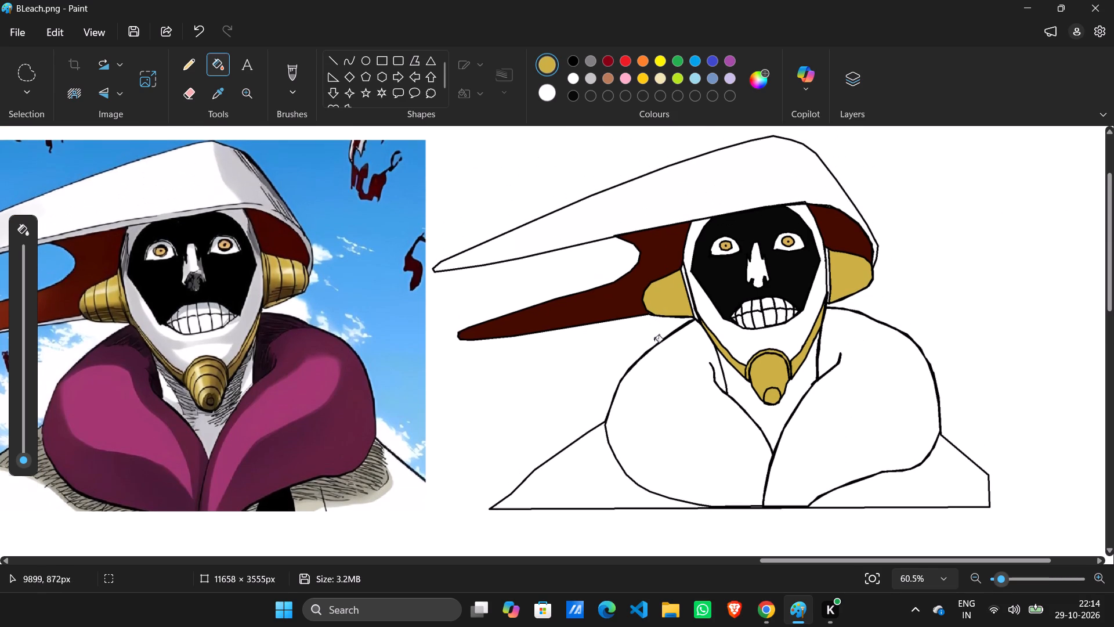
Sample the dark purple of the reference's collar and fill both halves of the drawn collar with it.
{"action": "scroll", "coordinate": [659, 353], "scroll_direction": "down", "scroll_amount": 1}
{"action": "left_click", "coordinate": [227, 97]}
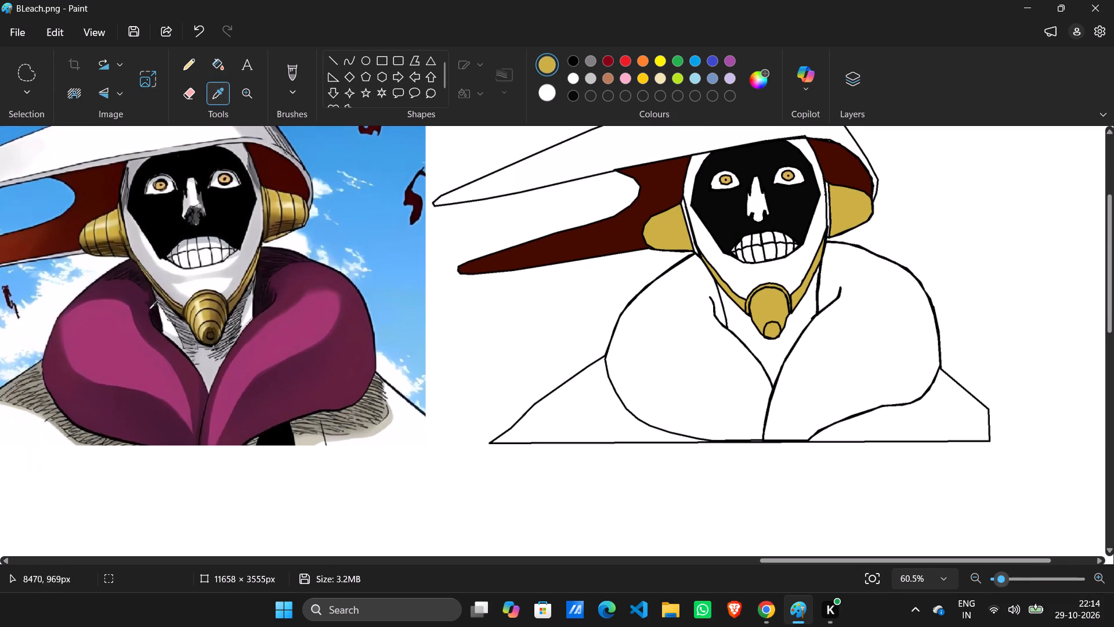
{"action": "left_click", "coordinate": [168, 352]}
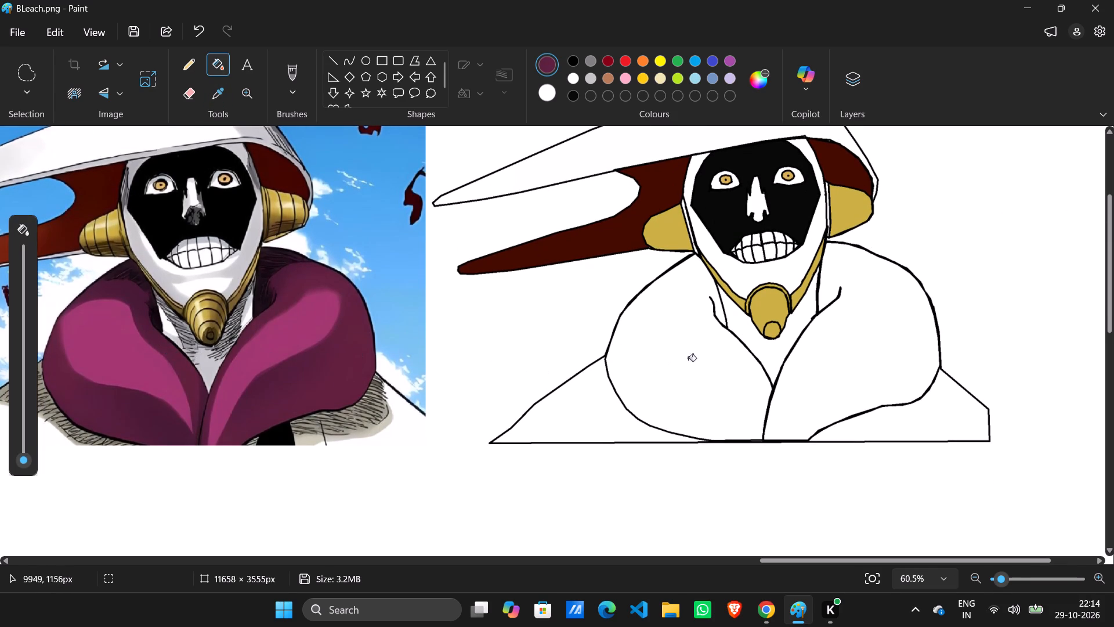
{"action": "left_click", "coordinate": [698, 356]}
{"action": "left_click", "coordinate": [863, 353]}
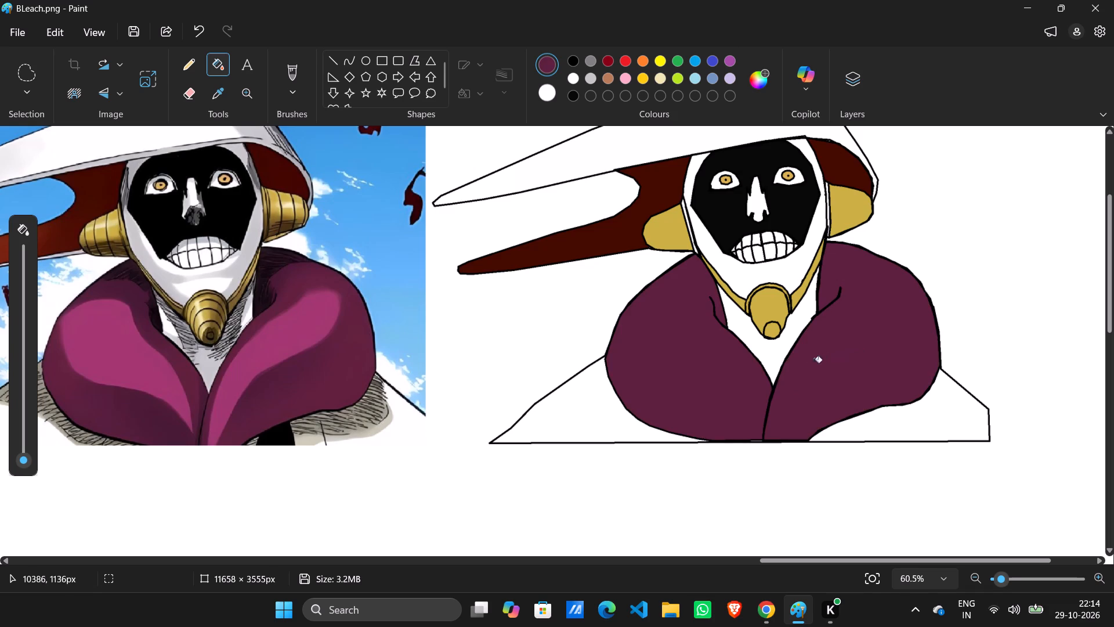
Sample the white #FFFFFD from the drawn hat and fill the hat, neck and both shoulder areas with it.
{"action": "scroll", "coordinate": [556, 336], "scroll_direction": "down", "scroll_amount": 1}
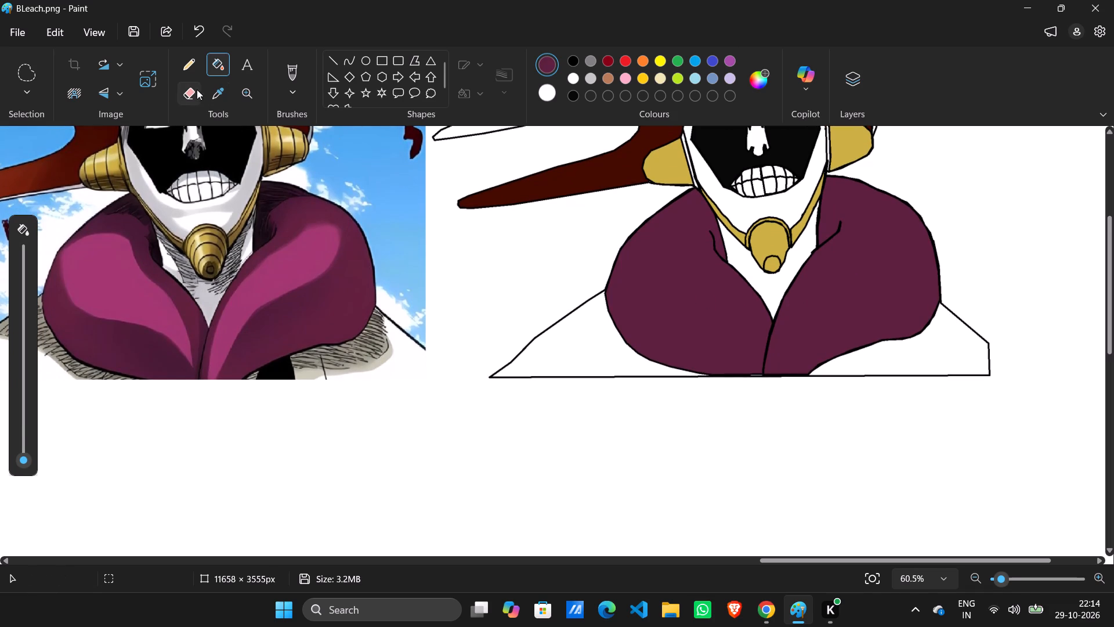
{"action": "left_click", "coordinate": [217, 92]}
{"action": "scroll", "coordinate": [957, 303], "scroll_direction": "up", "scroll_amount": 2}
{"action": "left_click", "coordinate": [788, 172]}
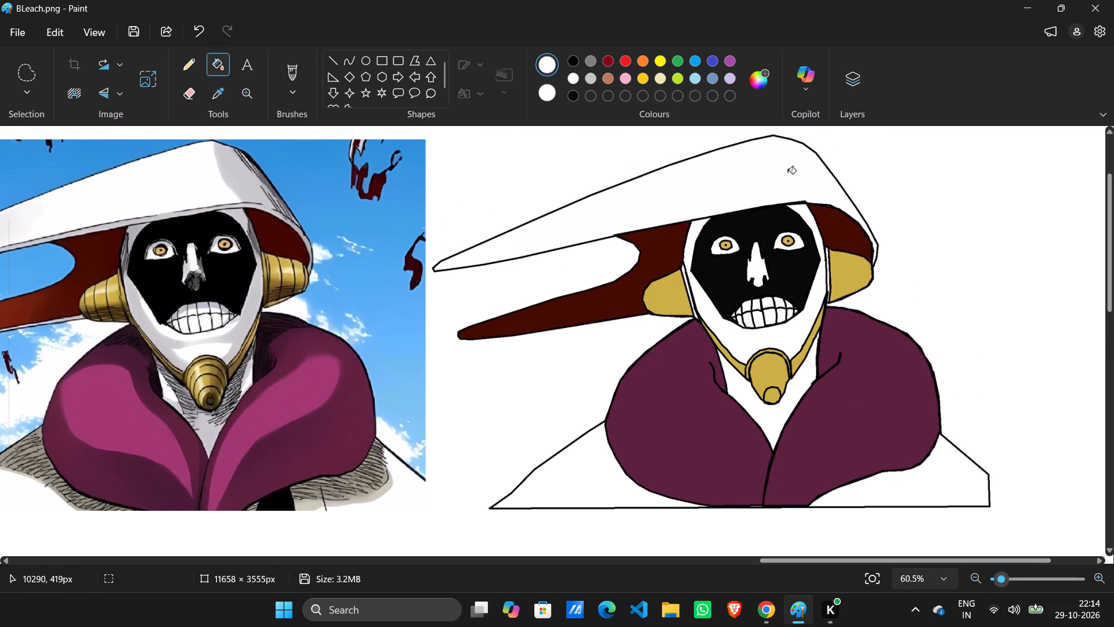
{"action": "left_click", "coordinate": [802, 215]}
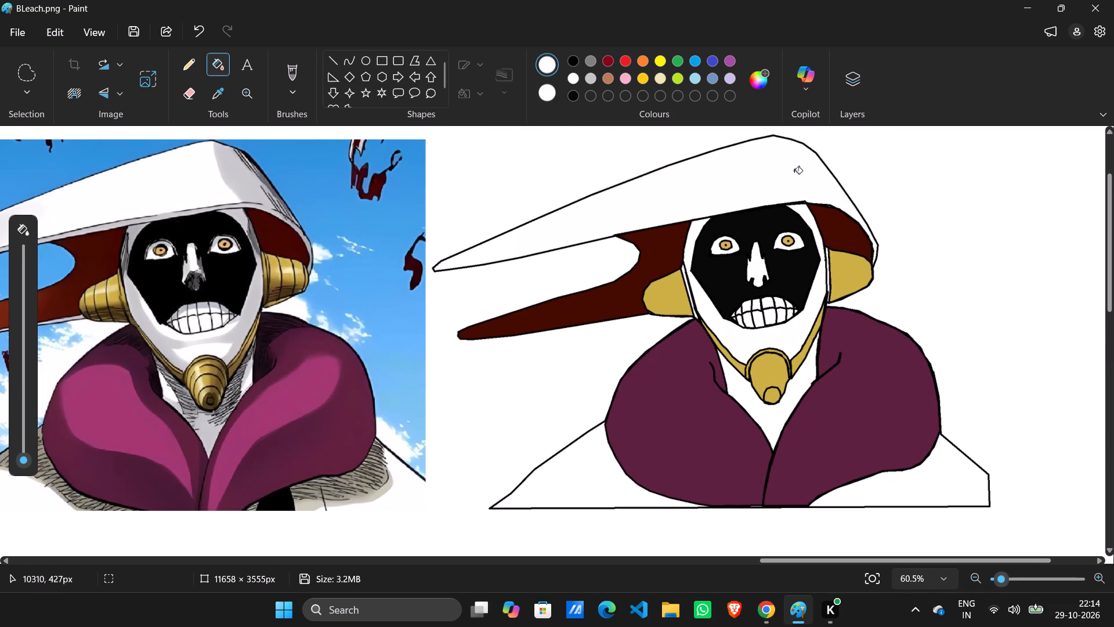
{"action": "left_click", "coordinate": [794, 172]}
{"action": "left_click", "coordinate": [772, 426]}
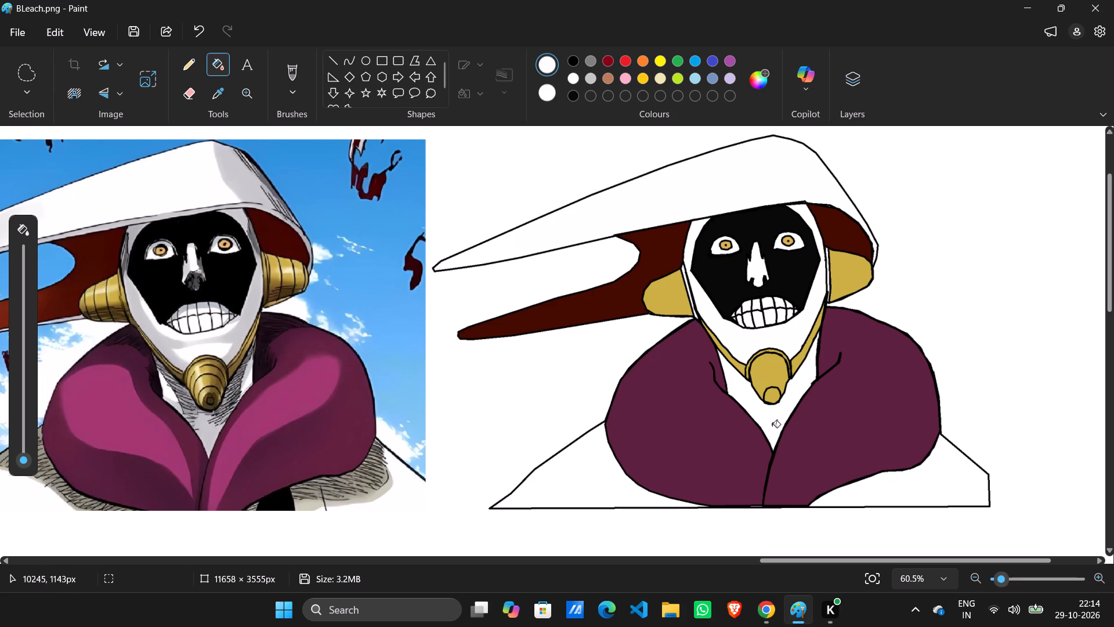
{"action": "left_click", "coordinate": [965, 485]}
{"action": "left_click", "coordinate": [606, 473]}
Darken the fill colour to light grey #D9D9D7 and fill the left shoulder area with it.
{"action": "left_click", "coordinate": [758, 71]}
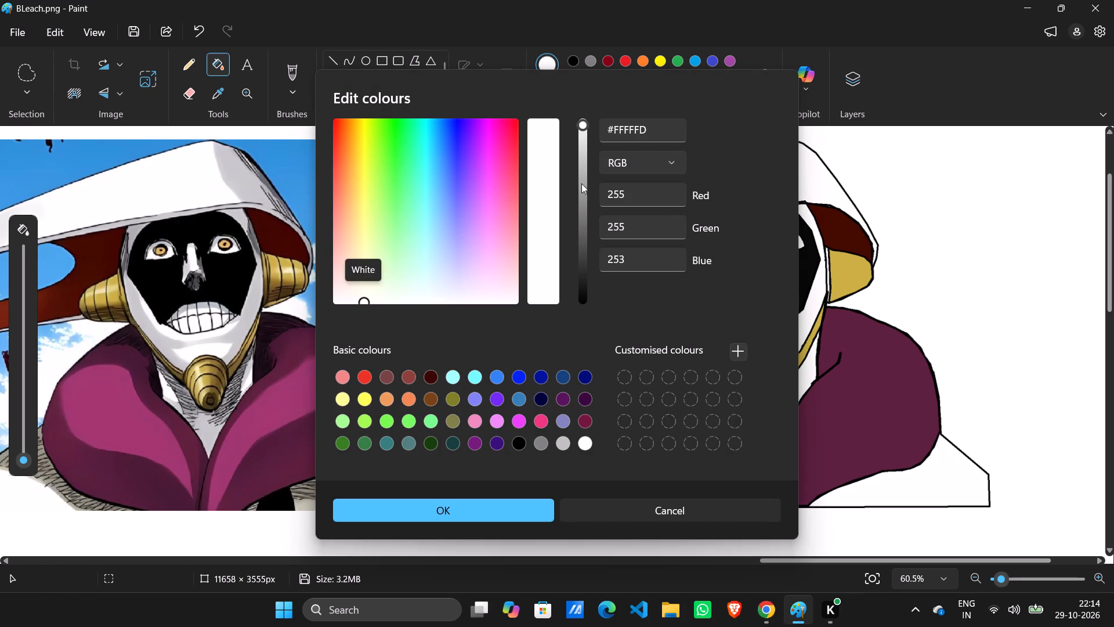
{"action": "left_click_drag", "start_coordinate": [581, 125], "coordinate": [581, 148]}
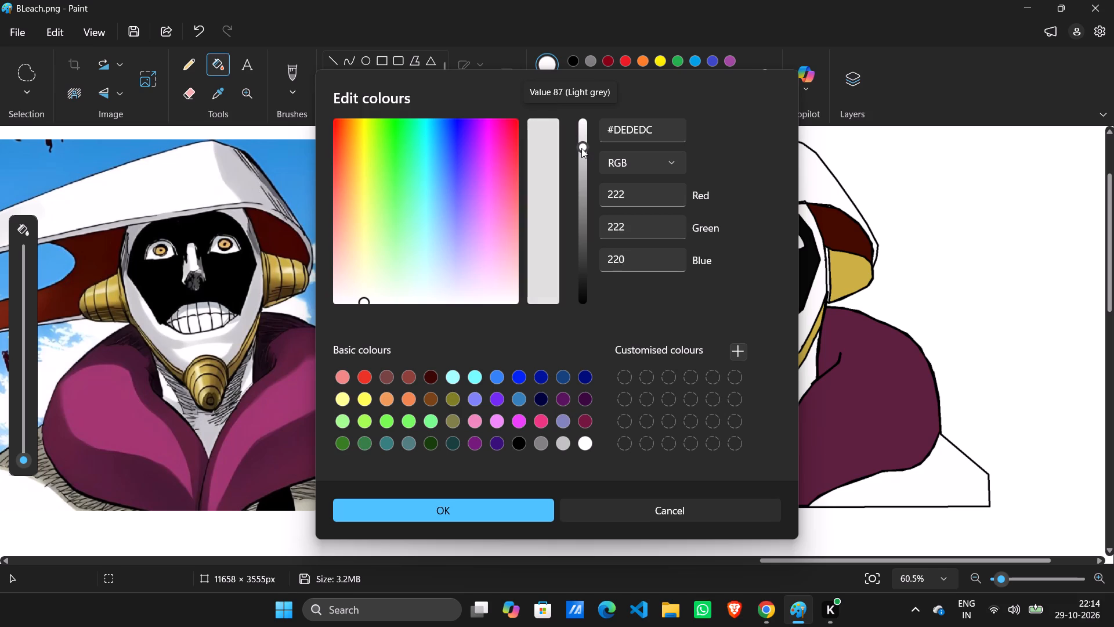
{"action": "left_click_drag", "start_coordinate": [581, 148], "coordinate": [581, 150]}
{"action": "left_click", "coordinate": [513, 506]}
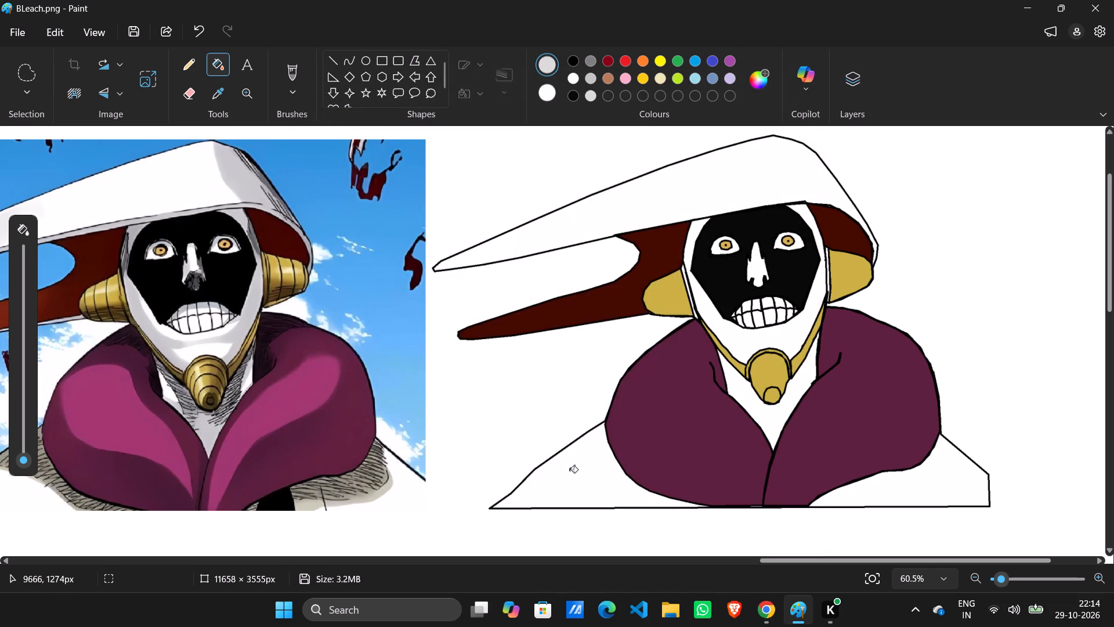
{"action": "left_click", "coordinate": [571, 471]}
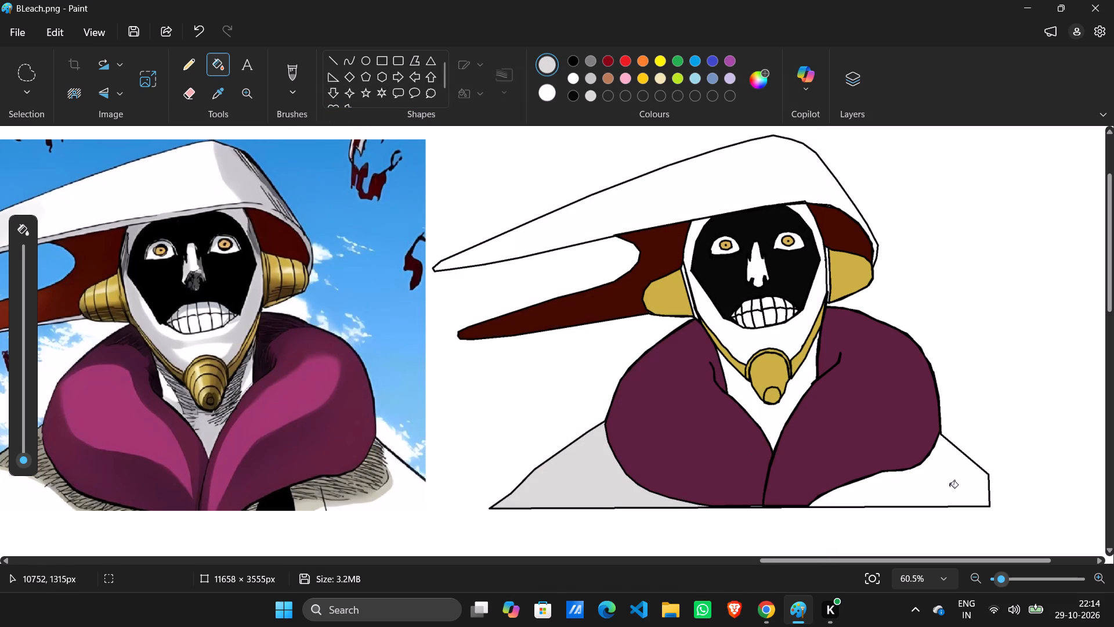
Lighten the fill colour to #E6E6E3 and fill both shoulder areas and the hat with it.
{"action": "left_click", "coordinate": [759, 85]}
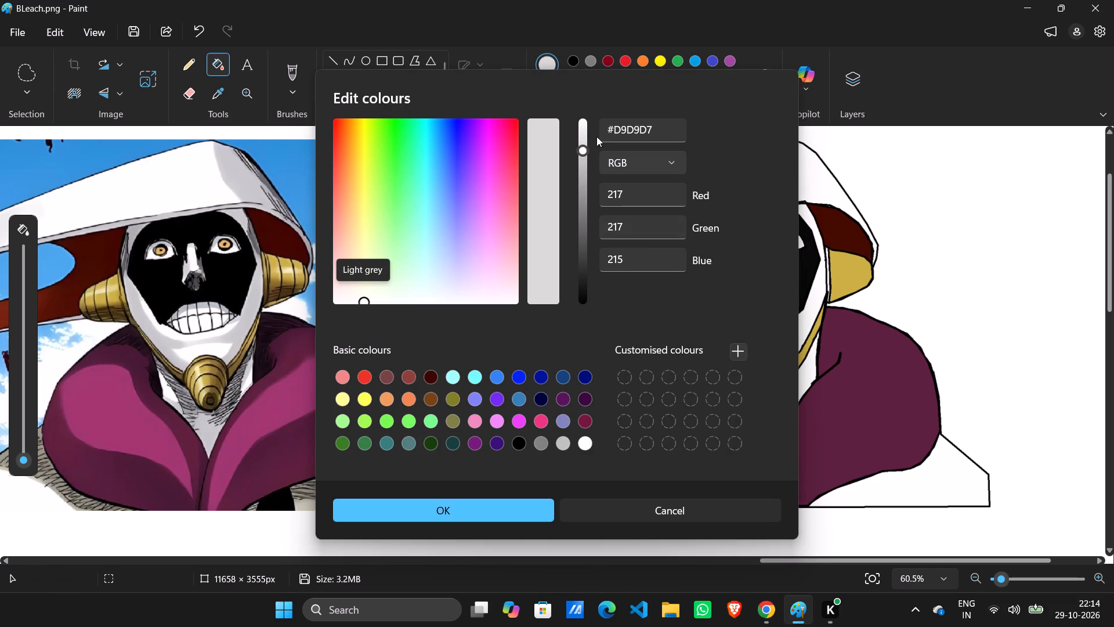
{"action": "left_click_drag", "start_coordinate": [585, 150], "coordinate": [585, 142]}
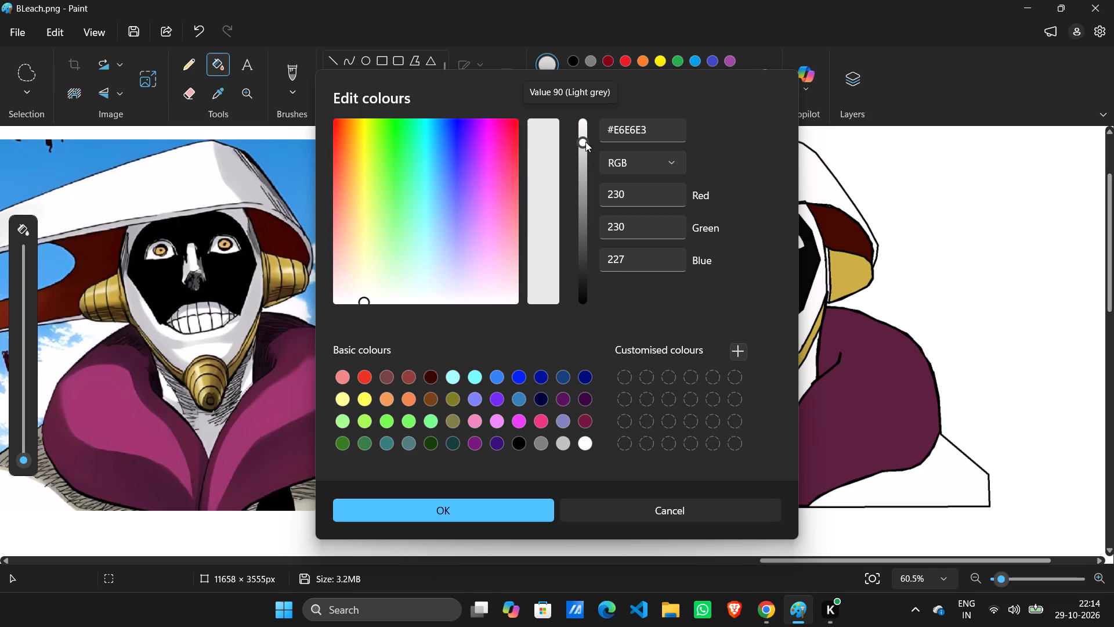
{"action": "left_click", "coordinate": [535, 520]}
{"action": "left_click", "coordinate": [599, 460]}
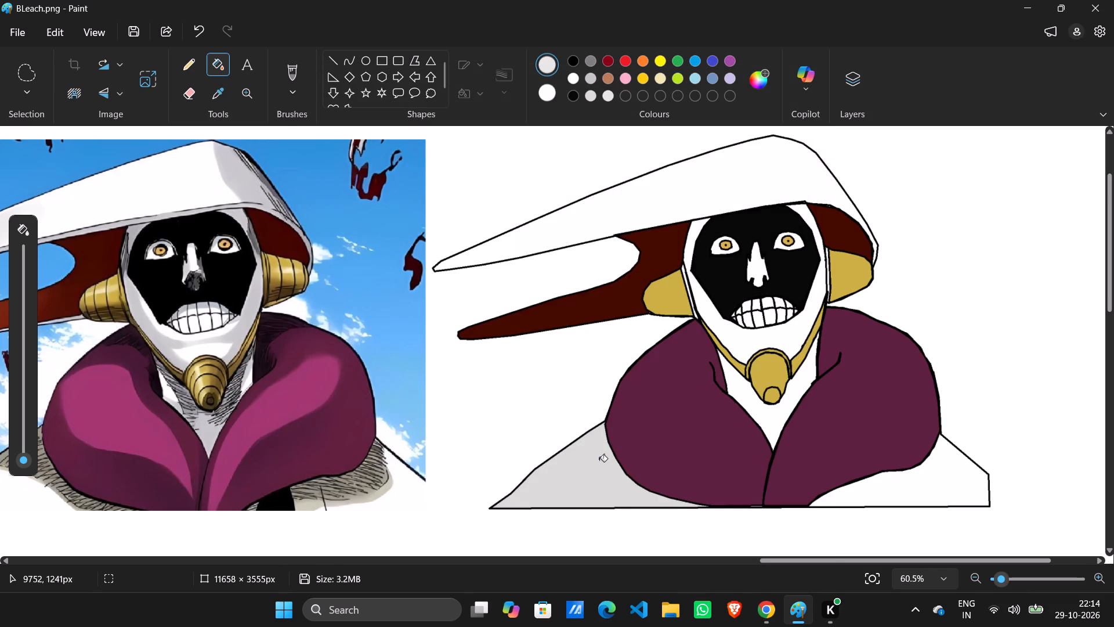
{"action": "left_click", "coordinate": [942, 471]}
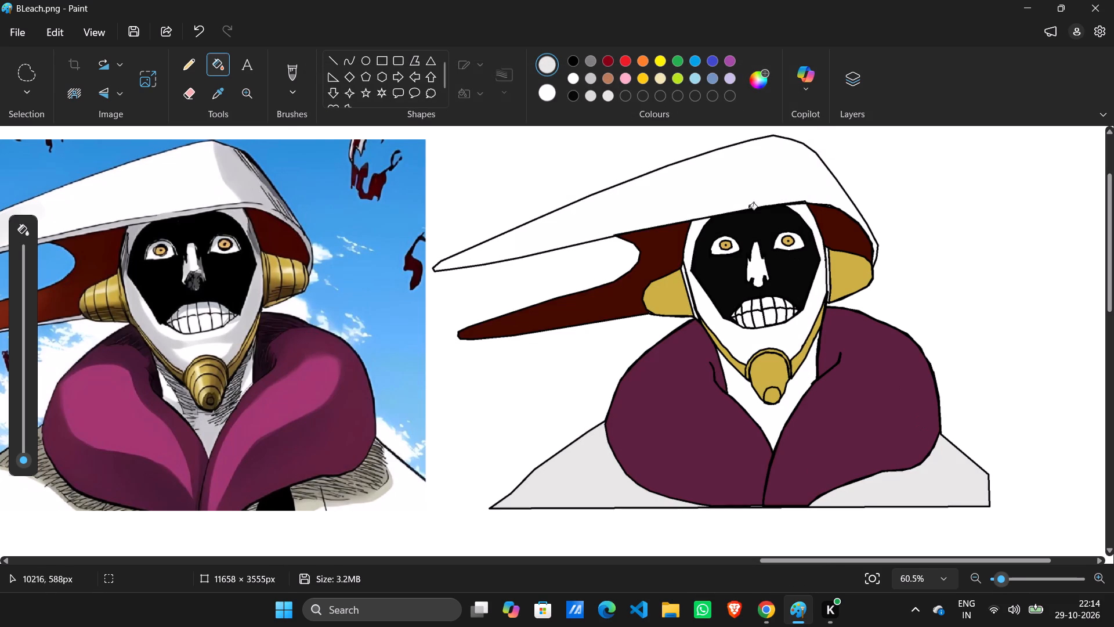
{"action": "left_click", "coordinate": [737, 183]}
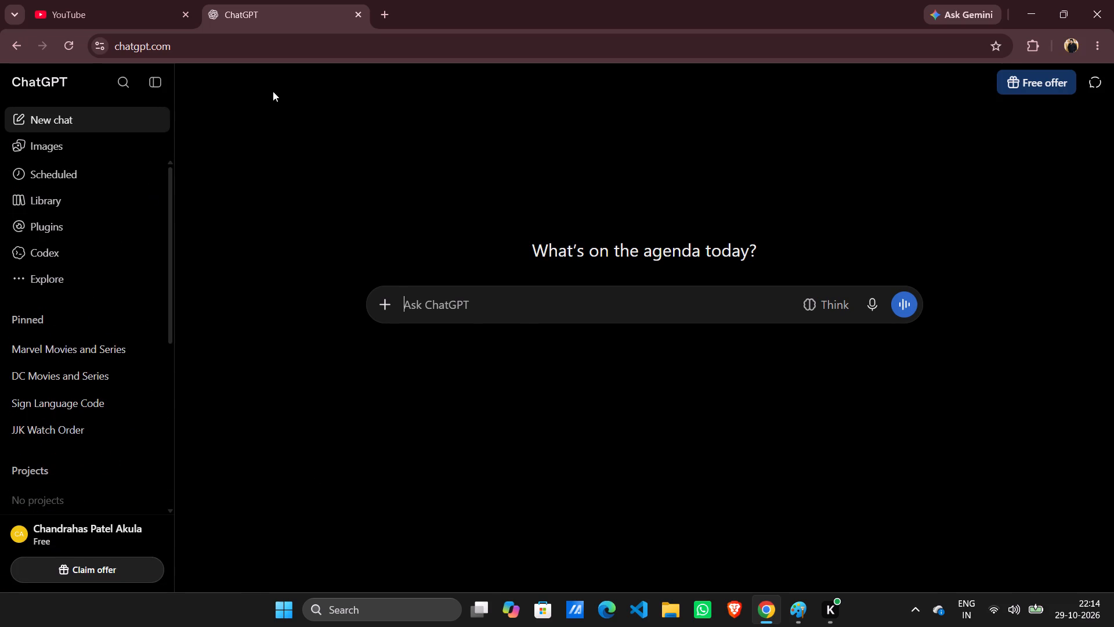
{"action": "left_click", "coordinate": [357, 8]}
{"action": "left_click", "coordinate": [360, 16]}
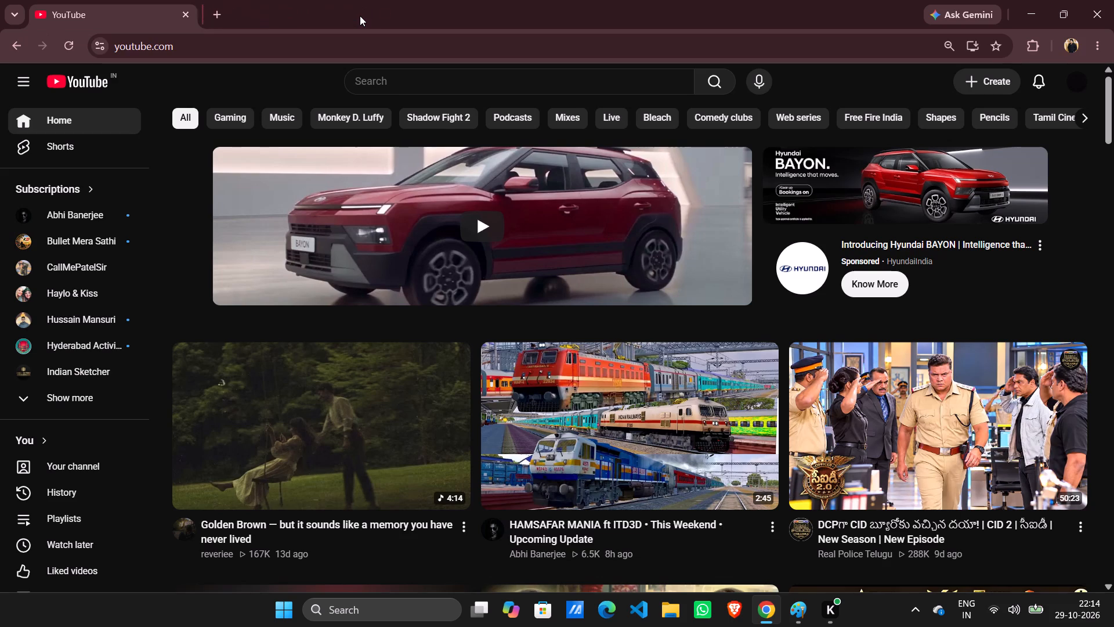
Open the Vardhaman college site in a new tab, examine the CSE department's overview and faculty list, and close the tab.
{"action": "key", "text": "ctrl+t"}
{"action": "key", "text": "v"}
{"action": "key", "text": "Return"}
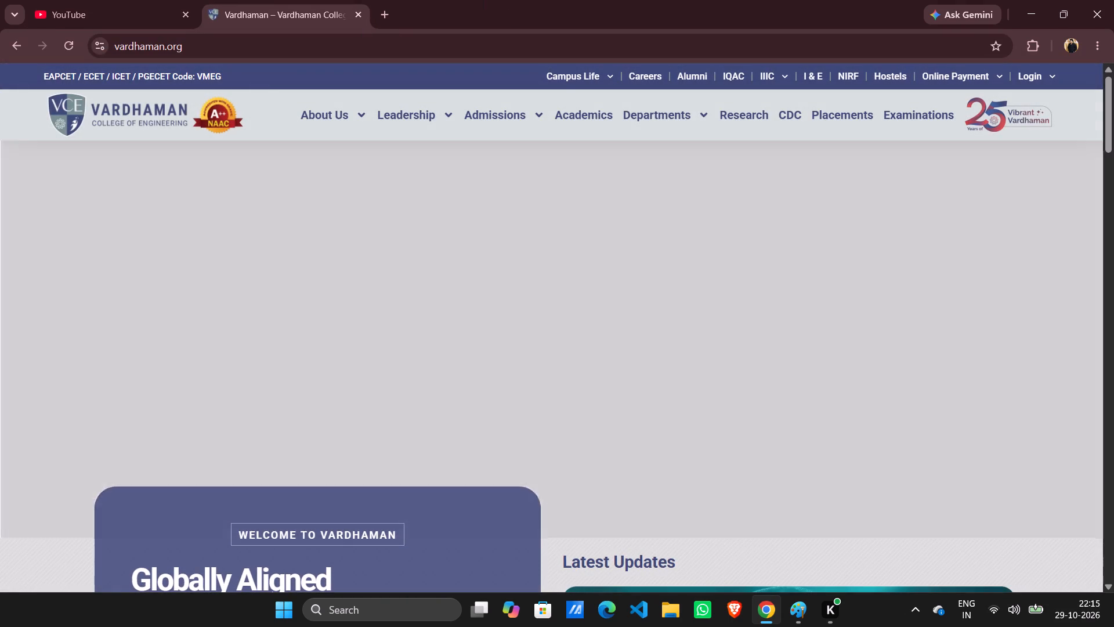
{"action": "left_click", "coordinate": [656, 151]}
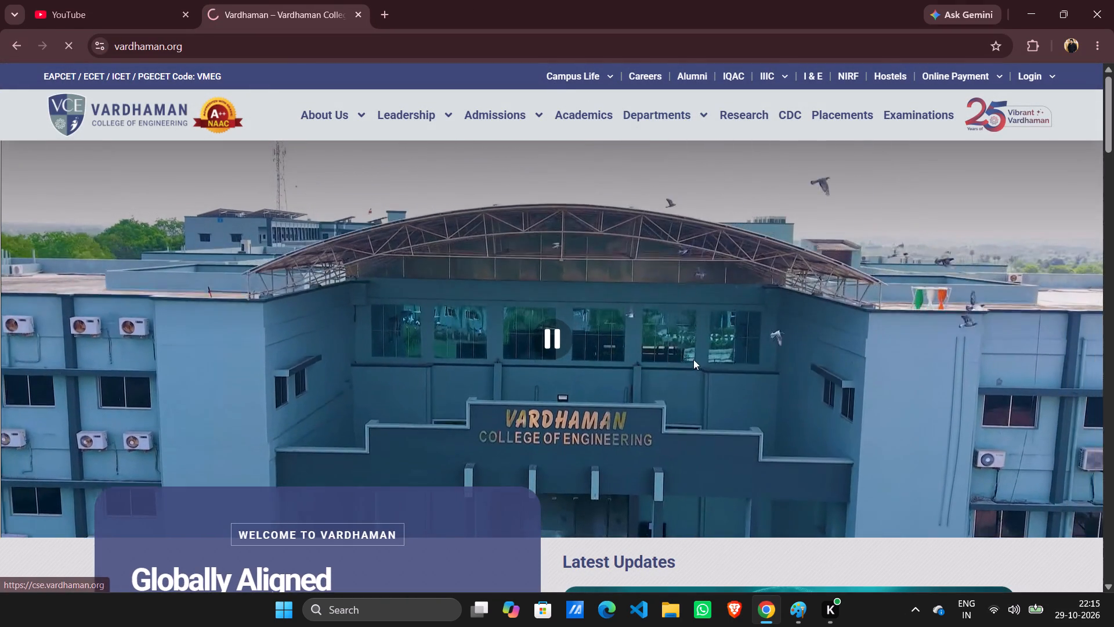
{"action": "scroll", "coordinate": [478, 315], "scroll_direction": "down", "scroll_amount": 1}
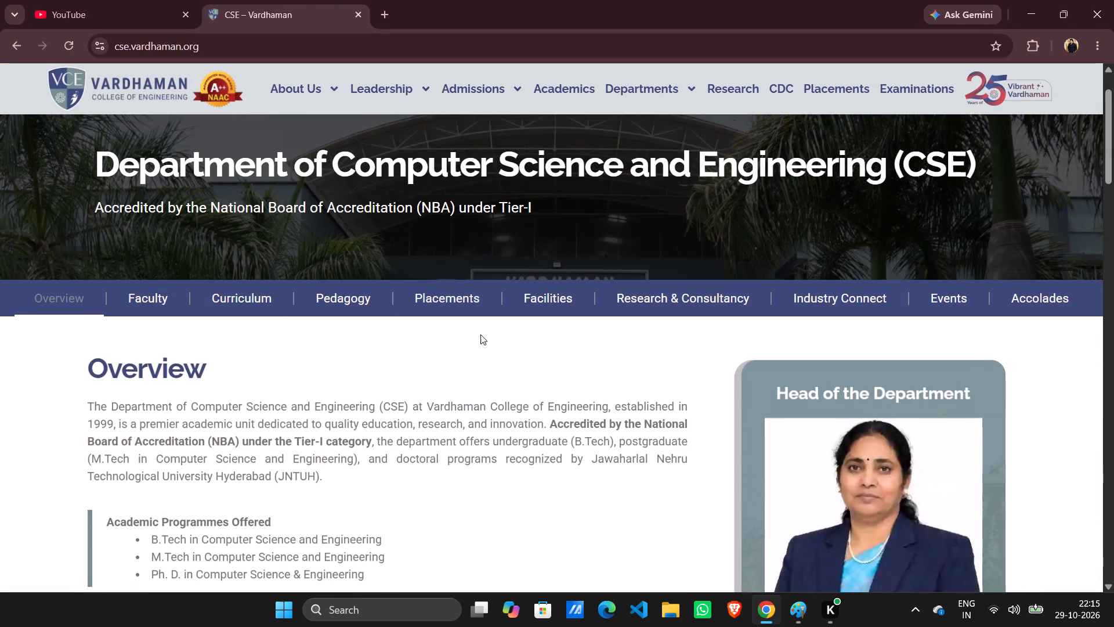
{"action": "scroll", "coordinate": [401, 337], "scroll_direction": "down", "scroll_amount": 3}
{"action": "scroll", "coordinate": [433, 349], "scroll_direction": "up", "scroll_amount": 2}
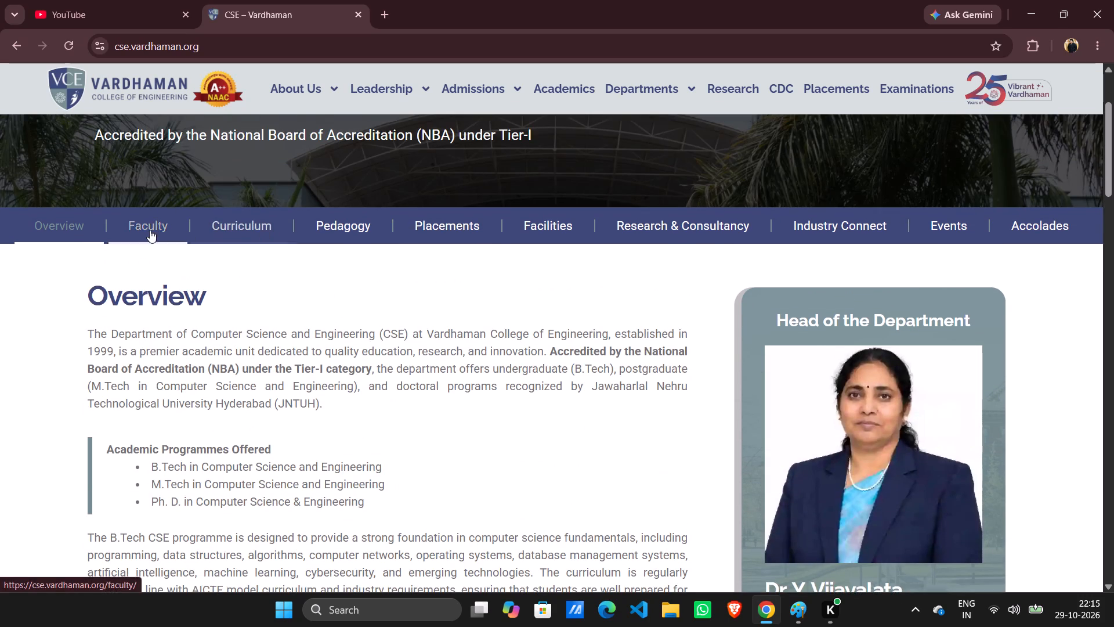
{"action": "left_click", "coordinate": [150, 230]}
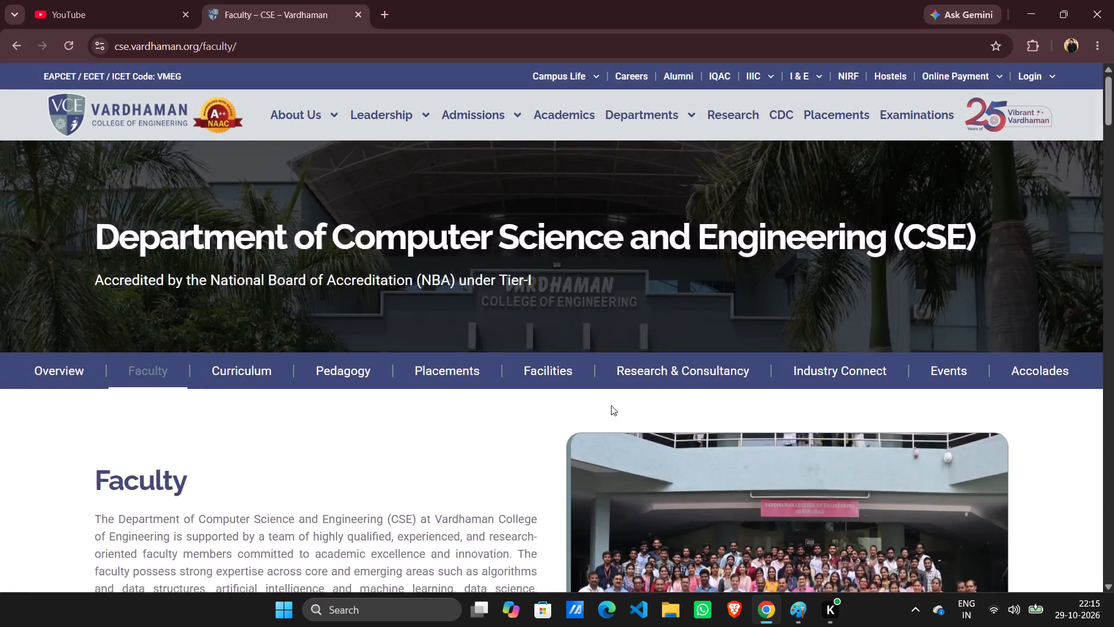
{"action": "scroll", "coordinate": [612, 406], "scroll_direction": "down", "scroll_amount": 10}
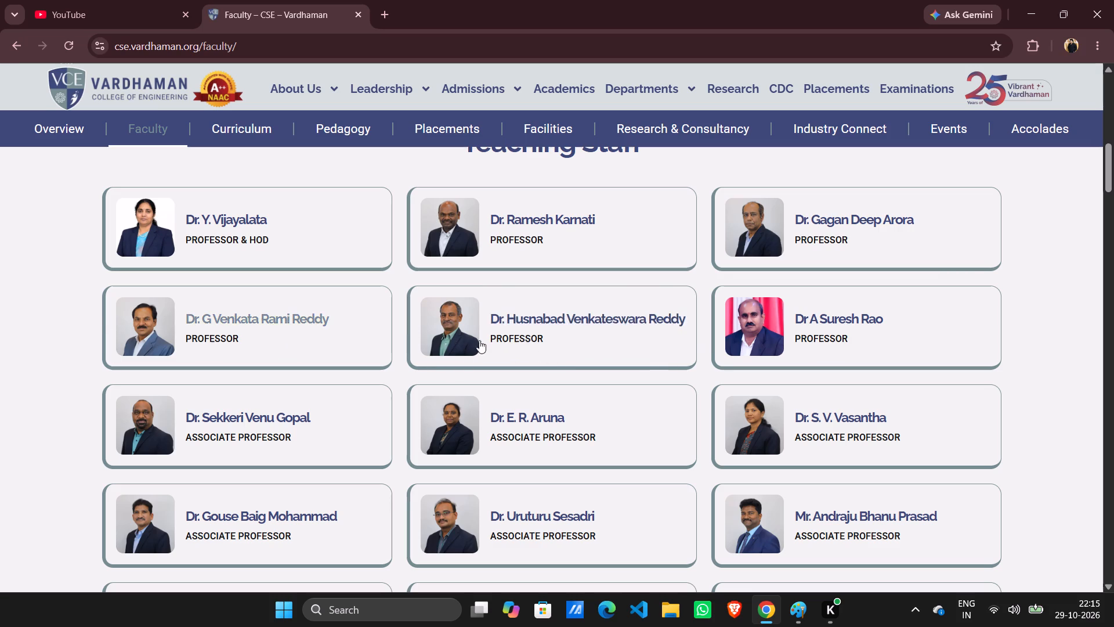
{"action": "scroll", "coordinate": [445, 331], "scroll_direction": "up", "scroll_amount": 2}
{"action": "key", "text": "ctrl+w"}
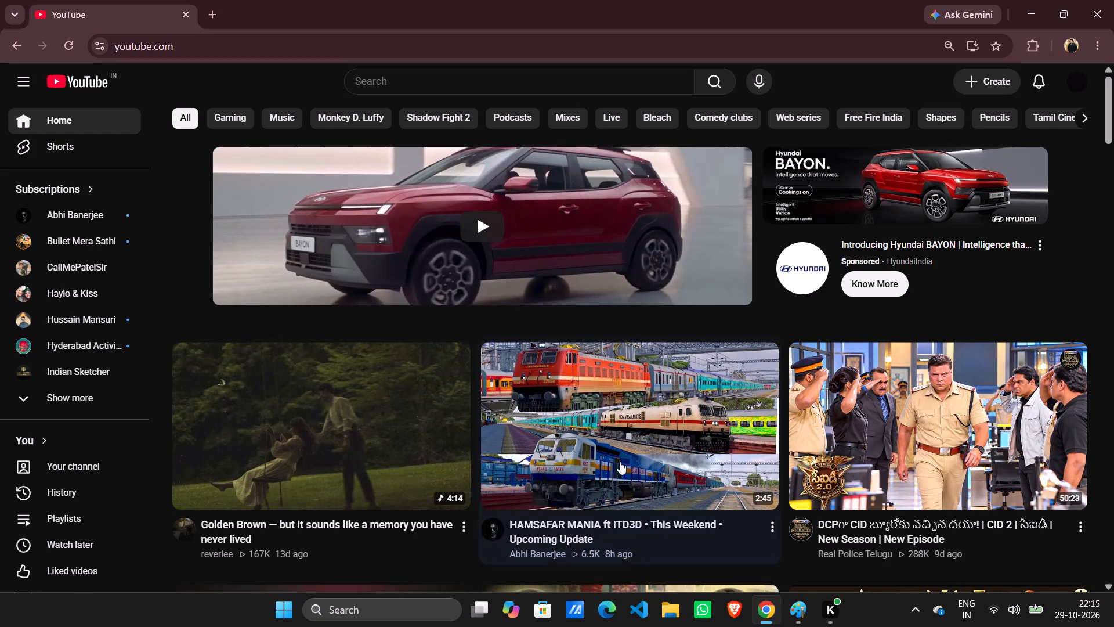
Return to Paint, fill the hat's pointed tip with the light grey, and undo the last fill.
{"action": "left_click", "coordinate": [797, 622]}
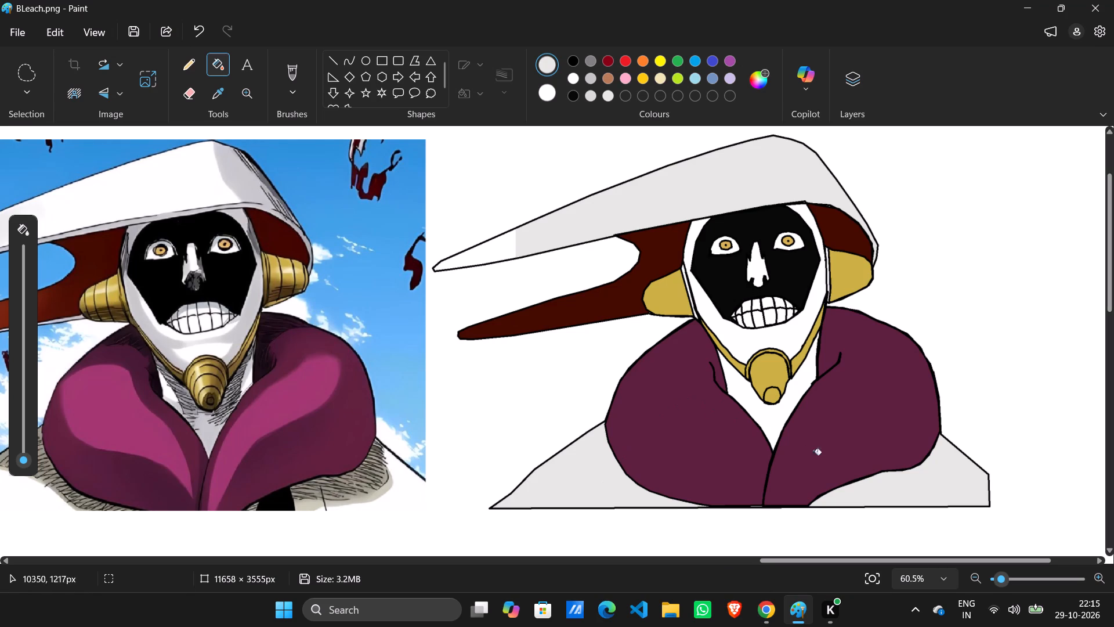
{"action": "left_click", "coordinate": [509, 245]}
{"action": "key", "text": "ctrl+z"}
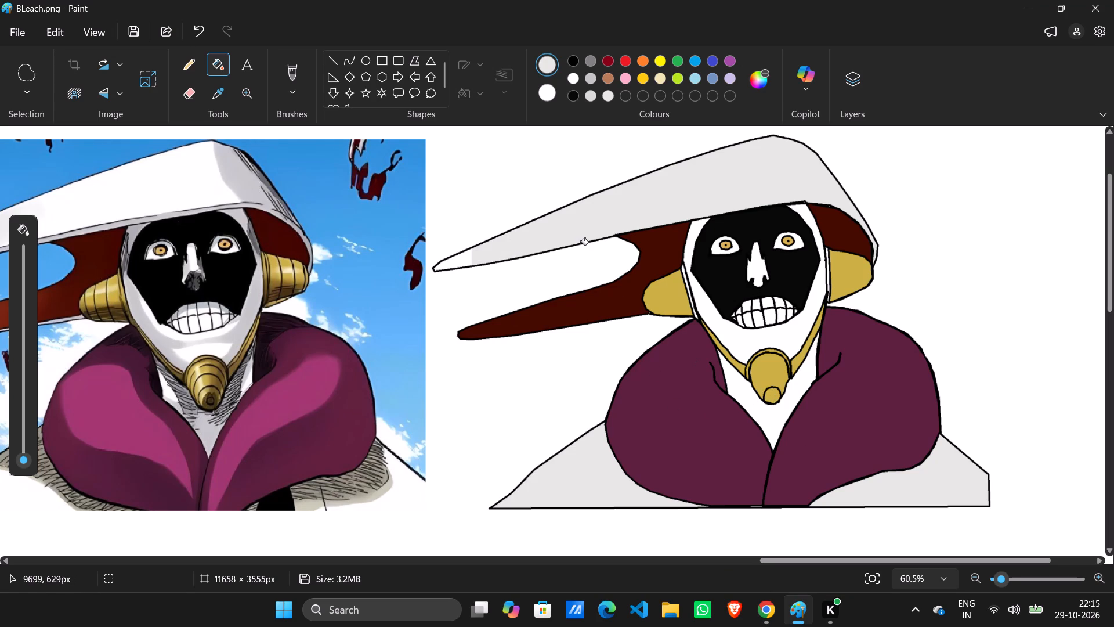
Lighten the fill colour to #F2F2EF and fill the drawn character's hat with it, including the pointed tip.
{"action": "left_click", "coordinate": [757, 85]}
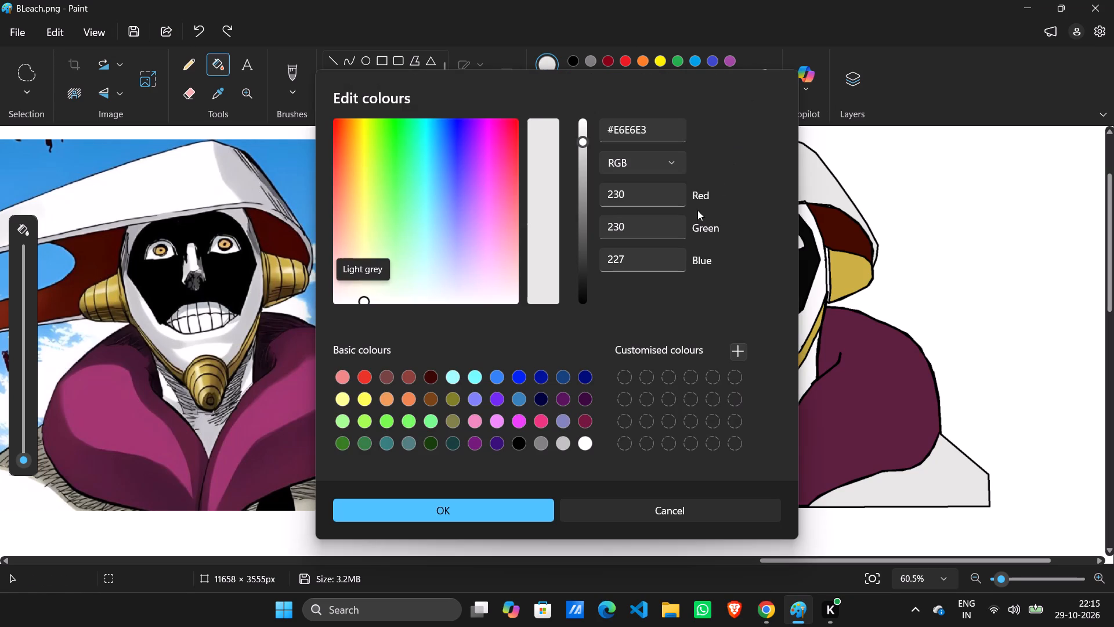
{"action": "left_click_drag", "start_coordinate": [587, 141], "coordinate": [587, 134]}
{"action": "left_click", "coordinate": [587, 134]}
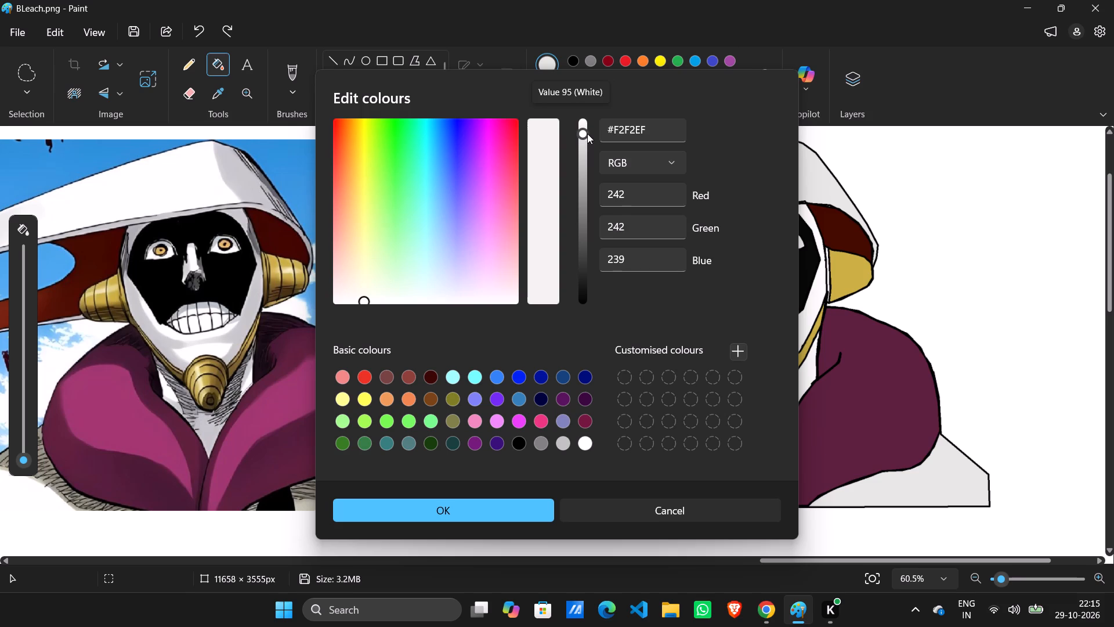
{"action": "left_click", "coordinate": [525, 506]}
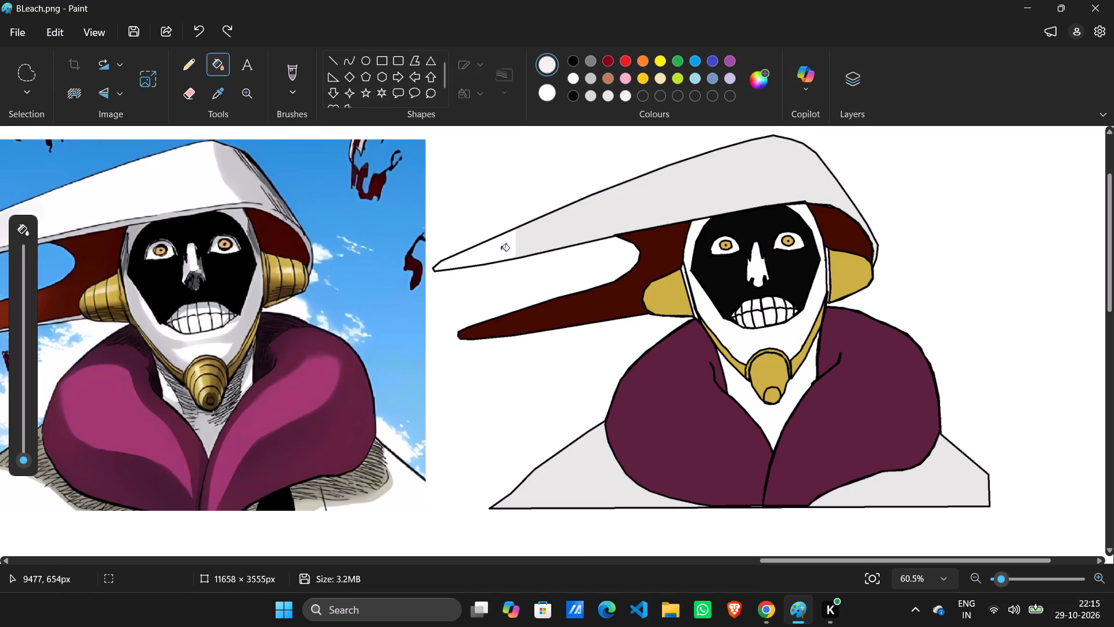
{"action": "left_click", "coordinate": [501, 244]}
{"action": "left_click", "coordinate": [546, 235]}
{"action": "left_click", "coordinate": [456, 258]}
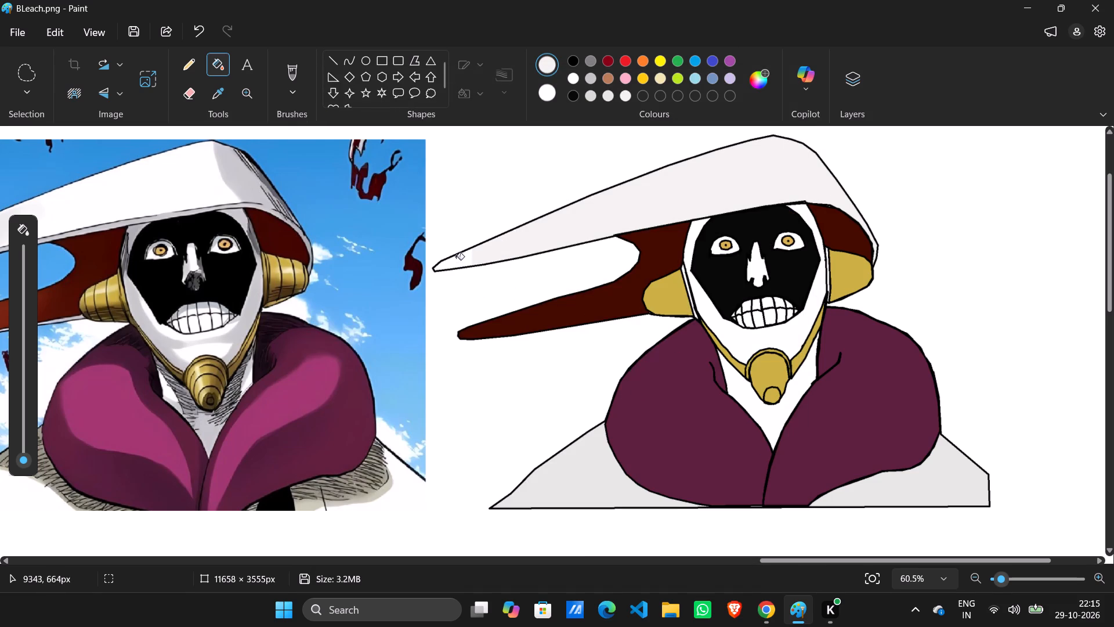
Fill the neck, both shoulder areas and the nose of the drawn character with the same #F2F2EF off-white.
{"action": "left_click", "coordinate": [730, 383]}
{"action": "left_click", "coordinate": [588, 487]}
{"action": "left_click", "coordinate": [942, 486]}
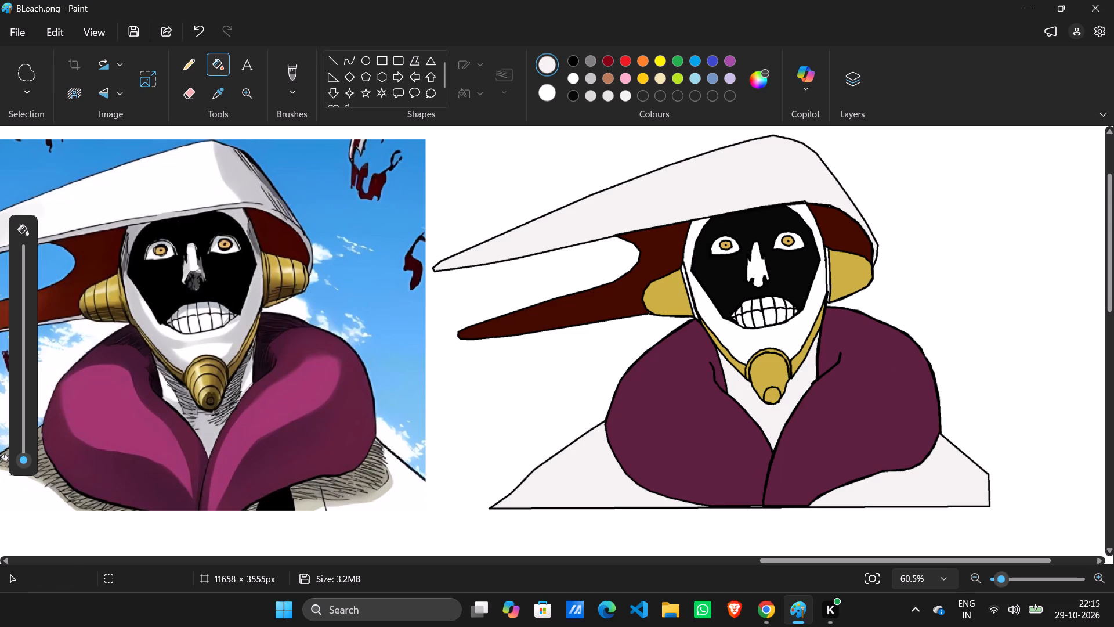
{"action": "left_click", "coordinate": [759, 268]}
With a black 3px polygon, trace a thin crease just above the hat's lower edge from near the tip towards the face, about 681 × 144 px.
{"action": "scroll", "coordinate": [234, 505], "scroll_direction": "up", "scroll_amount": 1}
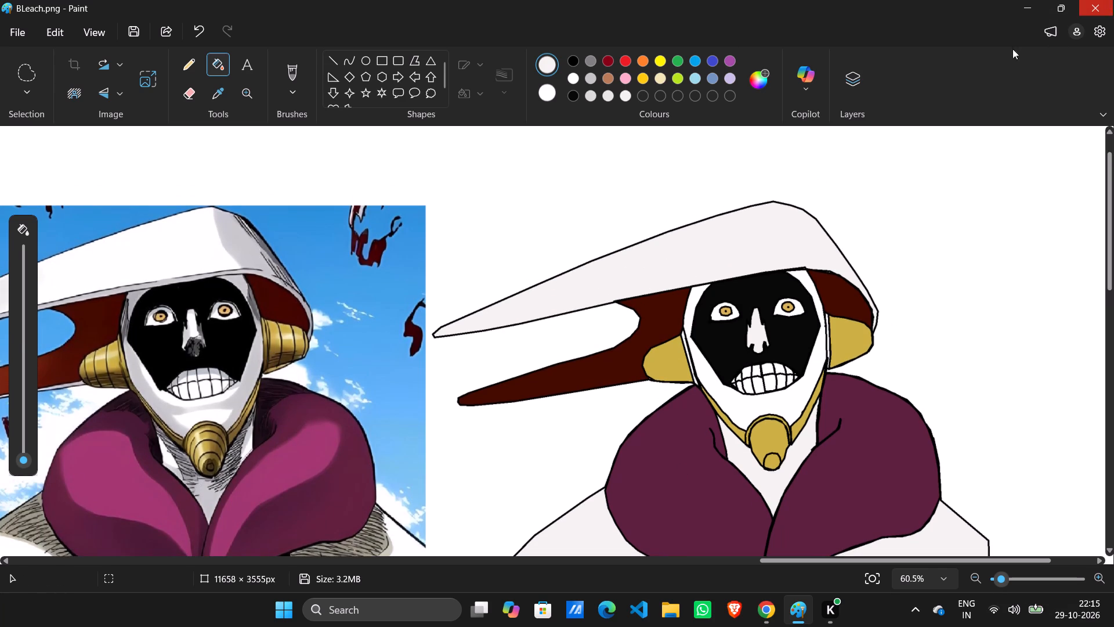
{"action": "scroll", "coordinate": [247, 358], "scroll_direction": "up", "scroll_amount": 4, "text": "ctrl"}
{"action": "scroll", "coordinate": [308, 337], "scroll_direction": "up", "scroll_amount": 2}
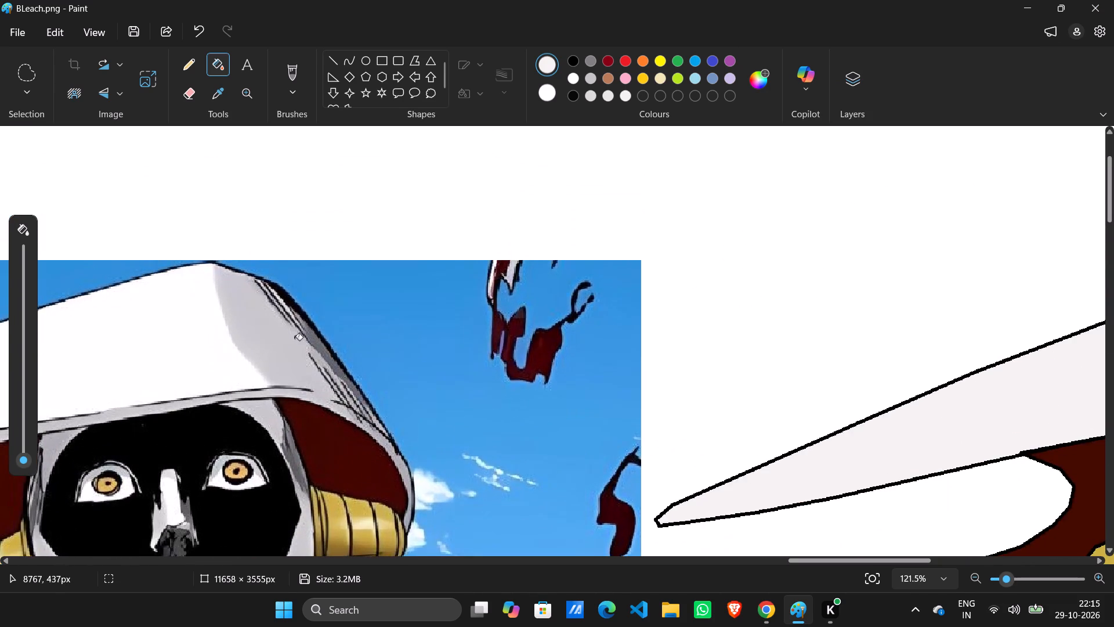
{"action": "scroll", "coordinate": [294, 339], "scroll_direction": "down", "scroll_amount": 3}
{"action": "scroll", "coordinate": [294, 340], "scroll_direction": "down", "scroll_amount": 6, "text": "ctrl"}
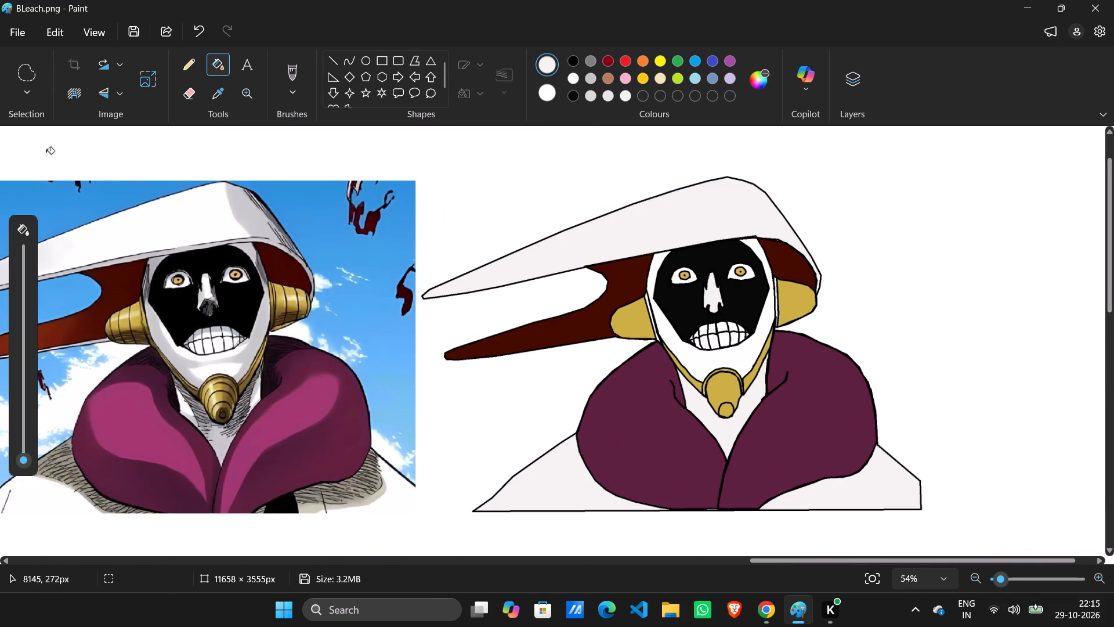
{"action": "scroll", "coordinate": [219, 204], "scroll_direction": "down", "scroll_amount": 1, "text": "ctrl"}
{"action": "left_click", "coordinate": [415, 59]}
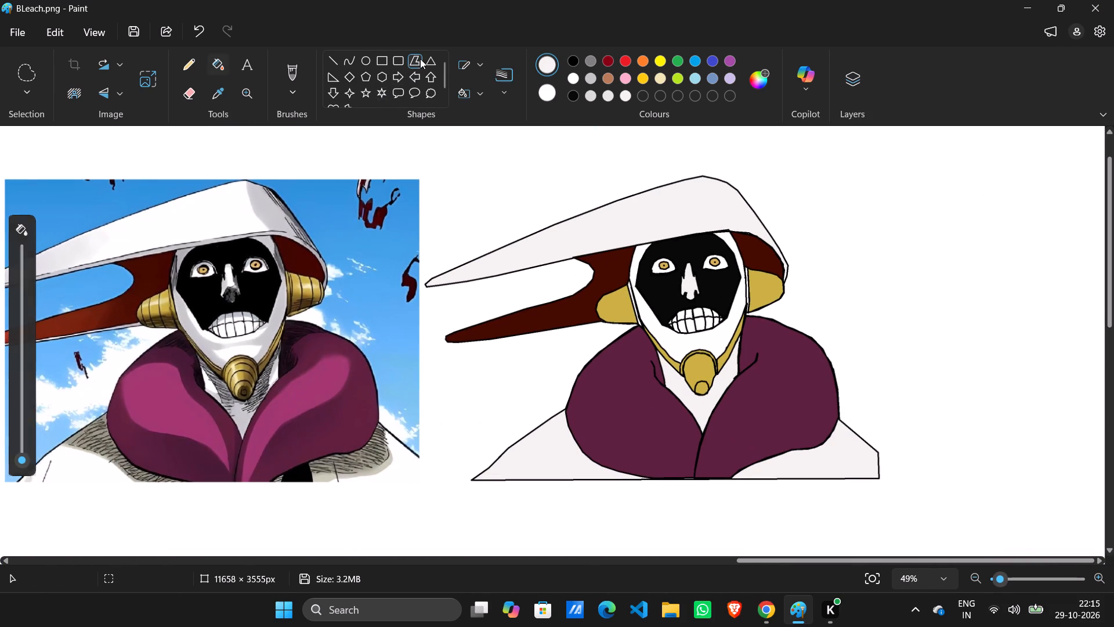
{"action": "left_click", "coordinate": [572, 62]}
{"action": "left_click", "coordinate": [504, 78]}
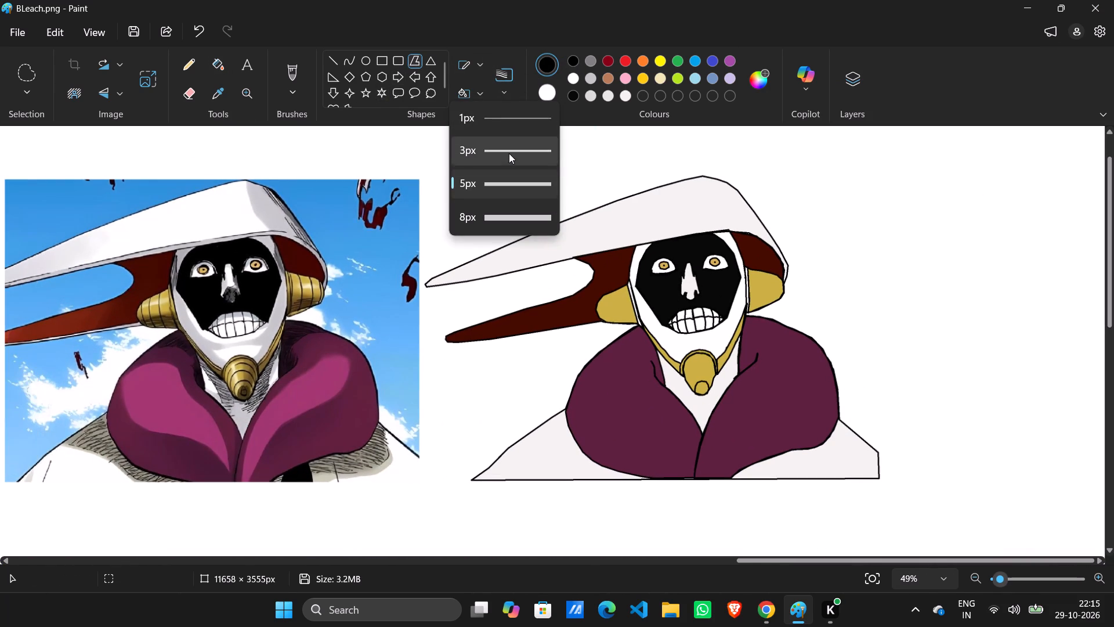
{"action": "left_click", "coordinate": [506, 156]}
{"action": "scroll", "coordinate": [557, 284], "scroll_direction": "down", "scroll_amount": 1, "text": "ctrl"}
{"action": "scroll", "coordinate": [529, 262], "scroll_direction": "up", "scroll_amount": 1, "text": "ctrl"}
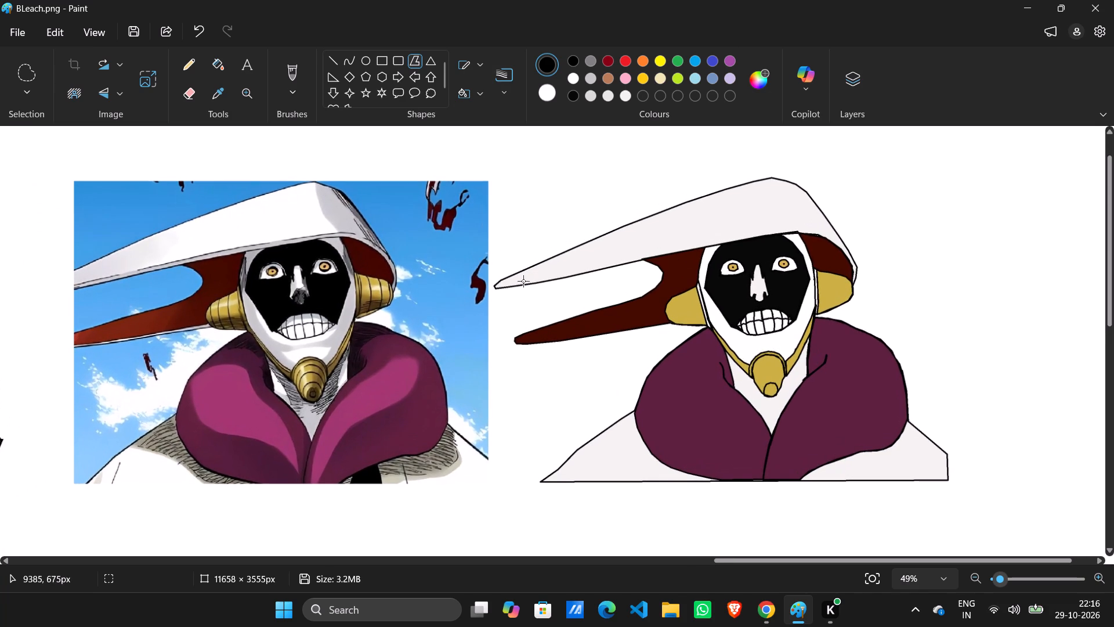
{"action": "left_click_drag", "start_coordinate": [519, 282], "coordinate": [555, 276]}
{"action": "left_click_drag", "start_coordinate": [555, 276], "coordinate": [546, 278]}
{"action": "left_click_drag", "start_coordinate": [546, 278], "coordinate": [572, 272]}
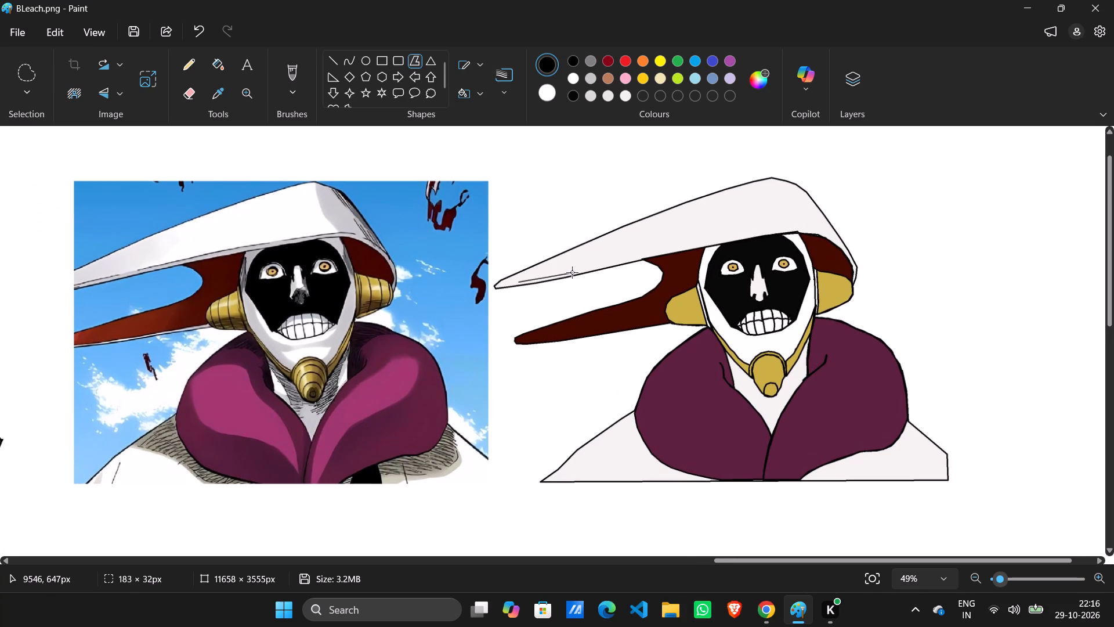
{"action": "left_click_drag", "start_coordinate": [572, 272], "coordinate": [587, 268]}
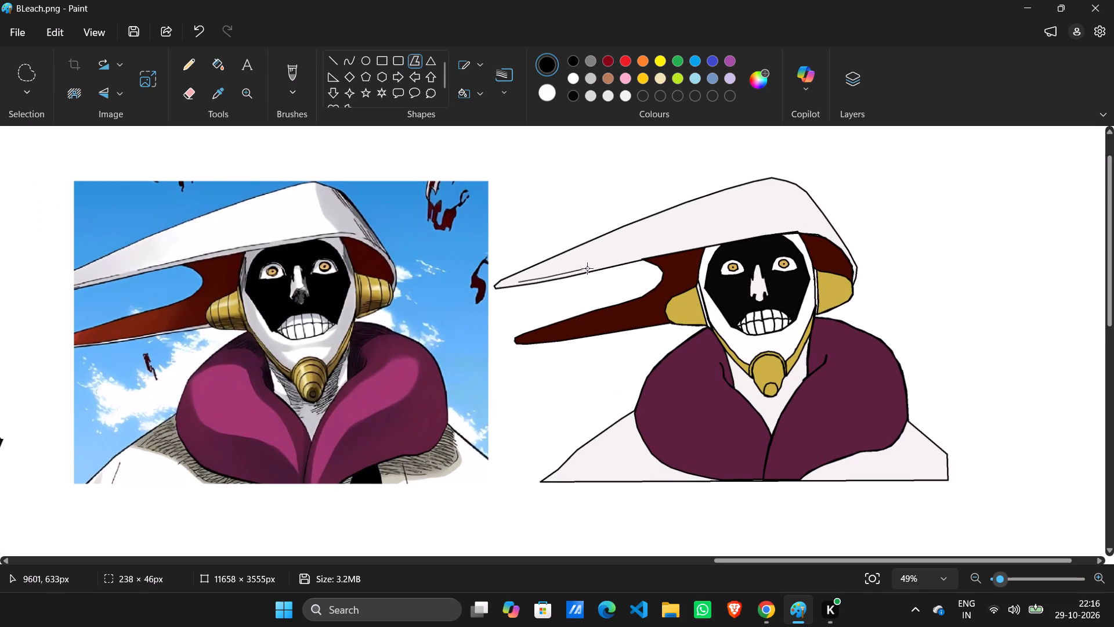
{"action": "left_click_drag", "start_coordinate": [587, 268], "coordinate": [588, 267]}
{"action": "left_click_drag", "start_coordinate": [589, 267], "coordinate": [640, 254]}
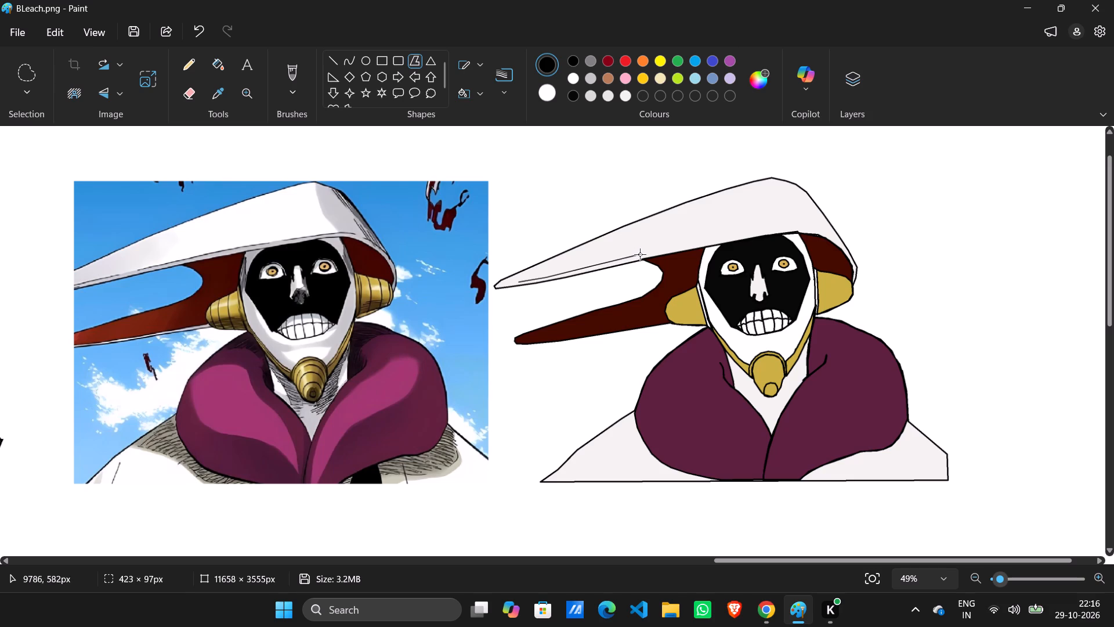
{"action": "left_click_drag", "start_coordinate": [640, 254], "coordinate": [641, 254]}
{"action": "left_click_drag", "start_coordinate": [641, 254], "coordinate": [689, 245]}
{"action": "left_click_drag", "start_coordinate": [690, 245], "coordinate": [714, 239]}
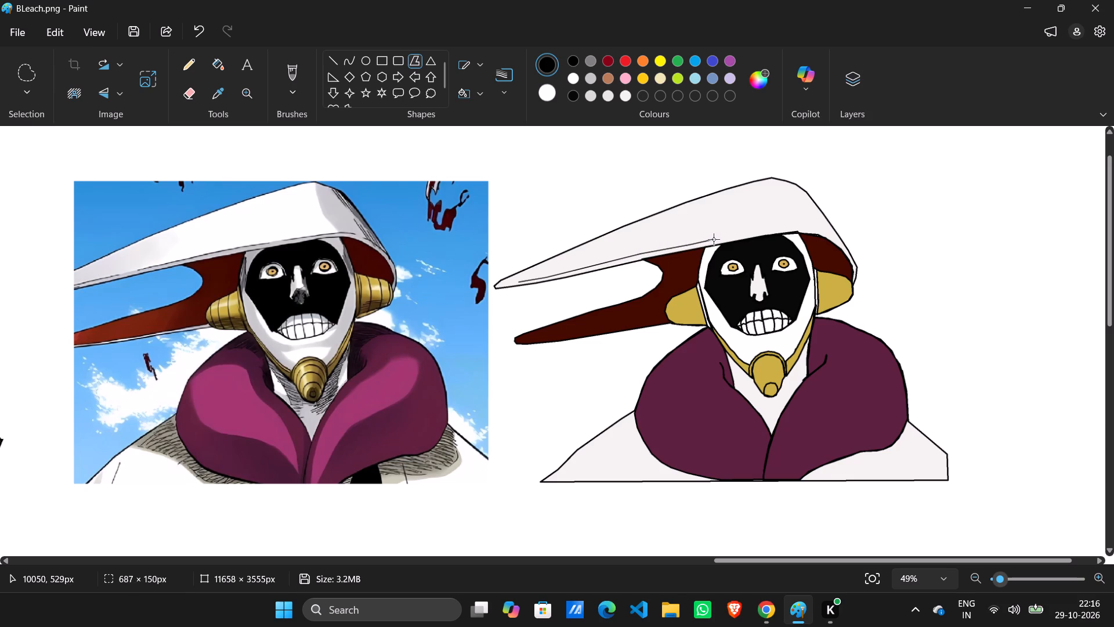
{"action": "left_click_drag", "start_coordinate": [714, 239], "coordinate": [713, 241]}
{"action": "left_click_drag", "start_coordinate": [713, 241], "coordinate": [711, 241]}
Trace the polygon back along the same crease to its starting point near the hat's tip and finish the shape.
{"action": "left_click_drag", "start_coordinate": [711, 241], "coordinate": [690, 244]}
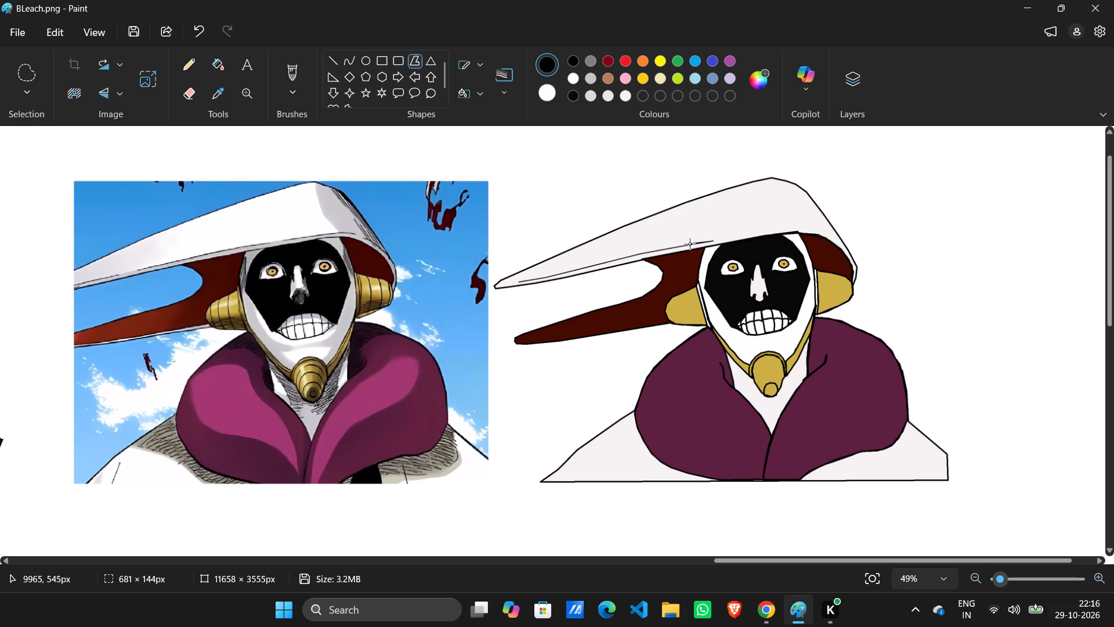
{"action": "left_click_drag", "start_coordinate": [690, 244], "coordinate": [689, 245]}
{"action": "left_click_drag", "start_coordinate": [687, 246], "coordinate": [653, 251]}
{"action": "left_click_drag", "start_coordinate": [651, 252], "coordinate": [634, 255]}
{"action": "left_click_drag", "start_coordinate": [634, 255], "coordinate": [633, 255]}
{"action": "left_click_drag", "start_coordinate": [628, 258], "coordinate": [589, 267]}
{"action": "left_click_drag", "start_coordinate": [586, 267], "coordinate": [561, 270]}
{"action": "left_click_drag", "start_coordinate": [561, 270], "coordinate": [551, 276]}
{"action": "left_click_drag", "start_coordinate": [551, 276], "coordinate": [525, 281]}
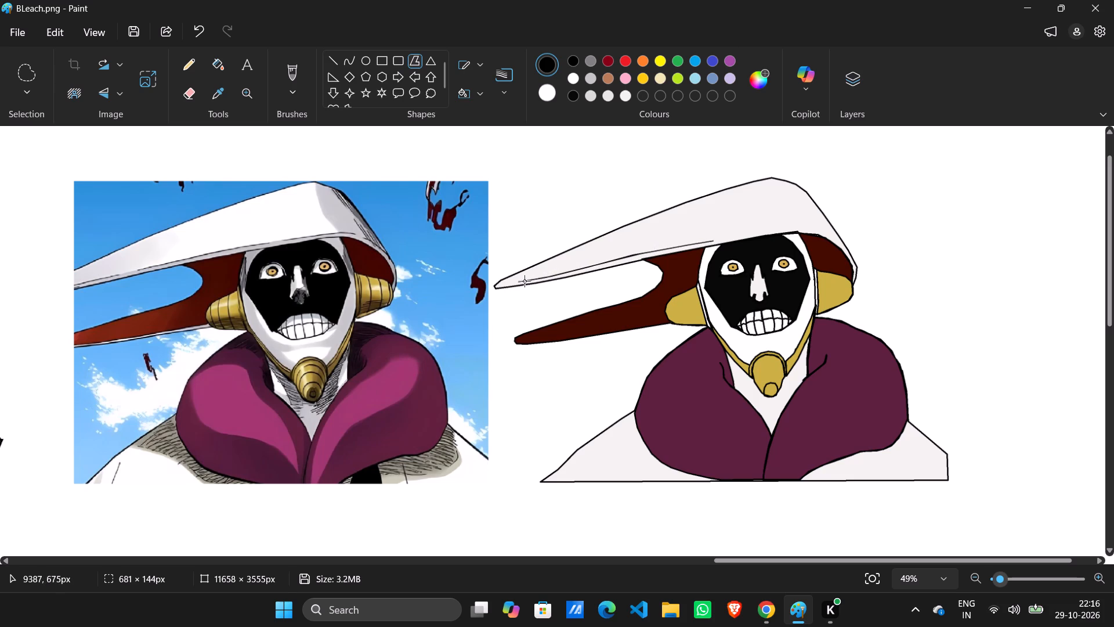
{"action": "left_click_drag", "start_coordinate": [525, 281], "coordinate": [518, 282]}
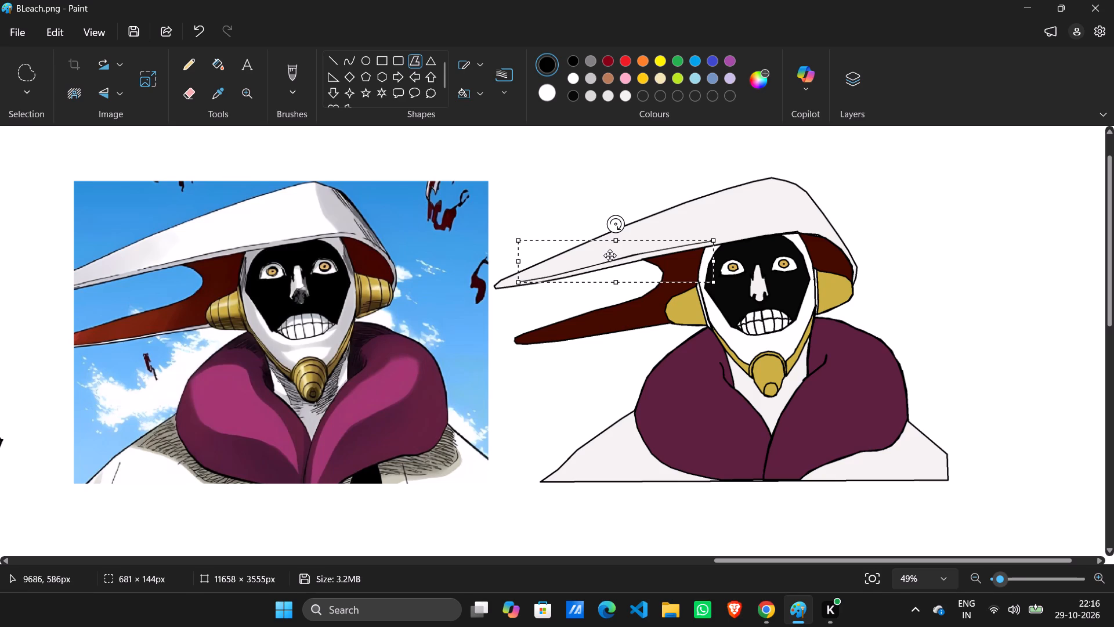
{"action": "left_click", "coordinate": [616, 259]}
{"action": "left_click", "coordinate": [616, 260]}
{"action": "left_click", "coordinate": [640, 346]}
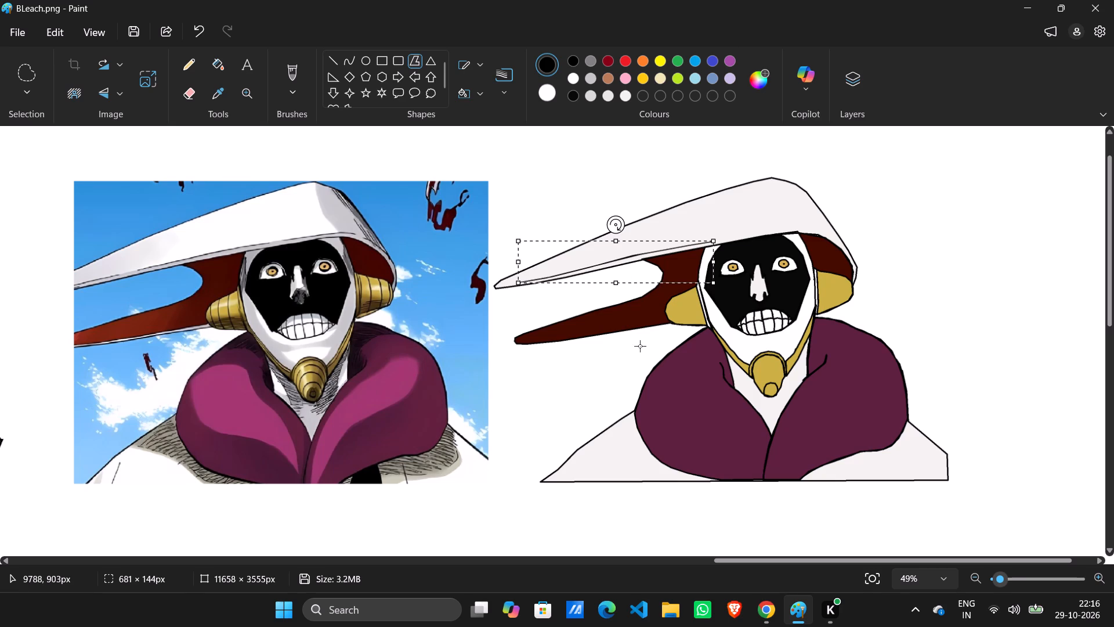
Start a second black 3px polygon continuing the crease above the face and curving down towards the hat's far side, about 336 px long.
{"action": "scroll", "coordinate": [866, 264], "scroll_direction": "up", "scroll_amount": 2, "text": "ctrl"}
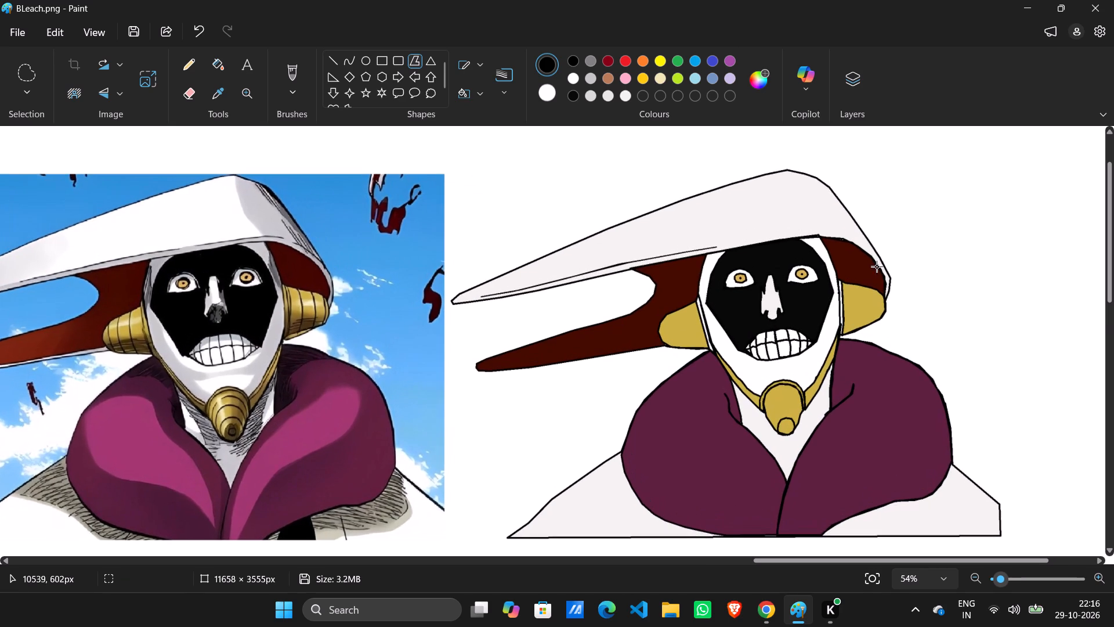
{"action": "left_click_drag", "start_coordinate": [730, 244], "coordinate": [750, 243]}
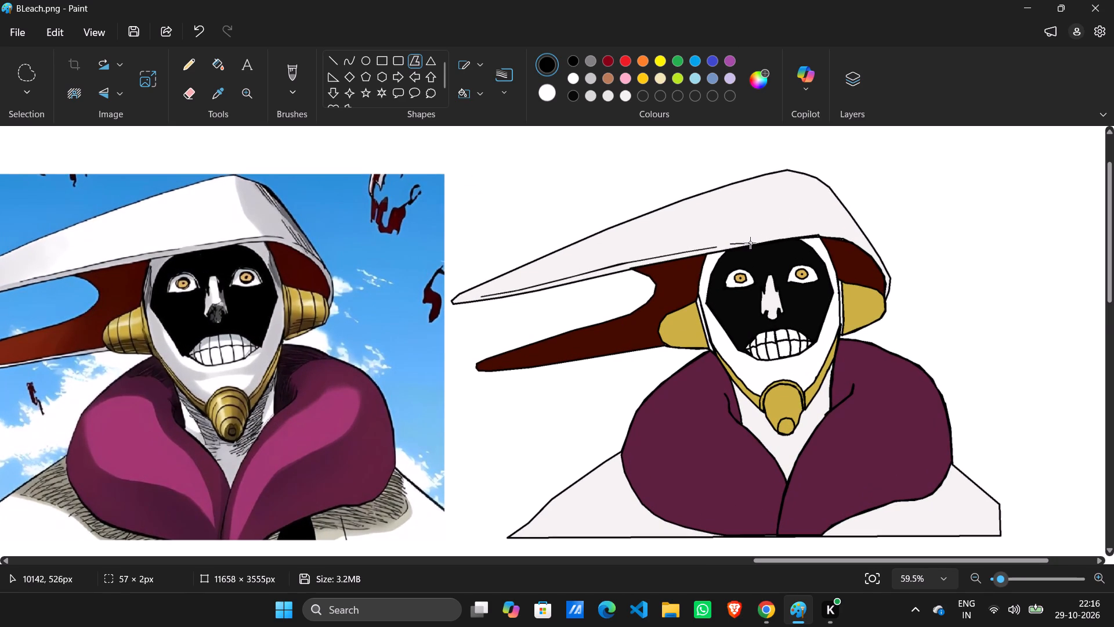
{"action": "left_click_drag", "start_coordinate": [750, 243], "coordinate": [755, 240]}
{"action": "left_click_drag", "start_coordinate": [758, 240], "coordinate": [768, 237]}
{"action": "left_click_drag", "start_coordinate": [772, 237], "coordinate": [784, 236]}
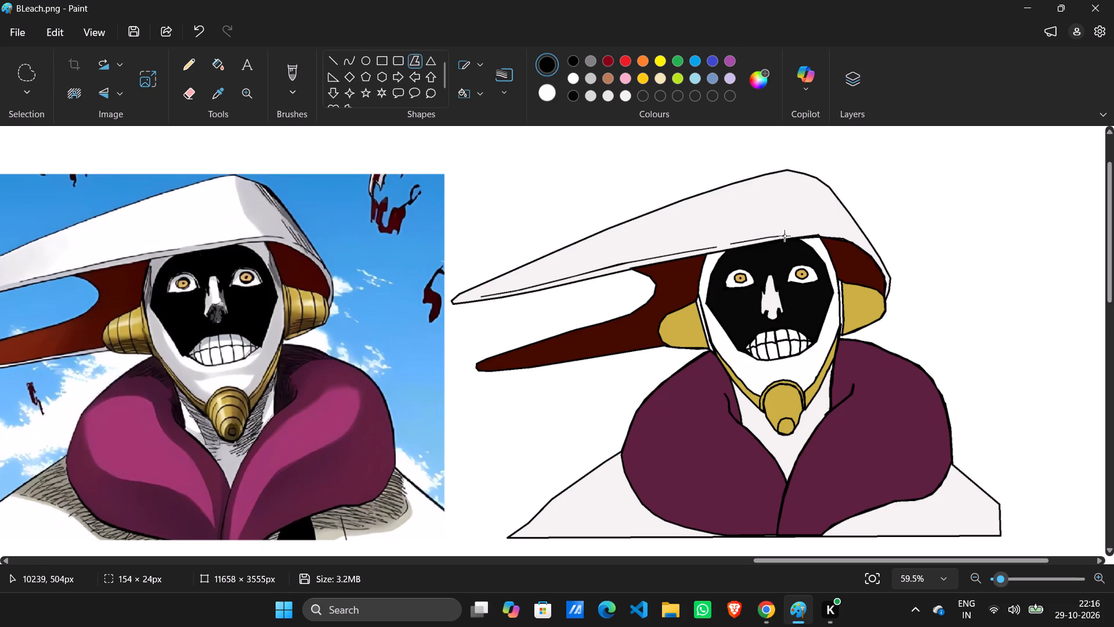
{"action": "left_click_drag", "start_coordinate": [784, 236], "coordinate": [789, 234]}
{"action": "left_click_drag", "start_coordinate": [789, 234], "coordinate": [806, 230]}
{"action": "left_click_drag", "start_coordinate": [806, 230], "coordinate": [808, 231]}
{"action": "left_click_drag", "start_coordinate": [813, 231], "coordinate": [824, 231]}
{"action": "left_click_drag", "start_coordinate": [825, 231], "coordinate": [834, 232]}
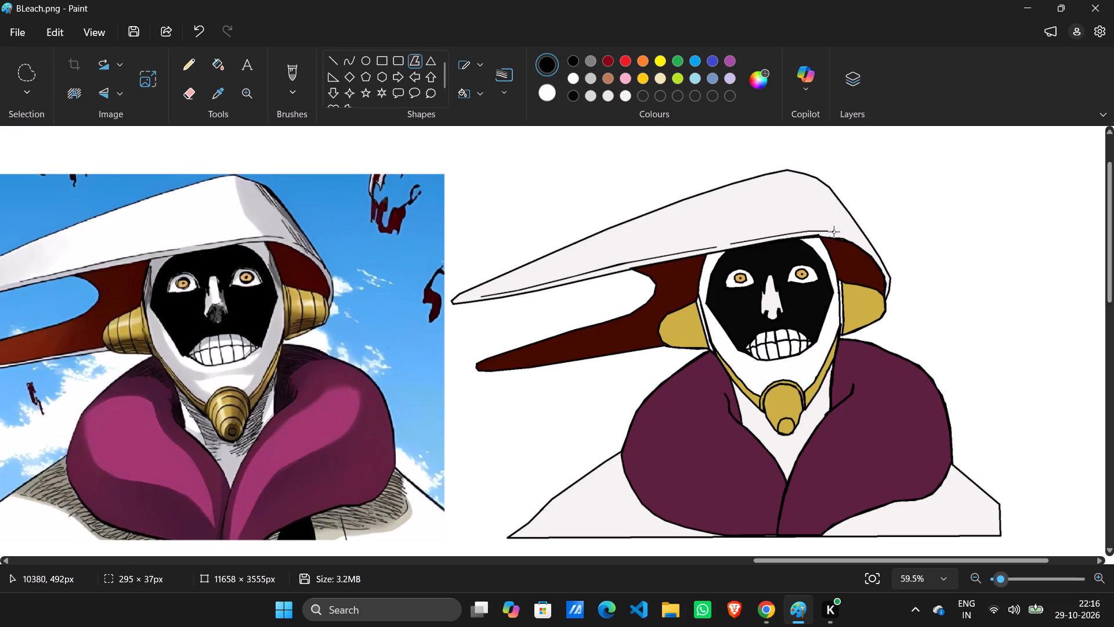
{"action": "left_click_drag", "start_coordinate": [834, 232], "coordinate": [836, 233]}
{"action": "left_click_drag", "start_coordinate": [839, 233], "coordinate": [847, 236]}
Trace the second black polygon back along the crease above the face to its starting point and finish it at about 331 × 38 px.
{"action": "left_click_drag", "start_coordinate": [846, 237], "coordinate": [838, 232]}
{"action": "left_click_drag", "start_coordinate": [838, 232], "coordinate": [835, 232]}
{"action": "left_click_drag", "start_coordinate": [833, 232], "coordinate": [817, 231]}
{"action": "left_click_drag", "start_coordinate": [812, 231], "coordinate": [788, 235]}
{"action": "left_click_drag", "start_coordinate": [788, 235], "coordinate": [785, 235]}
{"action": "left_click_drag", "start_coordinate": [783, 235], "coordinate": [733, 244]}
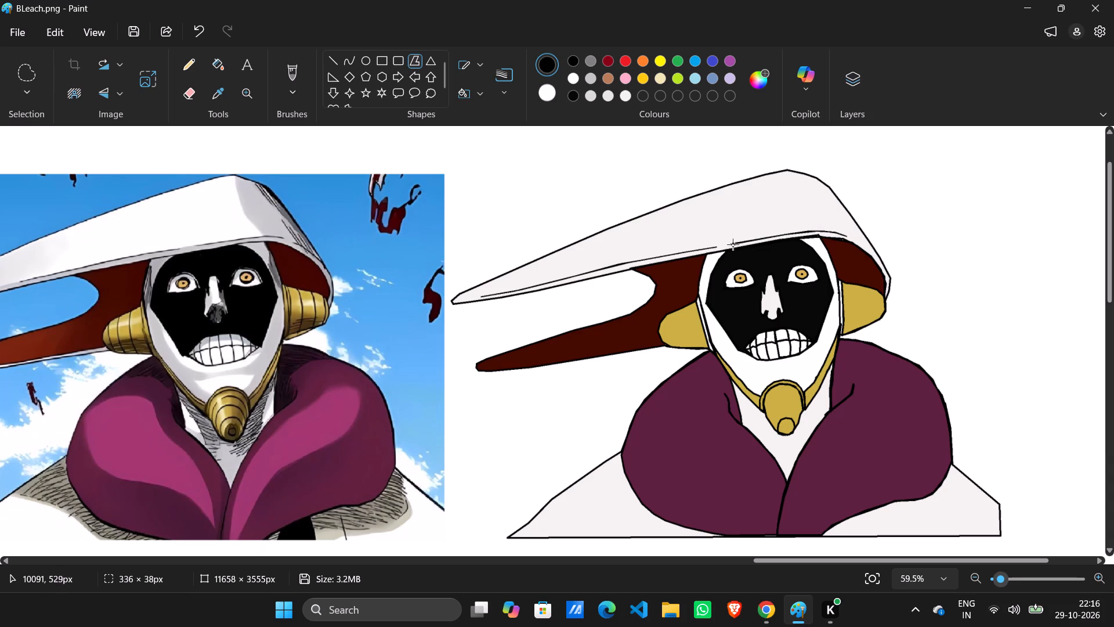
{"action": "left_click_drag", "start_coordinate": [733, 244], "coordinate": [732, 244]}
{"action": "left_click", "coordinate": [732, 244]}
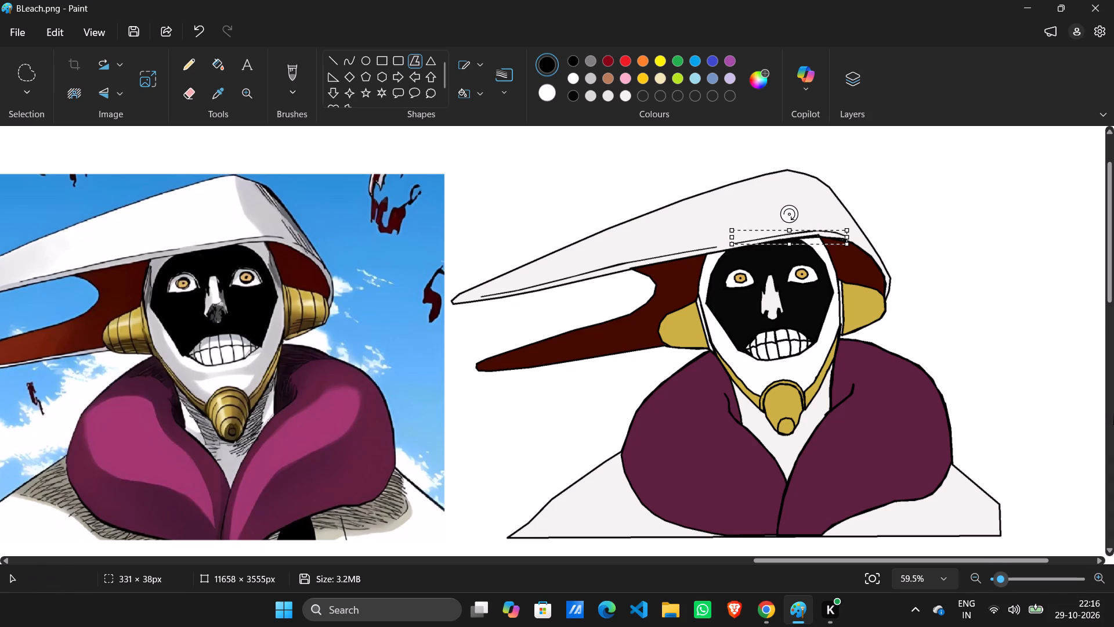
{"action": "left_click", "coordinate": [968, 293]}
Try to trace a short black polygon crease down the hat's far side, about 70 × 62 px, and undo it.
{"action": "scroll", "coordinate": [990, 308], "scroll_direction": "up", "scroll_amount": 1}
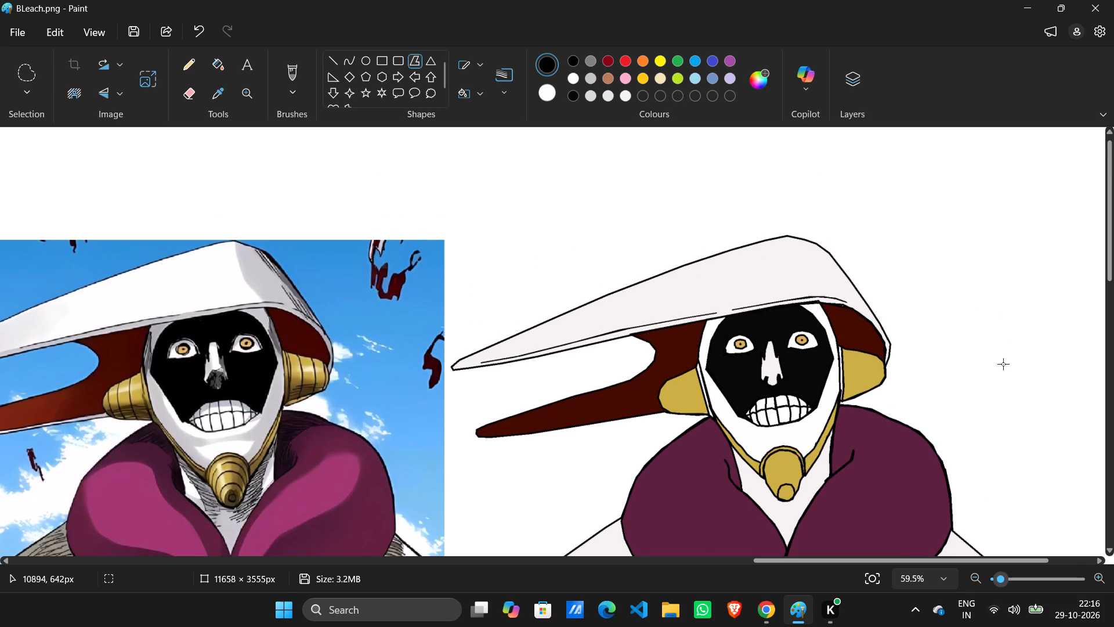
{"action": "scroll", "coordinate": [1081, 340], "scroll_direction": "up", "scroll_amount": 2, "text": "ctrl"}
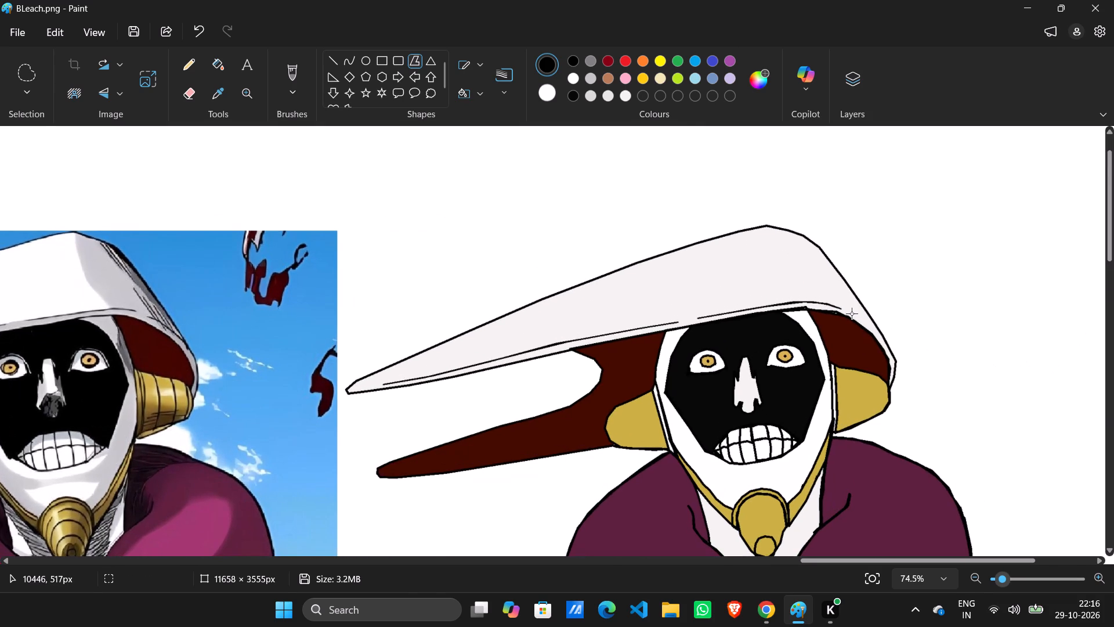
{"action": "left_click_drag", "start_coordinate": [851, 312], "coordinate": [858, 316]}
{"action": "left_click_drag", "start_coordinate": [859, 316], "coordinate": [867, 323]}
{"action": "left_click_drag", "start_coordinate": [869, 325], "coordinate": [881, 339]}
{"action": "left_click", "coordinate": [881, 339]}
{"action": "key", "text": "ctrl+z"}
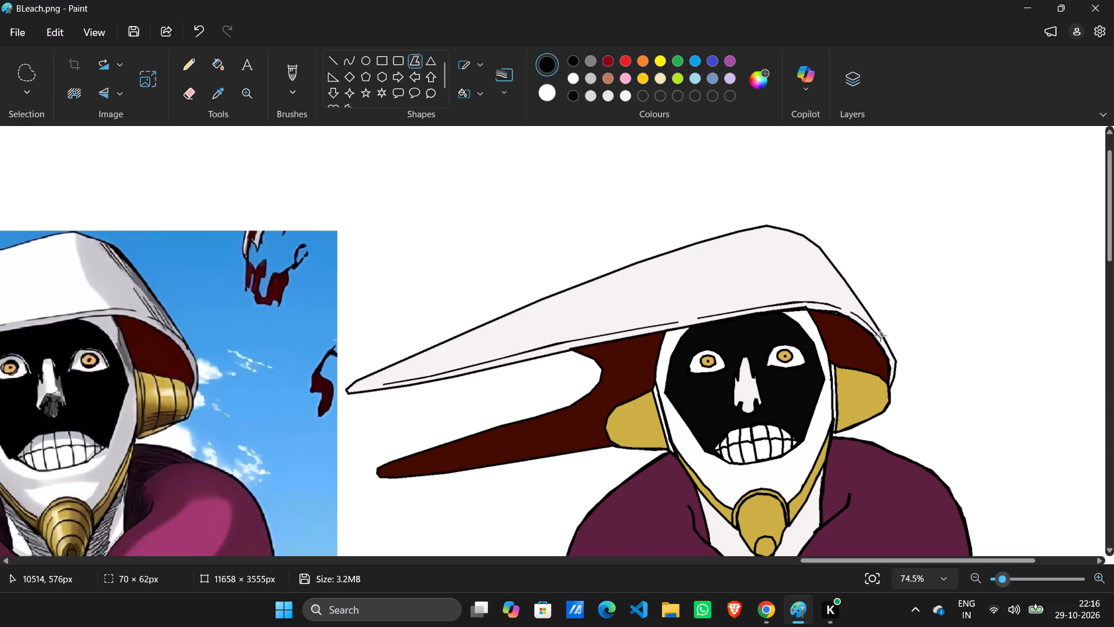
Trace and finish a thin black polygon crease curving down the hat's far-side rim and back to its start, about 92 × 102 px.
{"action": "left_click_drag", "start_coordinate": [853, 312], "coordinate": [866, 322]}
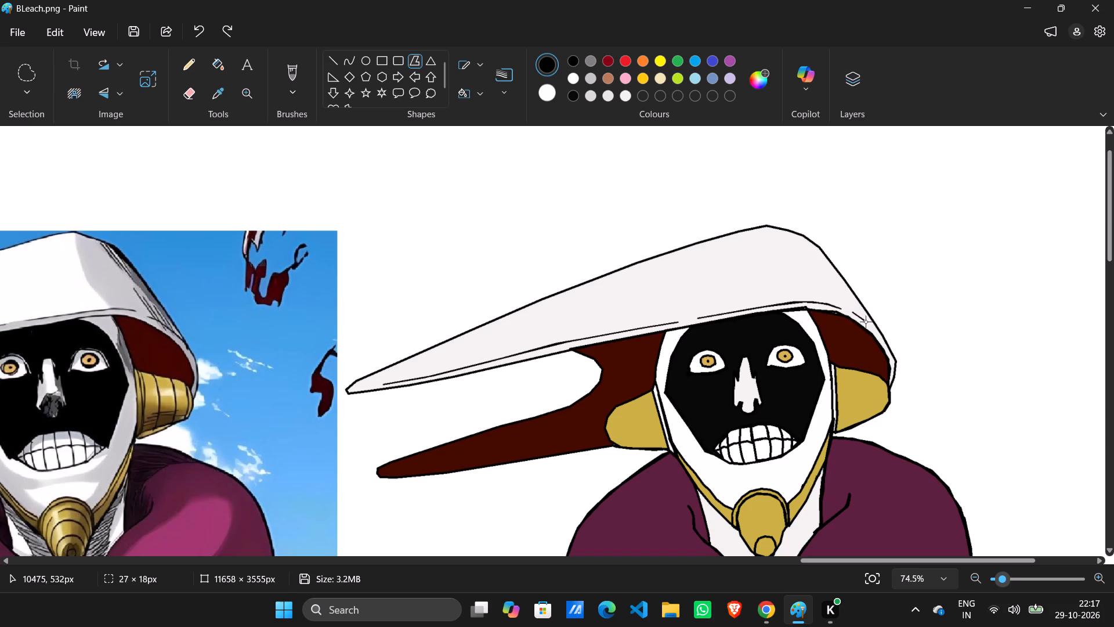
{"action": "left_click_drag", "start_coordinate": [866, 322], "coordinate": [867, 323]}
{"action": "left_click_drag", "start_coordinate": [870, 325], "coordinate": [878, 331]}
{"action": "left_click_drag", "start_coordinate": [879, 332], "coordinate": [892, 356]}
{"action": "left_click_drag", "start_coordinate": [892, 356], "coordinate": [892, 356]}
{"action": "left_click_drag", "start_coordinate": [892, 356], "coordinate": [877, 329]}
{"action": "left_click_drag", "start_coordinate": [877, 329], "coordinate": [870, 324]}
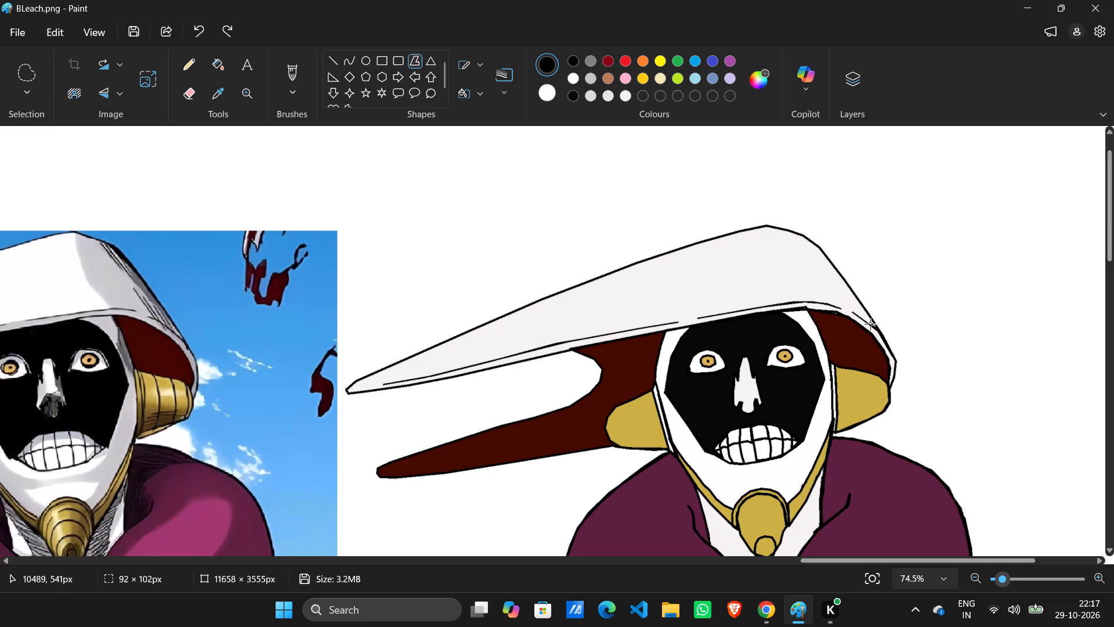
{"action": "left_click_drag", "start_coordinate": [870, 324], "coordinate": [869, 324]}
{"action": "left_click_drag", "start_coordinate": [866, 321], "coordinate": [853, 312]}
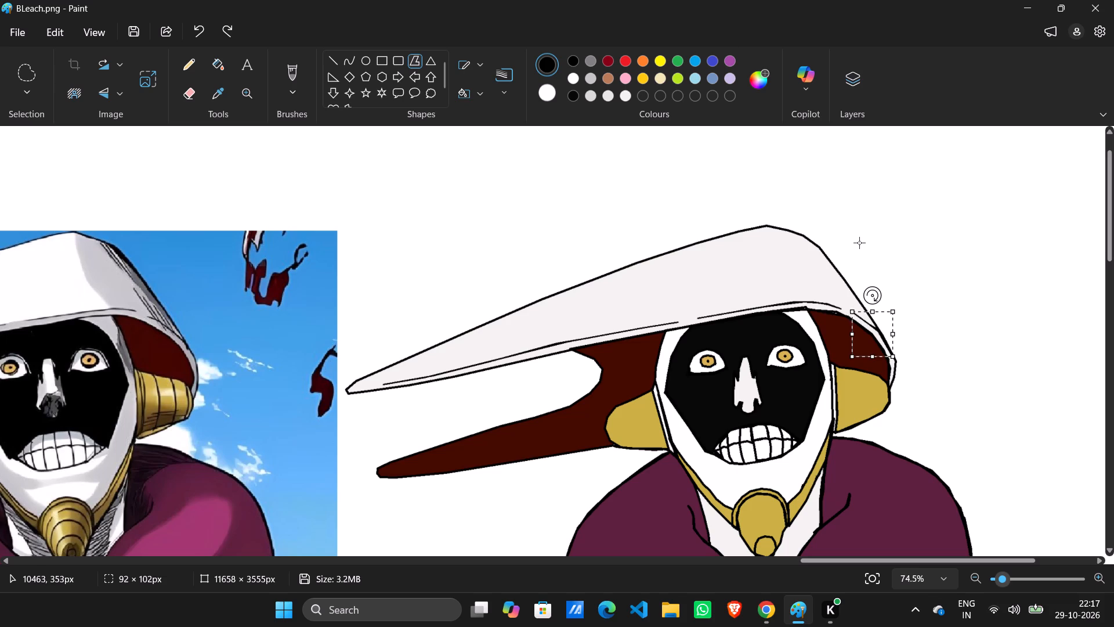
{"action": "left_click", "coordinate": [859, 243]}
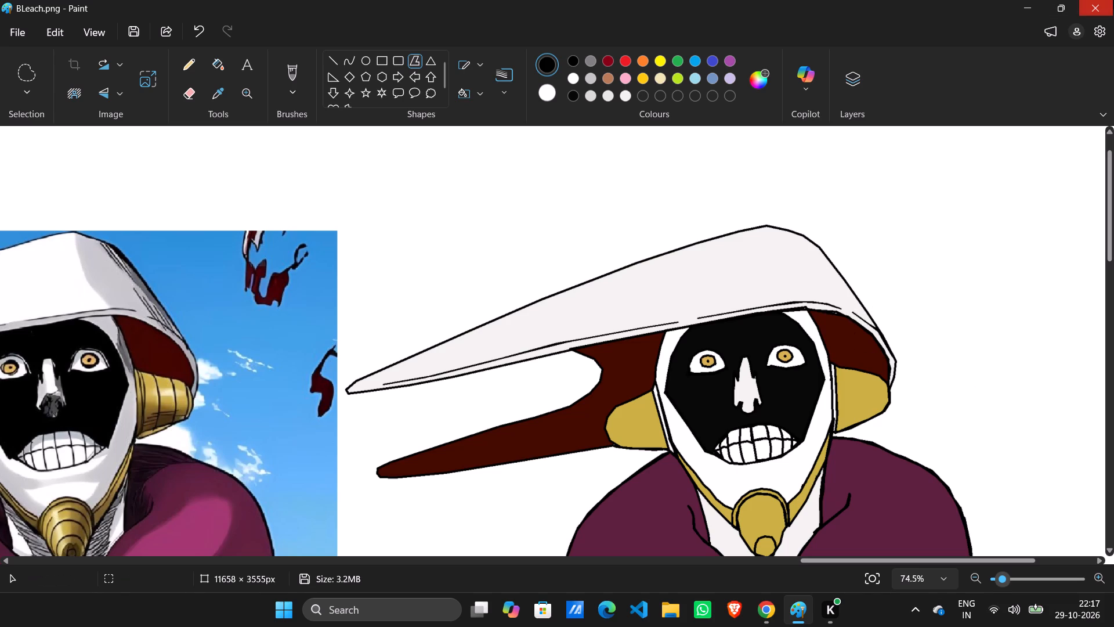
With grey sampled from the reference hat's shaded side, start a polygon curving from the hat's peak down to the crease, about 94 × 172 px.
{"action": "left_click", "coordinate": [212, 102]}
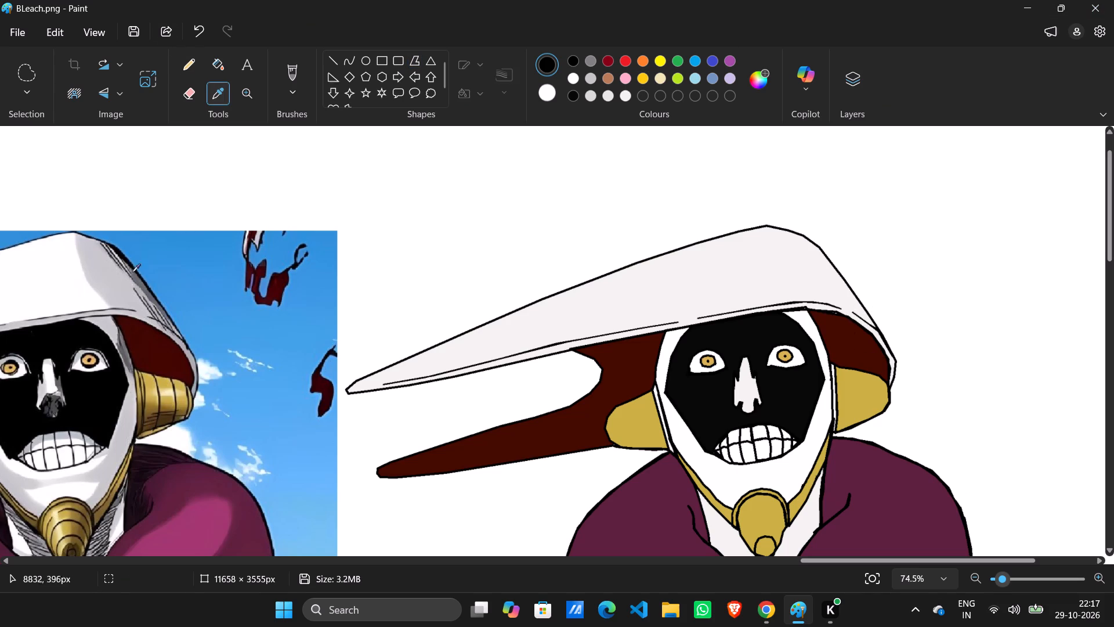
{"action": "left_click", "coordinate": [111, 281]}
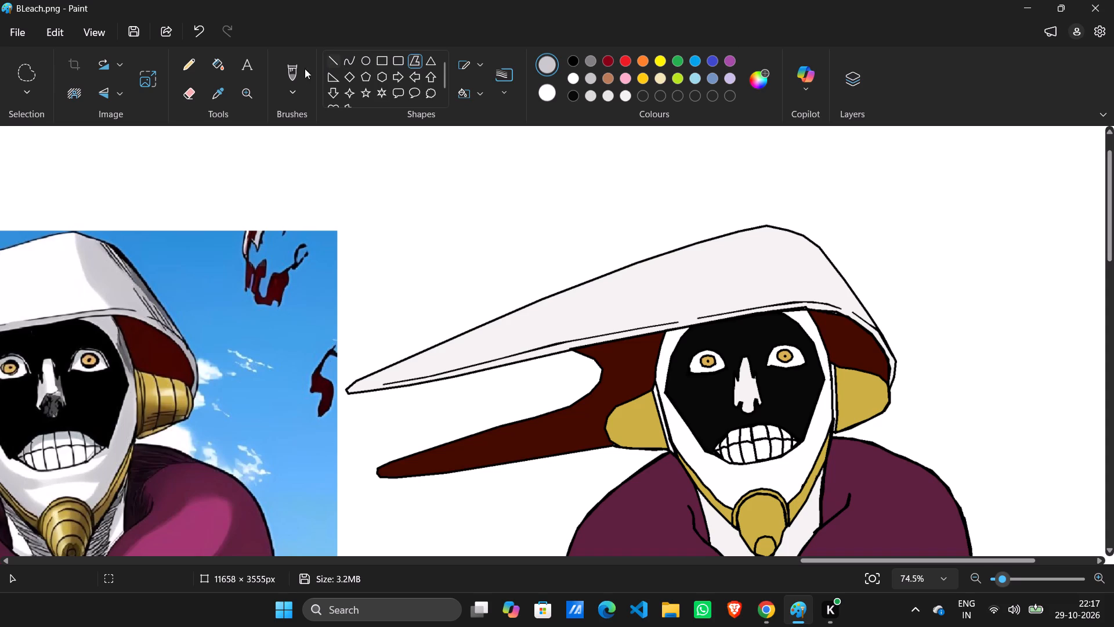
{"action": "left_click", "coordinate": [287, 74]}
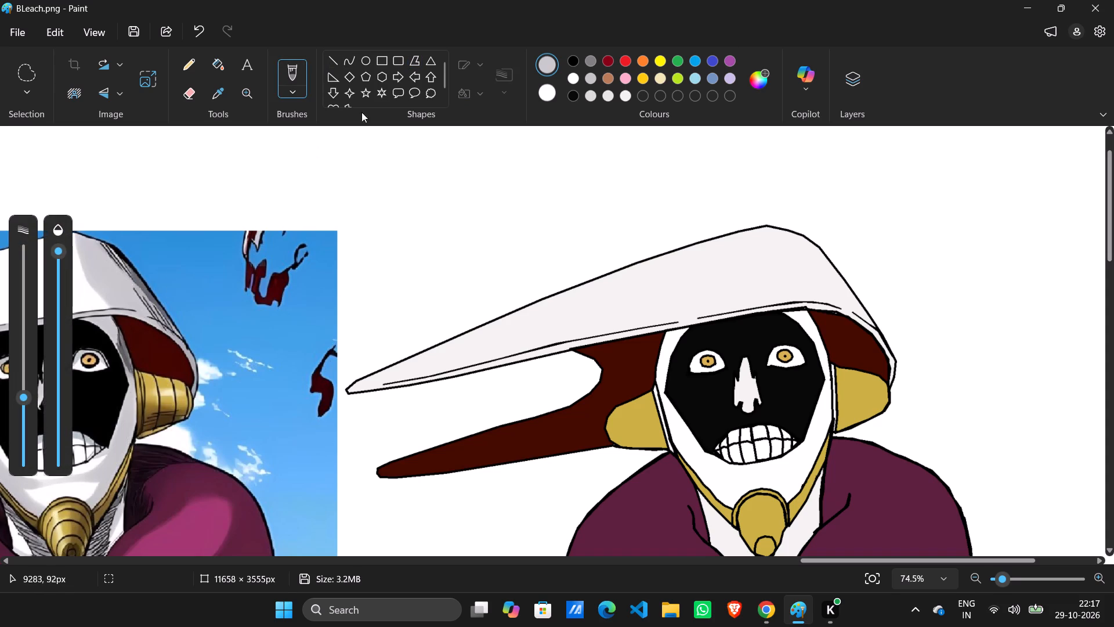
{"action": "left_click", "coordinate": [417, 63]}
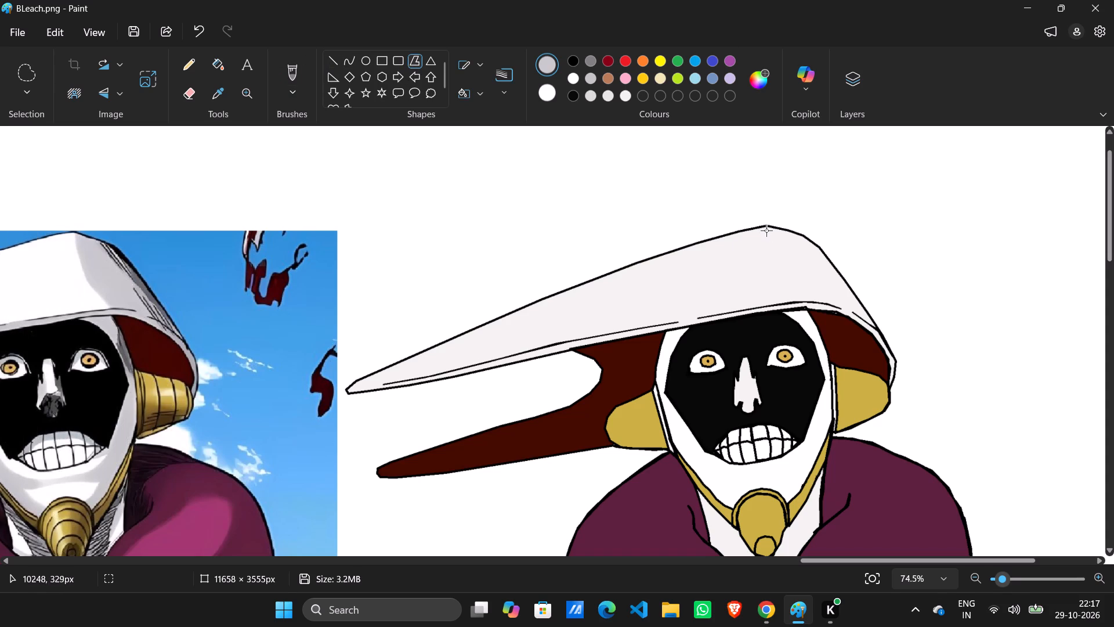
{"action": "left_click_drag", "start_coordinate": [769, 226], "coordinate": [769, 241]}
{"action": "left_click_drag", "start_coordinate": [771, 244], "coordinate": [775, 257]}
{"action": "left_click_drag", "start_coordinate": [775, 257], "coordinate": [782, 270]}
{"action": "left_click_drag", "start_coordinate": [783, 272], "coordinate": [793, 283]}
{"action": "left_click_drag", "start_coordinate": [793, 283], "coordinate": [800, 290]}
{"action": "left_click_drag", "start_coordinate": [801, 291], "coordinate": [805, 294]}
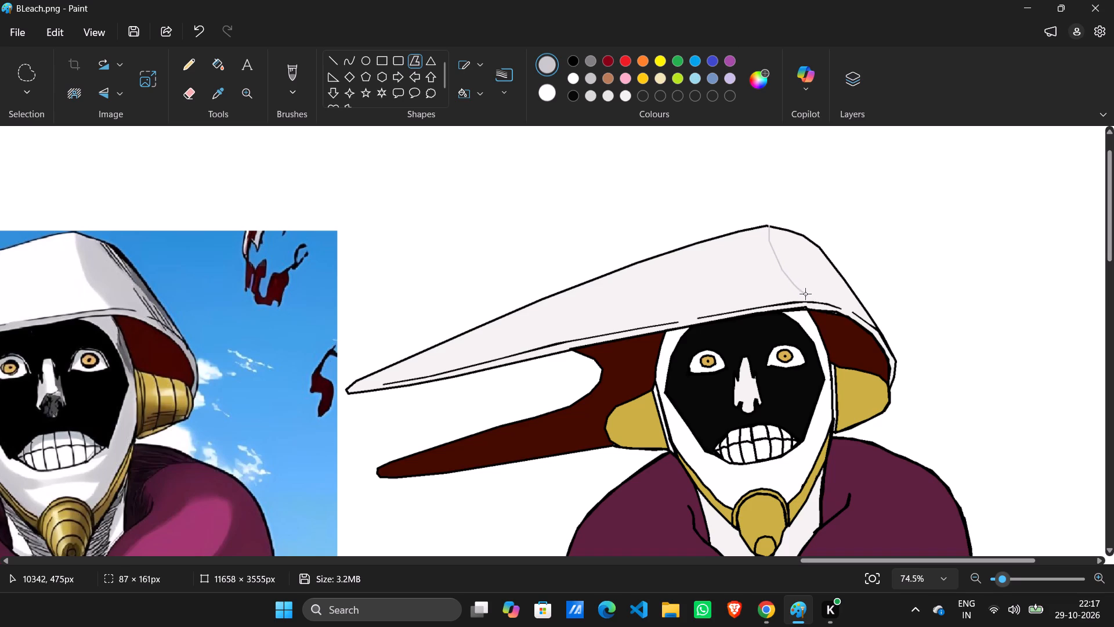
{"action": "left_click_drag", "start_coordinate": [805, 294], "coordinate": [806, 294]}
{"action": "left_click", "coordinate": [805, 294]}
{"action": "left_click_drag", "start_coordinate": [804, 292], "coordinate": [810, 300]}
Trace the grey polygon back up the same curve to the hat's peak and finish it at about 95 × 166 px.
{"action": "scroll", "coordinate": [813, 278], "scroll_direction": "up", "scroll_amount": 3, "text": "ctrl"}
{"action": "left_click_drag", "start_coordinate": [876, 333], "coordinate": [888, 331]}
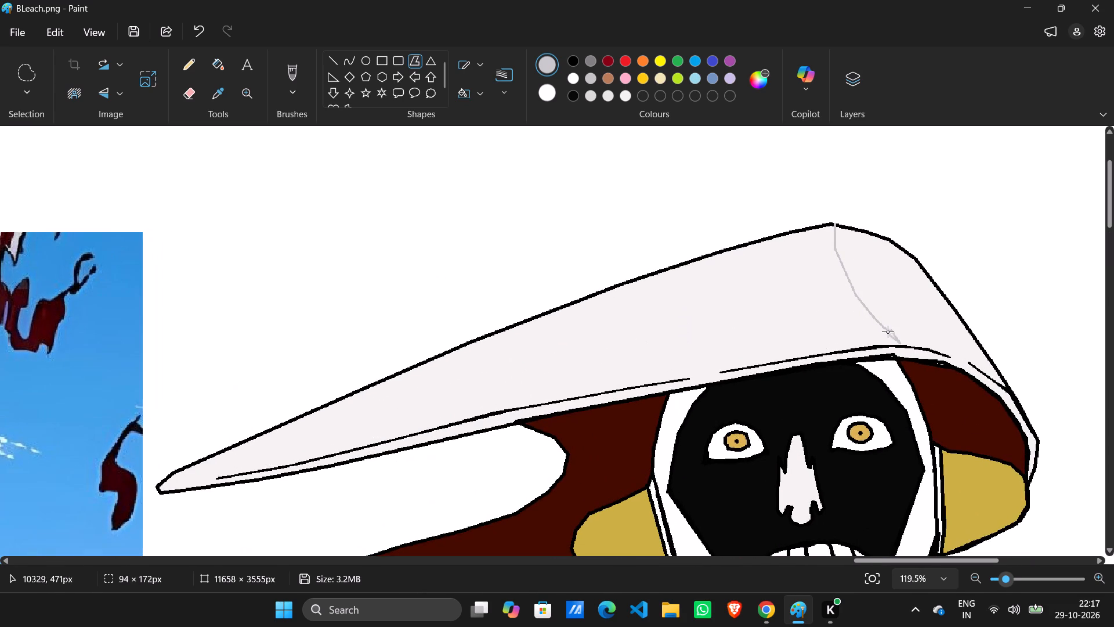
{"action": "left_click_drag", "start_coordinate": [888, 331], "coordinate": [892, 332]}
{"action": "left_click", "coordinate": [887, 330]}
{"action": "left_click_drag", "start_coordinate": [882, 325], "coordinate": [867, 311]}
{"action": "left_click_drag", "start_coordinate": [866, 307], "coordinate": [851, 286]}
{"action": "left_click_drag", "start_coordinate": [850, 281], "coordinate": [837, 257]}
{"action": "left_click_drag", "start_coordinate": [836, 252], "coordinate": [834, 246]}
{"action": "left_click_drag", "start_coordinate": [833, 238], "coordinate": [834, 225]}
{"action": "left_click", "coordinate": [834, 225]}
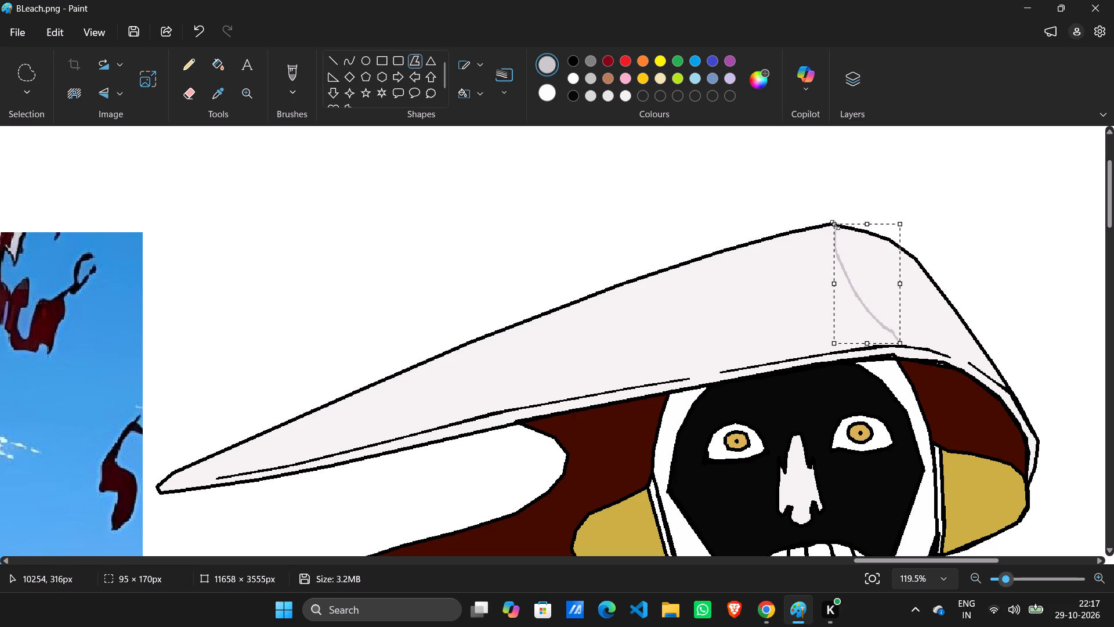
{"action": "left_click", "coordinate": [834, 226]}
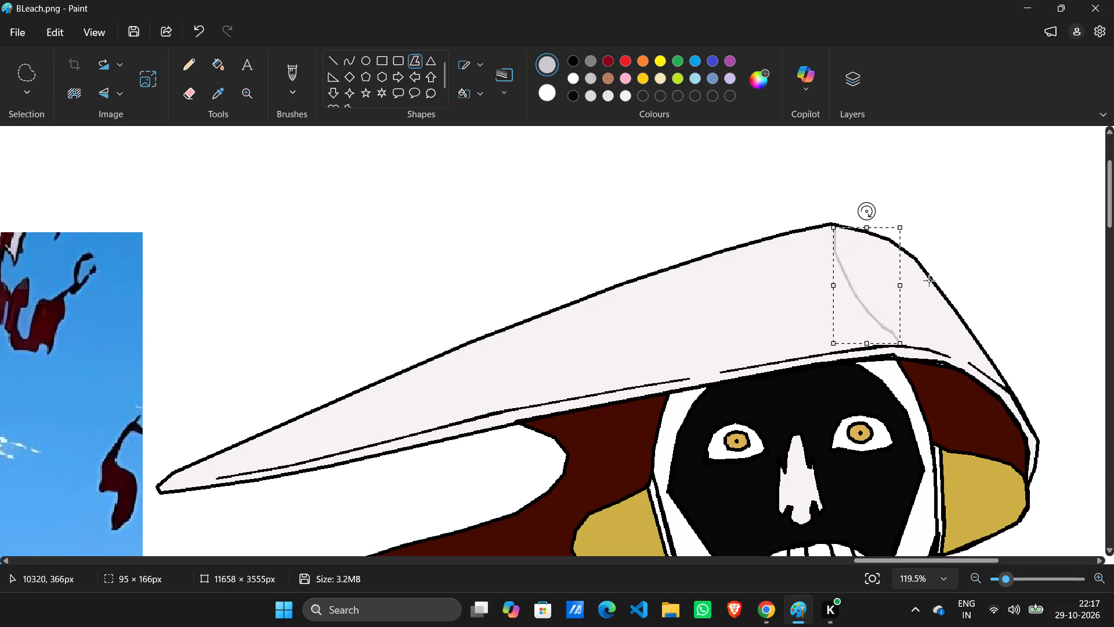
{"action": "left_click", "coordinate": [974, 296]}
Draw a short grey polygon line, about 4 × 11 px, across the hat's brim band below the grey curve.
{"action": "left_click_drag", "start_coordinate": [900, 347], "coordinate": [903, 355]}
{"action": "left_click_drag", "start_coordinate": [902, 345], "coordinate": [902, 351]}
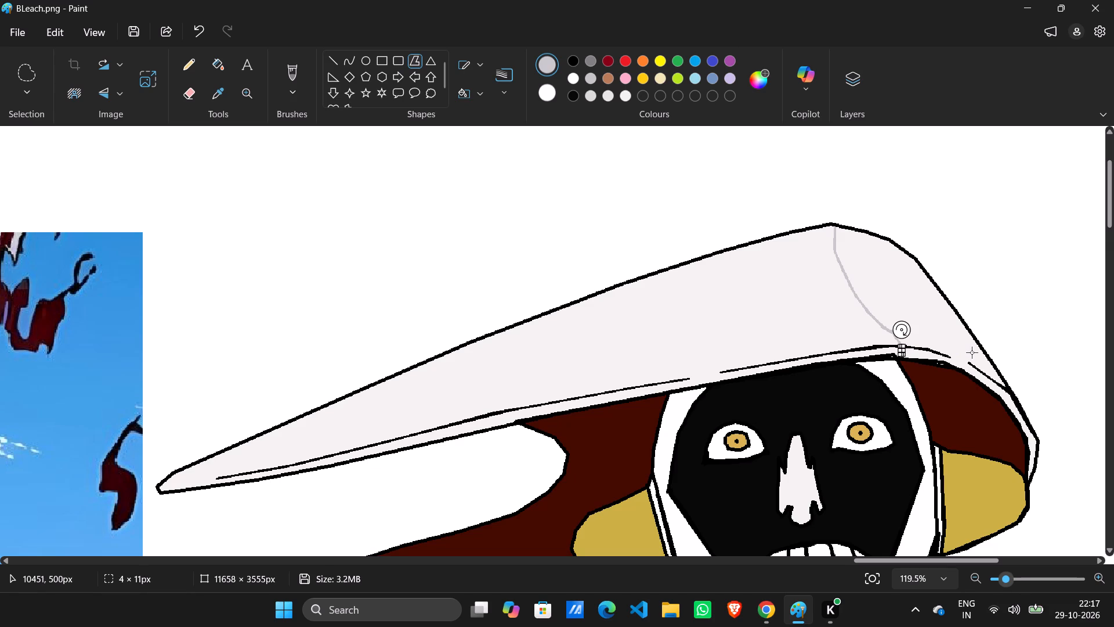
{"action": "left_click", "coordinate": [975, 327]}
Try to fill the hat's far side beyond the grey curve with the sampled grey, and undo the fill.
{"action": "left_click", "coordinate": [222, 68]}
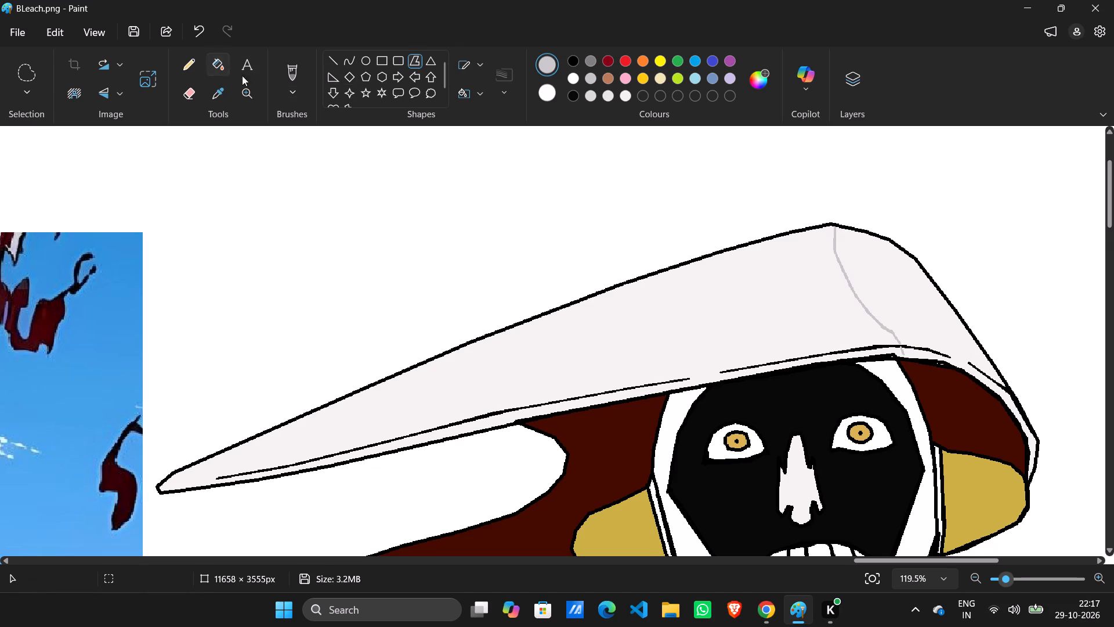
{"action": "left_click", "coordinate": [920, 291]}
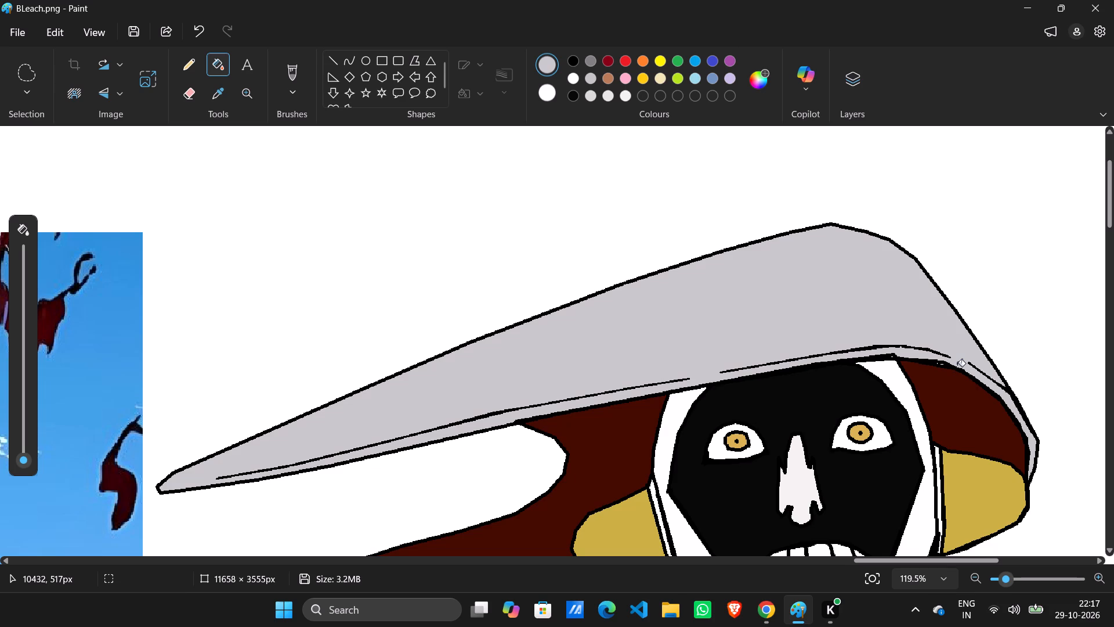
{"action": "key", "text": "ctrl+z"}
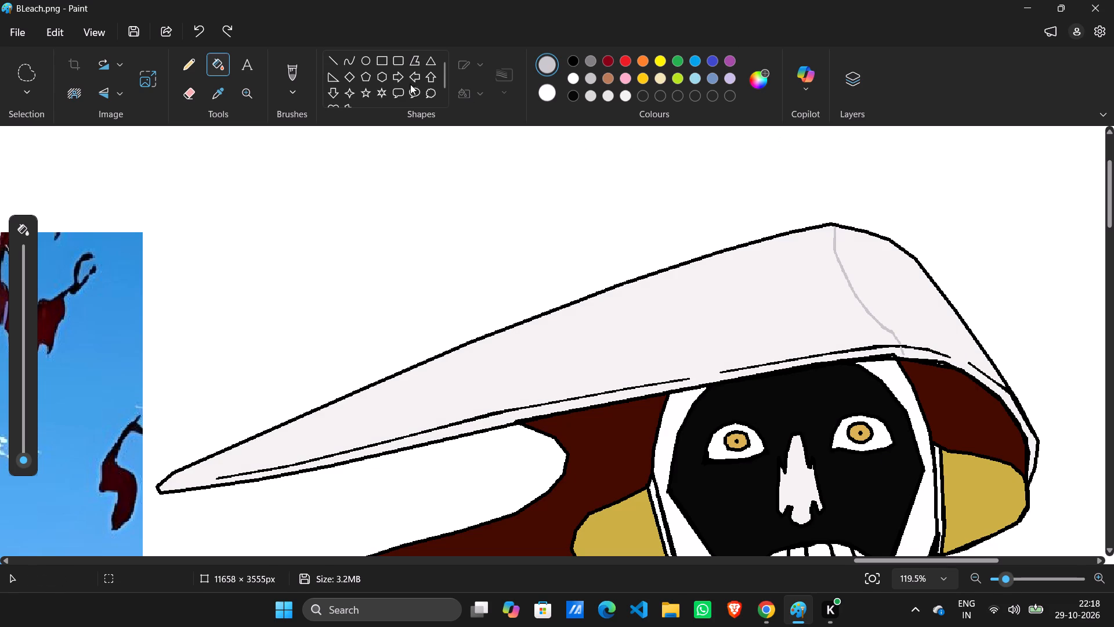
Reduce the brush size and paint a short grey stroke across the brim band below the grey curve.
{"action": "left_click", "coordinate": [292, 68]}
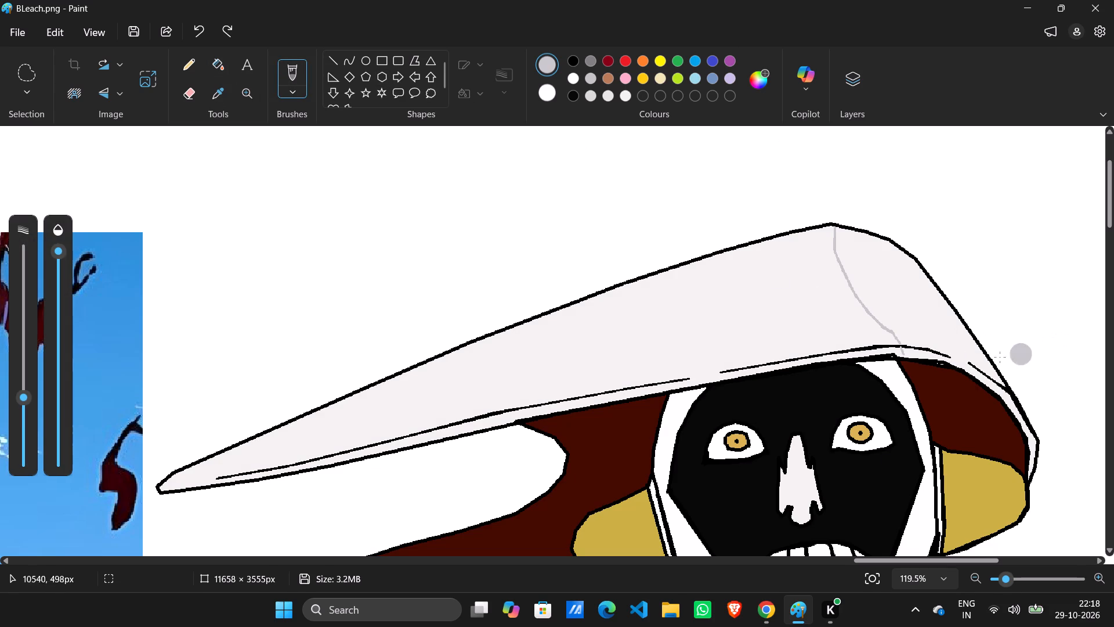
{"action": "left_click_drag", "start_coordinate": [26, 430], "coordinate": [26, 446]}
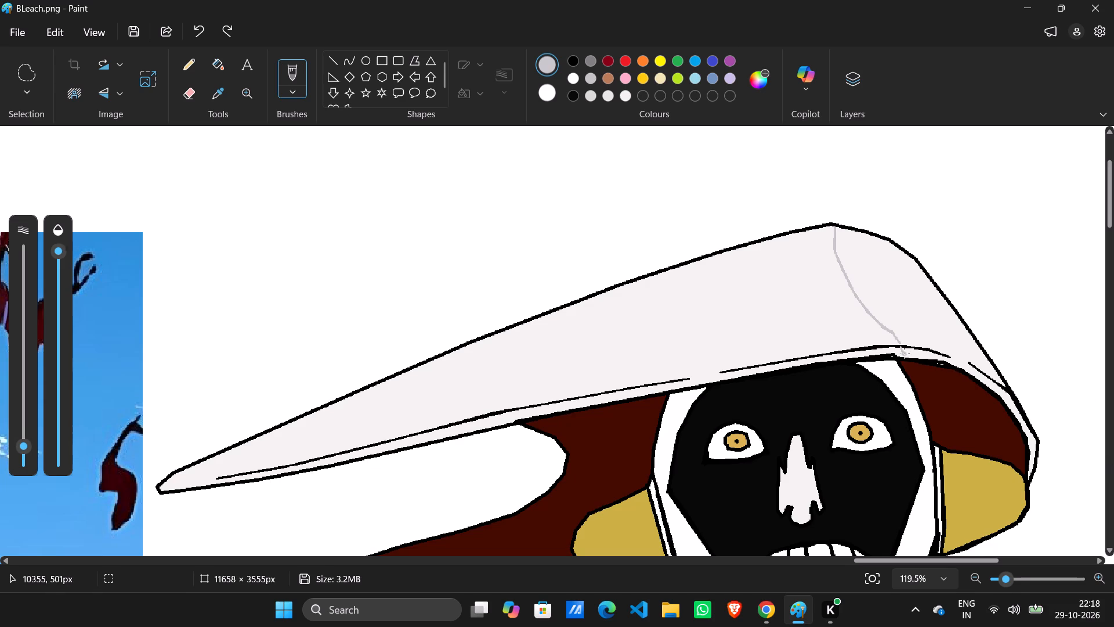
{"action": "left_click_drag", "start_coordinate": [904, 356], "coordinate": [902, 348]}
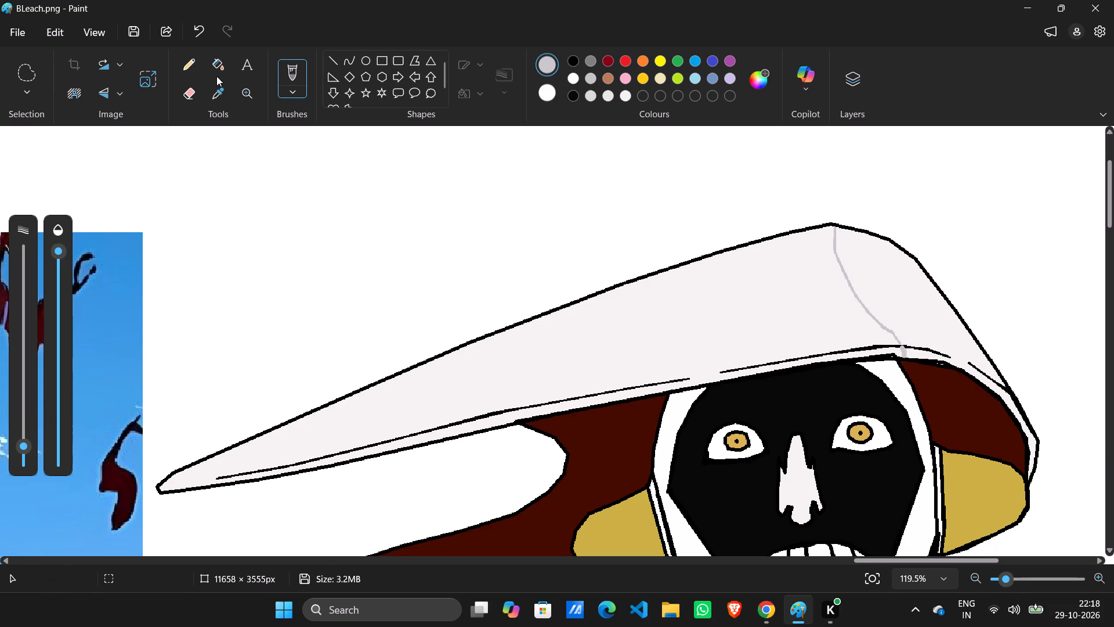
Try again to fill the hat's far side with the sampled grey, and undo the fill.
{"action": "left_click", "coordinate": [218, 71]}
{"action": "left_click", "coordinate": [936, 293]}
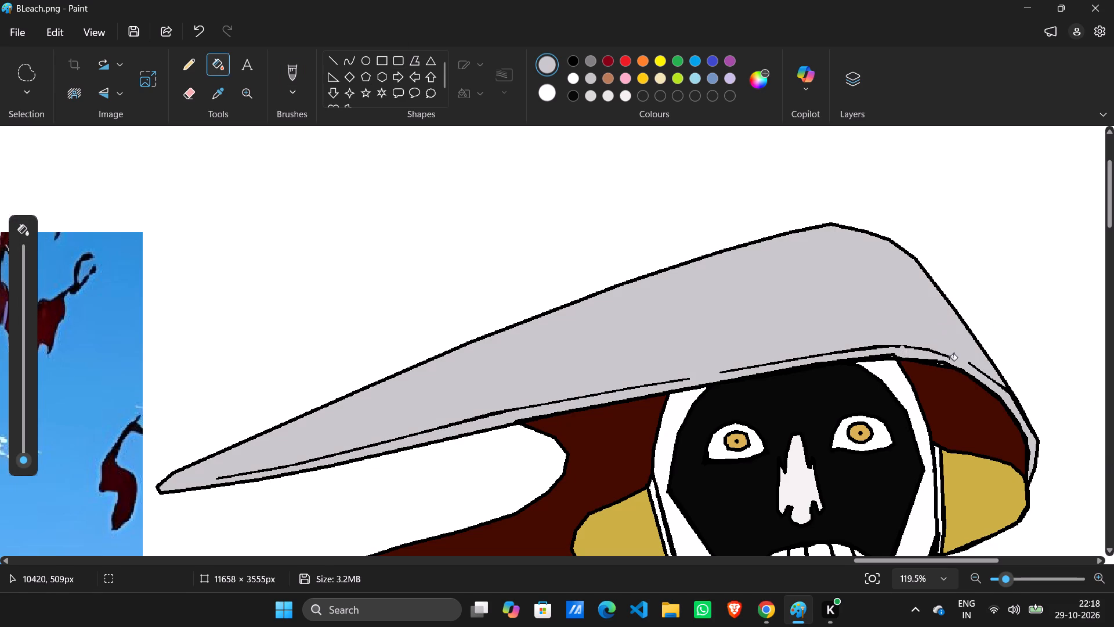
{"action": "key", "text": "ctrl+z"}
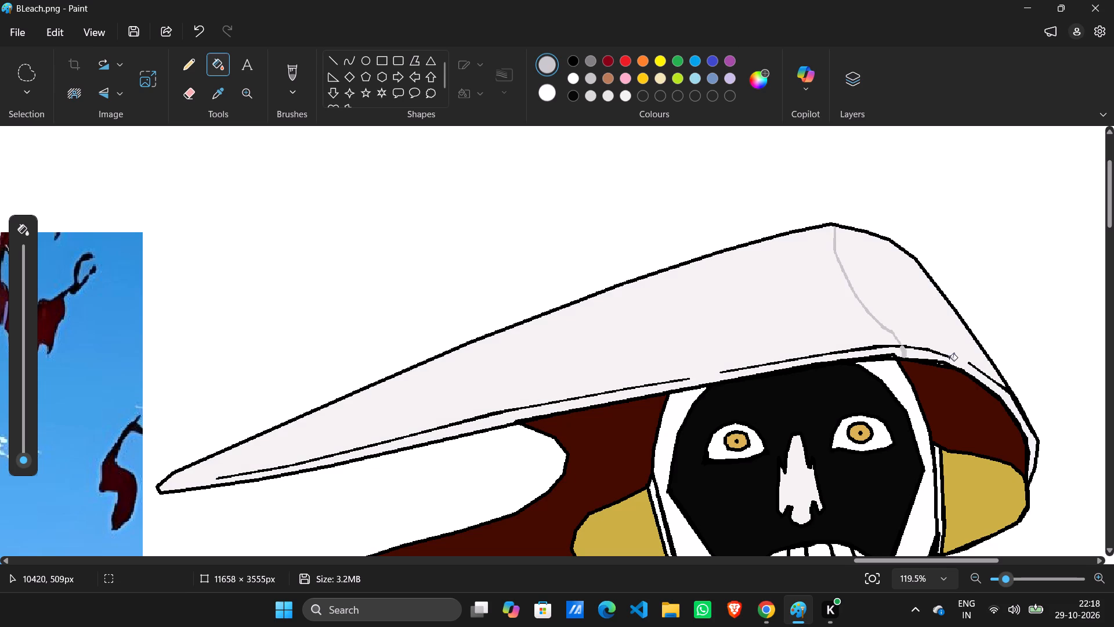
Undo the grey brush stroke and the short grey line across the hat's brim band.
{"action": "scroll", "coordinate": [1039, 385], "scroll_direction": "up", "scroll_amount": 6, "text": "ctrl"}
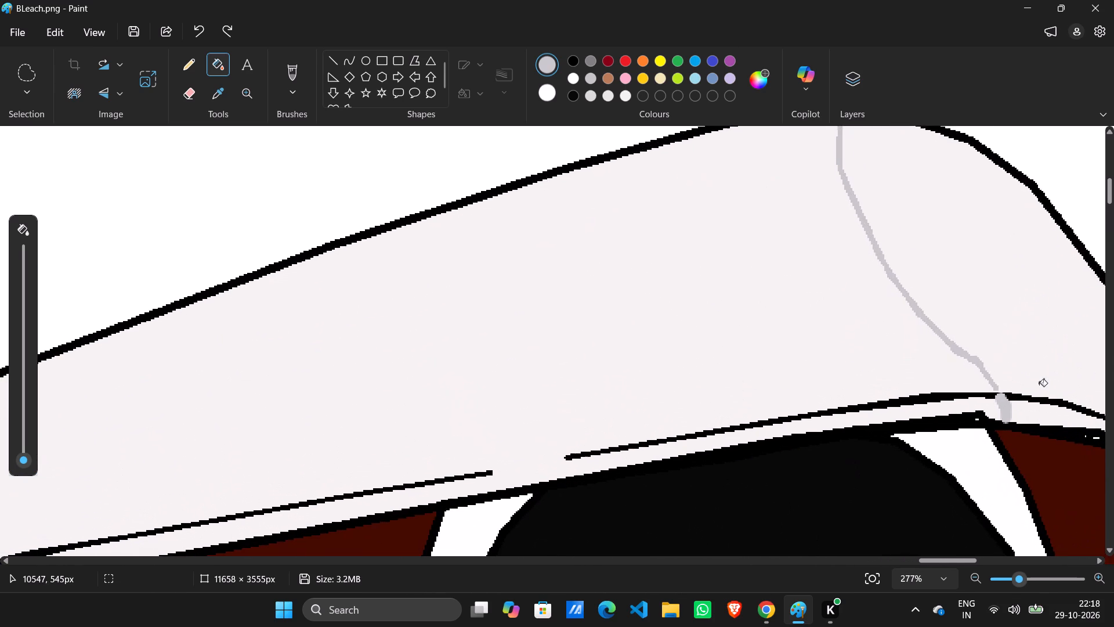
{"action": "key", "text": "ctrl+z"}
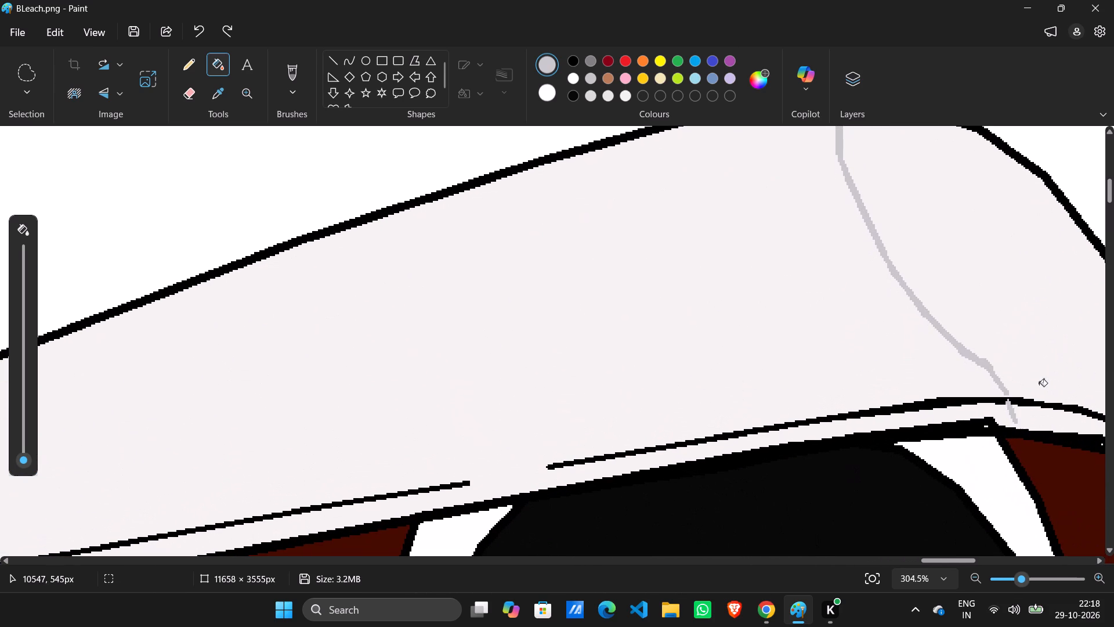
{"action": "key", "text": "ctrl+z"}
Brush grey across the hat's brim band and over the grey curve's lower and upper ends to close its gaps.
{"action": "left_click", "coordinate": [283, 77]}
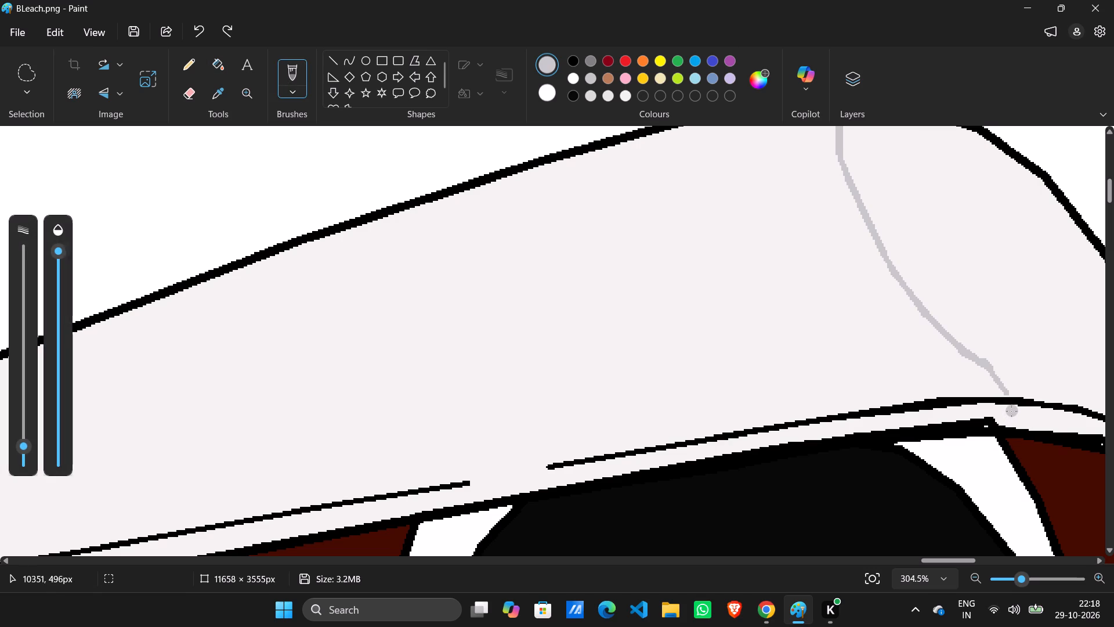
{"action": "left_click_drag", "start_coordinate": [1011, 410], "coordinate": [1015, 423]}
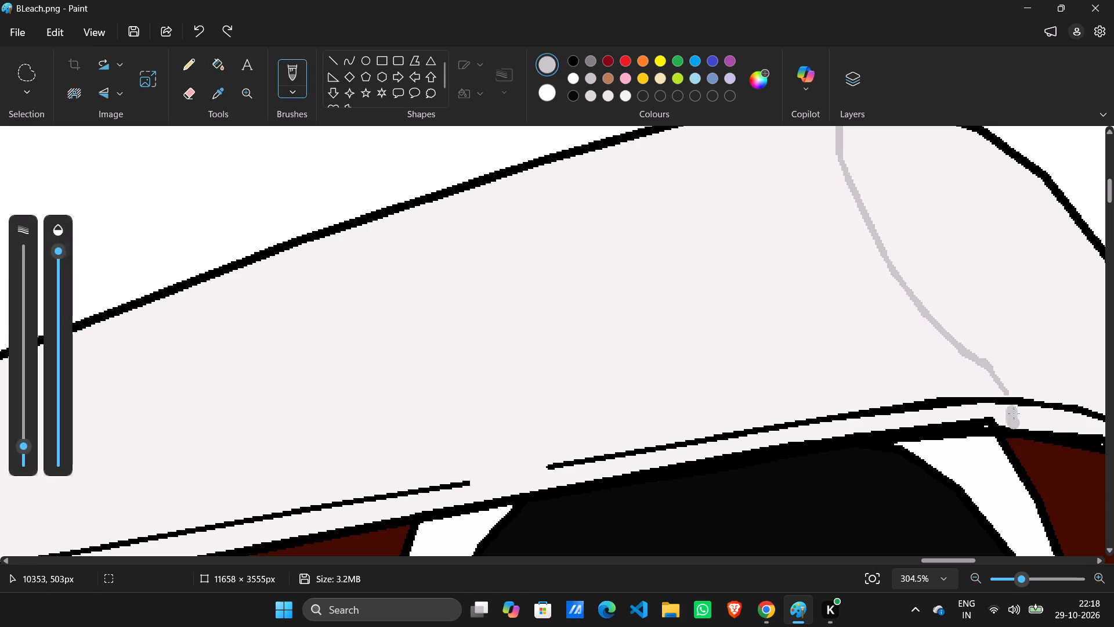
{"action": "left_click", "coordinate": [1013, 412]}
{"action": "left_click_drag", "start_coordinate": [1007, 392], "coordinate": [1005, 387]}
{"action": "left_click_drag", "start_coordinate": [1005, 387], "coordinate": [982, 363]}
{"action": "scroll", "coordinate": [965, 343], "scroll_direction": "up", "scroll_amount": 2}
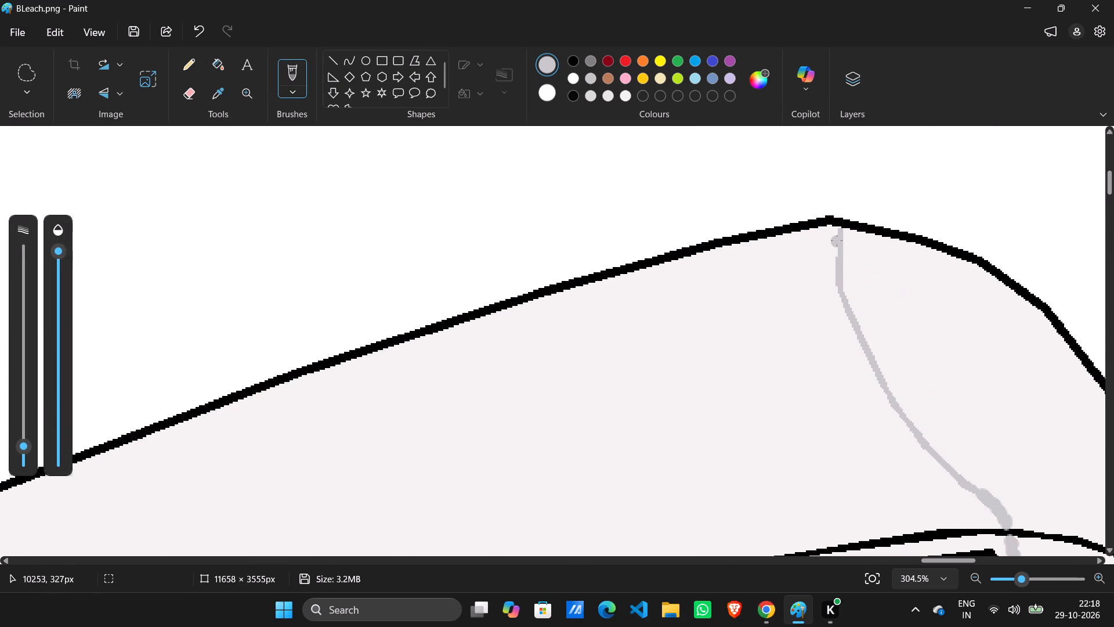
{"action": "left_click_drag", "start_coordinate": [838, 233], "coordinate": [838, 238]}
Fill the hat's far side beyond the grey curve and the adjoining brim band with the sampled grey.
{"action": "left_click", "coordinate": [213, 60]}
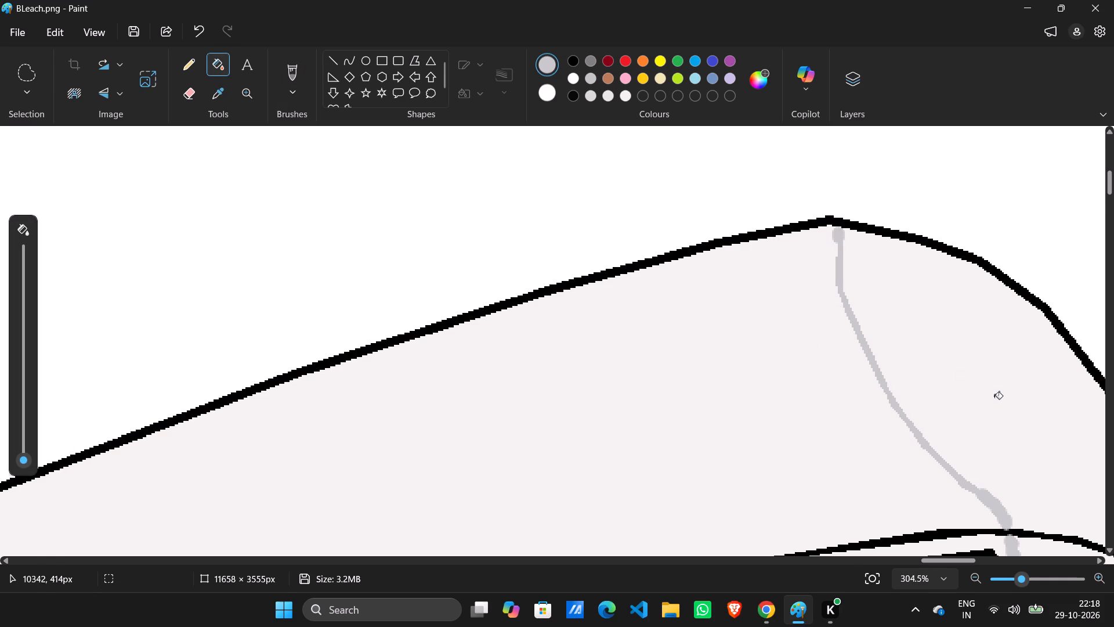
{"action": "left_click", "coordinate": [994, 398]}
{"action": "left_click", "coordinate": [1037, 555]}
Start a grey freeform polygon on the neck, running about 93 × 120 px down beside the left collar edge.
{"action": "scroll", "coordinate": [1040, 497], "scroll_direction": "down", "scroll_amount": 1}
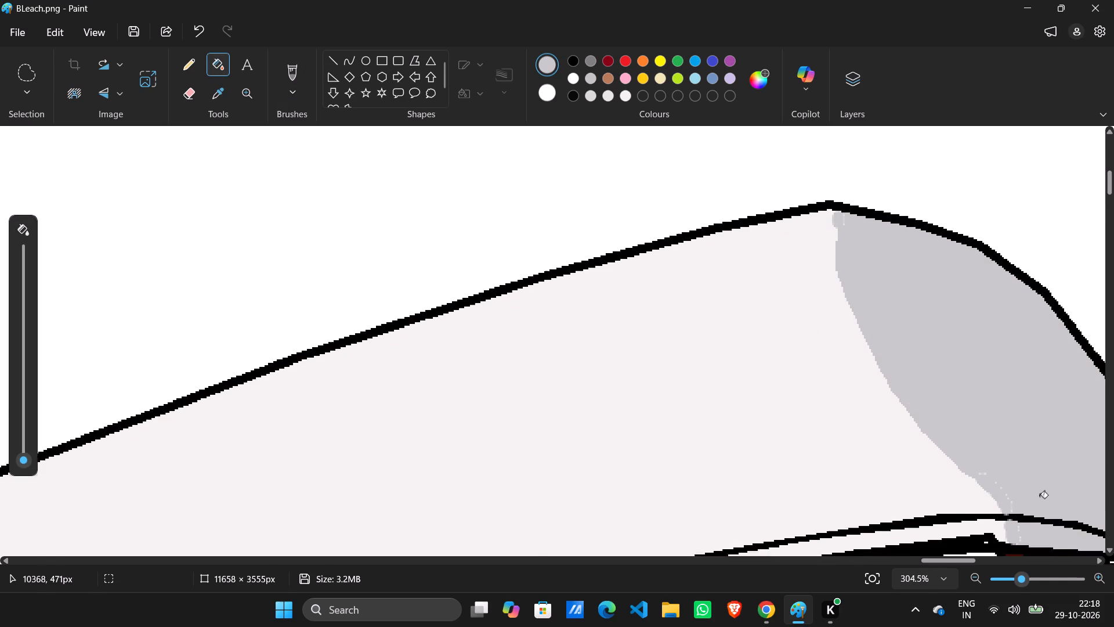
{"action": "scroll", "coordinate": [1040, 497], "scroll_direction": "down", "scroll_amount": 8, "text": "ctrl"}
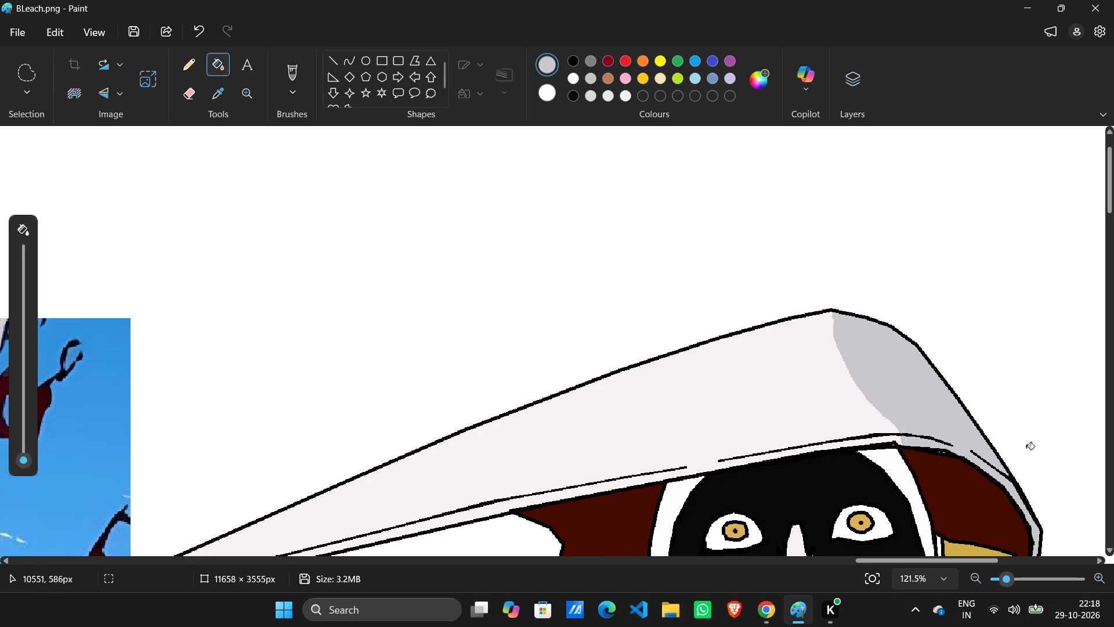
{"action": "scroll", "coordinate": [1035, 320], "scroll_direction": "down", "scroll_amount": 9, "text": "ctrl"}
{"action": "scroll", "coordinate": [945, 352], "scroll_direction": "up", "scroll_amount": 1, "text": "ctrl"}
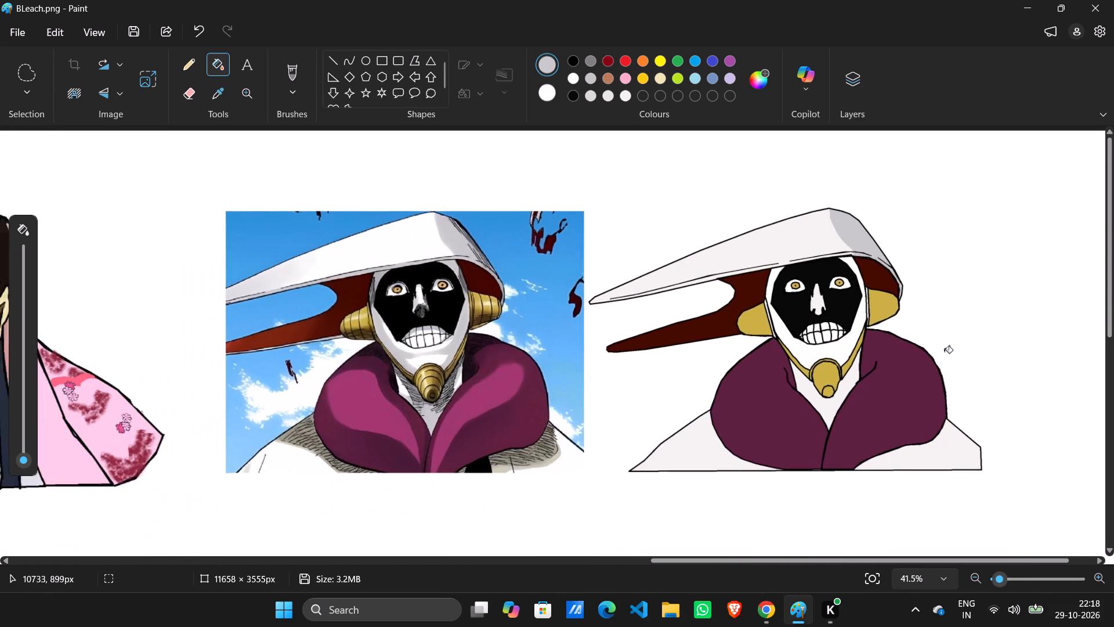
{"action": "scroll", "coordinate": [945, 352], "scroll_direction": "up", "scroll_amount": 1, "text": "ctrl"}
{"action": "scroll", "coordinate": [951, 372], "scroll_direction": "down", "scroll_amount": 1}
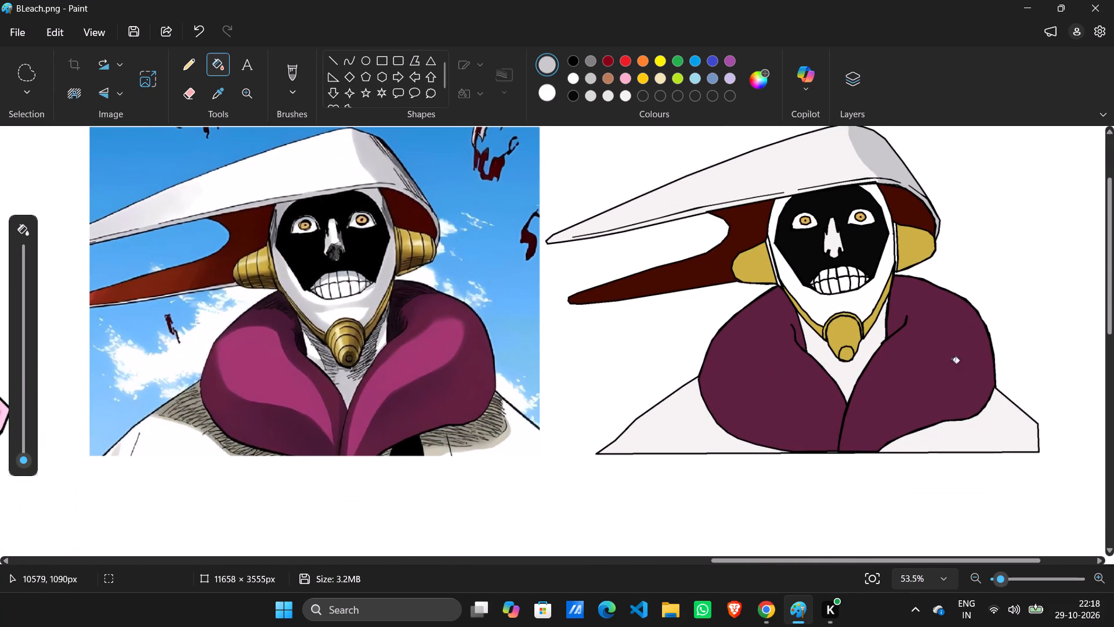
{"action": "left_click", "coordinate": [412, 60]}
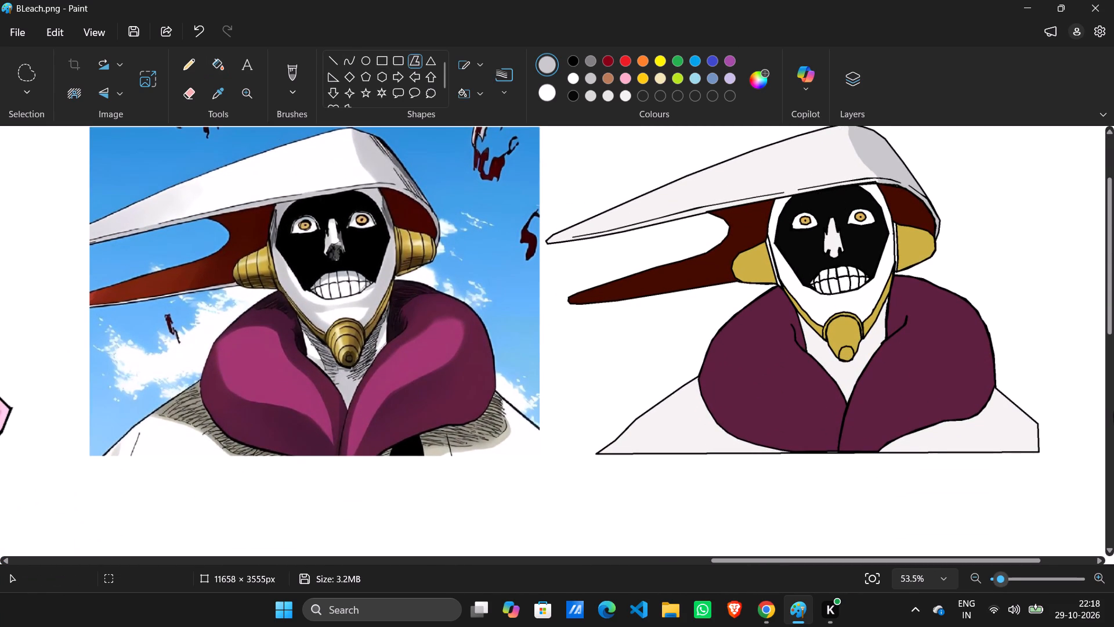
{"action": "scroll", "coordinate": [1113, 416], "scroll_direction": "up", "scroll_amount": 2, "text": "ctrl"}
{"action": "scroll", "coordinate": [988, 385], "scroll_direction": "up", "scroll_amount": 4, "text": "ctrl"}
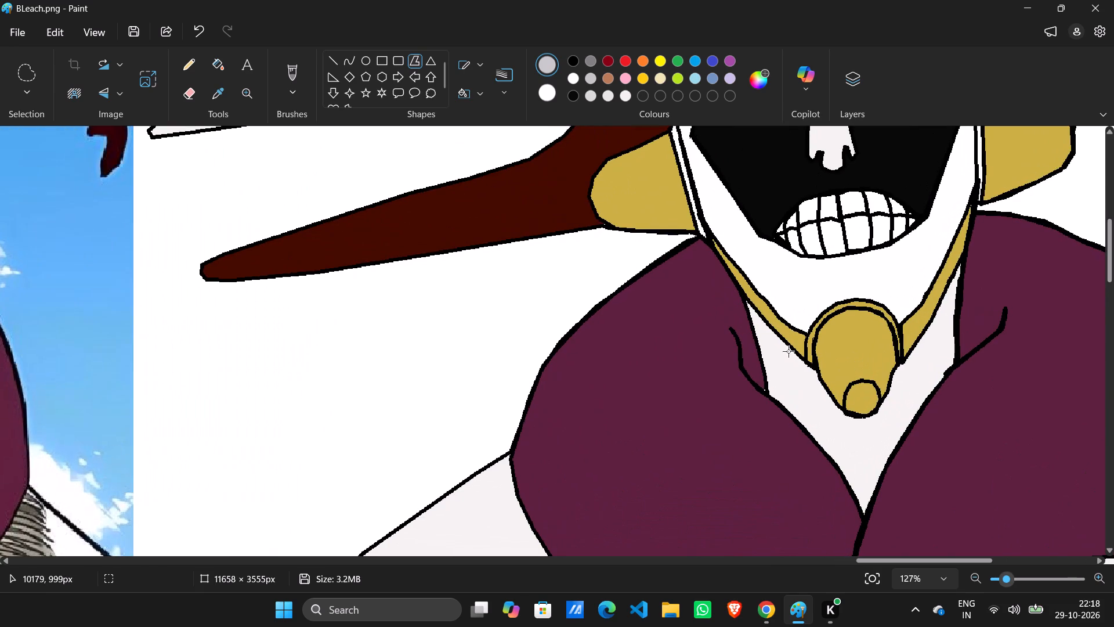
{"action": "left_click_drag", "start_coordinate": [762, 351], "coordinate": [770, 359]}
{"action": "left_click_drag", "start_coordinate": [779, 366], "coordinate": [794, 384]}
{"action": "left_click_drag", "start_coordinate": [802, 395], "coordinate": [820, 419]}
{"action": "left_click_drag", "start_coordinate": [823, 422], "coordinate": [830, 439]}
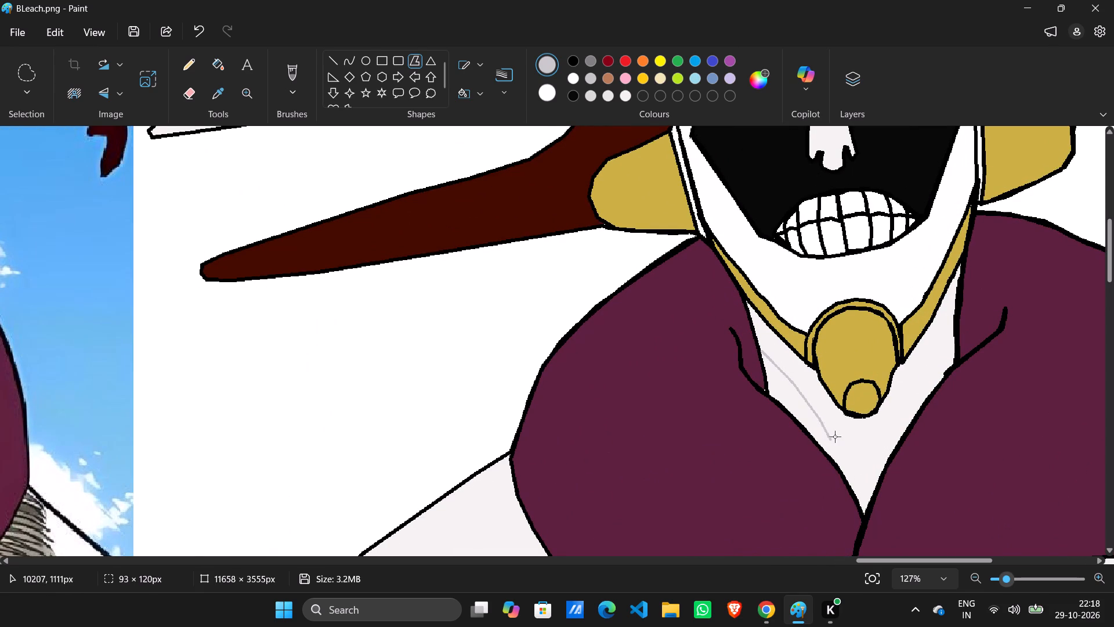
Extend the grey neck polygon around the bottom of the V and up its right side, to about 186 × 163 px overall.
{"action": "scroll", "coordinate": [835, 437], "scroll_direction": "down", "scroll_amount": 6, "text": "ctrl"}
{"action": "scroll", "coordinate": [926, 433], "scroll_direction": "up", "scroll_amount": 3, "text": "ctrl"}
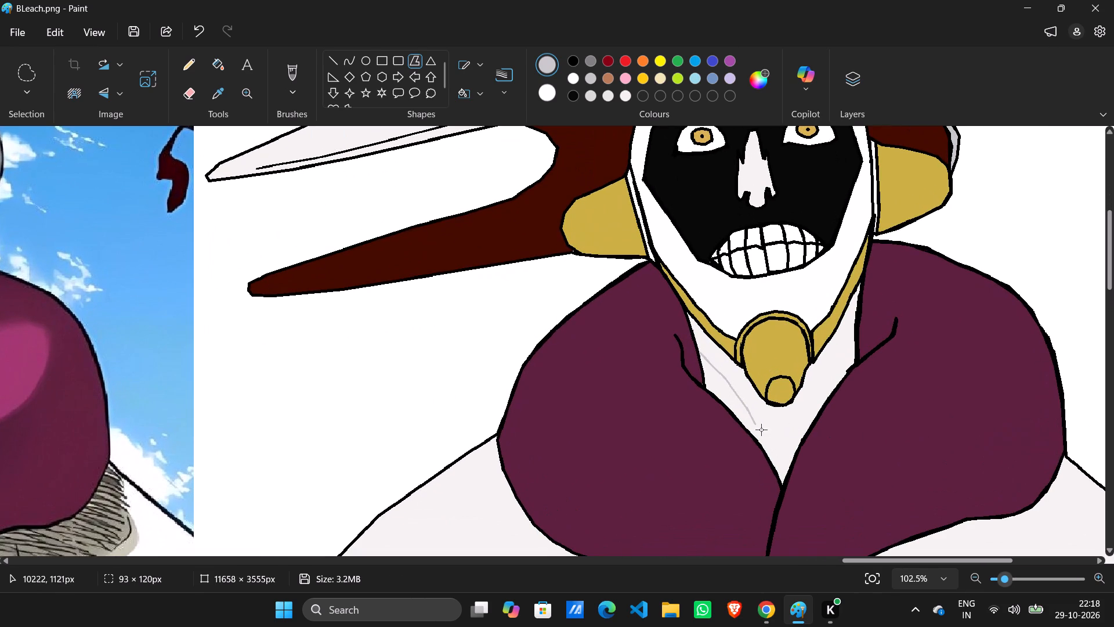
{"action": "scroll", "coordinate": [775, 435], "scroll_direction": "up", "scroll_amount": 4, "text": "ctrl"}
{"action": "left_click_drag", "start_coordinate": [838, 480], "coordinate": [845, 485]}
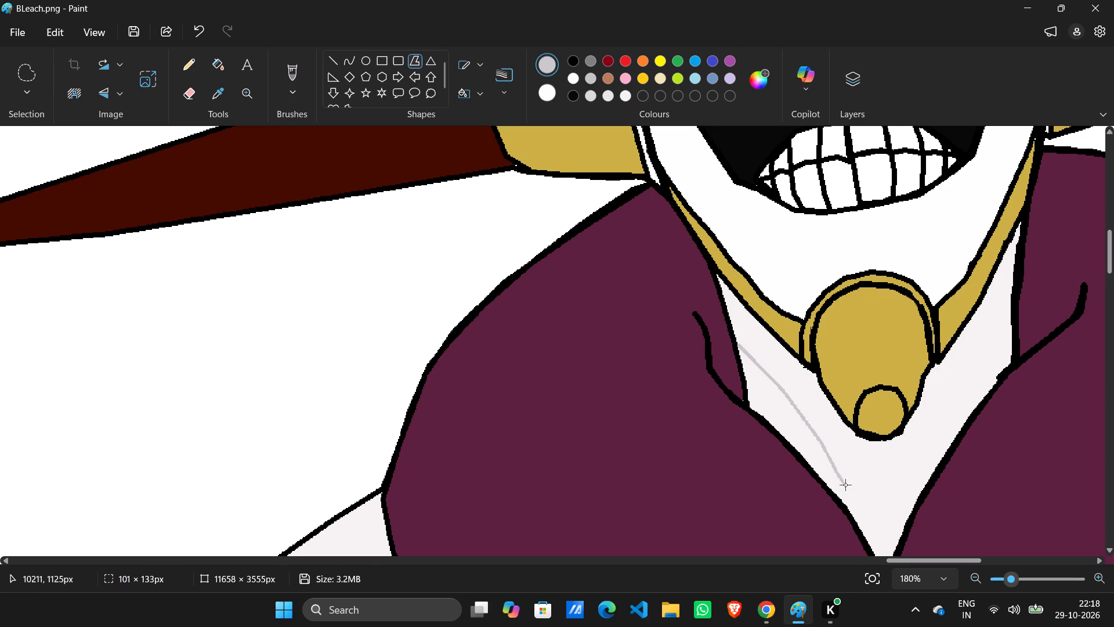
{"action": "left_click_drag", "start_coordinate": [845, 485], "coordinate": [847, 501]}
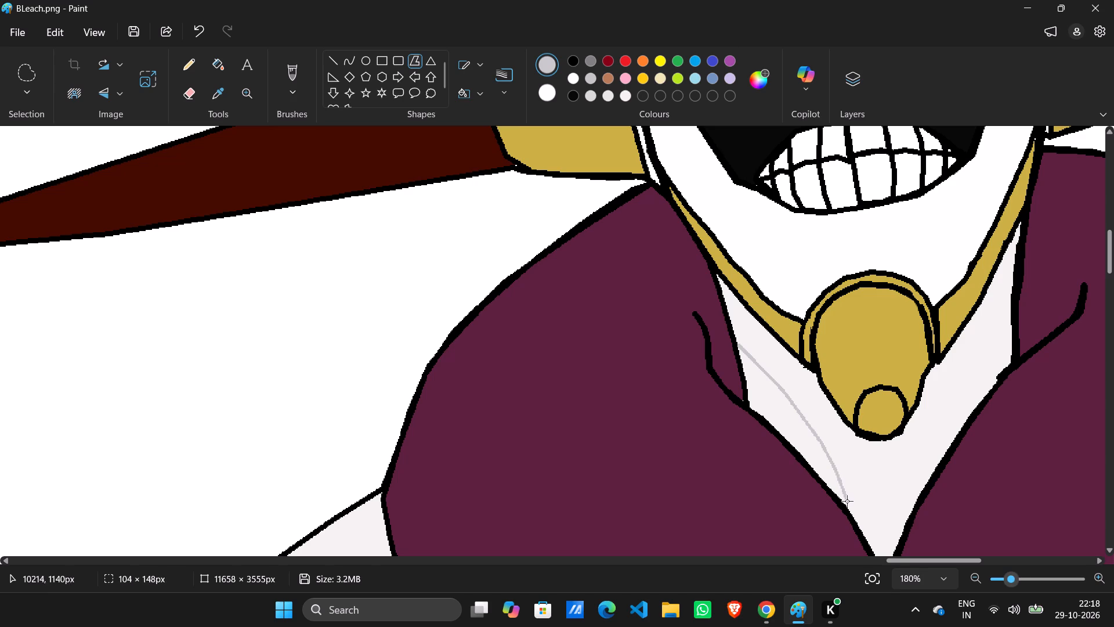
{"action": "left_click_drag", "start_coordinate": [847, 501], "coordinate": [849, 504]}
{"action": "left_click_drag", "start_coordinate": [851, 505], "coordinate": [860, 513]}
{"action": "left_click_drag", "start_coordinate": [862, 514], "coordinate": [876, 516]}
{"action": "left_click_drag", "start_coordinate": [878, 516], "coordinate": [884, 516]}
{"action": "left_click_drag", "start_coordinate": [884, 516], "coordinate": [895, 516]}
{"action": "left_click_drag", "start_coordinate": [897, 516], "coordinate": [905, 513]}
{"action": "left_click_drag", "start_coordinate": [909, 510], "coordinate": [912, 496]}
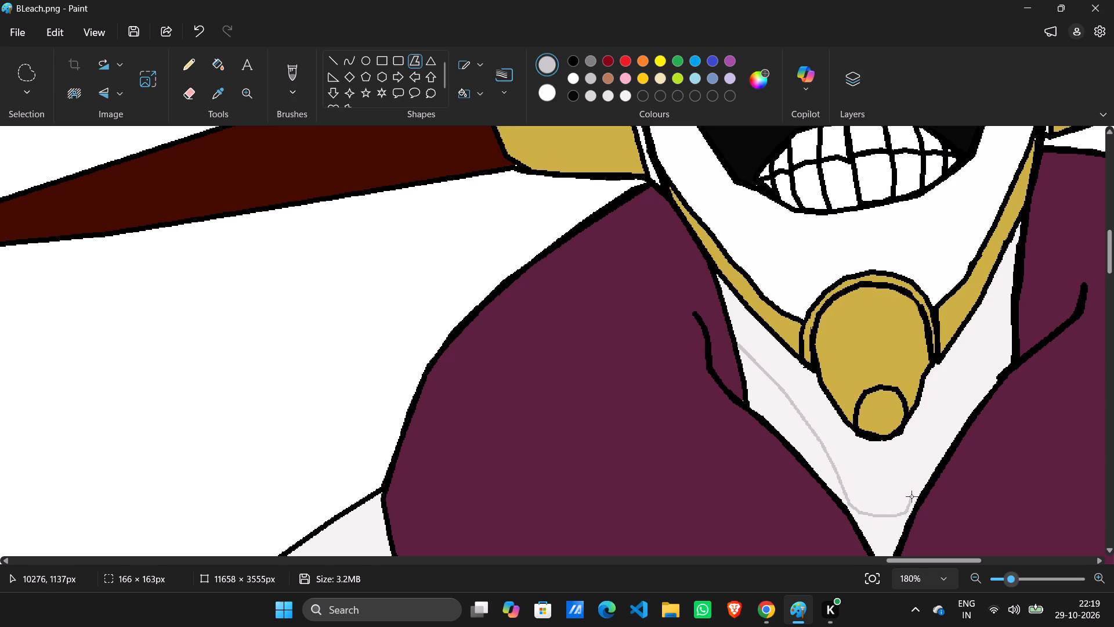
{"action": "left_click_drag", "start_coordinate": [912, 496], "coordinate": [912, 495]}
{"action": "left_click_drag", "start_coordinate": [912, 491], "coordinate": [915, 478]}
{"action": "left_click_drag", "start_coordinate": [920, 465], "coordinate": [932, 434]}
Continue the grey neck polygon up the right side to the chin strap, to about 269 × 279 px overall.
{"action": "scroll", "coordinate": [932, 434], "scroll_direction": "down", "scroll_amount": 8, "text": "ctrl"}
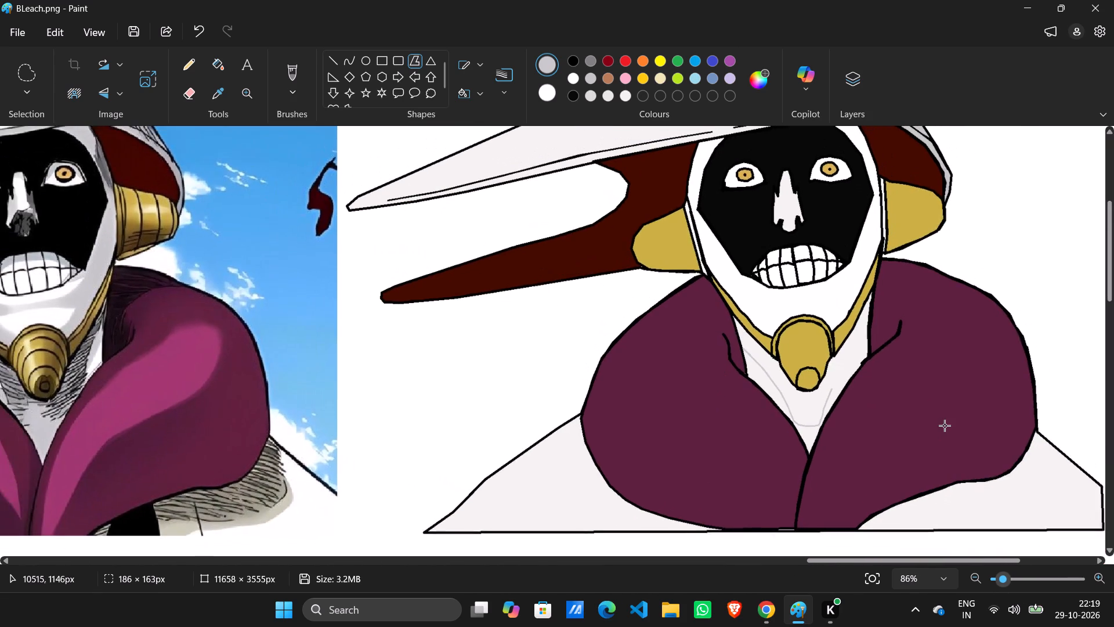
{"action": "scroll", "coordinate": [966, 419], "scroll_direction": "up", "scroll_amount": 4, "text": "ctrl"}
{"action": "left_click_drag", "start_coordinate": [909, 403], "coordinate": [889, 383]}
{"action": "left_click_drag", "start_coordinate": [889, 381], "coordinate": [903, 362]}
{"action": "left_click_drag", "start_coordinate": [907, 353], "coordinate": [917, 334]}
{"action": "left_click_drag", "start_coordinate": [918, 333], "coordinate": [920, 319]}
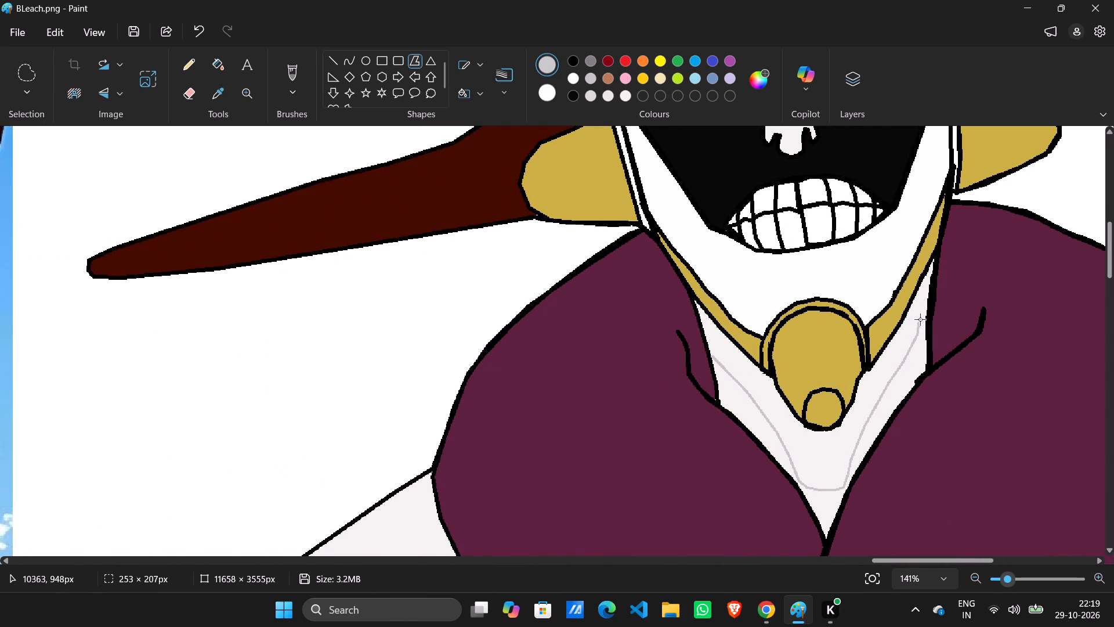
{"action": "left_click_drag", "start_coordinate": [920, 319], "coordinate": [924, 311]}
{"action": "left_click_drag", "start_coordinate": [925, 307], "coordinate": [933, 261]}
Trace the polygon back down over its own grey line on the right side of the neck to the bottom curve.
{"action": "scroll", "coordinate": [955, 278], "scroll_direction": "up", "scroll_amount": 3, "text": "ctrl"}
{"action": "left_click_drag", "start_coordinate": [977, 384], "coordinate": [960, 377]}
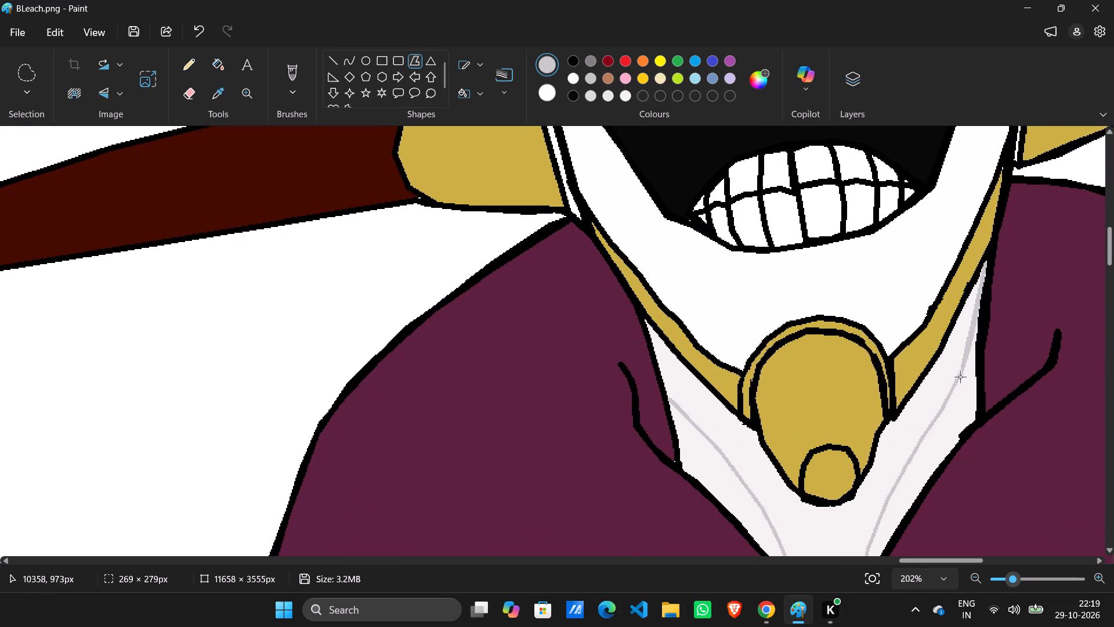
{"action": "left_click_drag", "start_coordinate": [960, 377], "coordinate": [967, 355]}
{"action": "left_click_drag", "start_coordinate": [967, 355], "coordinate": [949, 394]}
{"action": "left_click_drag", "start_coordinate": [943, 399], "coordinate": [942, 405]}
{"action": "left_click_drag", "start_coordinate": [942, 405], "coordinate": [923, 433]}
{"action": "scroll", "coordinate": [922, 429], "scroll_direction": "down", "scroll_amount": 2}
{"action": "left_click_drag", "start_coordinate": [901, 346], "coordinate": [893, 362]}
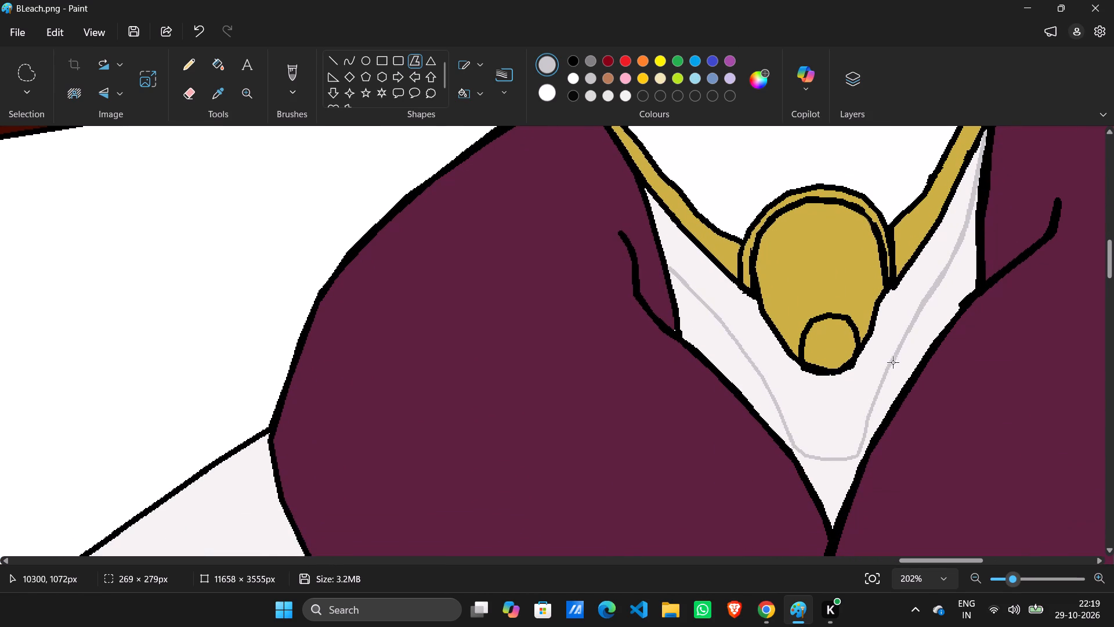
{"action": "left_click_drag", "start_coordinate": [893, 362], "coordinate": [889, 366]}
{"action": "left_click_drag", "start_coordinate": [886, 371], "coordinate": [865, 423]}
{"action": "left_click_drag", "start_coordinate": [865, 430], "coordinate": [859, 454]}
{"action": "left_click_drag", "start_coordinate": [855, 455], "coordinate": [852, 457]}
Retrace the bottom curve and left side of the neck to the polygon's starting point and finish the shape.
{"action": "left_click_drag", "start_coordinate": [852, 457], "coordinate": [835, 460]}
{"action": "left_click_drag", "start_coordinate": [832, 460], "coordinate": [809, 456]}
{"action": "left_click_drag", "start_coordinate": [808, 456], "coordinate": [796, 449]}
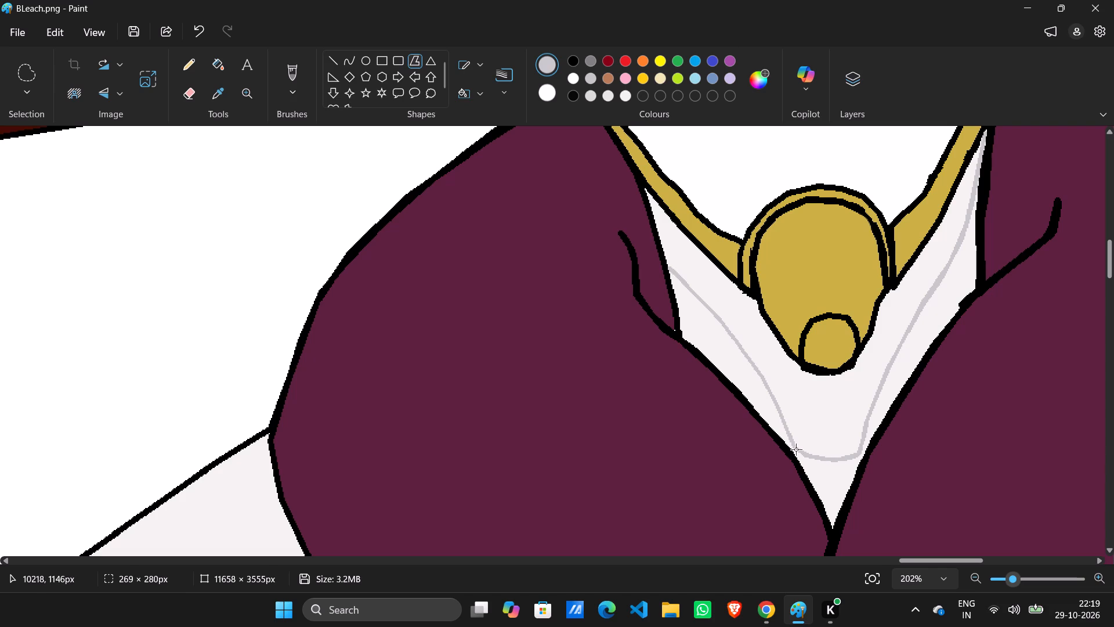
{"action": "left_click_drag", "start_coordinate": [796, 449], "coordinate": [795, 449]}
{"action": "left_click_drag", "start_coordinate": [794, 446], "coordinate": [776, 405]}
{"action": "left_click_drag", "start_coordinate": [775, 387], "coordinate": [754, 361]}
{"action": "left_click_drag", "start_coordinate": [752, 355], "coordinate": [738, 339]}
{"action": "left_click_drag", "start_coordinate": [738, 339], "coordinate": [726, 328]}
{"action": "left_click_drag", "start_coordinate": [723, 320], "coordinate": [688, 282]}
{"action": "left_click_drag", "start_coordinate": [683, 279], "coordinate": [669, 269]}
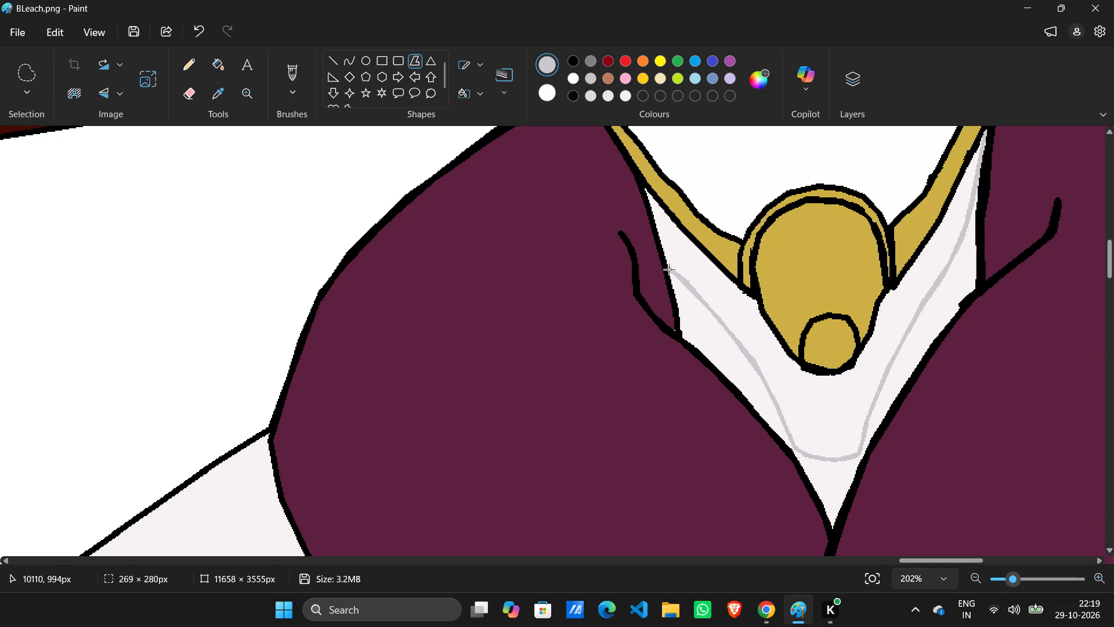
{"action": "left_click_drag", "start_coordinate": [669, 269], "coordinate": [671, 268]}
{"action": "left_click", "coordinate": [594, 174]}
Fill the neck area between the grey line and the chin piece with the same grey.
{"action": "left_click", "coordinate": [225, 66]}
{"action": "left_click", "coordinate": [841, 392]}
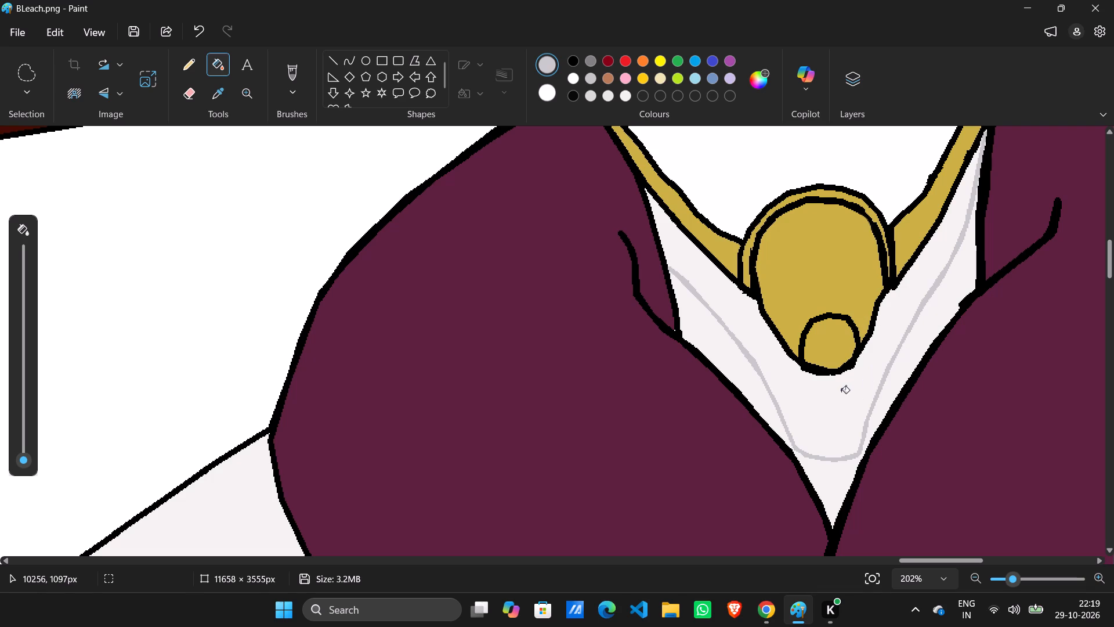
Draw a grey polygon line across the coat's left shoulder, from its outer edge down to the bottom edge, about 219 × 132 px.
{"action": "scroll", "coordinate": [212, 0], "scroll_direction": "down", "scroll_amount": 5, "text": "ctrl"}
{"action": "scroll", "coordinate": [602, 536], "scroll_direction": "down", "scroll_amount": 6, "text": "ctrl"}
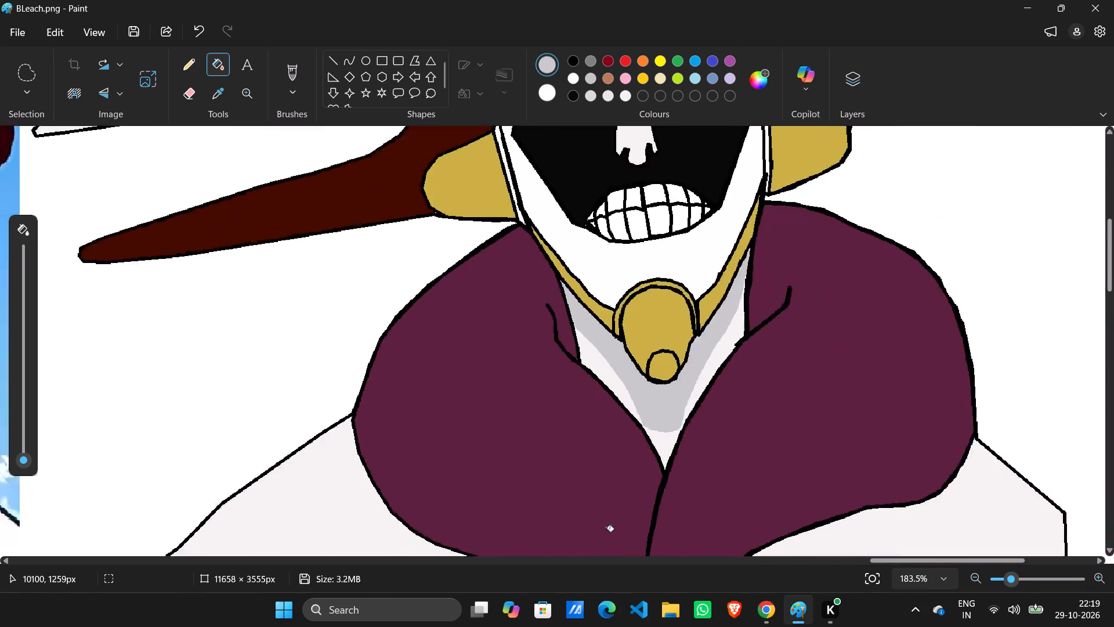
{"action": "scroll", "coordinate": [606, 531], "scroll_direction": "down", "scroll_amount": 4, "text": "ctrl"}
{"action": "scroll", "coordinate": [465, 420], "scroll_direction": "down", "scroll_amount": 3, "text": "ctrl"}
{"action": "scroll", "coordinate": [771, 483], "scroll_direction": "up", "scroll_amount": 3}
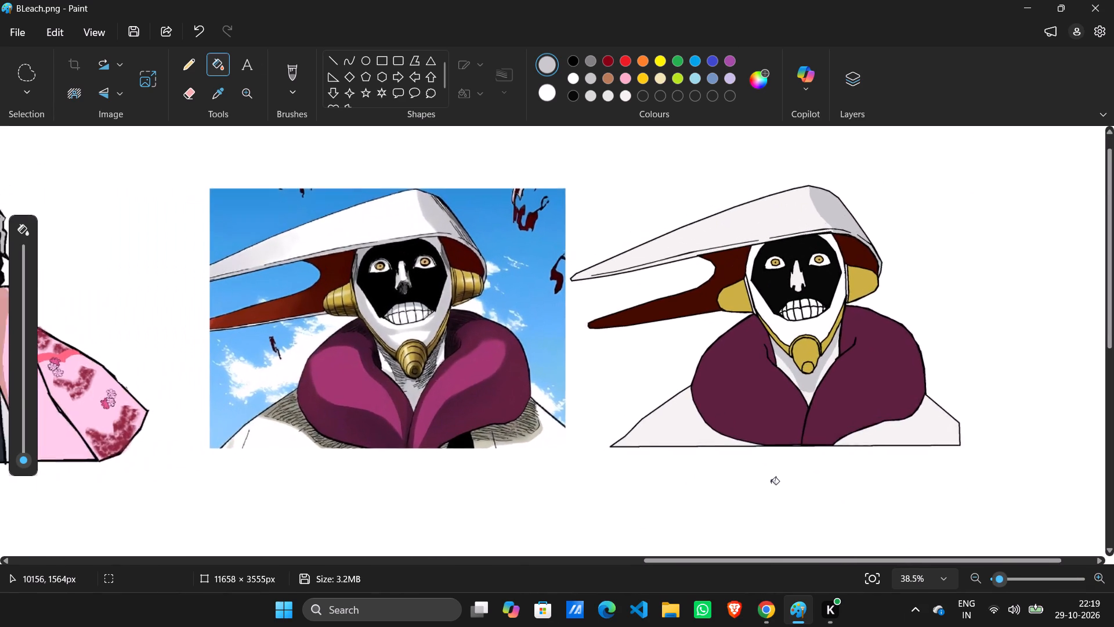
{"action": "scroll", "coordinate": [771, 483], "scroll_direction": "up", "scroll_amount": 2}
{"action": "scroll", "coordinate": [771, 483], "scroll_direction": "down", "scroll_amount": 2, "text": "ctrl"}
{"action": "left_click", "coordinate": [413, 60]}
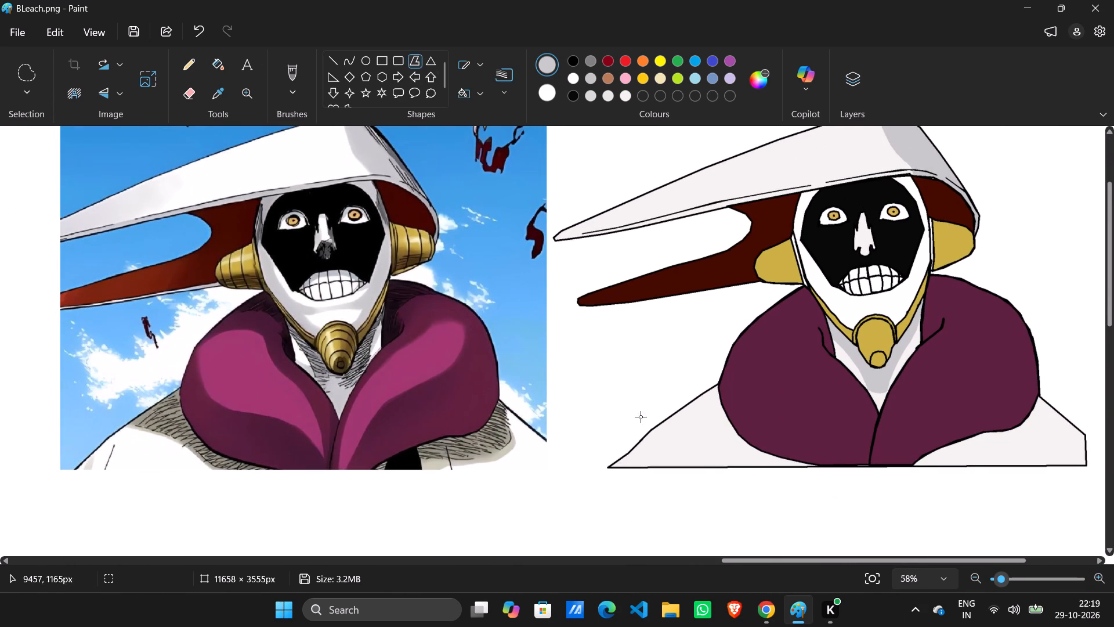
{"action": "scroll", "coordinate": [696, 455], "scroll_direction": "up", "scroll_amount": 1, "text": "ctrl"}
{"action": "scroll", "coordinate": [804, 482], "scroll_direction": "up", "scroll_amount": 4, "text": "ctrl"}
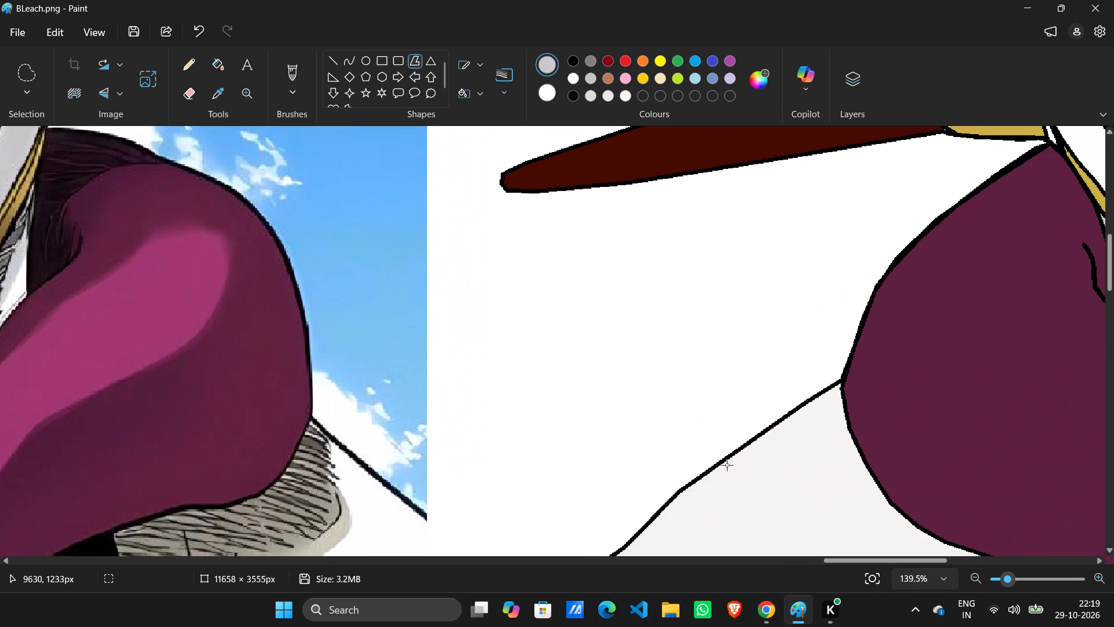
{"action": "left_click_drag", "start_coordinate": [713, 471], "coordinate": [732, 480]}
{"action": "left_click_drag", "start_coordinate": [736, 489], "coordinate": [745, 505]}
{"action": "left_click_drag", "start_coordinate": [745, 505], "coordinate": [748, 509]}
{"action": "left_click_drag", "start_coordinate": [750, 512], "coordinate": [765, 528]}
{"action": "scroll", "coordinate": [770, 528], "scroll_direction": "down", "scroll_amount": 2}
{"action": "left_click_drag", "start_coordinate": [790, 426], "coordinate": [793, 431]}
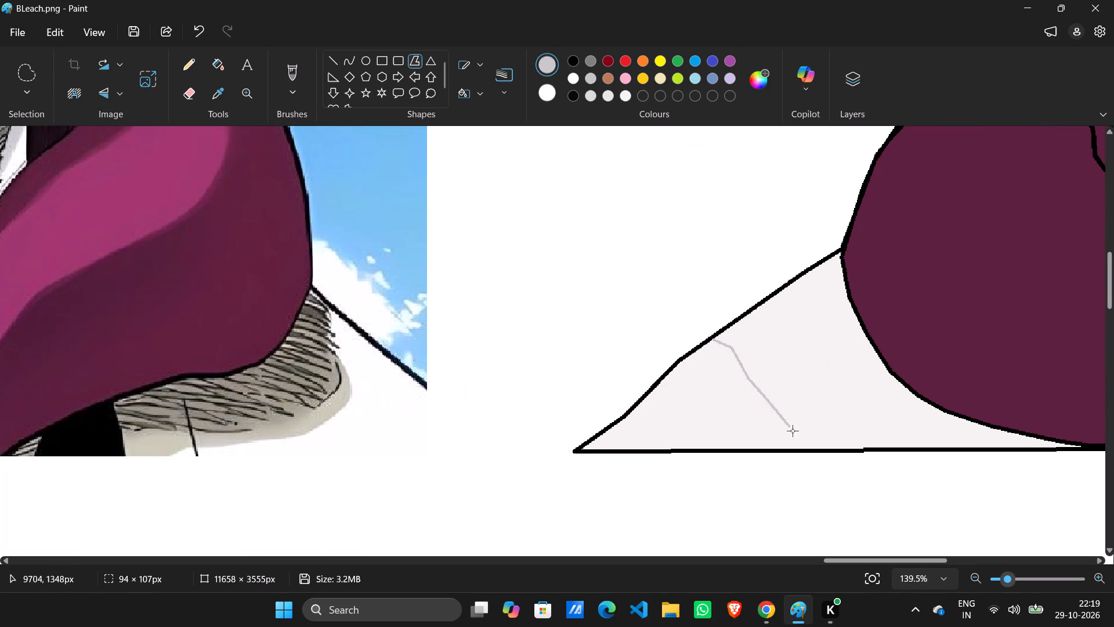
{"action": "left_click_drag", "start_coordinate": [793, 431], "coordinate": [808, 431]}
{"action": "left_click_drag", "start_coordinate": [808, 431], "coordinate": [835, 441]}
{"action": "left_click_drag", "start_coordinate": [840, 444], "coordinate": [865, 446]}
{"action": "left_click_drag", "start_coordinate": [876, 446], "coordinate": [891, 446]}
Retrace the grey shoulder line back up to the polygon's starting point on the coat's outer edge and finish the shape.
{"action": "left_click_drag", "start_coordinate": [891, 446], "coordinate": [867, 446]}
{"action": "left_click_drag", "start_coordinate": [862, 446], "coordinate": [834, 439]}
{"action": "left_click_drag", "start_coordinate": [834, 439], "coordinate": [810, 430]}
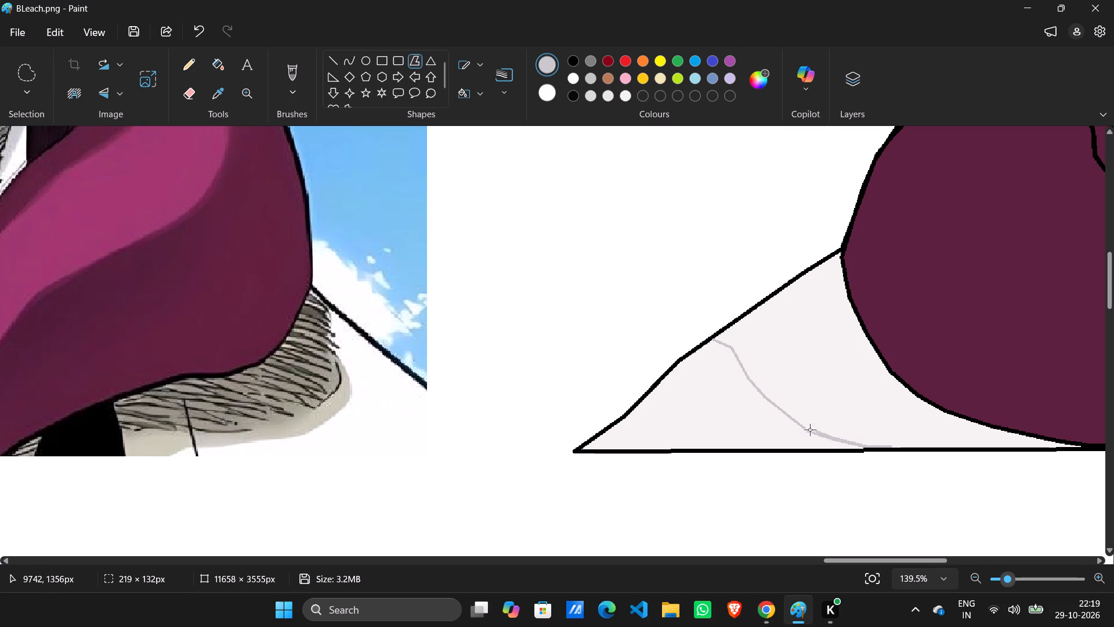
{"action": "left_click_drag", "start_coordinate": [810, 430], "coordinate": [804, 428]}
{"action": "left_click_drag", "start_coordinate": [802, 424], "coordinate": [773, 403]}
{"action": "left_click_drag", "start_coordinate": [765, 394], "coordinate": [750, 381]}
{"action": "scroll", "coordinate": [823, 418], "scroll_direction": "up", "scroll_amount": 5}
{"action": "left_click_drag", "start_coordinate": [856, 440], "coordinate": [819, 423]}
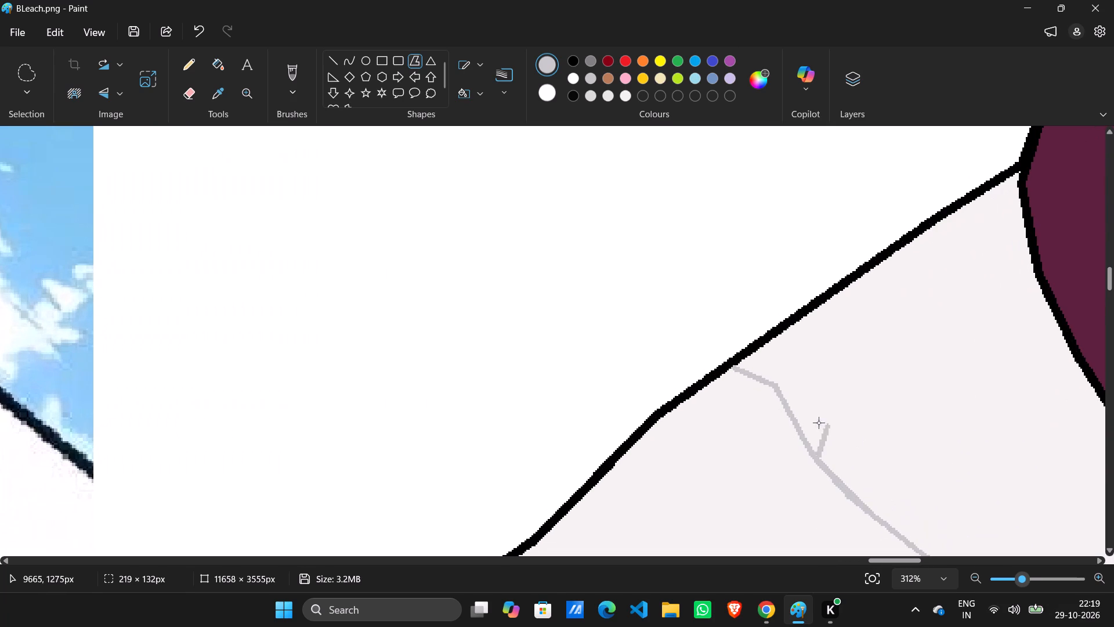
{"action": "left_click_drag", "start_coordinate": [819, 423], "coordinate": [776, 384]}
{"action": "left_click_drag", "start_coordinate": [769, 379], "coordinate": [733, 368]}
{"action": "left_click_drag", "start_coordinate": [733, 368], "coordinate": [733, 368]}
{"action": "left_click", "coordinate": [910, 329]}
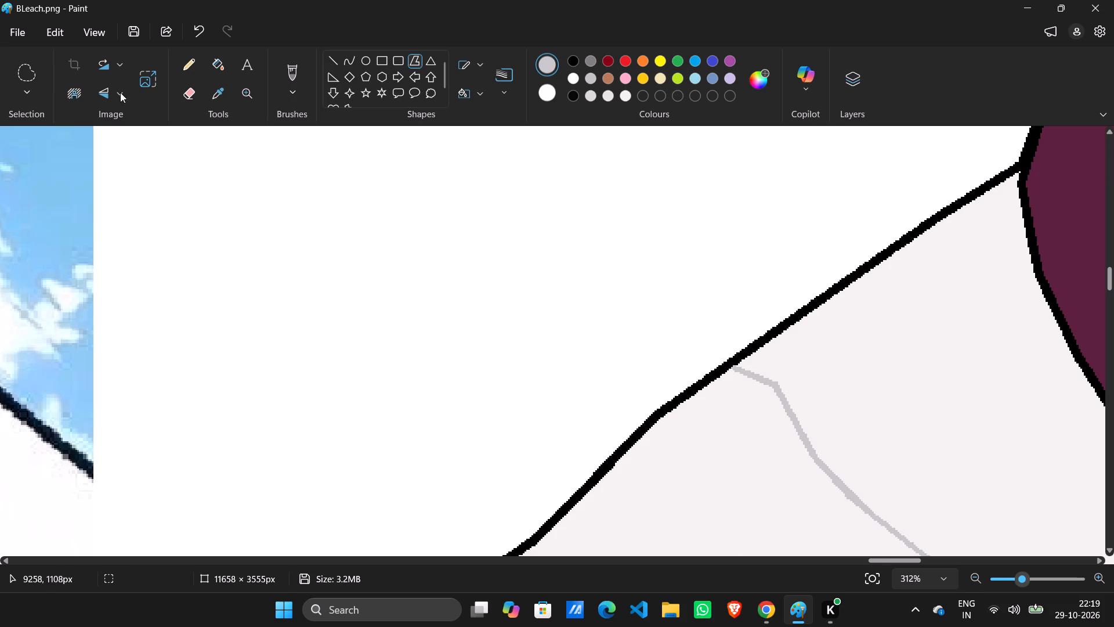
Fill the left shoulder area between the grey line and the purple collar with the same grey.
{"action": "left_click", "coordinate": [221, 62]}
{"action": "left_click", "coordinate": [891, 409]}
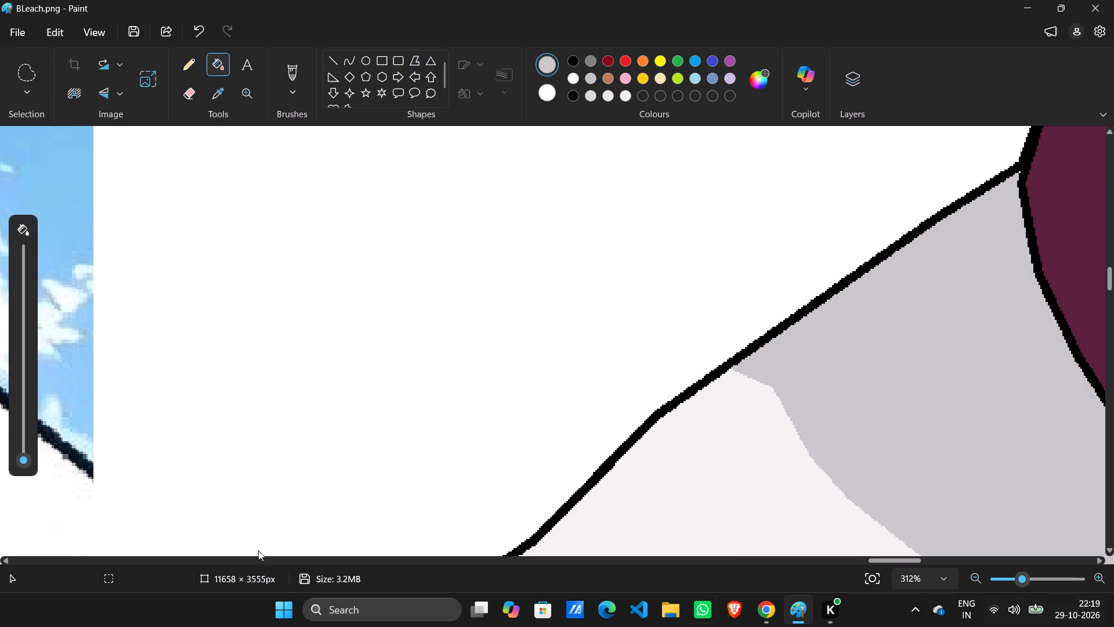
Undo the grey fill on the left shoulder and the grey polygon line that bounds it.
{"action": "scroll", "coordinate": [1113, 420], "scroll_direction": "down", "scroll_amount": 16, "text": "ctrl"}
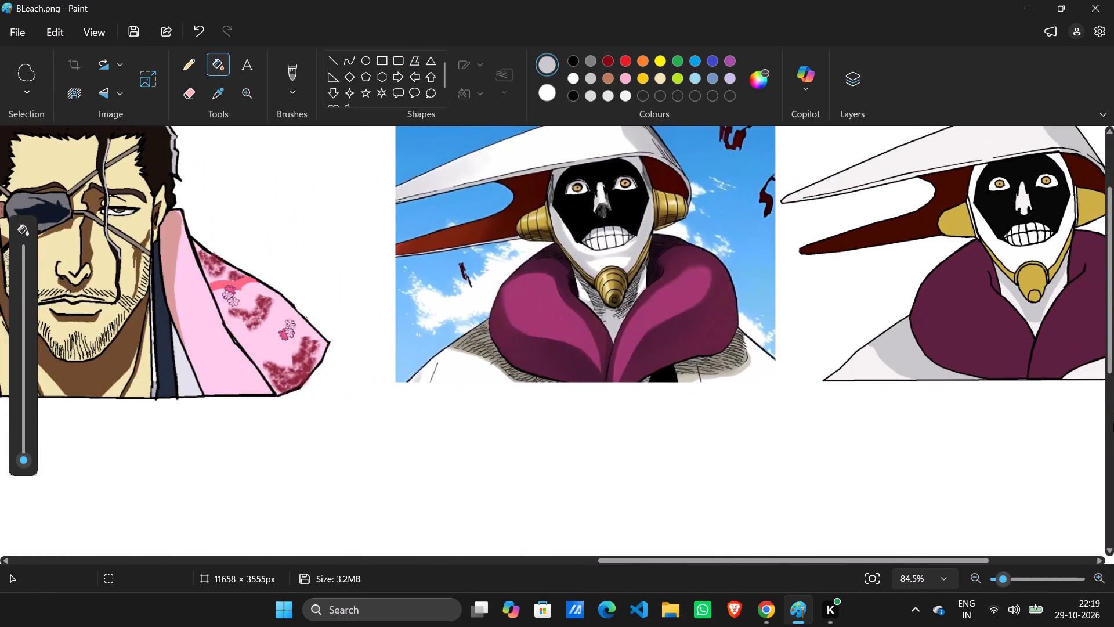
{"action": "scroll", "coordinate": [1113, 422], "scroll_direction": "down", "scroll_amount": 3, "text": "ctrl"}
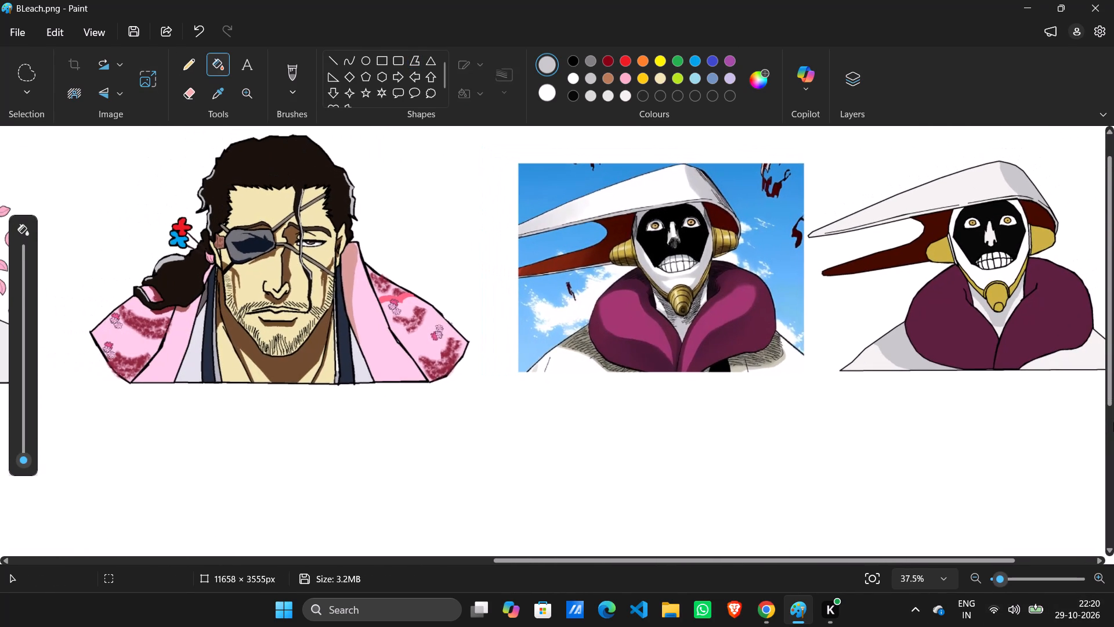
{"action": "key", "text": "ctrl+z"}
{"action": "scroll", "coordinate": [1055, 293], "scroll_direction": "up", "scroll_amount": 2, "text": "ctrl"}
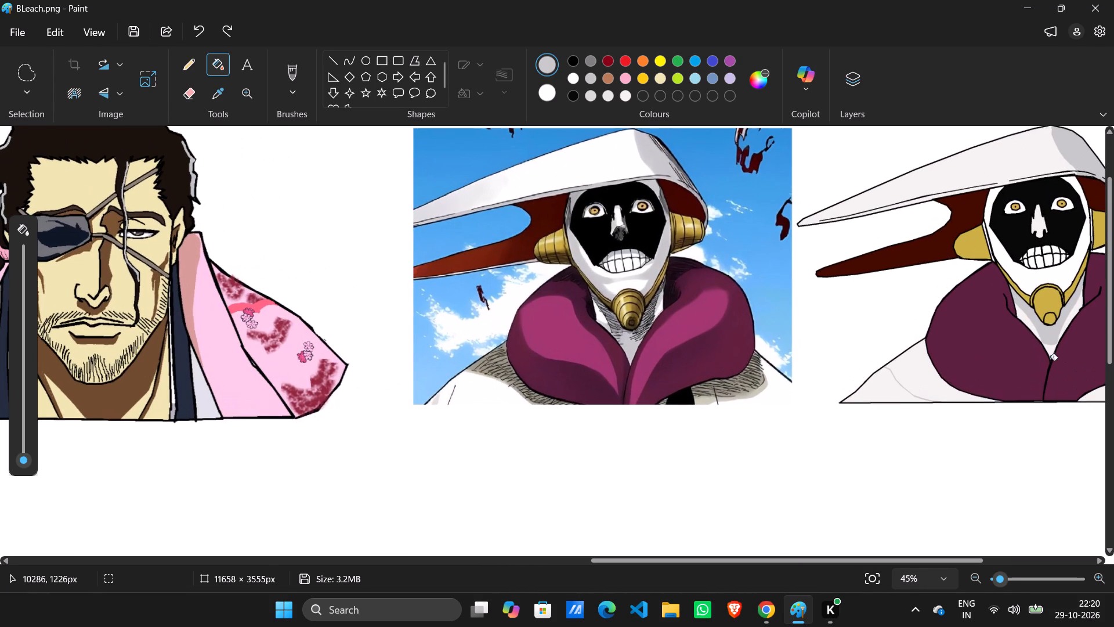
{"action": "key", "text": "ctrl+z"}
Compare the drawn masked character with the reference image beside it.
{"action": "scroll", "coordinate": [1054, 359], "scroll_direction": "up", "scroll_amount": 2, "text": "ctrl"}
{"action": "scroll", "coordinate": [1061, 388], "scroll_direction": "down", "scroll_amount": 6, "text": "ctrl"}
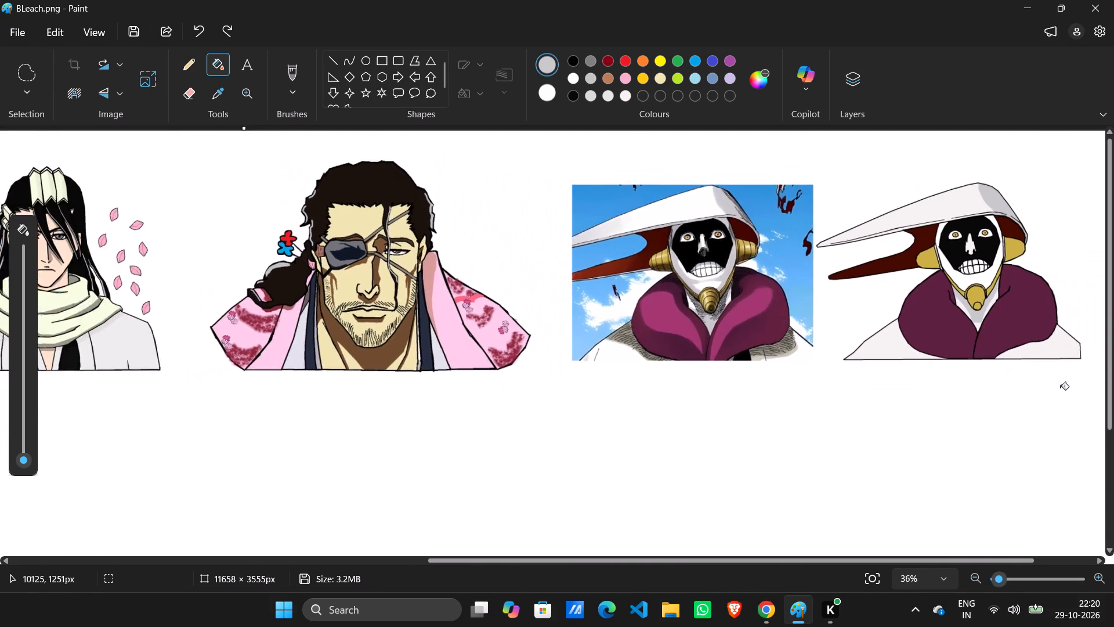
{"action": "scroll", "coordinate": [1061, 388], "scroll_direction": "down", "scroll_amount": 2, "text": "ctrl"}
{"action": "scroll", "coordinate": [1068, 309], "scroll_direction": "up", "scroll_amount": 1, "text": "ctrl"}
{"action": "scroll", "coordinate": [1039, 382], "scroll_direction": "up", "scroll_amount": 2, "text": "ctrl"}
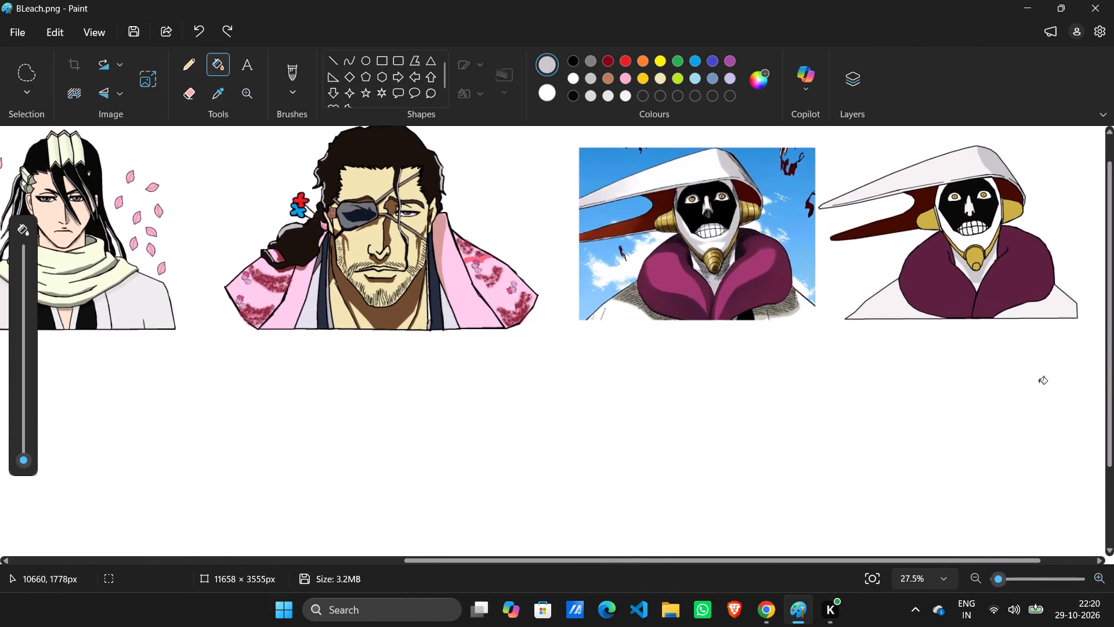
{"action": "scroll", "coordinate": [1040, 383], "scroll_direction": "up", "scroll_amount": 1}
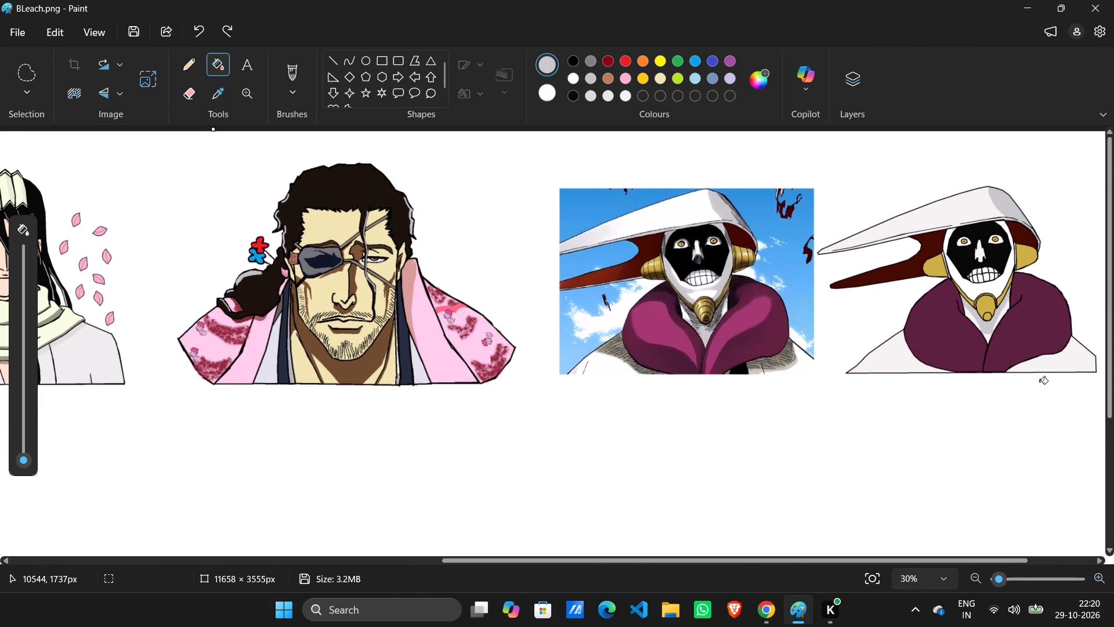
{"action": "scroll", "coordinate": [1040, 383], "scroll_direction": "up", "scroll_amount": 3}
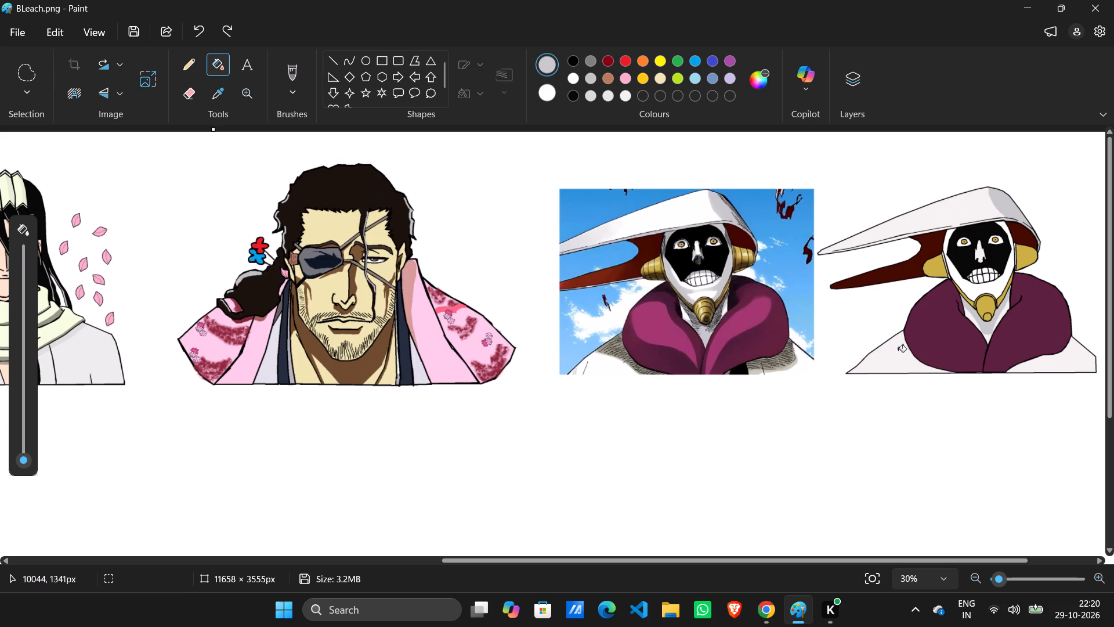
Draw a thin black polygon line just inside the dark red hat prong's lower edge, from the ear piece to the tip, about 528 × 78 px.
{"action": "scroll", "coordinate": [954, 326], "scroll_direction": "up", "scroll_amount": 4, "text": "ctrl"}
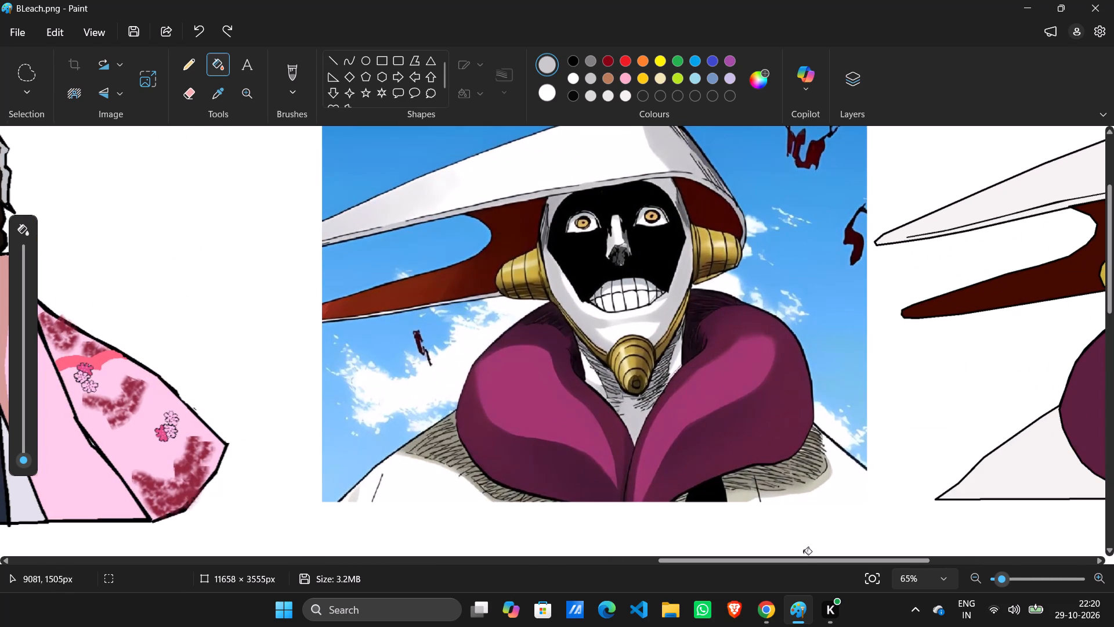
{"action": "left_click_drag", "start_coordinate": [807, 560], "coordinate": [905, 561]}
{"action": "scroll", "coordinate": [801, 296], "scroll_direction": "up", "scroll_amount": 5, "text": "ctrl"}
{"action": "scroll", "coordinate": [821, 338], "scroll_direction": "up", "scroll_amount": 2, "text": "ctrl"}
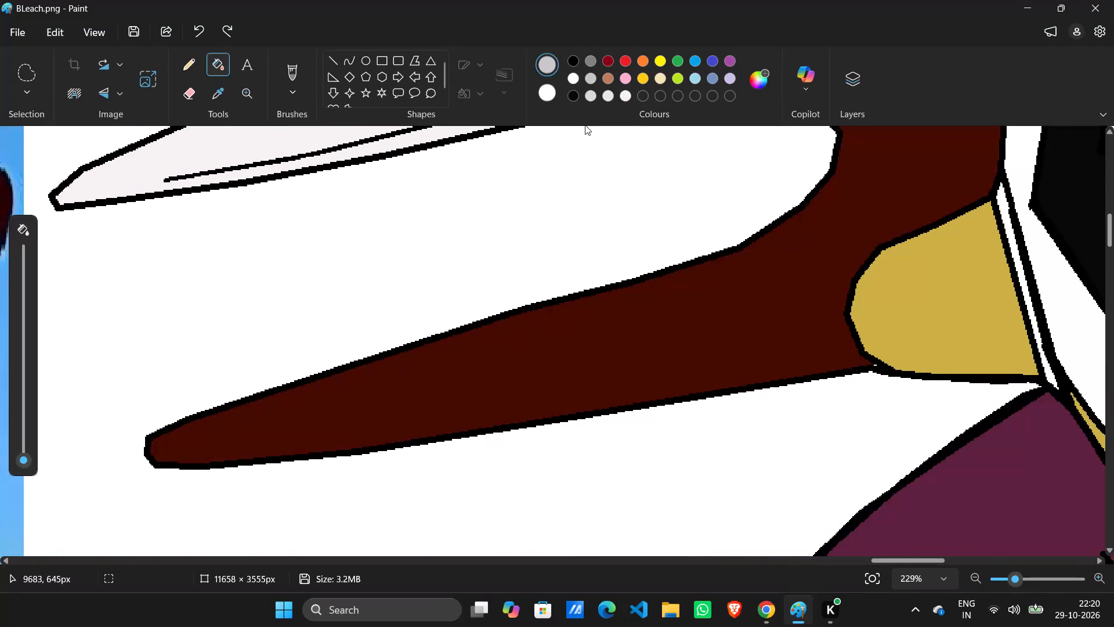
{"action": "left_click", "coordinate": [577, 60]}
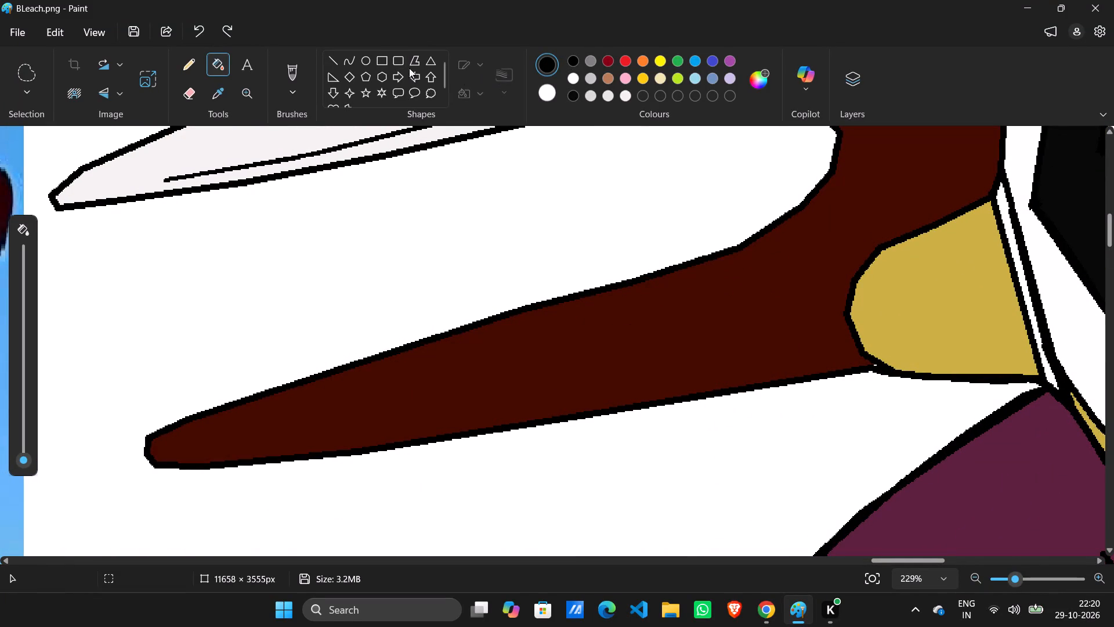
{"action": "left_click", "coordinate": [413, 57]}
{"action": "left_click", "coordinate": [498, 84]}
{"action": "left_click", "coordinate": [529, 158]}
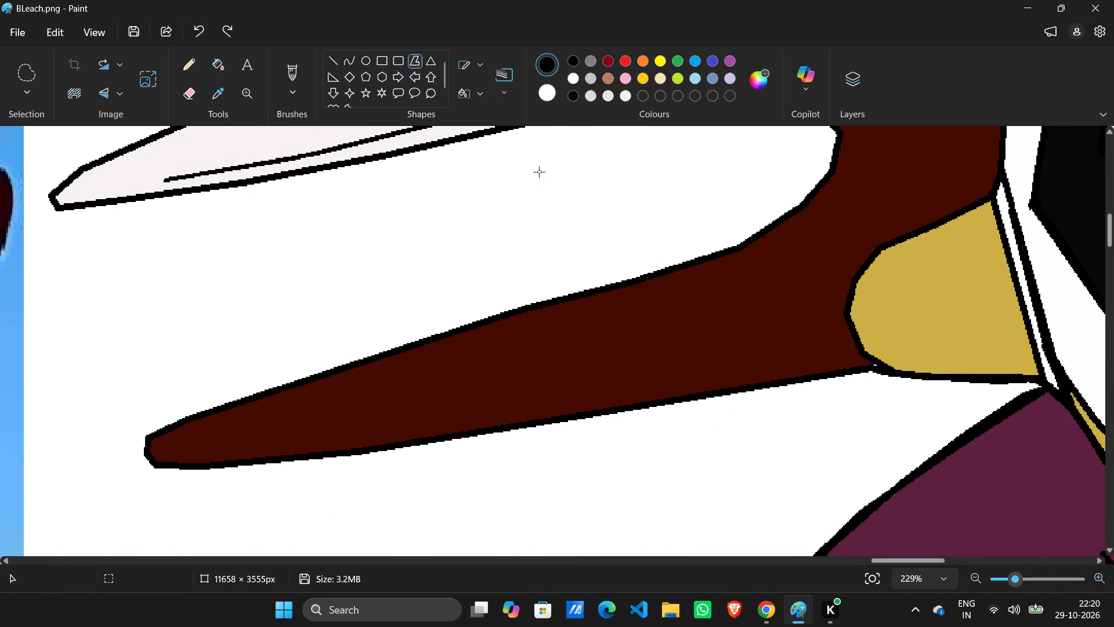
{"action": "left_click_drag", "start_coordinate": [863, 358], "coordinate": [637, 397]}
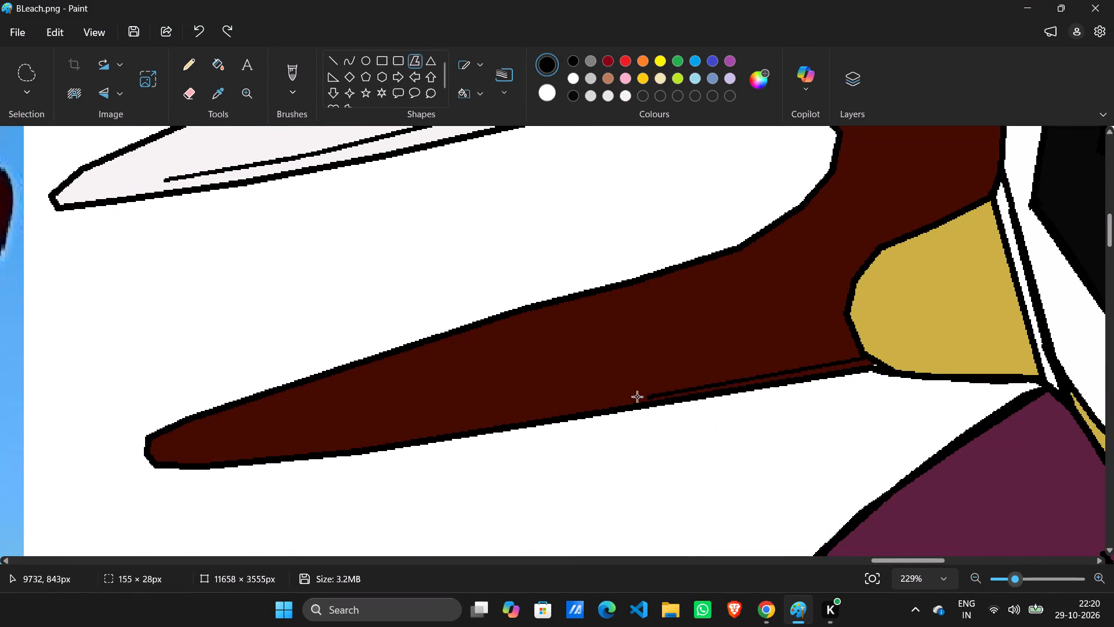
{"action": "left_click_drag", "start_coordinate": [637, 397], "coordinate": [450, 426]}
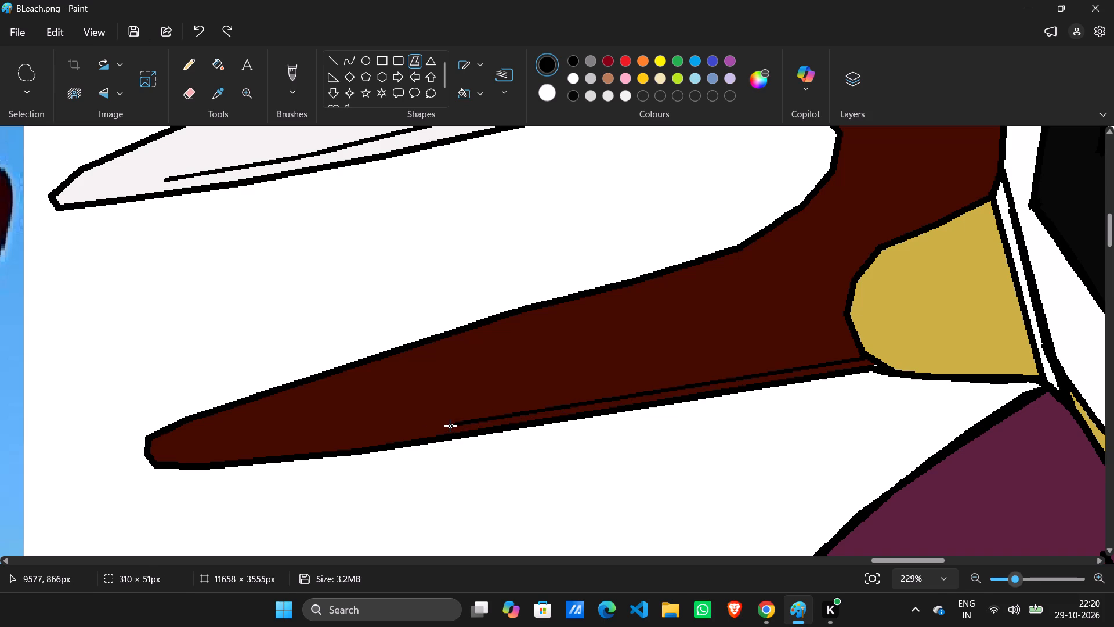
{"action": "left_click_drag", "start_coordinate": [450, 426], "coordinate": [450, 423]}
{"action": "left_click_drag", "start_coordinate": [428, 427], "coordinate": [339, 438]}
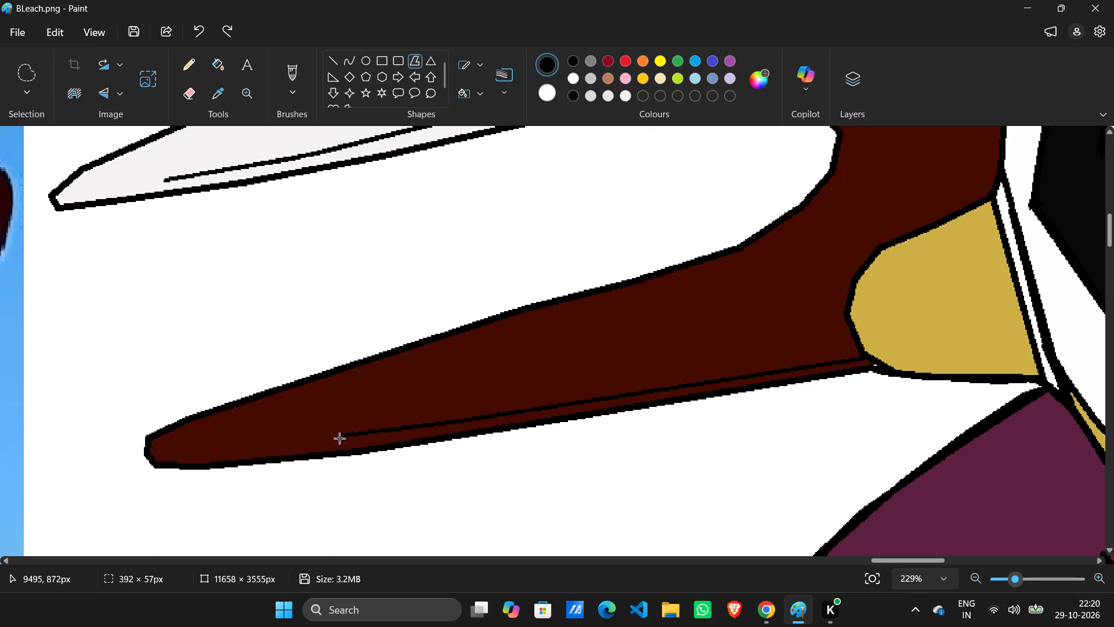
{"action": "left_click_drag", "start_coordinate": [339, 438], "coordinate": [301, 444]}
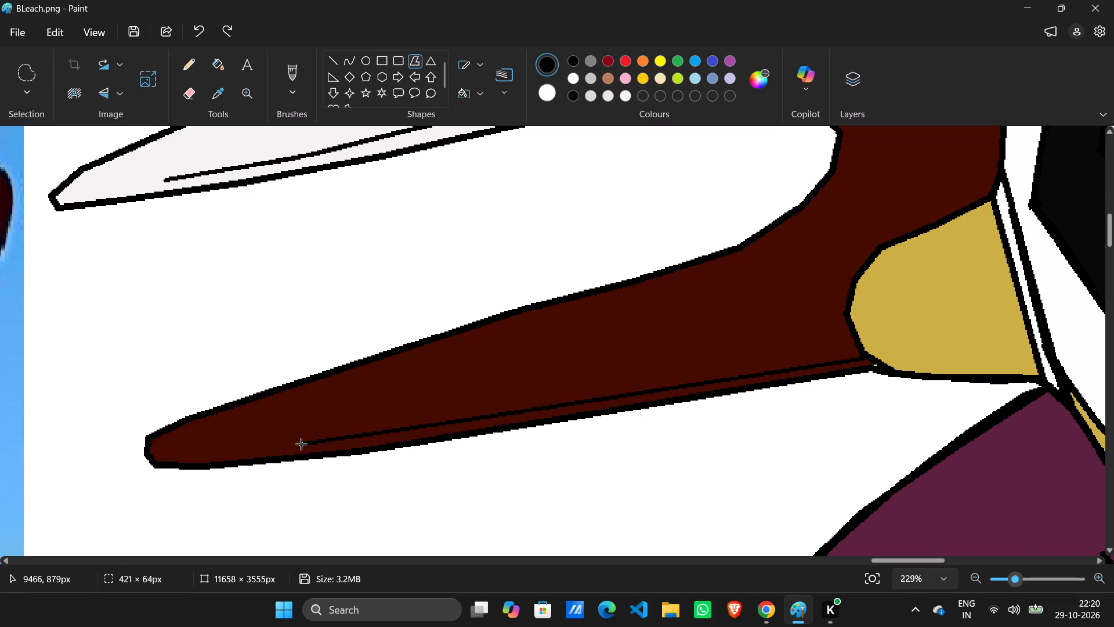
{"action": "left_click_drag", "start_coordinate": [301, 444], "coordinate": [352, 441]}
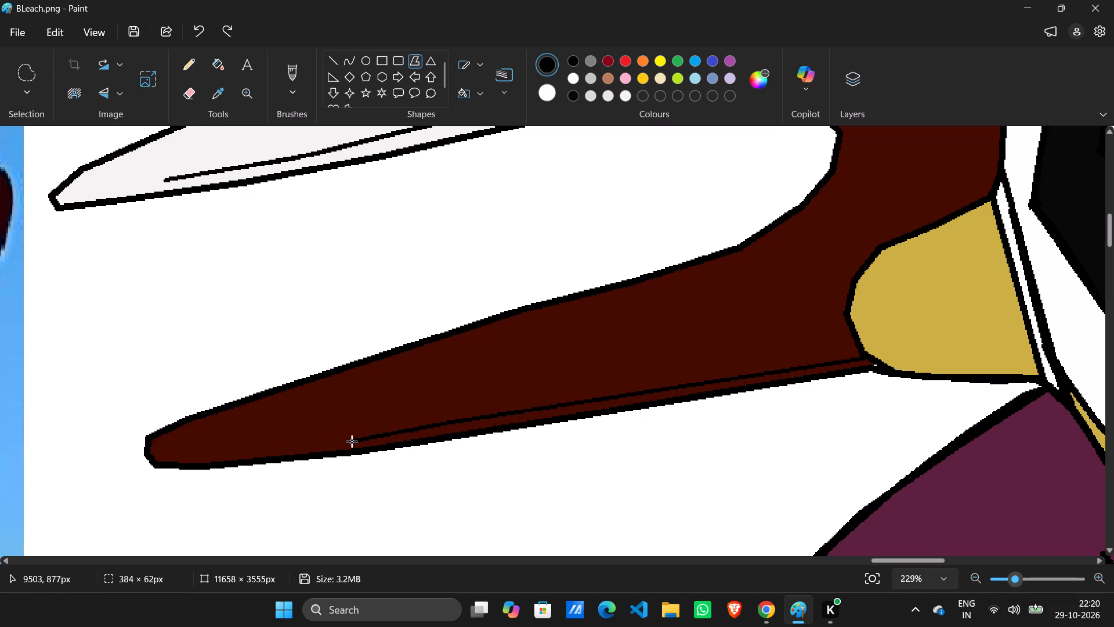
{"action": "left_click_drag", "start_coordinate": [352, 441], "coordinate": [353, 442]}
{"action": "left_click_drag", "start_coordinate": [354, 442], "coordinate": [273, 450]}
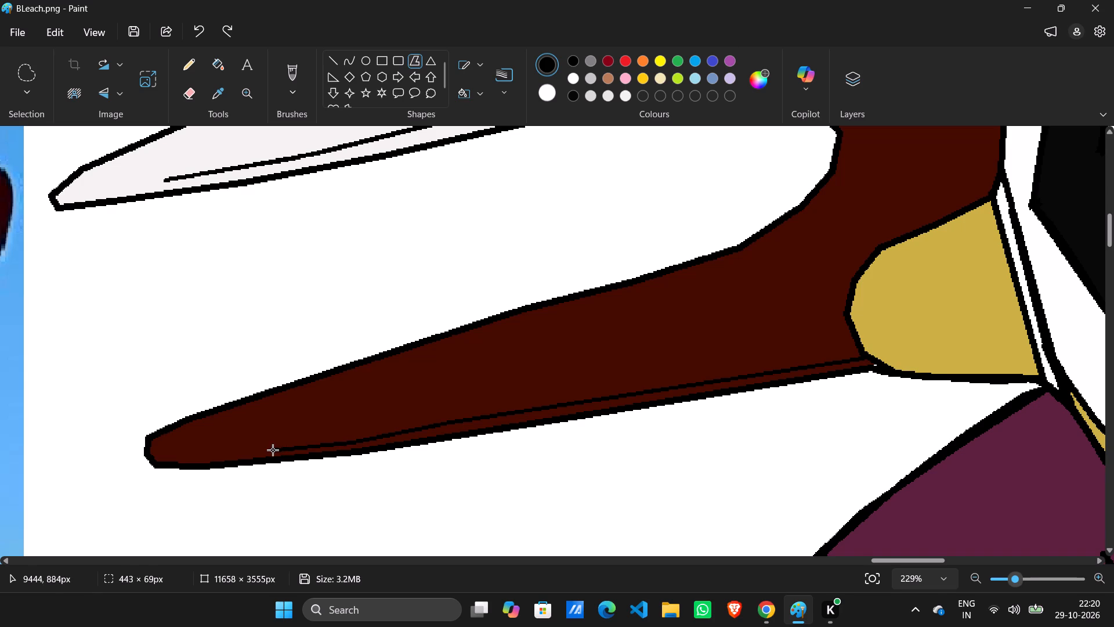
{"action": "left_click_drag", "start_coordinate": [273, 450], "coordinate": [271, 450]}
{"action": "left_click_drag", "start_coordinate": [270, 450], "coordinate": [172, 461]}
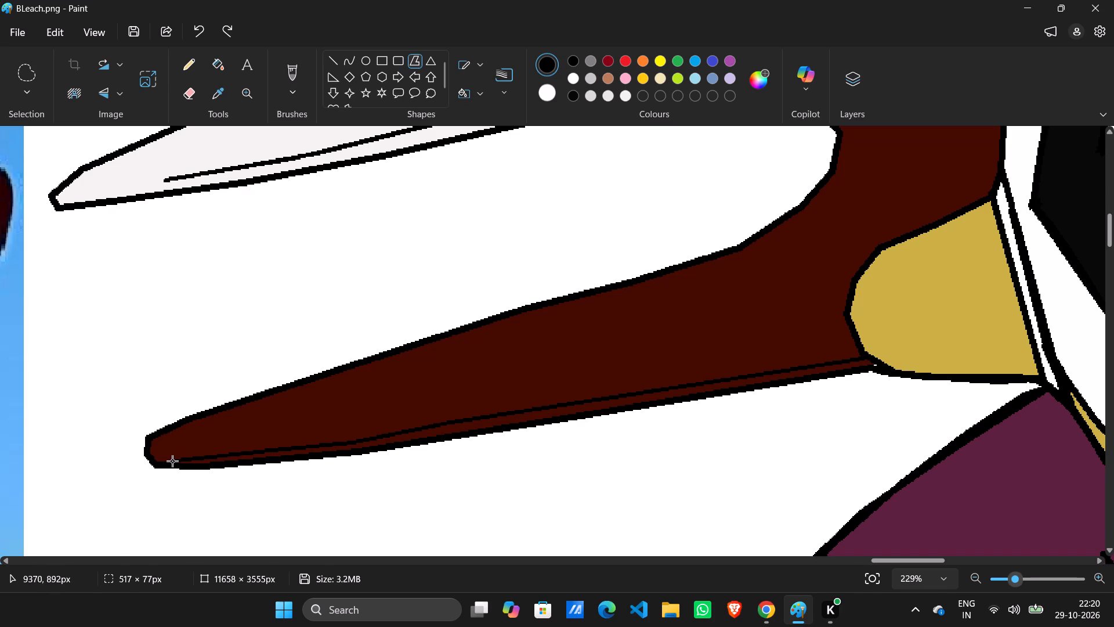
{"action": "left_click_drag", "start_coordinate": [172, 461], "coordinate": [160, 462]}
Retrace the black line along the prong from its tip back to the polygon's starting point at the gold ear piece.
{"action": "left_click_drag", "start_coordinate": [159, 462], "coordinate": [172, 460]}
{"action": "left_click_drag", "start_coordinate": [194, 457], "coordinate": [313, 445]}
{"action": "left_click_drag", "start_coordinate": [314, 445], "coordinate": [341, 444]}
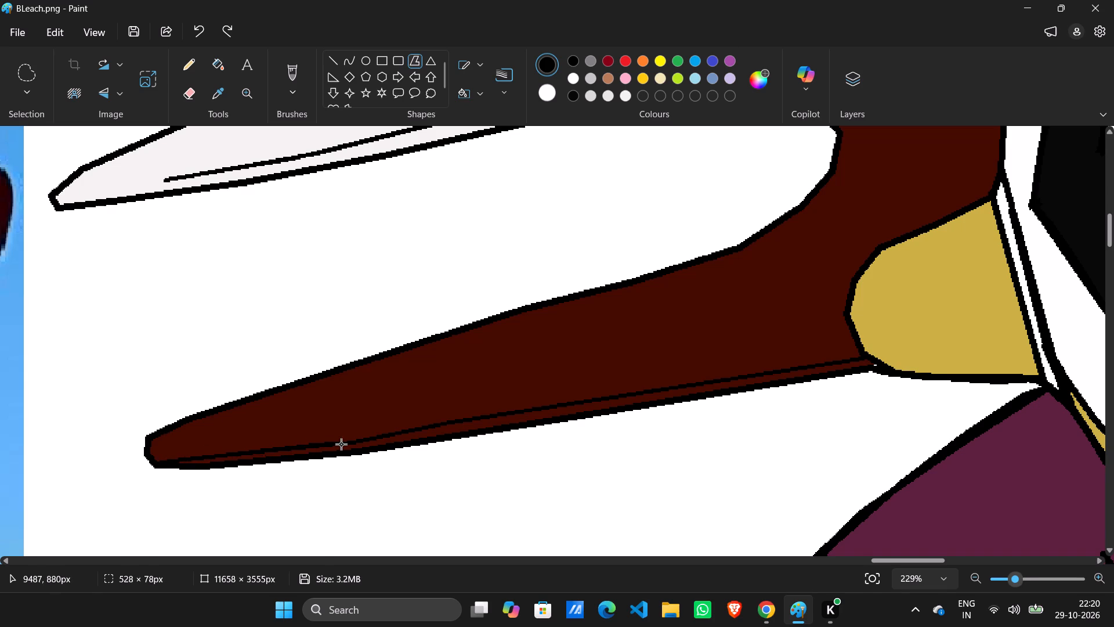
{"action": "left_click_drag", "start_coordinate": [341, 444], "coordinate": [356, 442]}
{"action": "left_click_drag", "start_coordinate": [360, 442], "coordinate": [410, 429]}
{"action": "left_click_drag", "start_coordinate": [414, 428], "coordinate": [502, 415]}
{"action": "left_click_drag", "start_coordinate": [508, 414], "coordinate": [674, 387]}
{"action": "left_click_drag", "start_coordinate": [681, 385], "coordinate": [704, 380]}
{"action": "left_click_drag", "start_coordinate": [722, 377], "coordinate": [784, 369]}
{"action": "left_click_drag", "start_coordinate": [808, 365], "coordinate": [860, 358]}
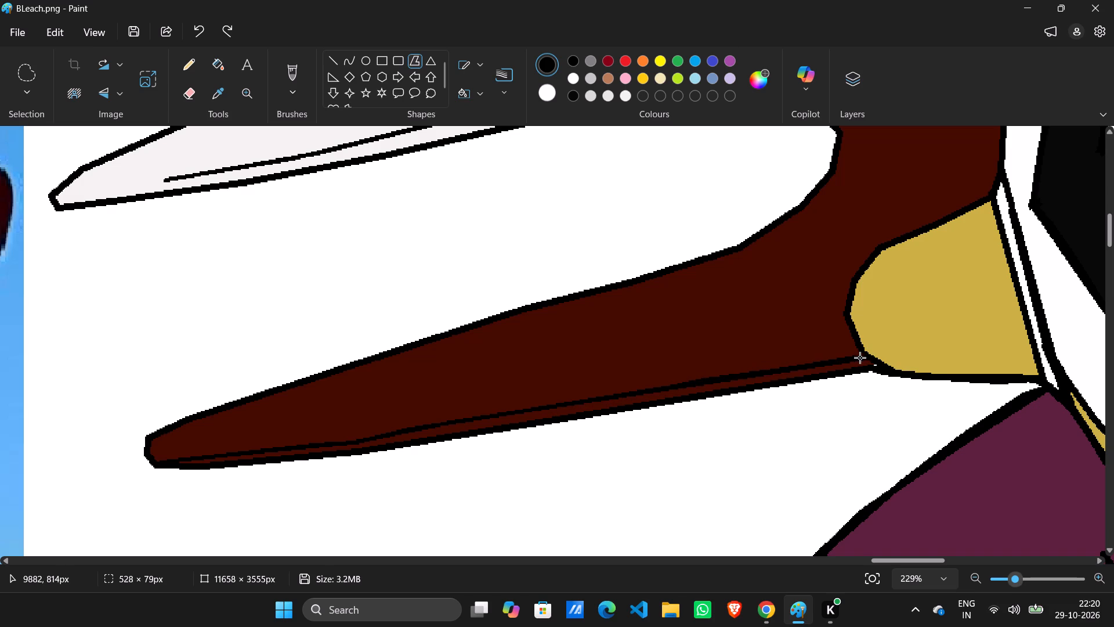
{"action": "left_click_drag", "start_coordinate": [860, 358], "coordinate": [867, 356]}
Sample the off-white of the upper hat brim and fill the narrow strip along the dark red prong's lower edge with it.
{"action": "left_click", "coordinate": [219, 64]}
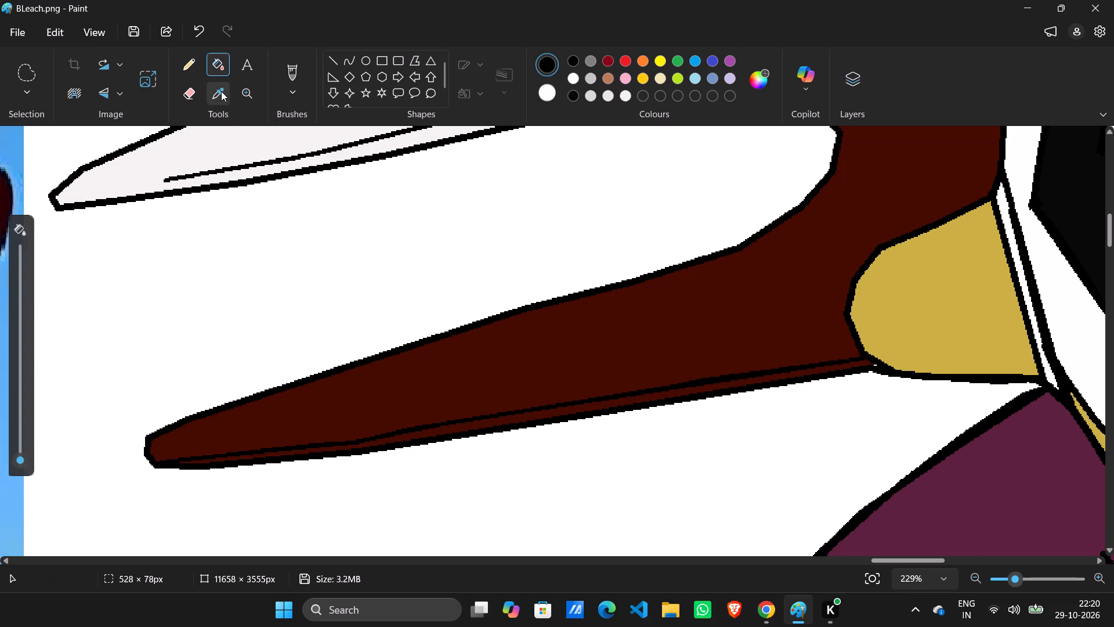
{"action": "left_click", "coordinate": [221, 93]}
{"action": "left_click", "coordinate": [230, 128]}
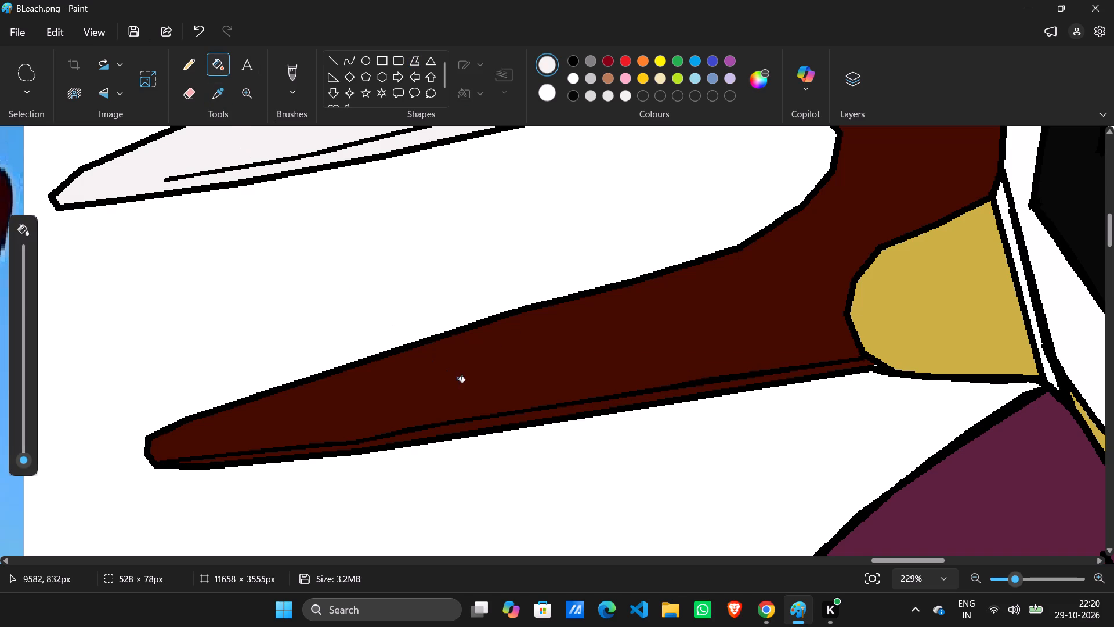
{"action": "left_click", "coordinate": [492, 423]}
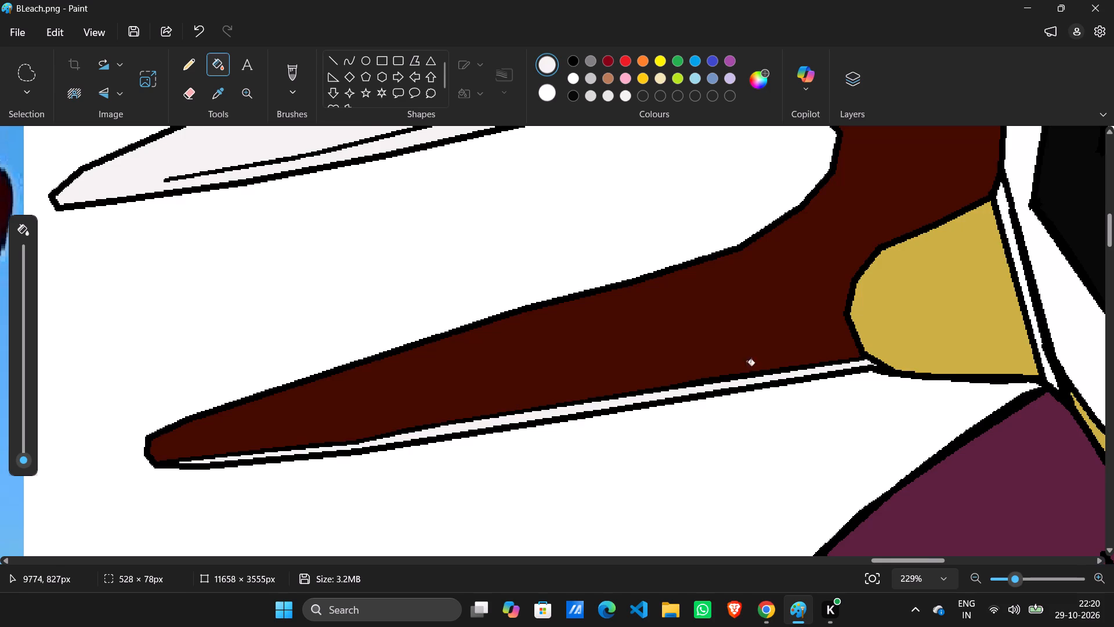
Sample the hat's grey and draw a polygon line on the left shoulder from the bottom edge to the shoulder outline, about 238 × 174 px.
{"action": "scroll", "coordinate": [760, 363], "scroll_direction": "down", "scroll_amount": 11, "text": "ctrl"}
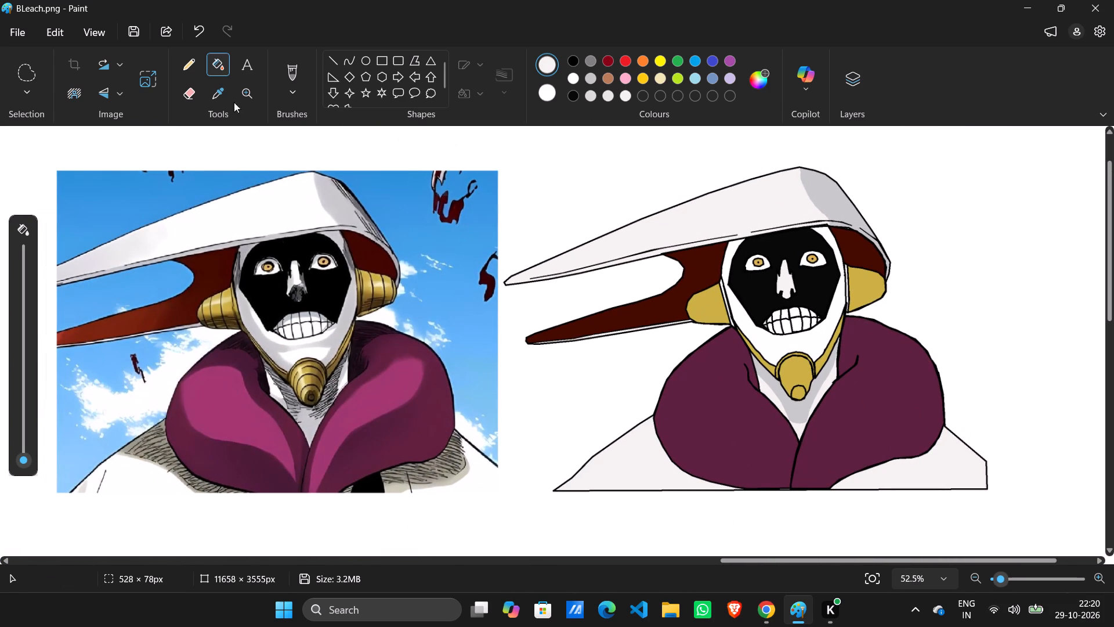
{"action": "left_click", "coordinate": [212, 74]}
{"action": "left_click", "coordinate": [220, 95]}
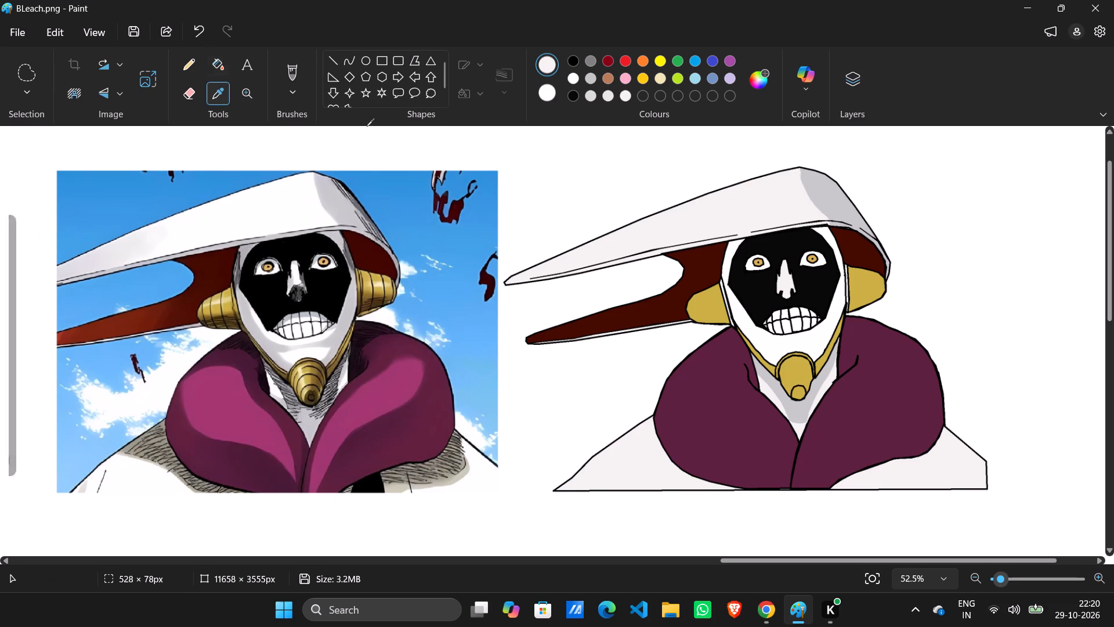
{"action": "left_click", "coordinate": [837, 208]}
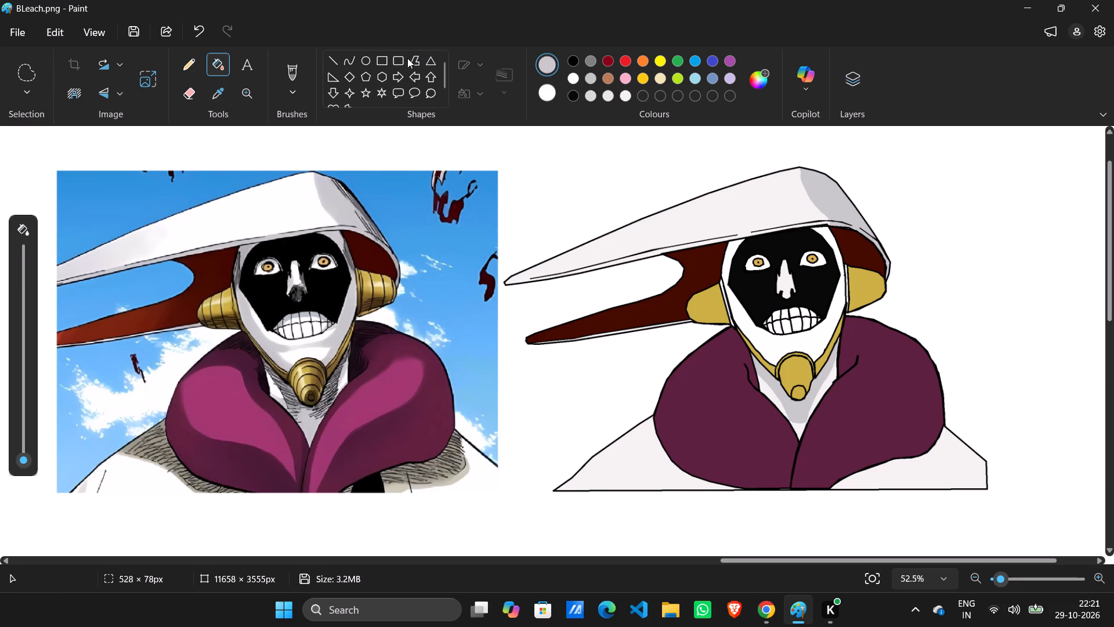
{"action": "left_click", "coordinate": [415, 64]}
{"action": "scroll", "coordinate": [917, 397], "scroll_direction": "up", "scroll_amount": 1, "text": "ctrl"}
{"action": "scroll", "coordinate": [946, 502], "scroll_direction": "up", "scroll_amount": 2, "text": "ctrl"}
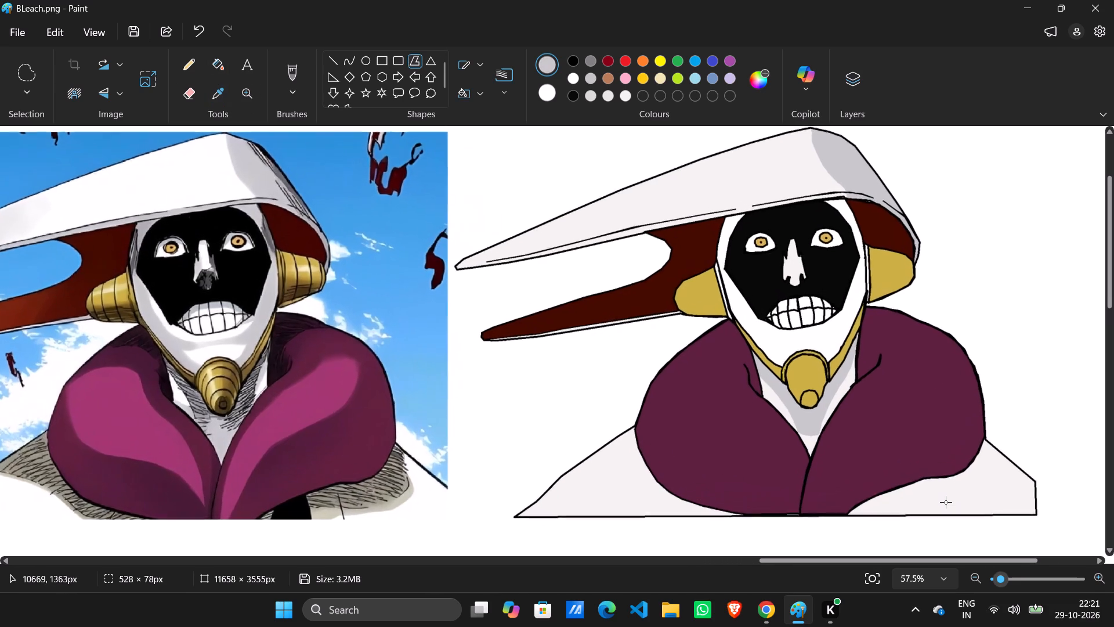
{"action": "scroll", "coordinate": [946, 502], "scroll_direction": "up", "scroll_amount": 3, "text": "ctrl"}
{"action": "scroll", "coordinate": [946, 503], "scroll_direction": "down", "scroll_amount": 4}
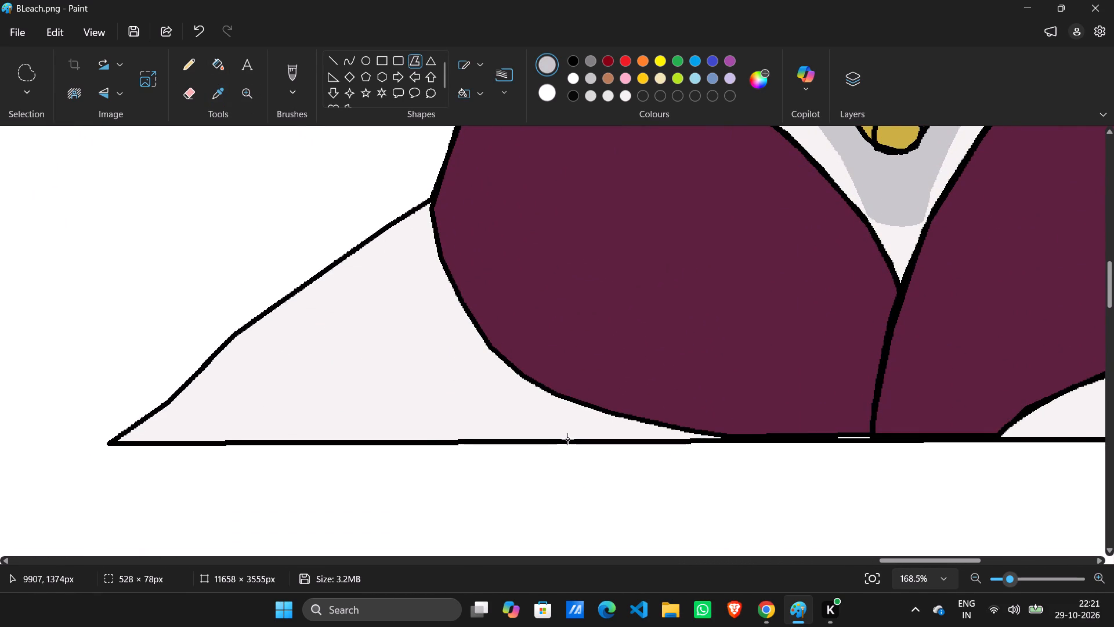
{"action": "left_click_drag", "start_coordinate": [567, 439], "coordinate": [539, 432]}
{"action": "left_click_drag", "start_coordinate": [530, 423], "coordinate": [494, 400]}
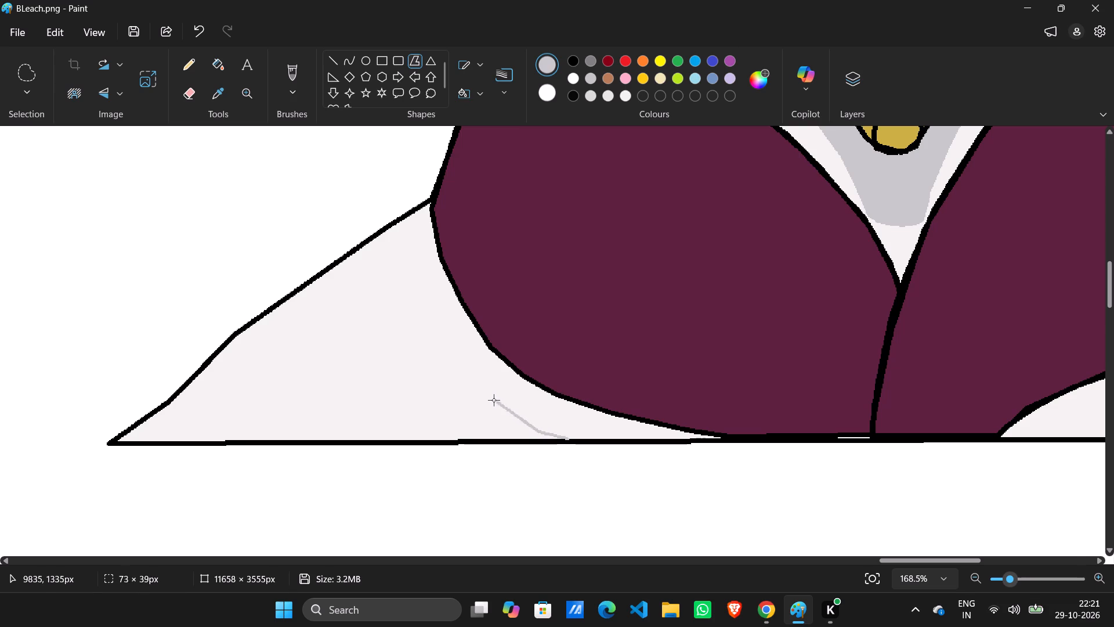
{"action": "left_click_drag", "start_coordinate": [494, 400], "coordinate": [487, 397]}
{"action": "left_click_drag", "start_coordinate": [478, 384], "coordinate": [450, 367]}
{"action": "left_click_drag", "start_coordinate": [444, 359], "coordinate": [424, 354]}
{"action": "left_click_drag", "start_coordinate": [418, 348], "coordinate": [395, 331]}
{"action": "left_click_drag", "start_coordinate": [393, 329], "coordinate": [384, 308]}
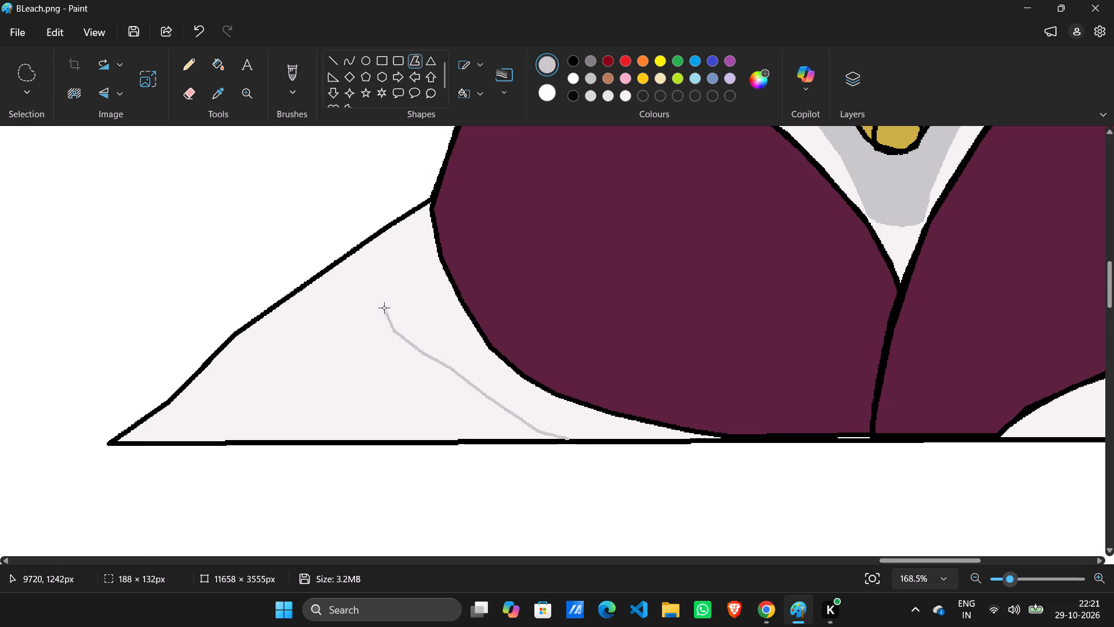
{"action": "left_click_drag", "start_coordinate": [384, 308], "coordinate": [382, 302]}
{"action": "left_click_drag", "start_coordinate": [381, 295], "coordinate": [372, 283]}
{"action": "left_click_drag", "start_coordinate": [364, 276], "coordinate": [338, 267]}
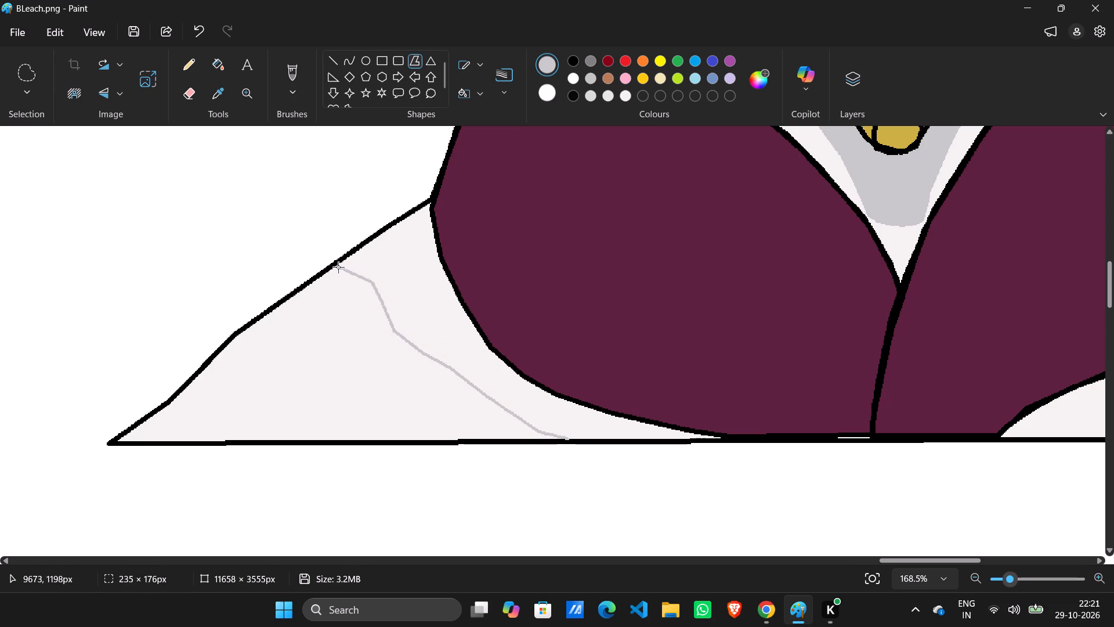
{"action": "left_click_drag", "start_coordinate": [338, 267], "coordinate": [352, 271]}
{"action": "left_click_drag", "start_coordinate": [351, 271], "coordinate": [335, 268]}
Retrace the grey shoulder line from the shoulder outline back to the polygon's starting point at the robe's bottom edge.
{"action": "scroll", "coordinate": [534, 315], "scroll_direction": "up", "scroll_amount": 5, "text": "ctrl"}
{"action": "left_click_drag", "start_coordinate": [277, 302], "coordinate": [251, 295]}
{"action": "left_click_drag", "start_coordinate": [251, 298], "coordinate": [270, 315]}
{"action": "left_click_drag", "start_coordinate": [300, 347], "coordinate": [302, 391]}
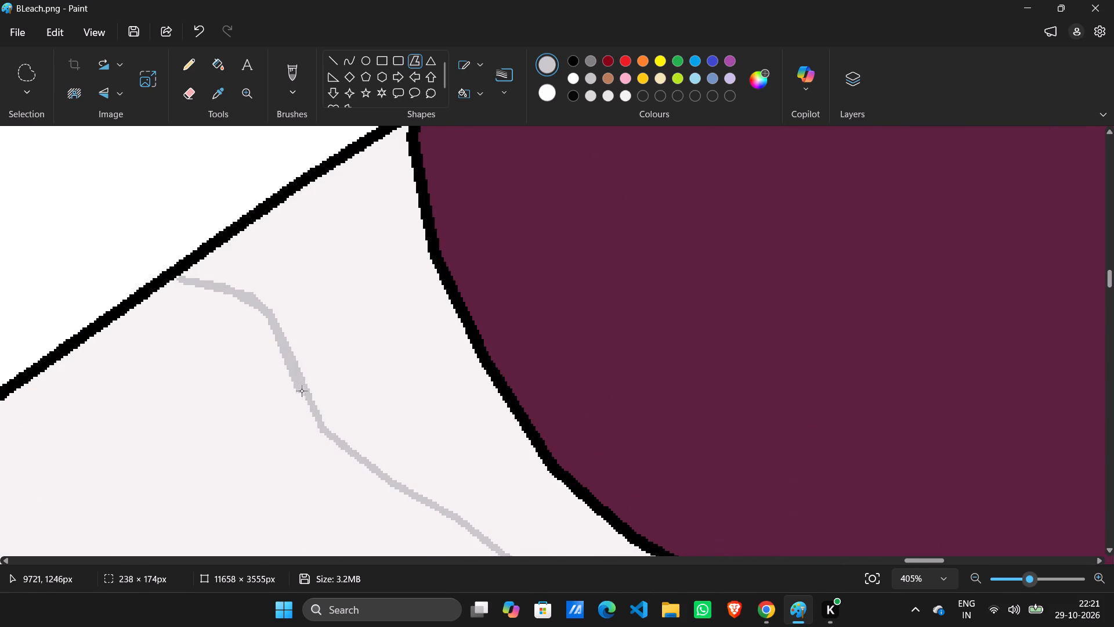
{"action": "left_click_drag", "start_coordinate": [302, 391], "coordinate": [309, 406]}
{"action": "left_click_drag", "start_coordinate": [312, 412], "coordinate": [316, 419]}
{"action": "left_click", "coordinate": [323, 429]}
{"action": "scroll", "coordinate": [330, 427], "scroll_direction": "down", "scroll_amount": 3}
{"action": "left_click_drag", "start_coordinate": [356, 287], "coordinate": [384, 280]}
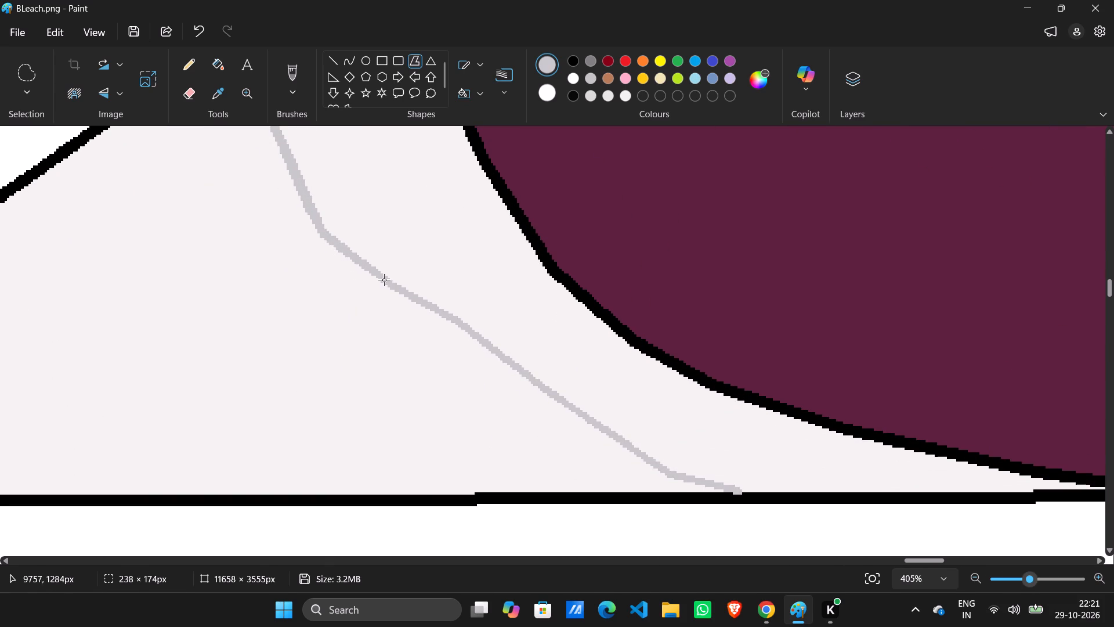
{"action": "left_click_drag", "start_coordinate": [384, 280], "coordinate": [388, 279]}
{"action": "left_click_drag", "start_coordinate": [395, 288], "coordinate": [415, 304]}
{"action": "left_click_drag", "start_coordinate": [457, 315], "coordinate": [465, 333]}
{"action": "left_click_drag", "start_coordinate": [471, 338], "coordinate": [507, 366]}
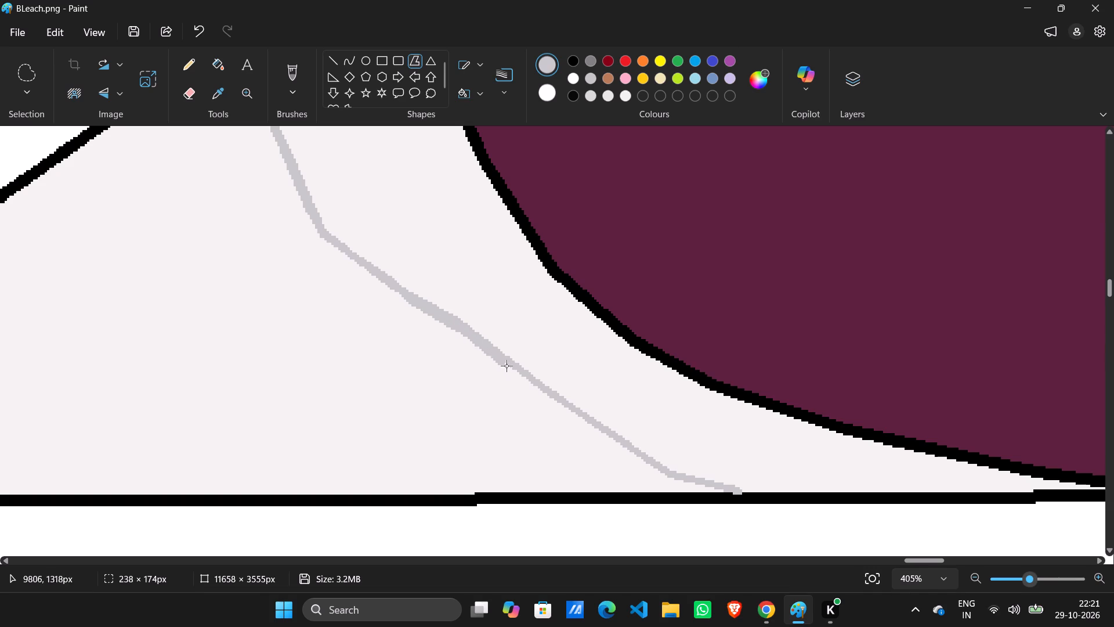
{"action": "left_click_drag", "start_coordinate": [507, 366], "coordinate": [528, 374]}
{"action": "left_click_drag", "start_coordinate": [533, 381], "coordinate": [621, 446]}
{"action": "left_click_drag", "start_coordinate": [631, 451], "coordinate": [638, 456]}
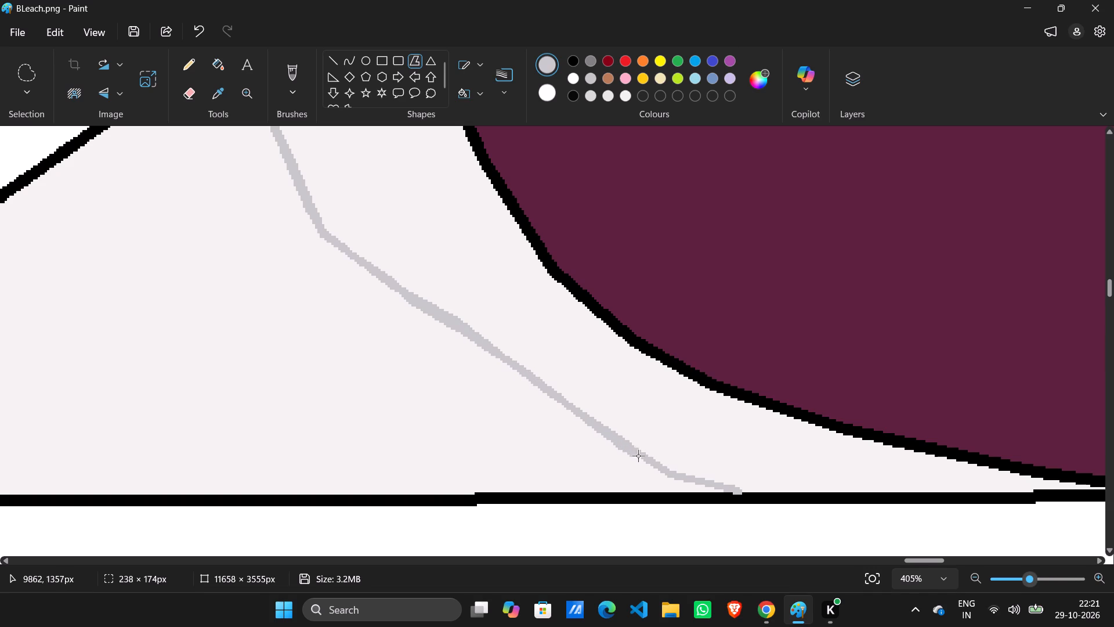
{"action": "left_click_drag", "start_coordinate": [638, 456], "coordinate": [689, 478]}
{"action": "left_click_drag", "start_coordinate": [693, 481], "coordinate": [743, 491]}
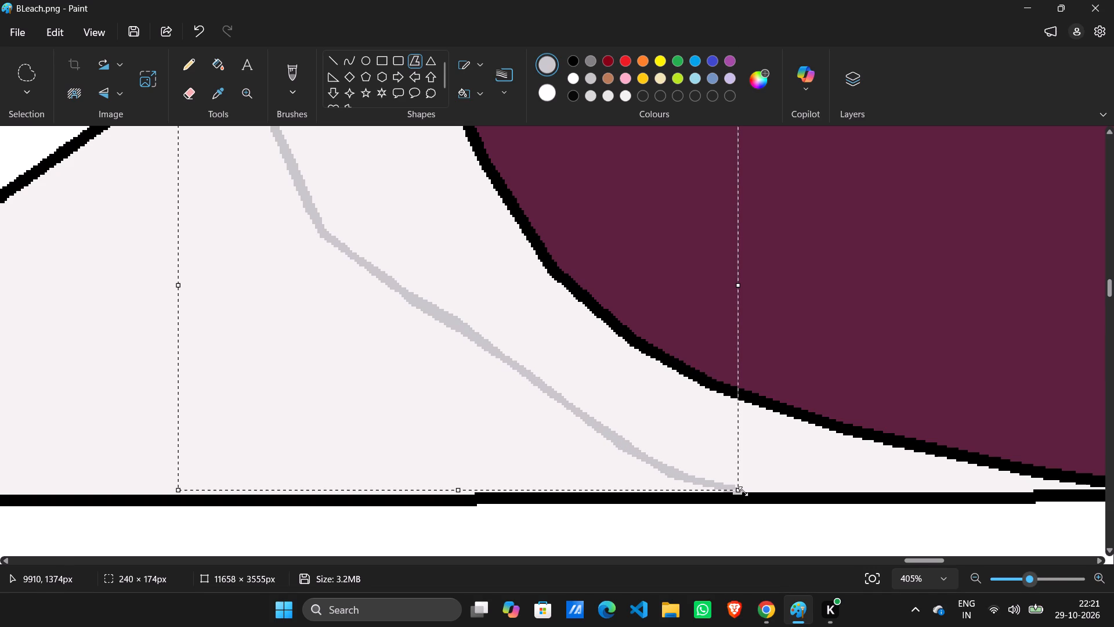
Fill the left shoulder area between the grey line and the purple collar with the sampled grey.
{"action": "left_click", "coordinate": [212, 59]}
{"action": "left_click", "coordinate": [355, 169]}
{"action": "scroll", "coordinate": [592, 259], "scroll_direction": "down", "scroll_amount": 5, "text": "ctrl"}
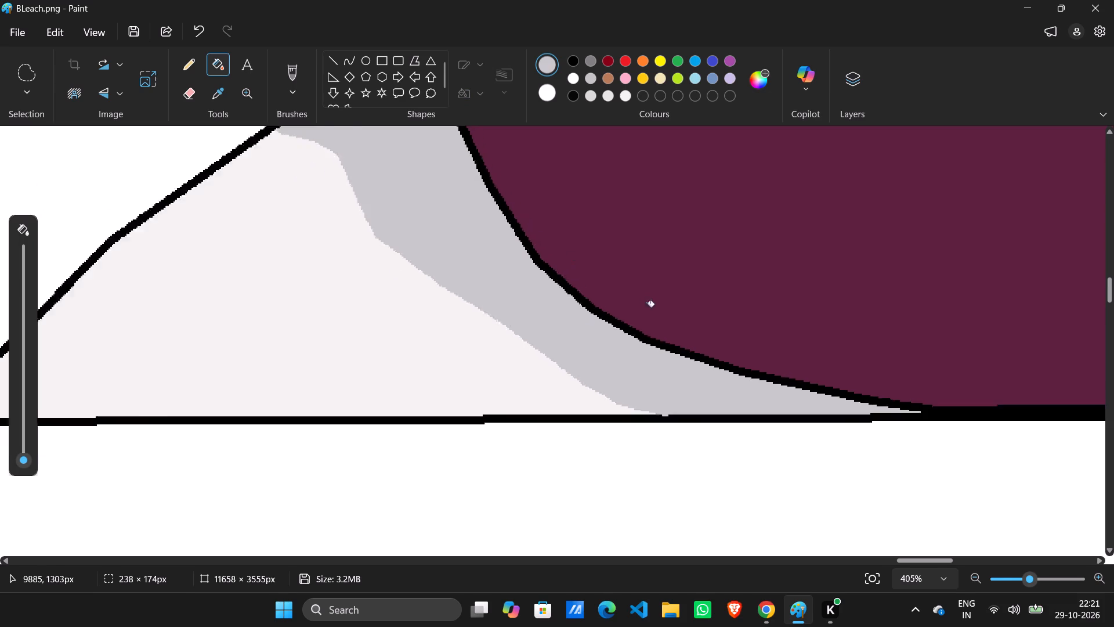
Draw a short, thickened black line, about 10 × 36 px, from the right collar lobe's lower edge near its inner end to the robe's bottom line.
{"action": "scroll", "coordinate": [657, 311], "scroll_direction": "down", "scroll_amount": 9, "text": "ctrl"}
{"action": "scroll", "coordinate": [769, 322], "scroll_direction": "down", "scroll_amount": 4, "text": "ctrl"}
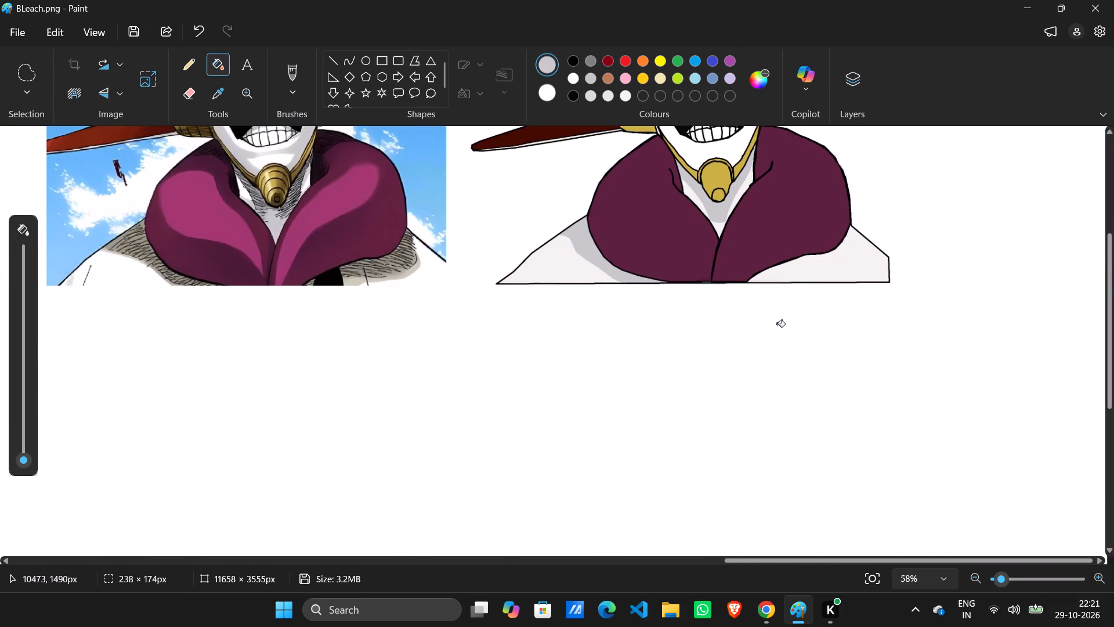
{"action": "scroll", "coordinate": [997, 303], "scroll_direction": "up", "scroll_amount": 5, "text": "ctrl"}
{"action": "scroll", "coordinate": [1030, 323], "scroll_direction": "down", "scroll_amount": 9, "text": "ctrl"}
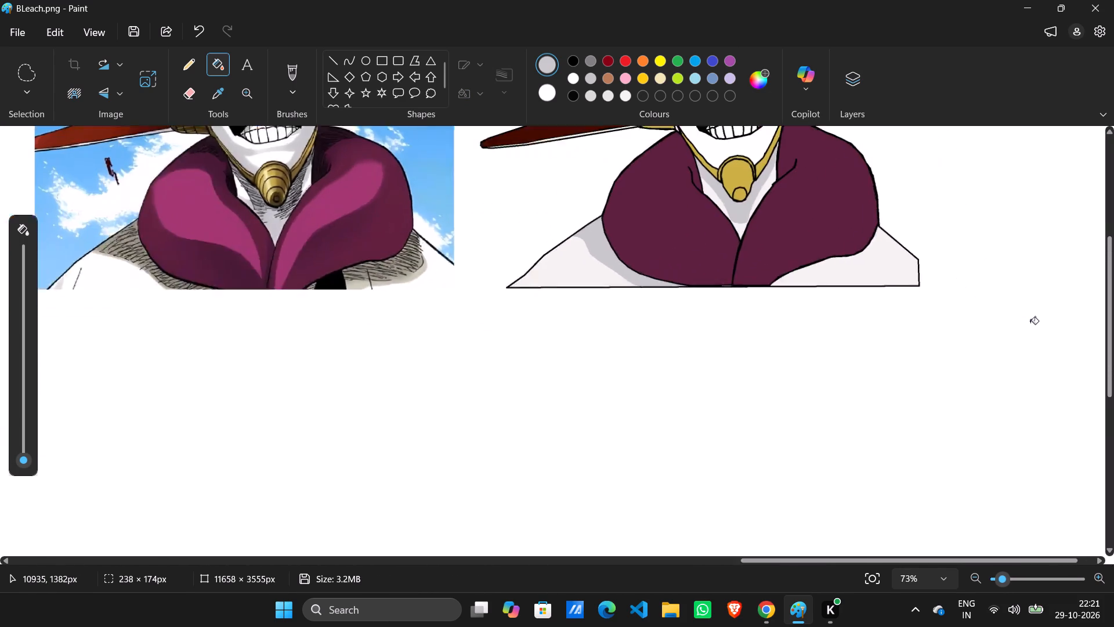
{"action": "scroll", "coordinate": [1054, 313], "scroll_direction": "up", "scroll_amount": 5, "text": "ctrl"}
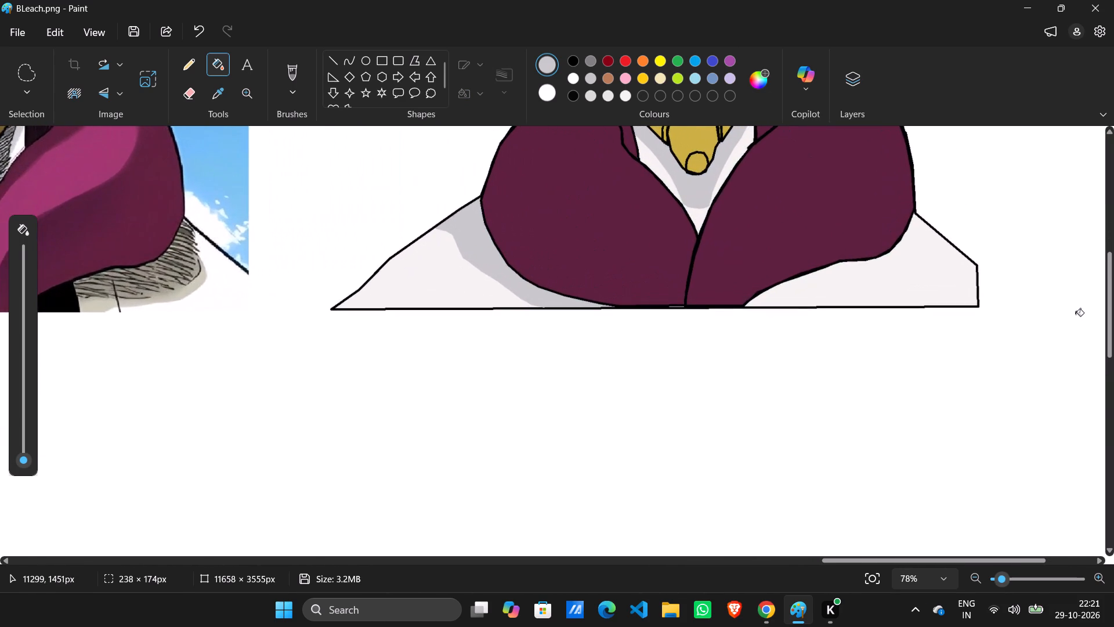
{"action": "scroll", "coordinate": [1076, 315], "scroll_direction": "down", "scroll_amount": 1, "text": "ctrl"}
{"action": "left_click", "coordinate": [414, 56]}
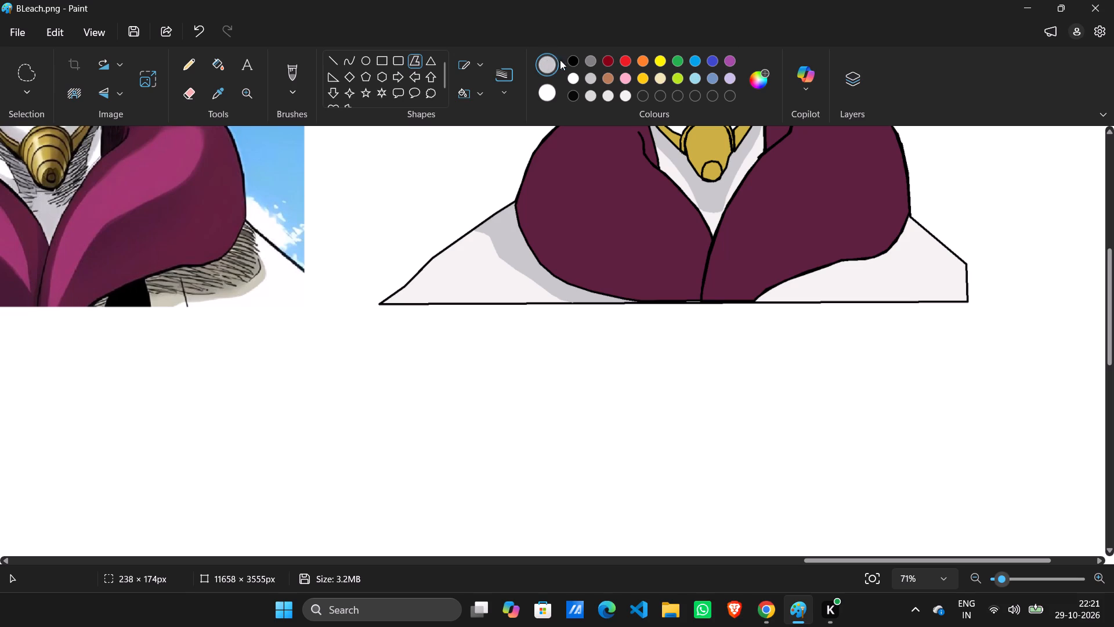
{"action": "left_click", "coordinate": [572, 60]}
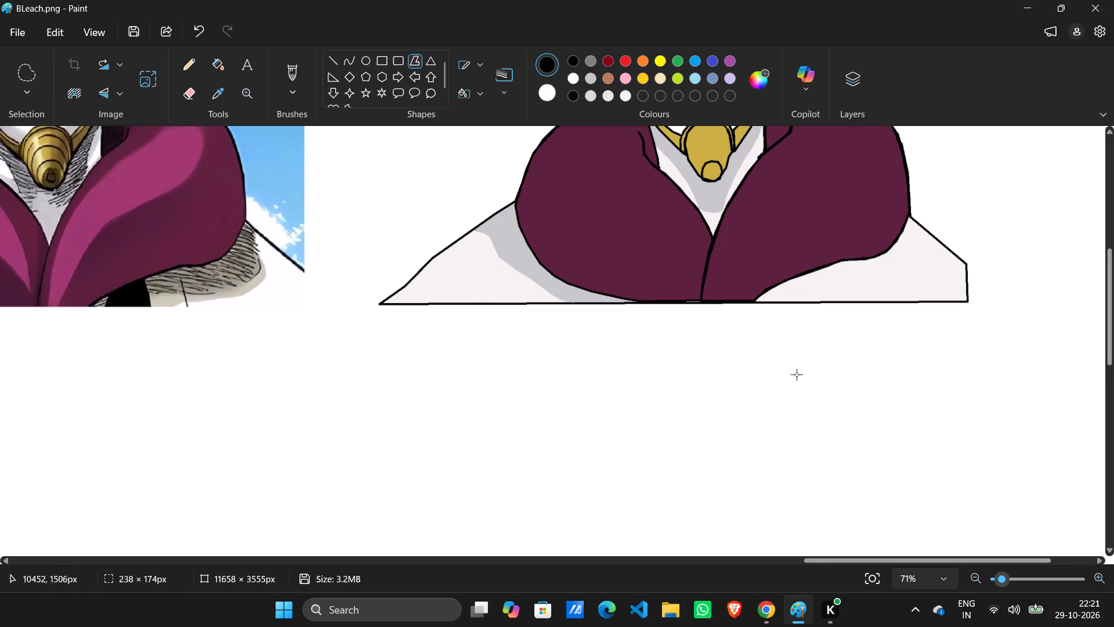
{"action": "scroll", "coordinate": [800, 383], "scroll_direction": "up", "scroll_amount": 1, "text": "ctrl"}
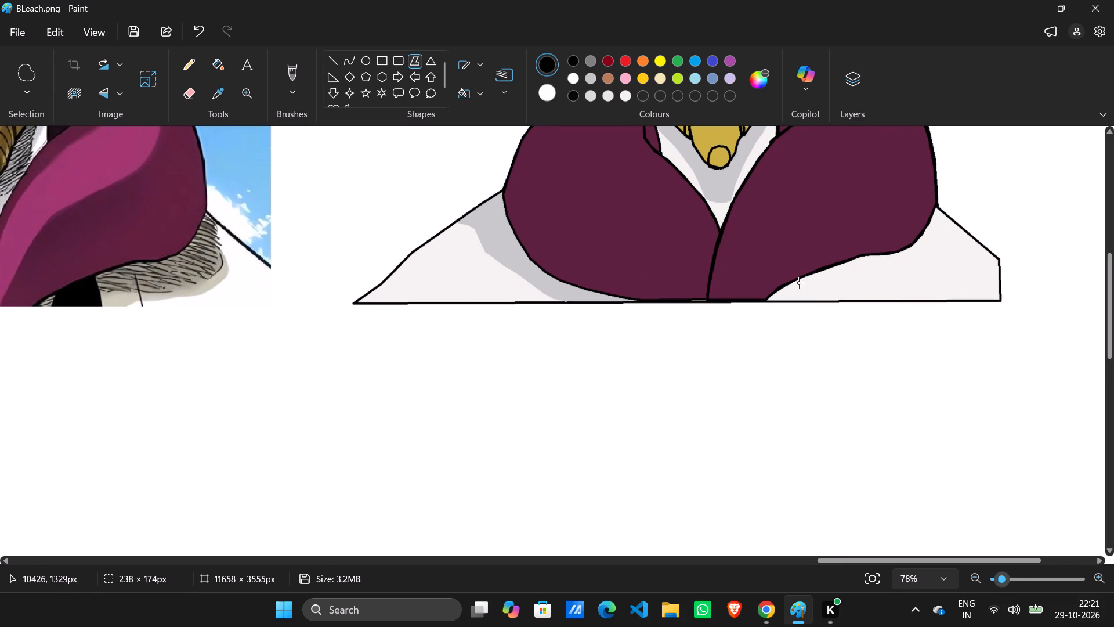
{"action": "left_click_drag", "start_coordinate": [789, 284], "coordinate": [786, 298]}
{"action": "left_click_drag", "start_coordinate": [786, 298], "coordinate": [784, 301]}
{"action": "left_click", "coordinate": [503, 90]}
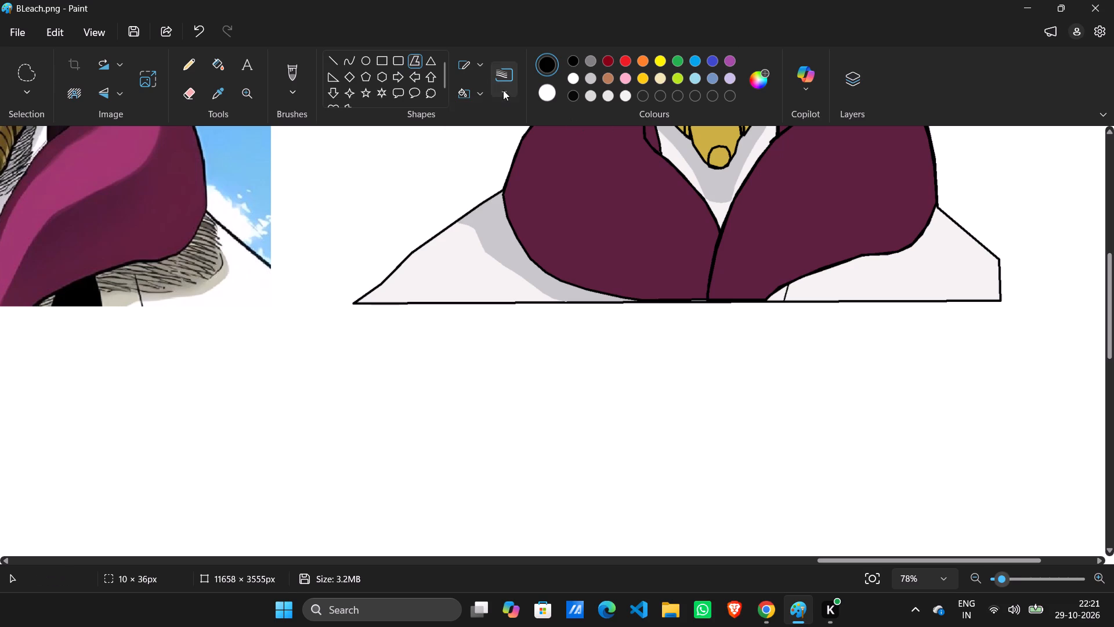
{"action": "left_click", "coordinate": [508, 192]}
{"action": "left_click_drag", "start_coordinate": [777, 280], "coordinate": [787, 281]}
{"action": "left_click_drag", "start_coordinate": [787, 281], "coordinate": [787, 286]}
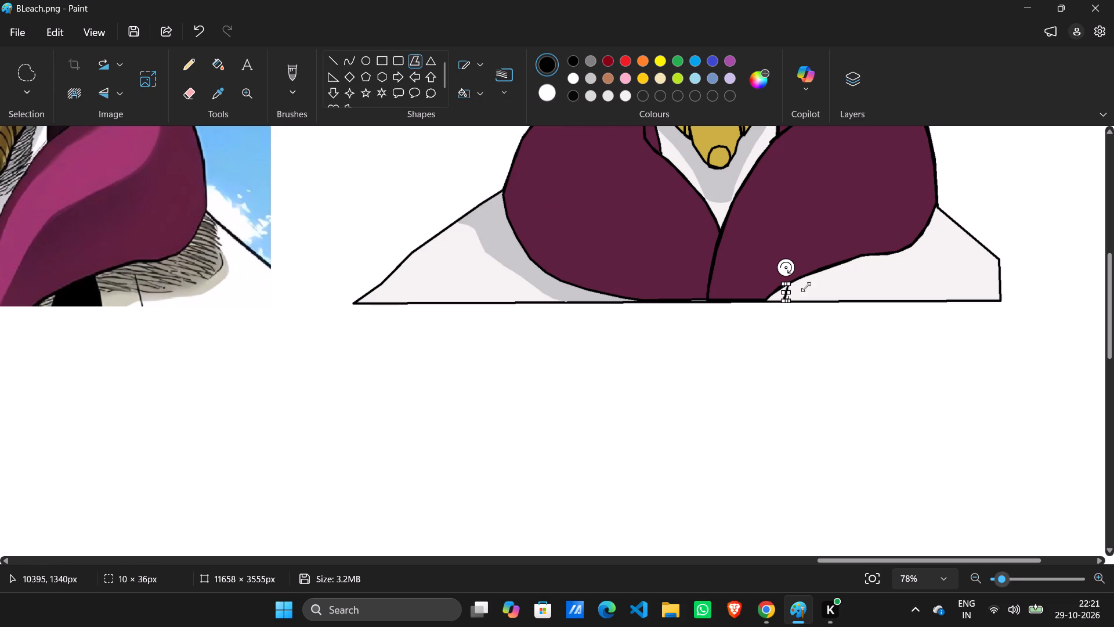
{"action": "left_click", "coordinate": [929, 275]}
Draw a second black line just right of the first, from the collar's lower edge down to the robe's bottom line.
{"action": "scroll", "coordinate": [889, 290], "scroll_direction": "up", "scroll_amount": 1, "text": "ctrl"}
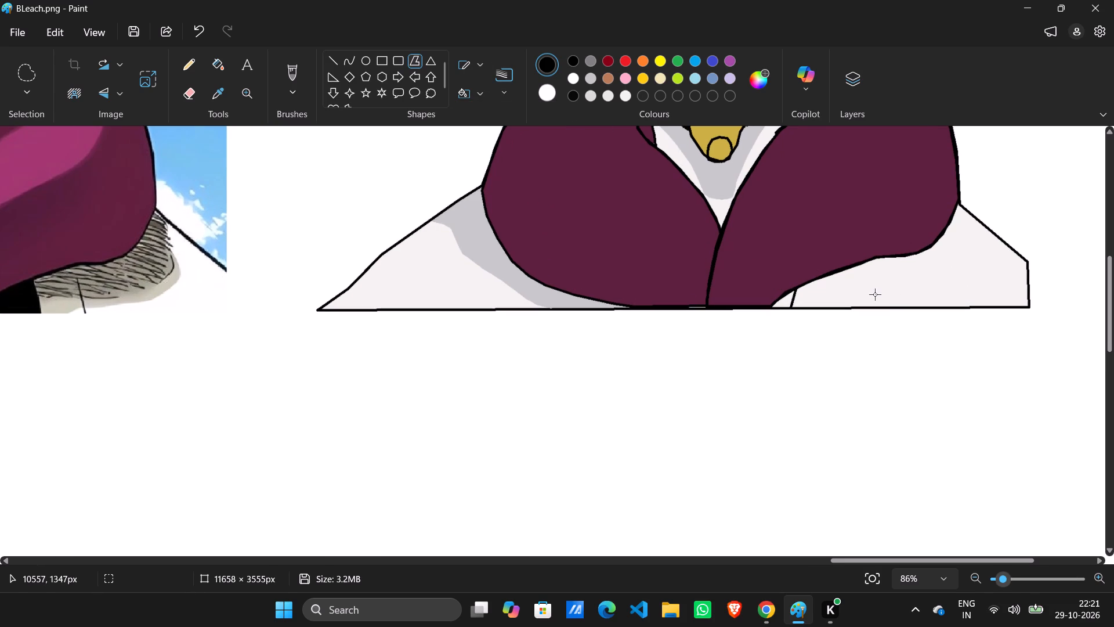
{"action": "scroll", "coordinate": [868, 294], "scroll_direction": "down", "scroll_amount": 1, "text": "ctrl"}
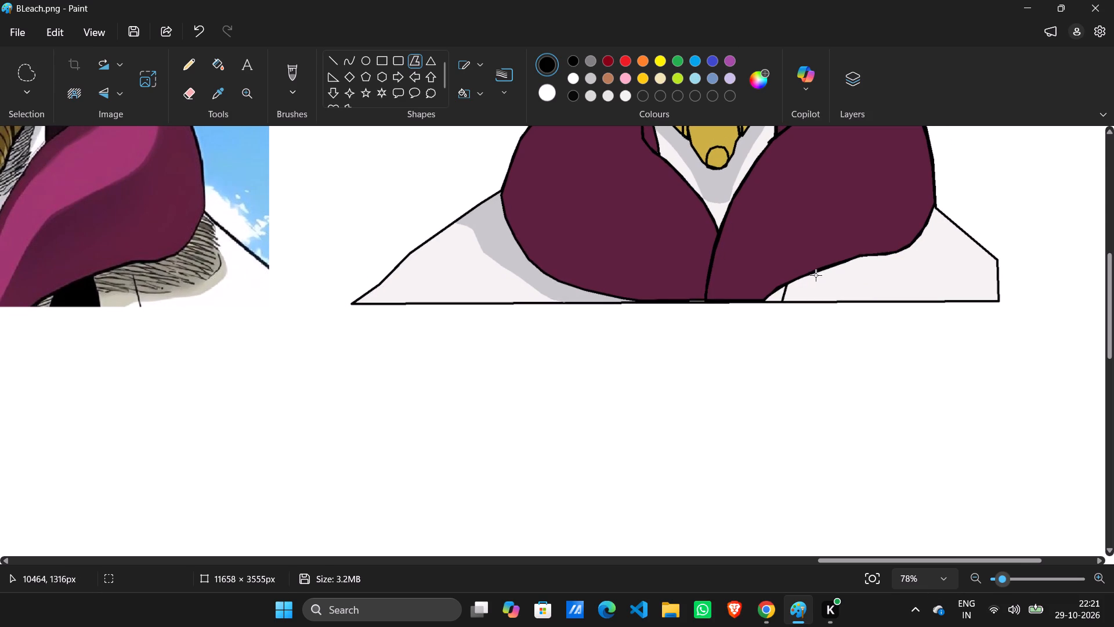
{"action": "left_click_drag", "start_coordinate": [812, 275], "coordinate": [816, 302]}
{"action": "double_click", "coordinate": [816, 302]}
{"action": "left_click", "coordinate": [892, 343]}
Draw a third black line, about 20 × 72 px, slanting from the collar's lower edge to the robe's bottom line, right of the second.
{"action": "left_click_drag", "start_coordinate": [834, 268], "coordinate": [837, 282]}
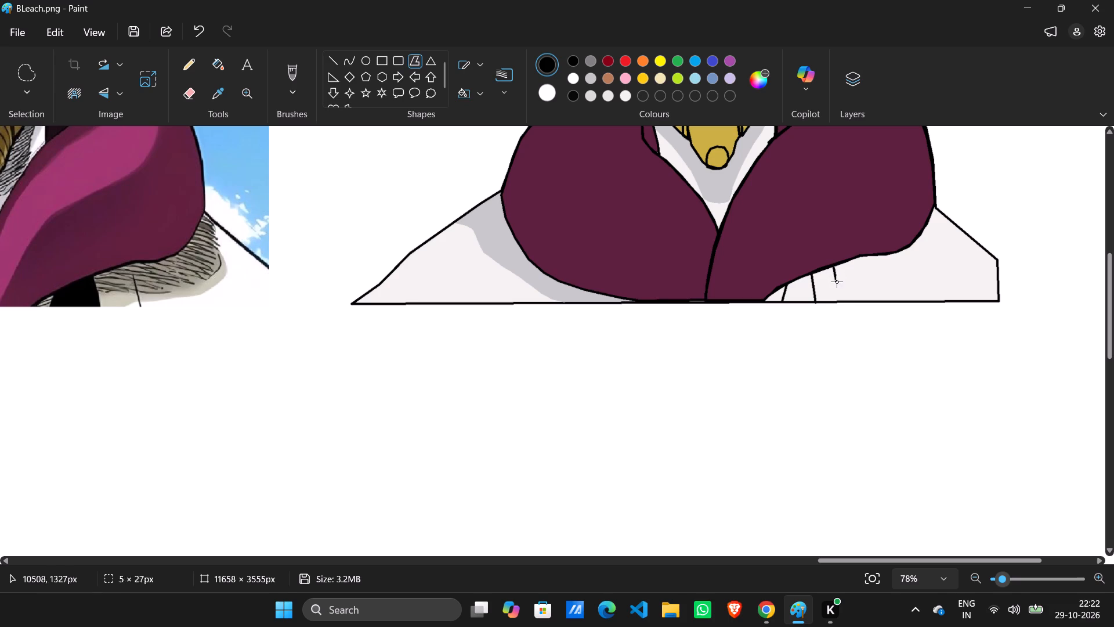
{"action": "left_click_drag", "start_coordinate": [837, 282], "coordinate": [841, 291]}
{"action": "left_click_drag", "start_coordinate": [841, 292], "coordinate": [843, 301]}
{"action": "double_click", "coordinate": [843, 301]}
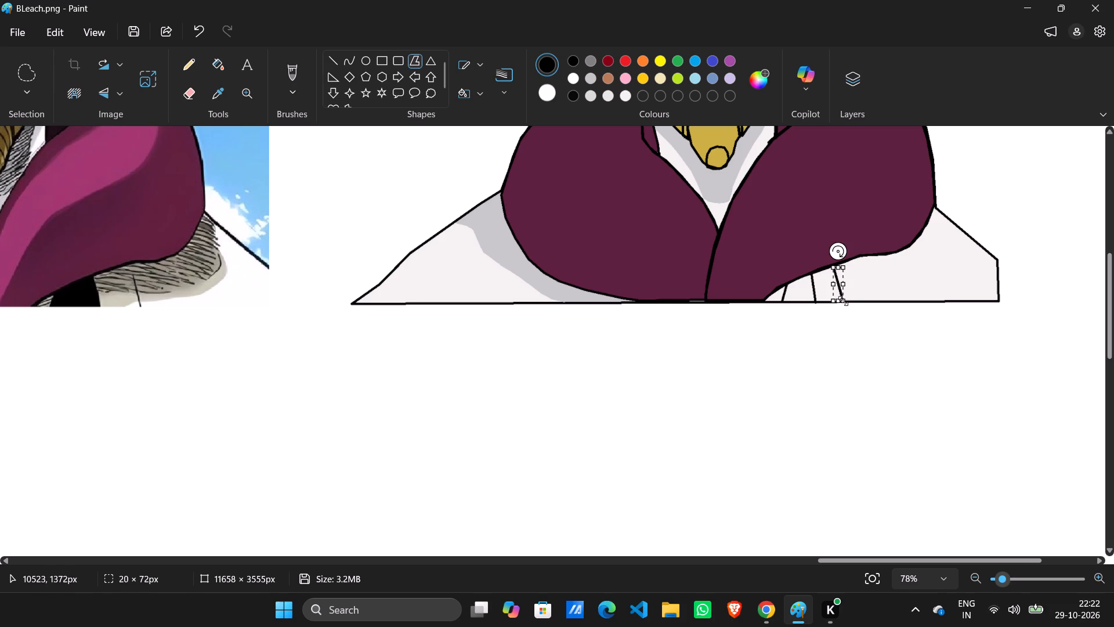
{"action": "left_click", "coordinate": [857, 341]}
Sample the mask's black and fill the strip between the first and second lines below the right collar lobe with it.
{"action": "scroll", "coordinate": [885, 299], "scroll_direction": "up", "scroll_amount": 2, "text": "ctrl"}
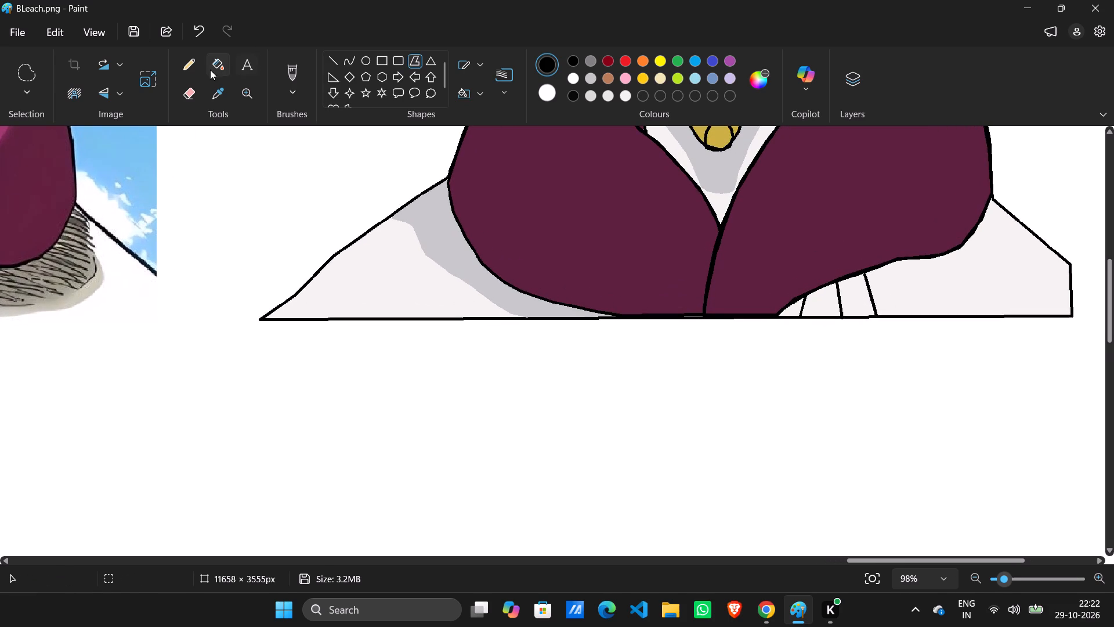
{"action": "left_click", "coordinate": [210, 70]}
{"action": "left_click", "coordinate": [227, 88]}
{"action": "scroll", "coordinate": [584, 104], "scroll_direction": "up", "scroll_amount": 5}
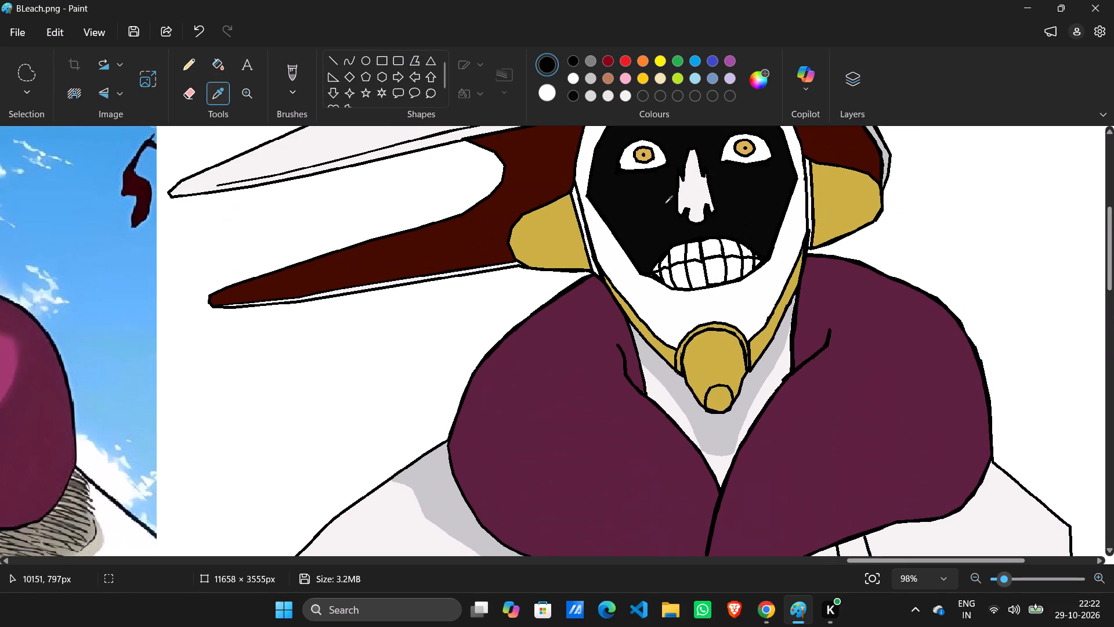
{"action": "left_click", "coordinate": [667, 203]}
{"action": "scroll", "coordinate": [693, 223], "scroll_direction": "down", "scroll_amount": 5}
{"action": "left_click", "coordinate": [818, 239]}
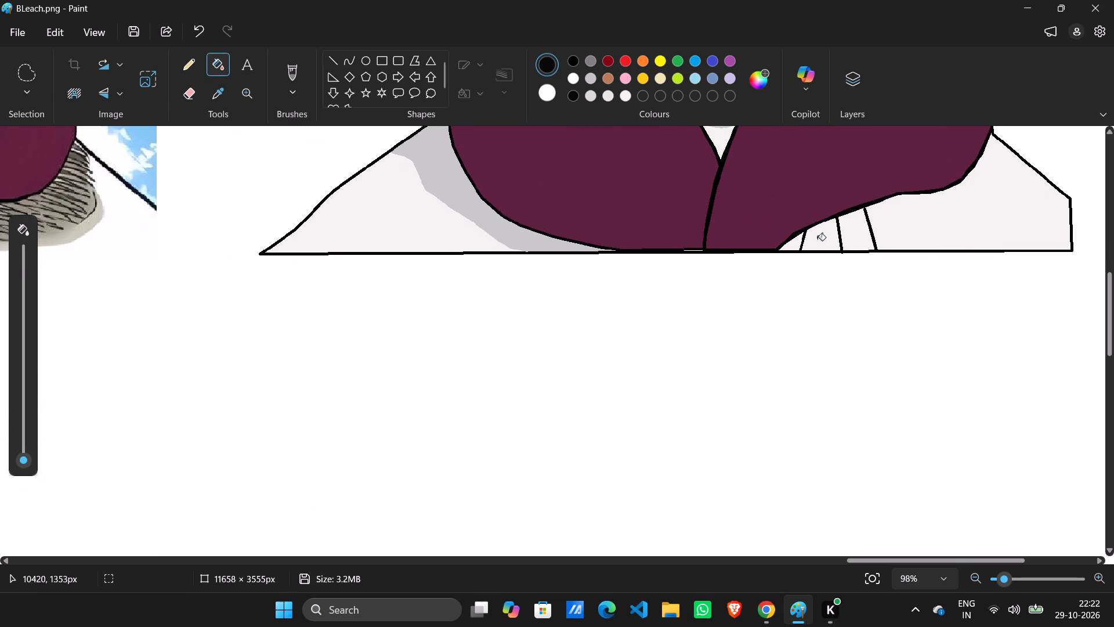
{"action": "scroll", "coordinate": [911, 272], "scroll_direction": "down", "scroll_amount": 4, "text": "ctrl"}
{"action": "scroll", "coordinate": [1108, 233], "scroll_direction": "up", "scroll_amount": 2, "text": "ctrl"}
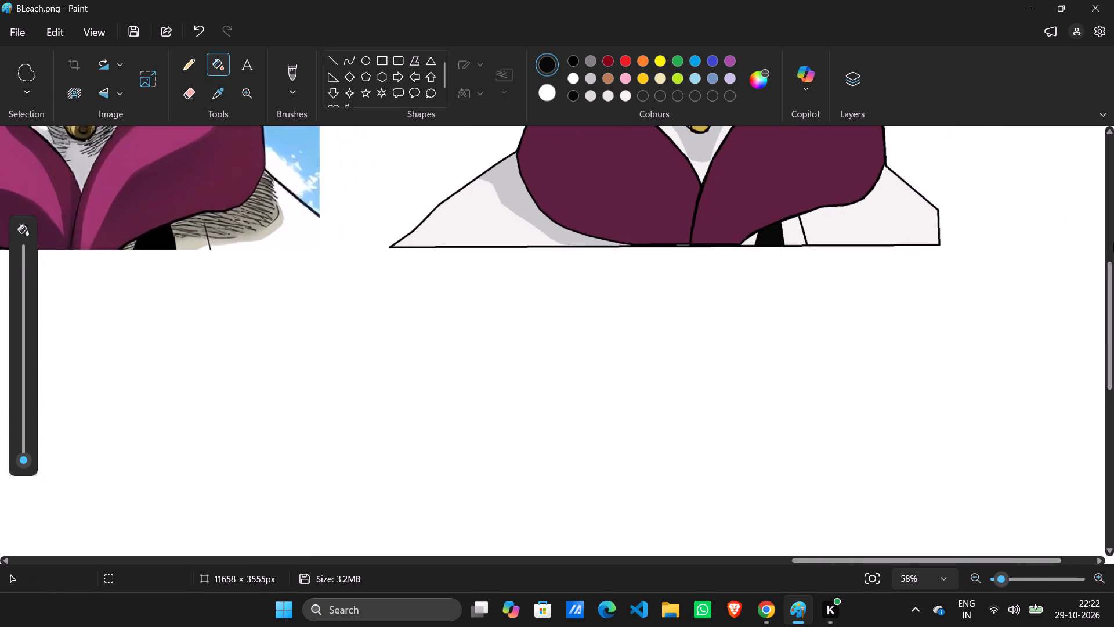
Sample the left shoulder's shading grey and fill the small wedge beneath the right collar lobe, left of the black strip, with it.
{"action": "scroll", "coordinate": [1113, 243], "scroll_direction": "up", "scroll_amount": 3, "text": "ctrl"}
{"action": "scroll", "coordinate": [992, 190], "scroll_direction": "up", "scroll_amount": 2, "text": "ctrl"}
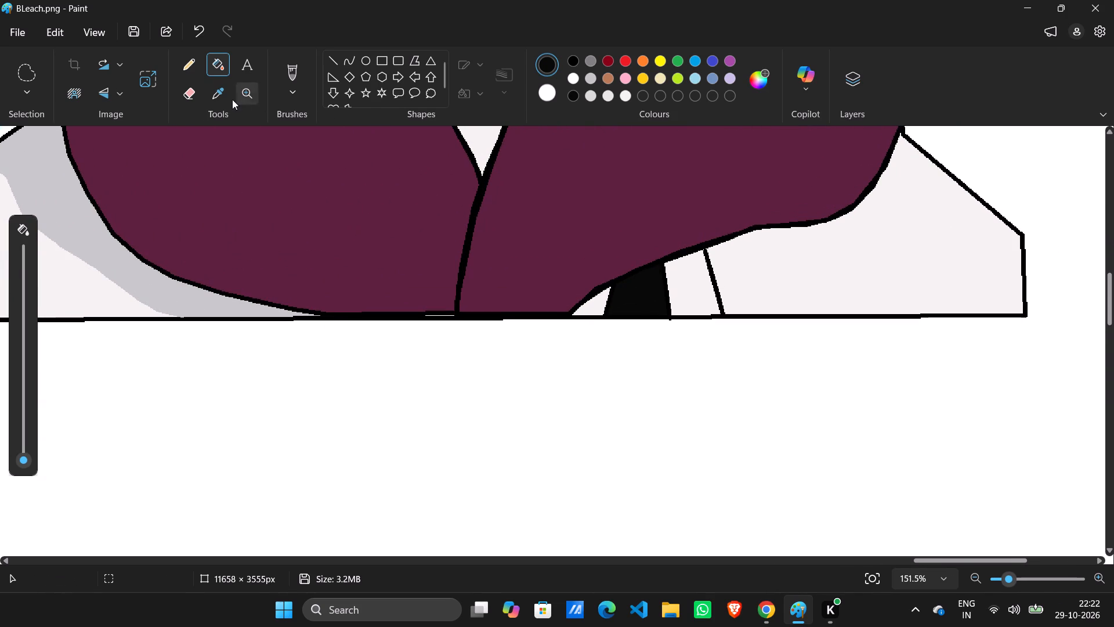
{"action": "left_click", "coordinate": [219, 96]}
{"action": "left_click", "coordinate": [236, 309]}
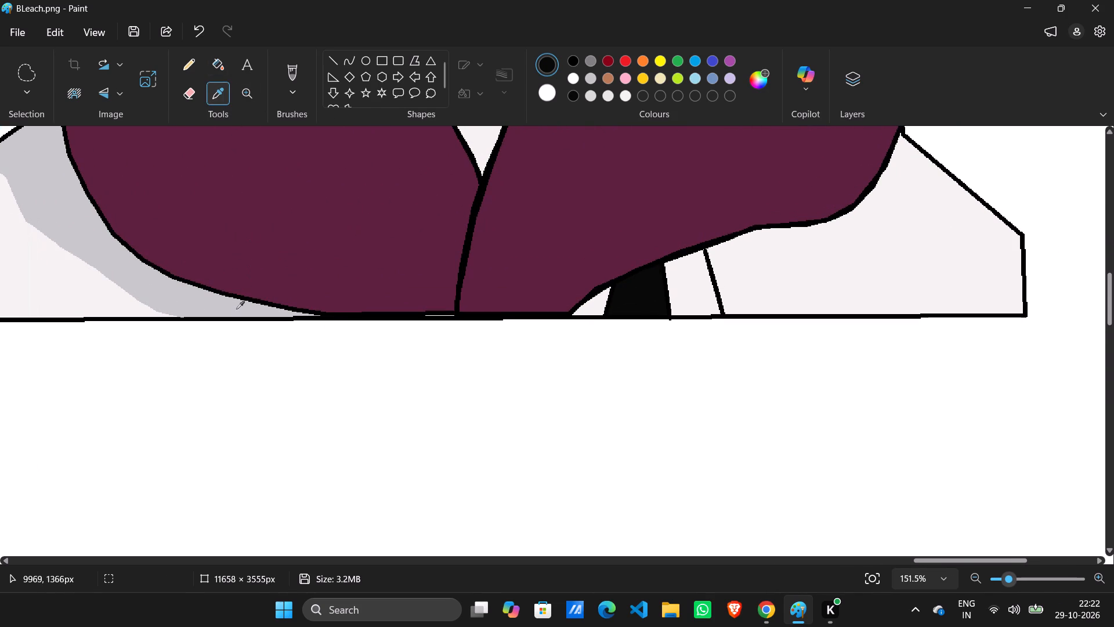
{"action": "left_click", "coordinate": [598, 301]}
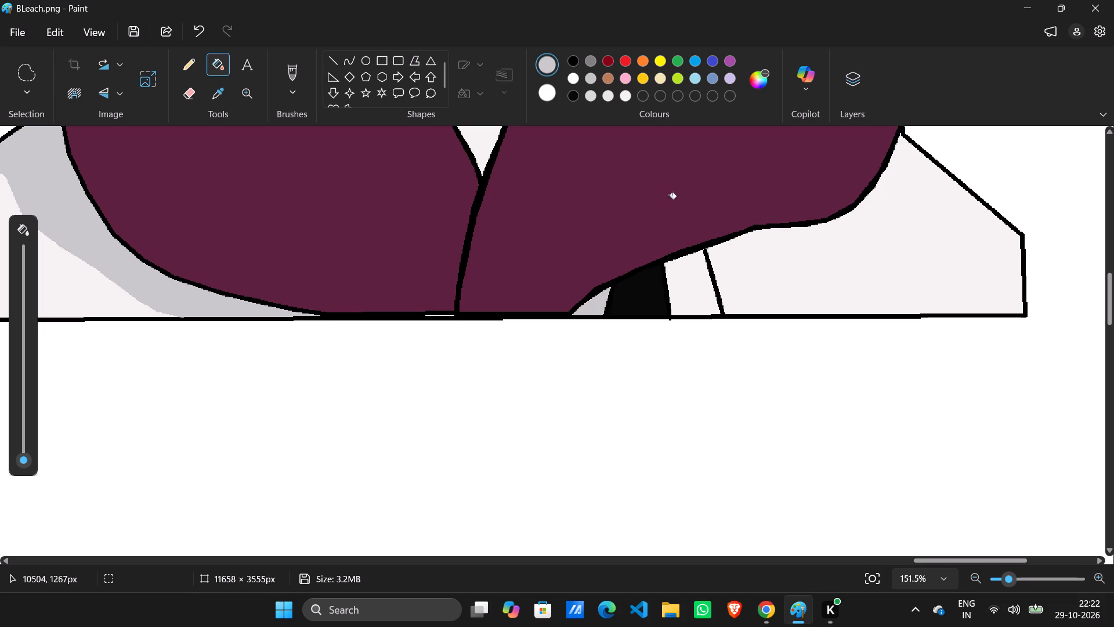
Start a grey polygon on the right shoulder, running down from its slanted outer edge and curving inward just above the robe's bottom line.
{"action": "scroll", "coordinate": [569, 243], "scroll_direction": "down", "scroll_amount": 7, "text": "ctrl"}
{"action": "scroll", "coordinate": [739, 239], "scroll_direction": "up", "scroll_amount": 1, "text": "ctrl"}
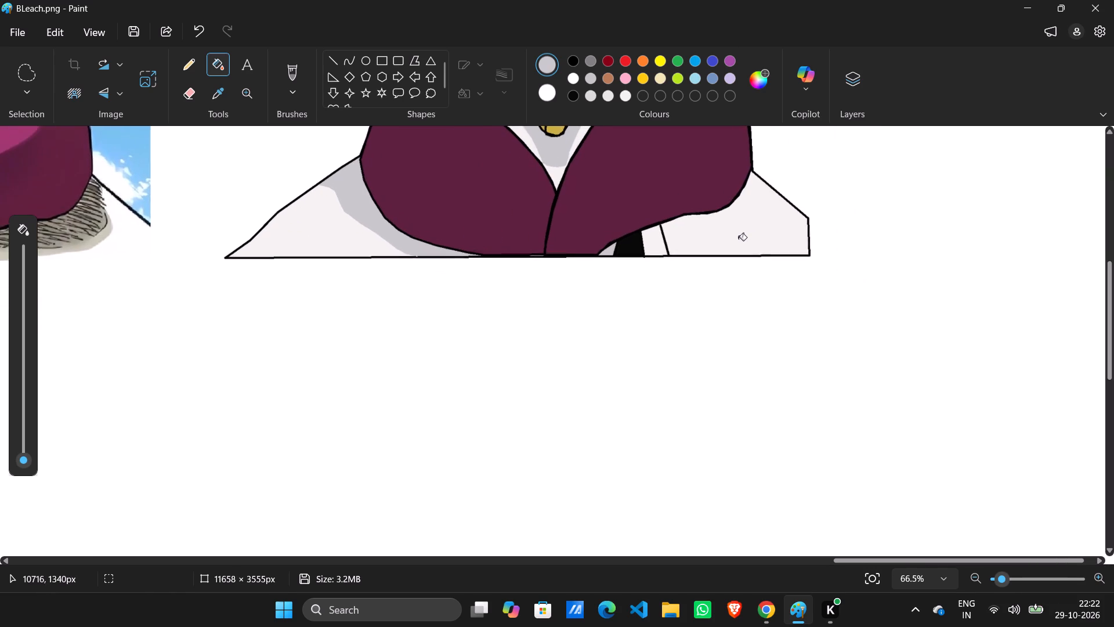
{"action": "scroll", "coordinate": [739, 239], "scroll_direction": "up", "scroll_amount": 1, "text": "ctrl"}
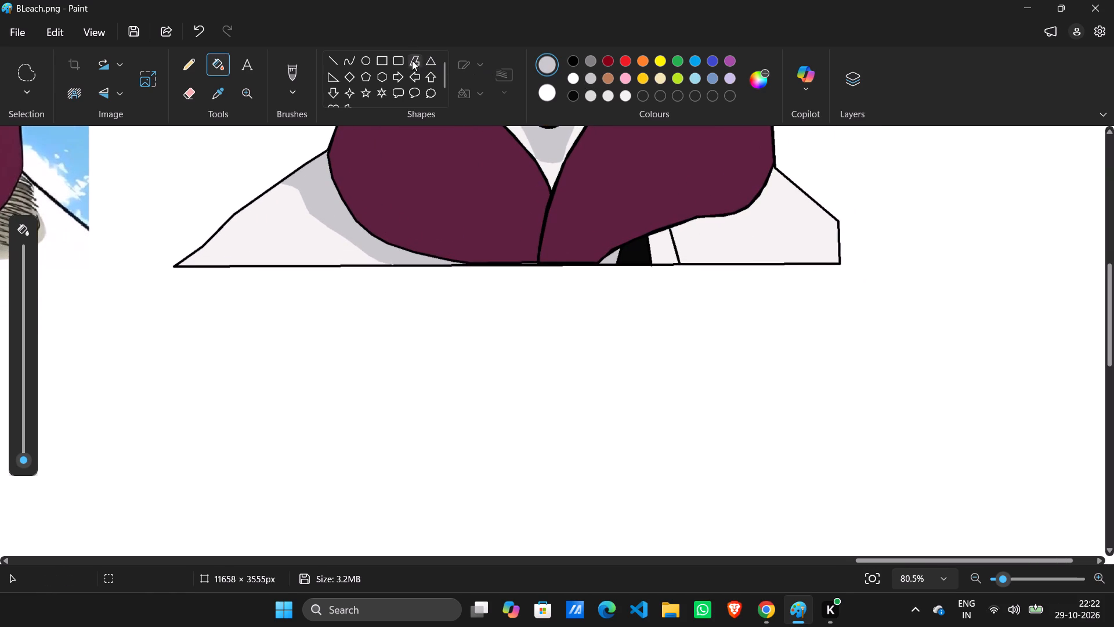
{"action": "left_click", "coordinate": [412, 60]}
{"action": "scroll", "coordinate": [920, 292], "scroll_direction": "up", "scroll_amount": 5, "text": "ctrl"}
{"action": "scroll", "coordinate": [662, 325], "scroll_direction": "up", "scroll_amount": 3, "text": "ctrl"}
{"action": "scroll", "coordinate": [820, 298], "scroll_direction": "down", "scroll_amount": 2, "text": "ctrl"}
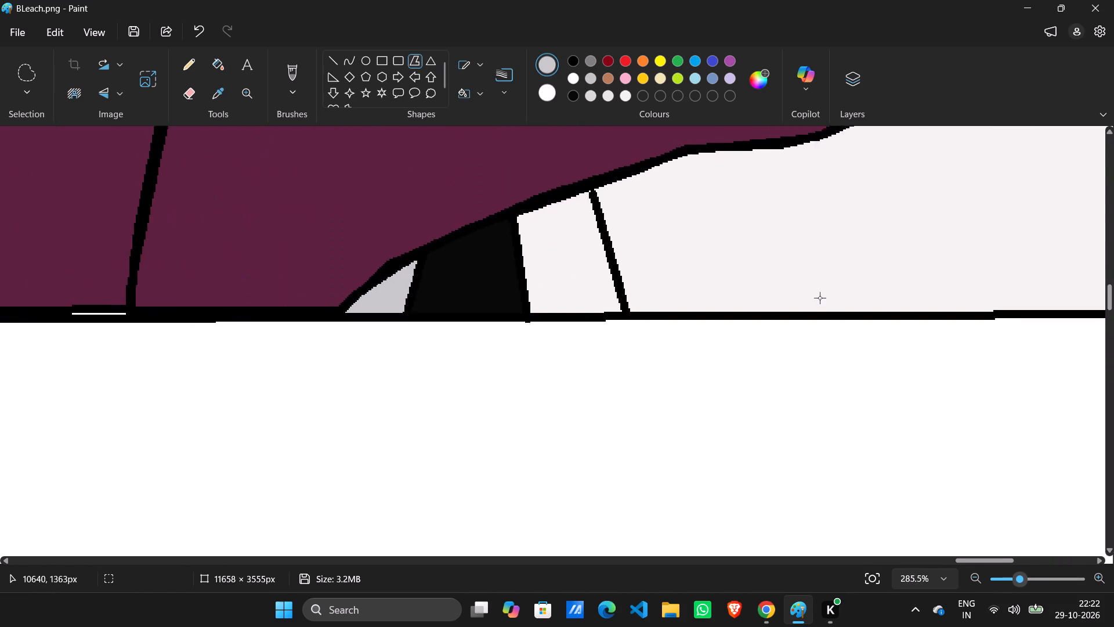
{"action": "scroll", "coordinate": [820, 298], "scroll_direction": "down", "scroll_amount": 2, "text": "ctrl"}
{"action": "scroll", "coordinate": [917, 294], "scroll_direction": "up", "scroll_amount": 2}
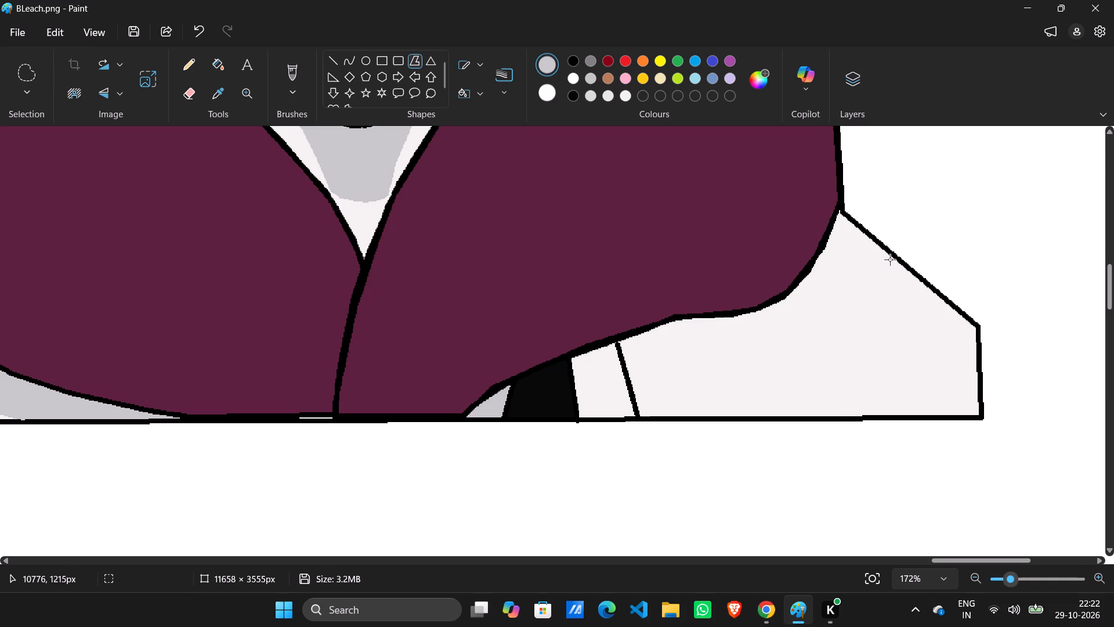
{"action": "scroll", "coordinate": [889, 261], "scroll_direction": "down", "scroll_amount": 7, "text": "ctrl"}
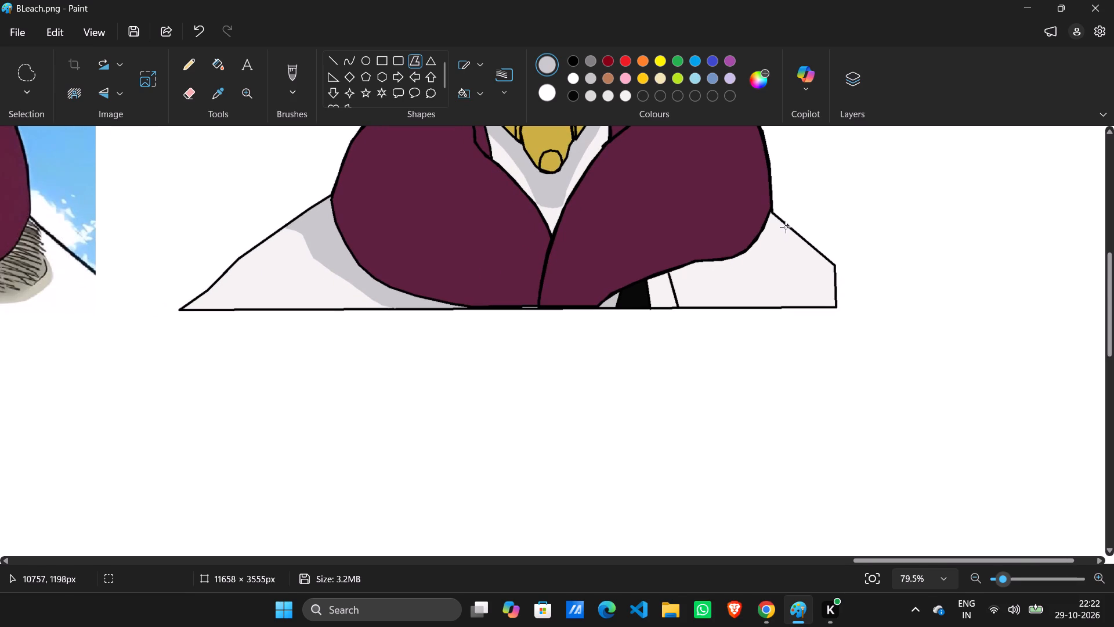
{"action": "left_click_drag", "start_coordinate": [786, 226], "coordinate": [784, 237]}
{"action": "left_click_drag", "start_coordinate": [784, 243], "coordinate": [784, 257]}
{"action": "left_click_drag", "start_coordinate": [784, 261], "coordinate": [784, 265]}
{"action": "left_click_drag", "start_coordinate": [784, 265], "coordinate": [784, 275]}
{"action": "left_click_drag", "start_coordinate": [783, 280], "coordinate": [763, 289]}
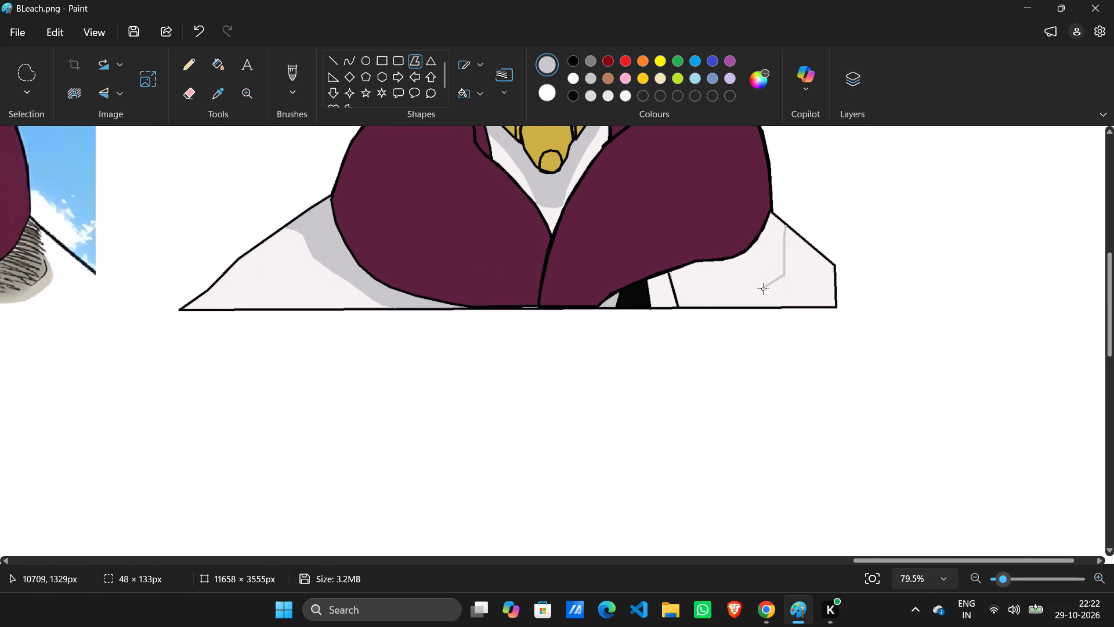
{"action": "left_click_drag", "start_coordinate": [763, 289], "coordinate": [772, 292]}
{"action": "left_click_drag", "start_coordinate": [769, 295], "coordinate": [761, 301]}
{"action": "left_click_drag", "start_coordinate": [761, 301], "coordinate": [754, 302]}
{"action": "left_click_drag", "start_coordinate": [750, 304], "coordinate": [726, 305]}
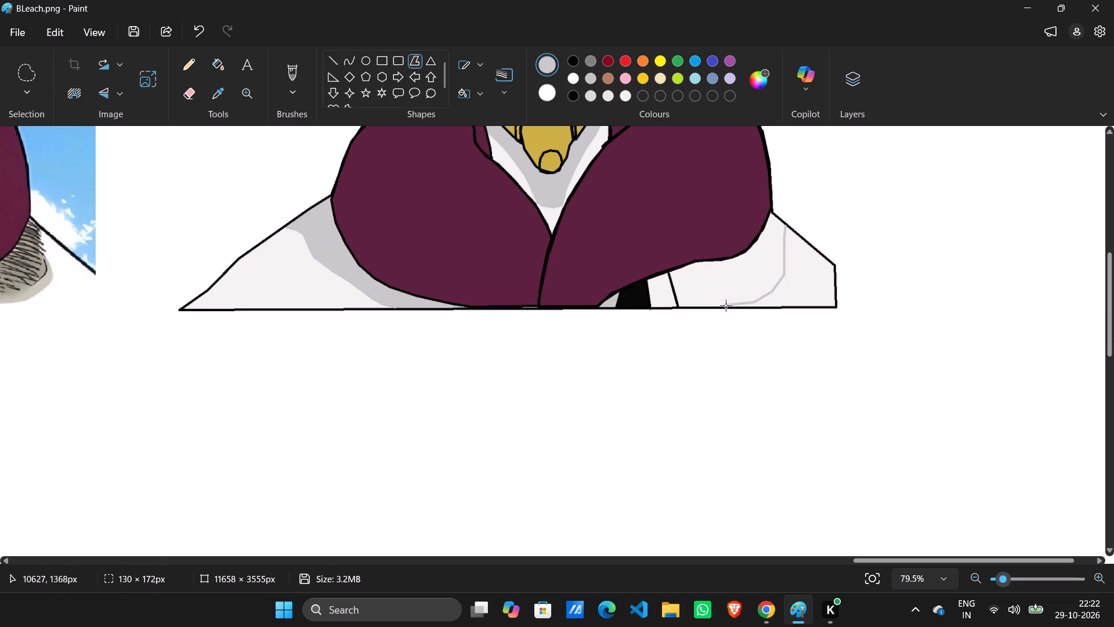
{"action": "left_click_drag", "start_coordinate": [726, 305], "coordinate": [719, 298]}
Extend the grey polygon's lower edge inward to the slanting third black line below the right collar lobe.
{"action": "scroll", "coordinate": [719, 298], "scroll_direction": "down", "scroll_amount": 3, "text": "ctrl"}
{"action": "scroll", "coordinate": [849, 278], "scroll_direction": "up", "scroll_amount": 5, "text": "ctrl"}
{"action": "left_click_drag", "start_coordinate": [853, 303], "coordinate": [848, 308]}
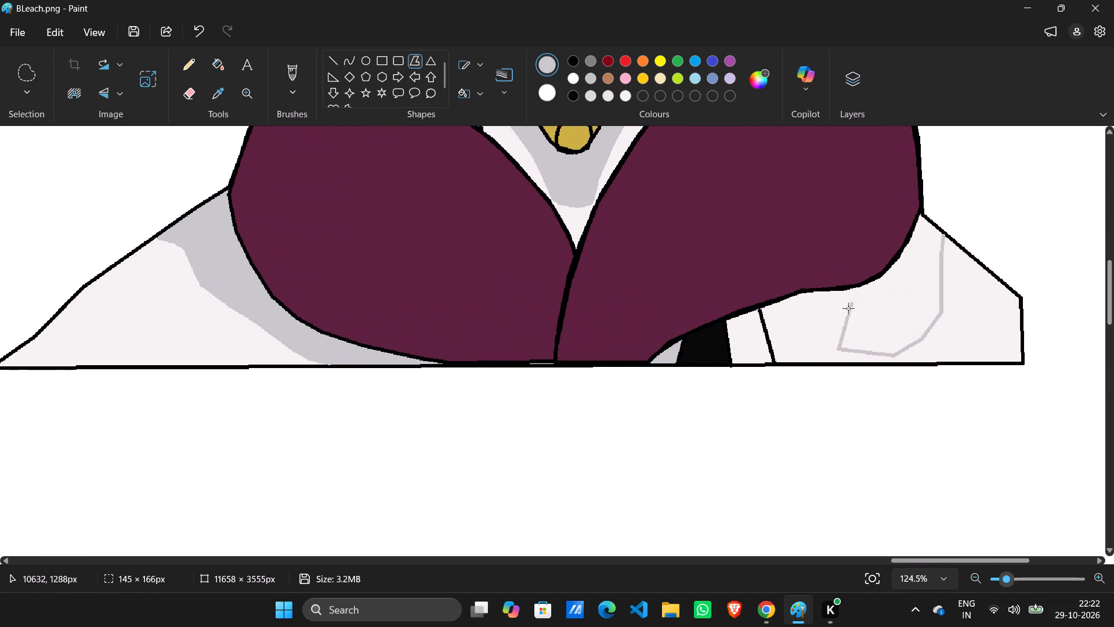
{"action": "left_click_drag", "start_coordinate": [848, 308], "coordinate": [805, 352]}
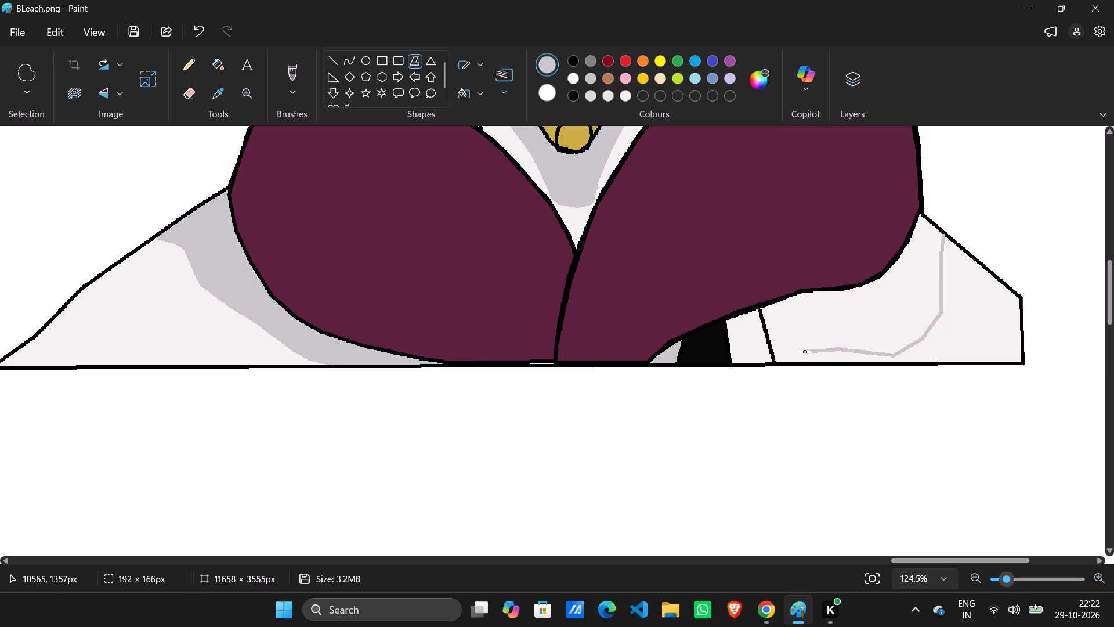
{"action": "left_click_drag", "start_coordinate": [805, 352], "coordinate": [800, 351]}
{"action": "left_click_drag", "start_coordinate": [797, 349], "coordinate": [772, 349]}
{"action": "left_click_drag", "start_coordinate": [772, 349], "coordinate": [776, 352]}
Trace the grey polygon back along its own path and close it at the shoulder edge, about 238 × 167 px overall.
{"action": "left_click_drag", "start_coordinate": [776, 352], "coordinate": [797, 349]}
{"action": "left_click_drag", "start_coordinate": [801, 350], "coordinate": [832, 347]}
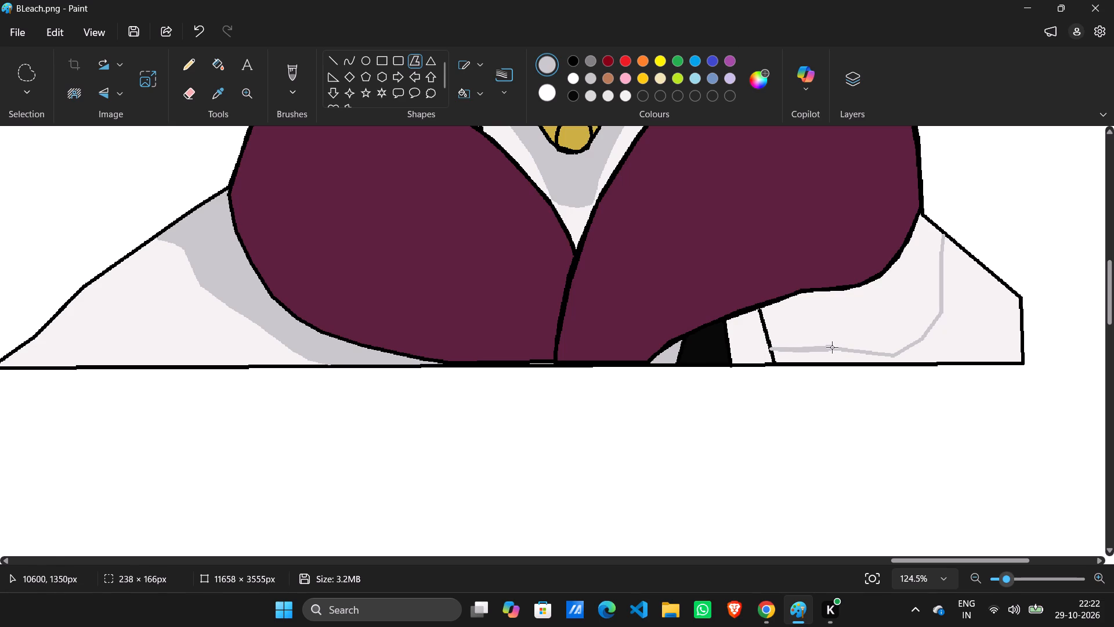
{"action": "left_click_drag", "start_coordinate": [832, 347], "coordinate": [836, 348]}
{"action": "left_click_drag", "start_coordinate": [843, 350], "coordinate": [882, 355]}
{"action": "left_click_drag", "start_coordinate": [888, 355], "coordinate": [895, 355]}
{"action": "left_click_drag", "start_coordinate": [906, 354], "coordinate": [926, 338]}
{"action": "left_click_drag", "start_coordinate": [925, 338], "coordinate": [940, 308]}
{"action": "left_click_drag", "start_coordinate": [941, 302], "coordinate": [945, 269]}
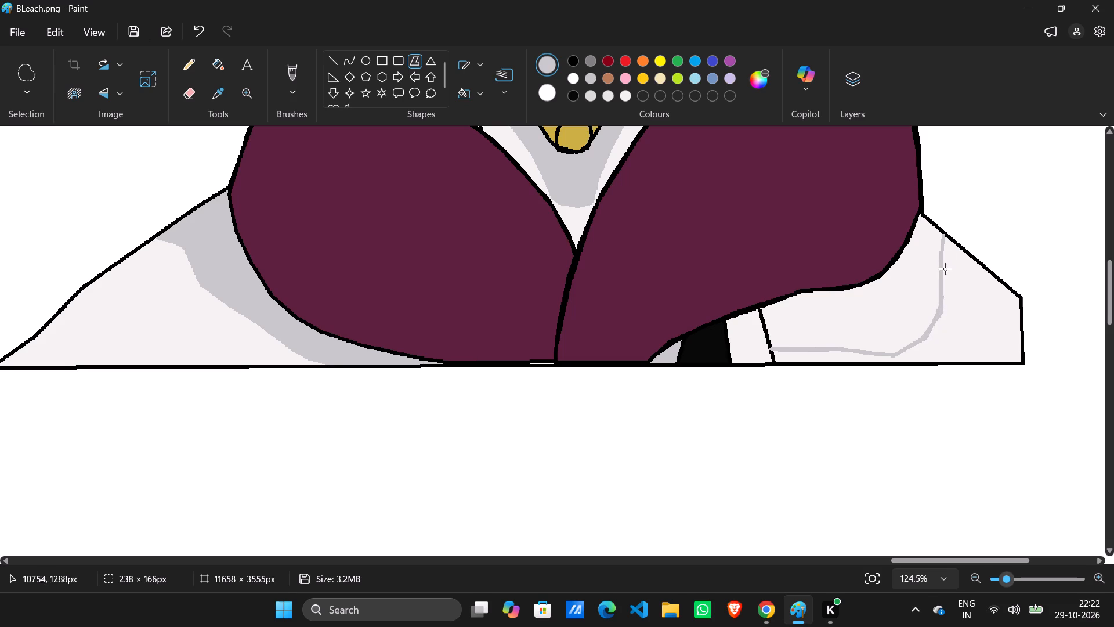
{"action": "left_click_drag", "start_coordinate": [945, 269], "coordinate": [943, 235]}
{"action": "left_click", "coordinate": [943, 235]}
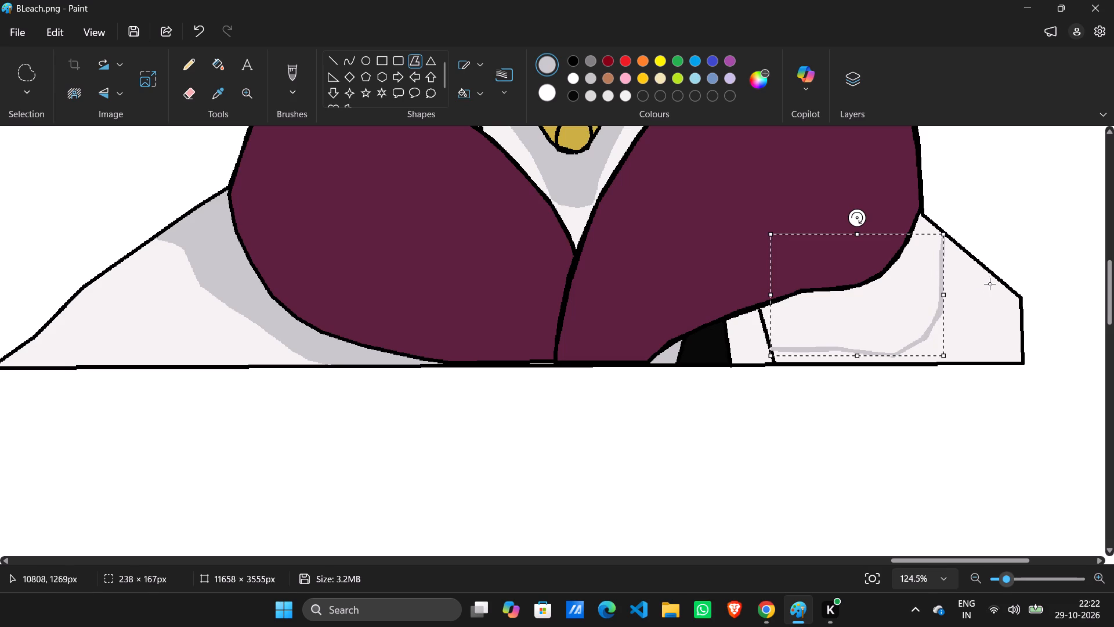
{"action": "left_click", "coordinate": [771, 294]}
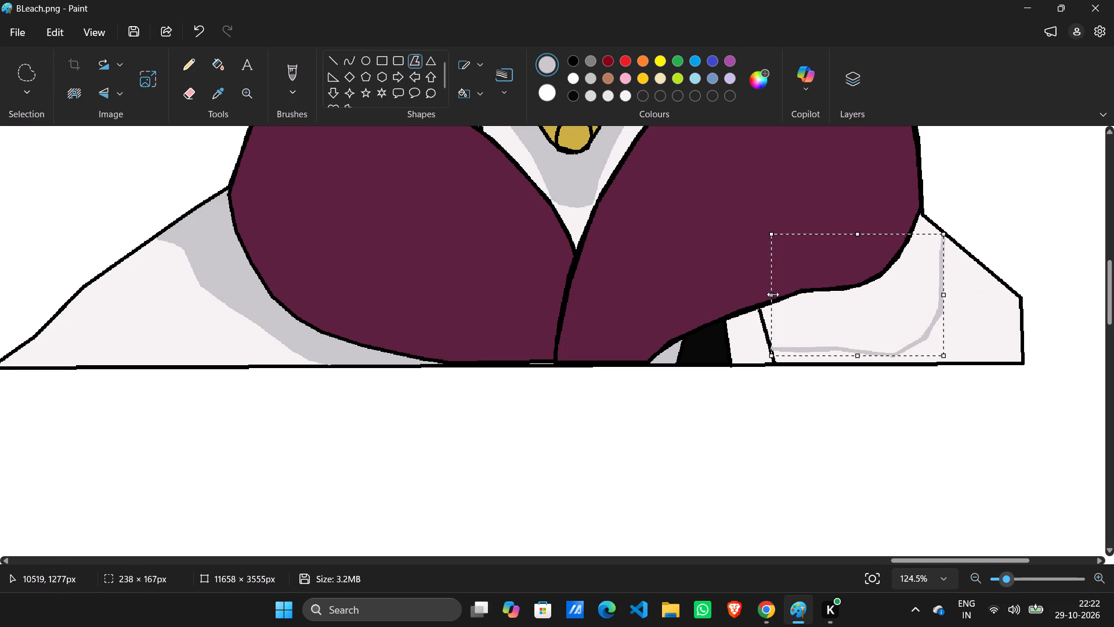
{"action": "left_click", "coordinate": [719, 344]}
Draw a thin closed grey polygon, about 46 × 12 px, across the lower part of the strip between the second and third black lines.
{"action": "scroll", "coordinate": [896, 357], "scroll_direction": "up", "scroll_amount": 3, "text": "ctrl"}
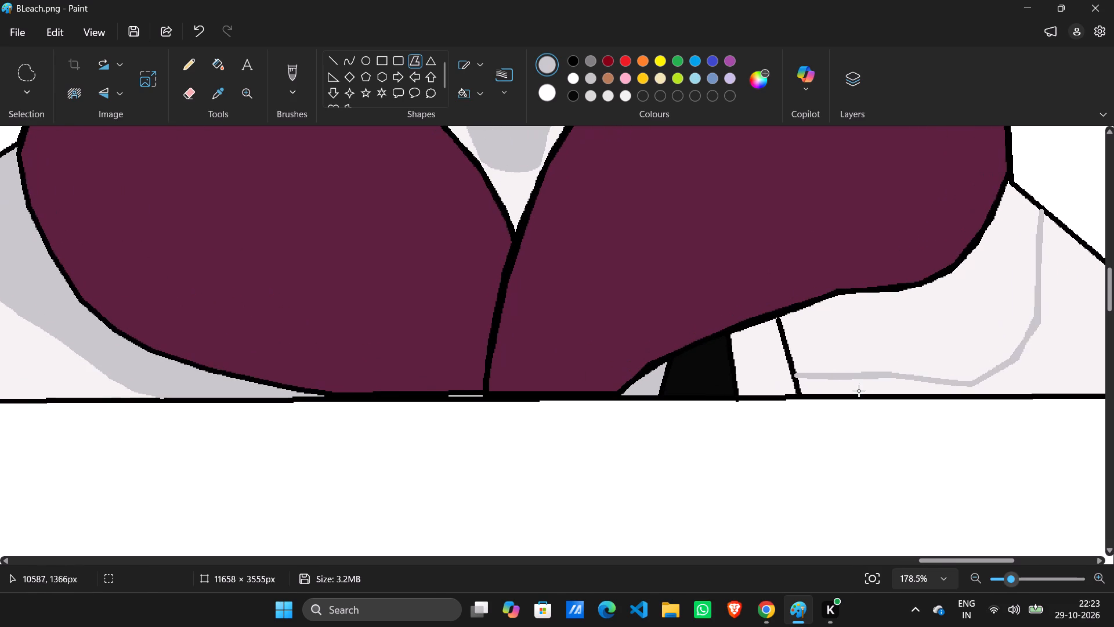
{"action": "scroll", "coordinate": [793, 379], "scroll_direction": "up", "scroll_amount": 6, "text": "ctrl"}
{"action": "scroll", "coordinate": [982, 470], "scroll_direction": "down", "scroll_amount": 1}
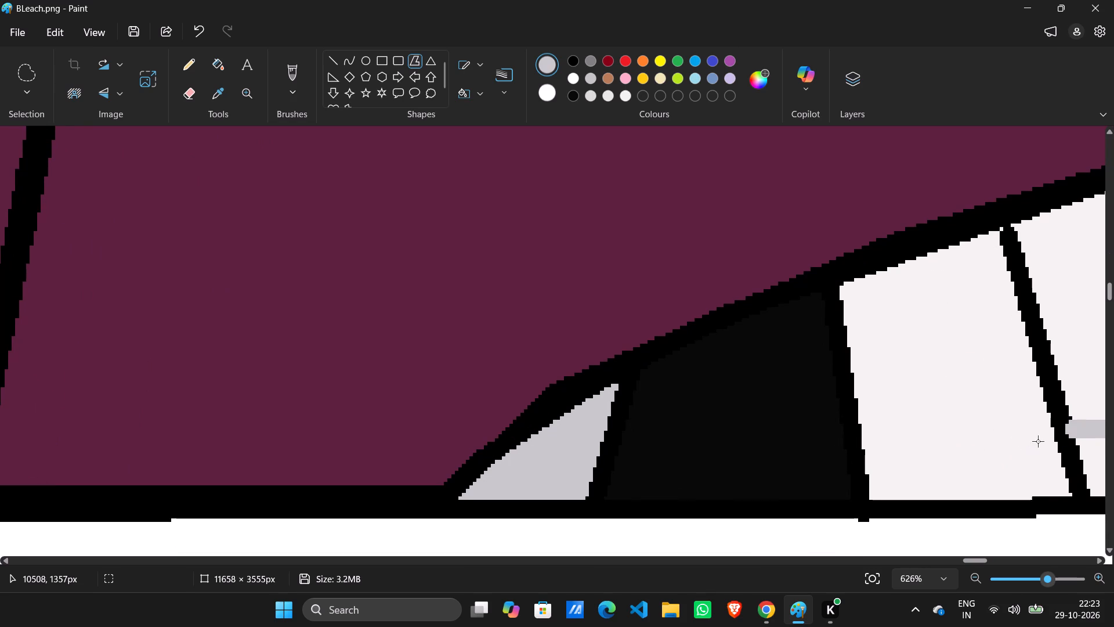
{"action": "left_click_drag", "start_coordinate": [1047, 433], "coordinate": [920, 459]}
{"action": "left_click_drag", "start_coordinate": [920, 459], "coordinate": [877, 477]}
{"action": "left_click_drag", "start_coordinate": [877, 475], "coordinate": [1018, 437]}
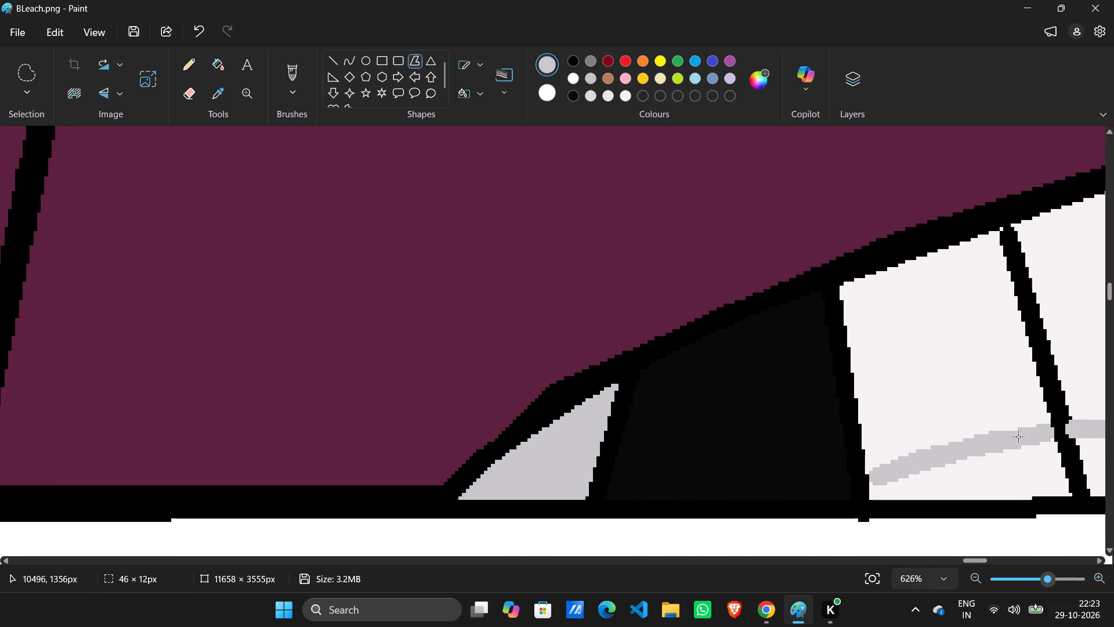
{"action": "left_click_drag", "start_coordinate": [1018, 437], "coordinate": [946, 451]}
{"action": "left_click_drag", "start_coordinate": [951, 450], "coordinate": [1049, 431]}
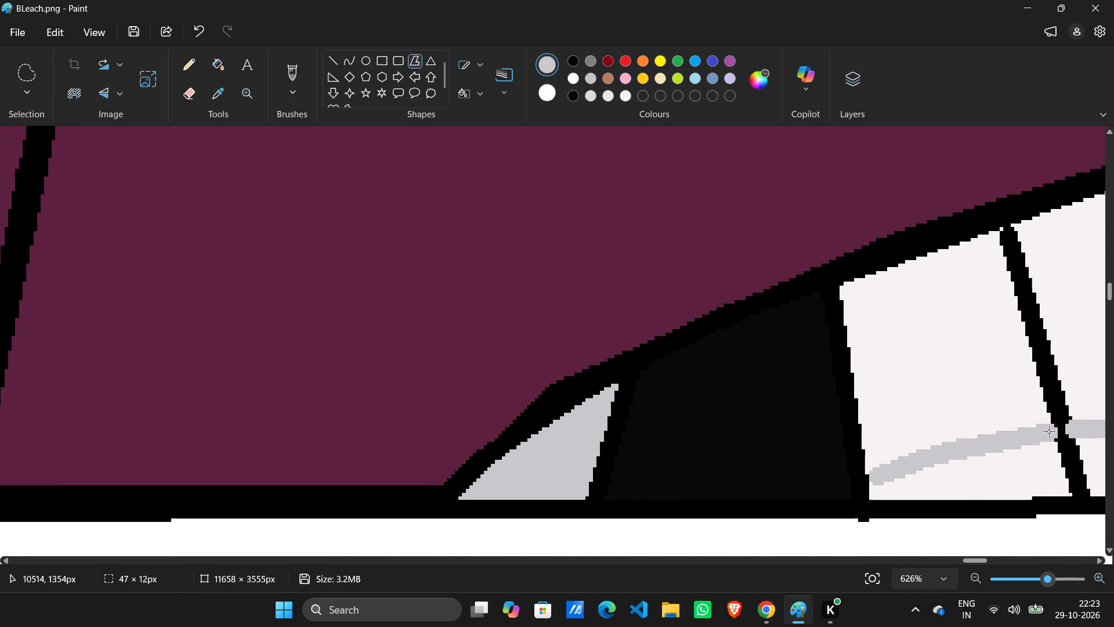
{"action": "left_click_drag", "start_coordinate": [1049, 431], "coordinate": [1045, 434]}
Fill the areas above the grey boundary lines with grey, in the strip and on the right shoulder below the collar.
{"action": "left_click", "coordinate": [215, 66]}
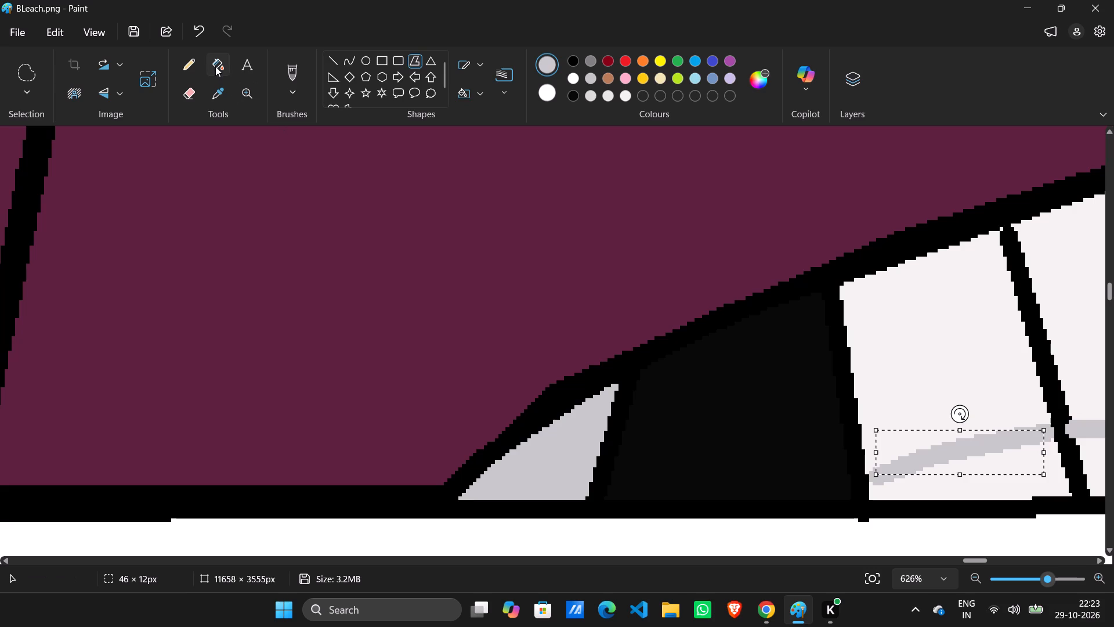
{"action": "scroll", "coordinate": [911, 334], "scroll_direction": "down", "scroll_amount": 6, "text": "ctrl"}
{"action": "left_click", "coordinate": [808, 297]}
{"action": "left_click", "coordinate": [992, 287]}
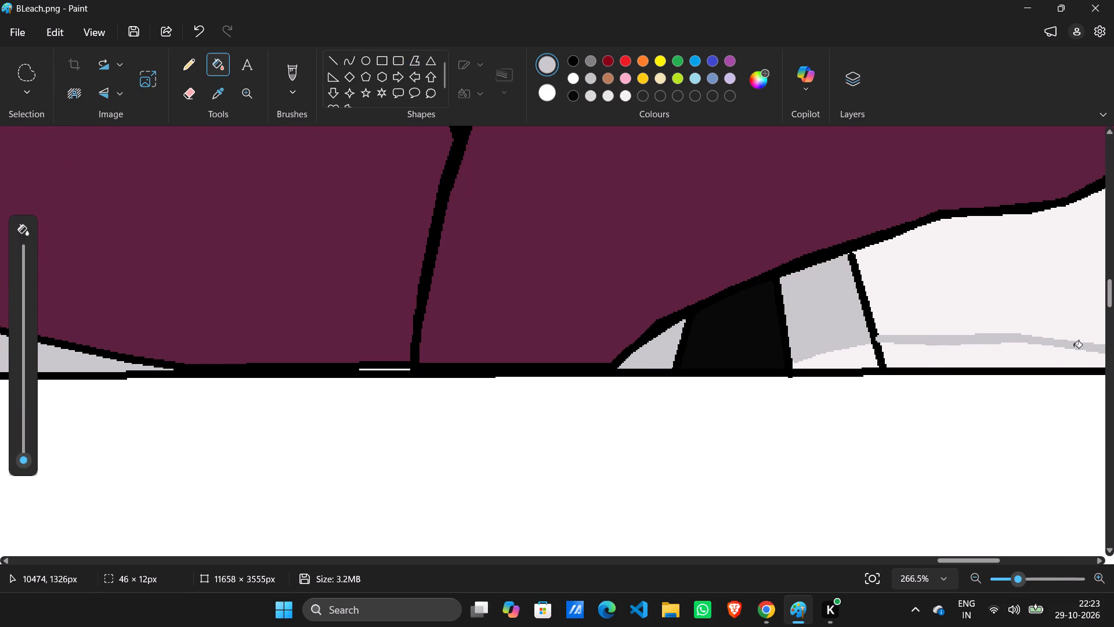
Paint over the grey overlap on the third black line with a thinner black brush, restoring the line near its lower end.
{"action": "scroll", "coordinate": [1074, 347], "scroll_direction": "down", "scroll_amount": 1, "text": "ctrl"}
{"action": "scroll", "coordinate": [1074, 347], "scroll_direction": "up", "scroll_amount": 6, "text": "ctrl"}
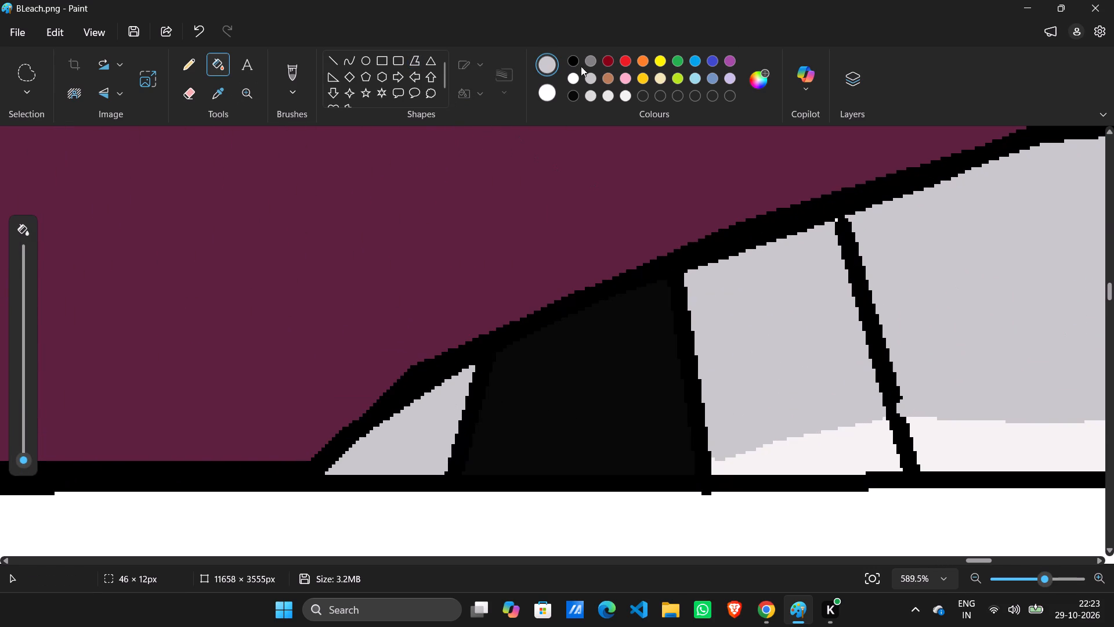
{"action": "left_click", "coordinate": [574, 62]}
{"action": "left_click", "coordinate": [310, 73]}
{"action": "left_click", "coordinate": [305, 74]}
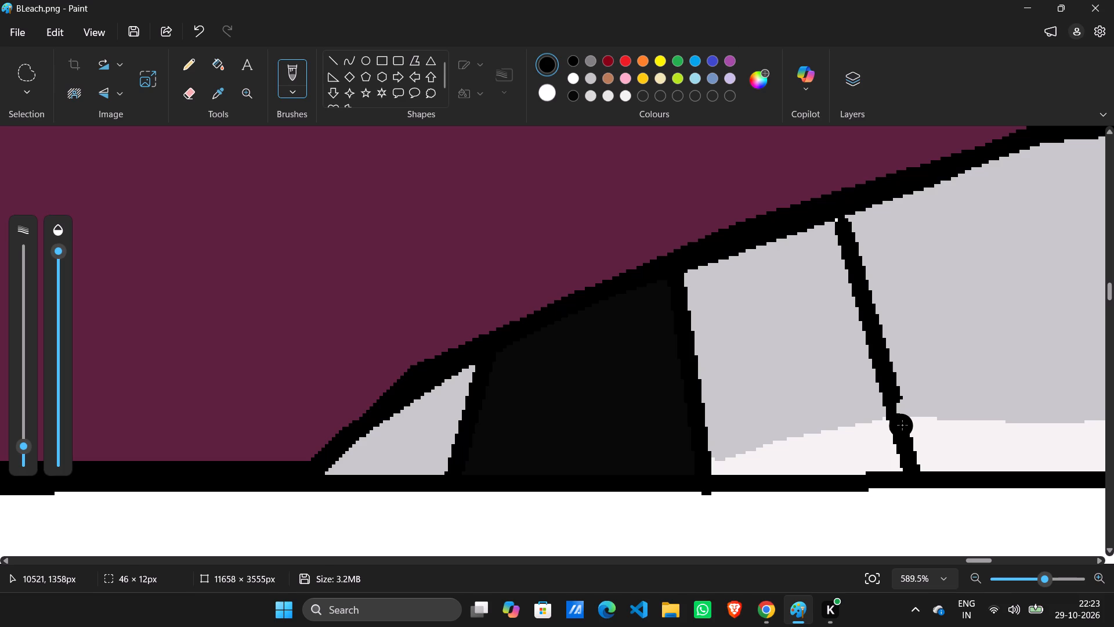
{"action": "left_click_drag", "start_coordinate": [26, 443], "coordinate": [26, 444]}
{"action": "left_click_drag", "start_coordinate": [26, 444], "coordinate": [26, 449]}
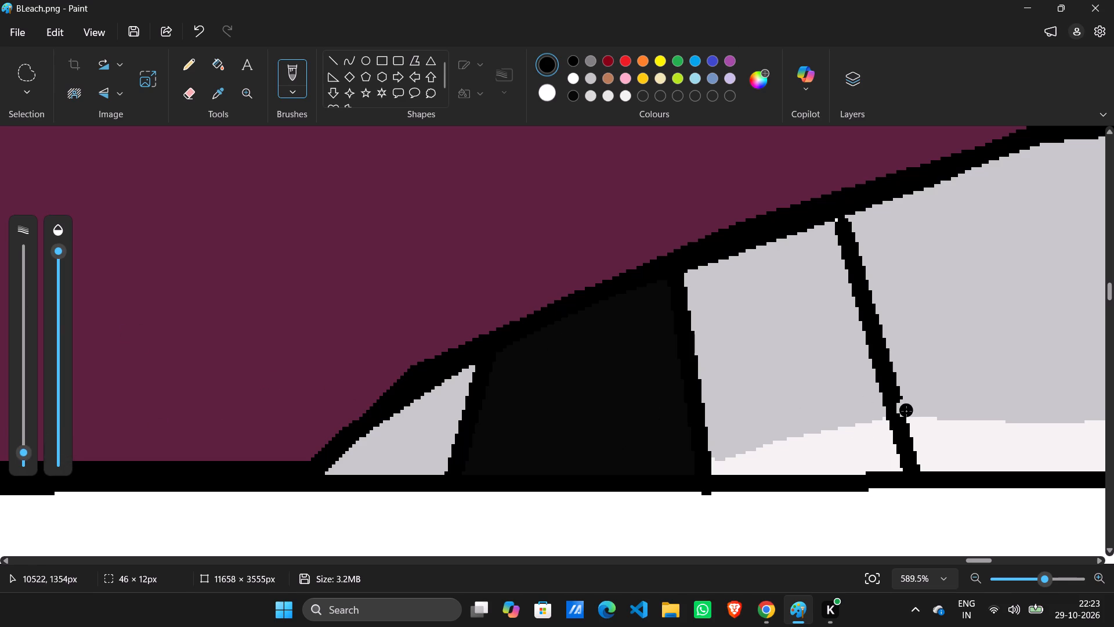
{"action": "left_click_drag", "start_coordinate": [889, 391], "coordinate": [906, 446]}
{"action": "left_click_drag", "start_coordinate": [906, 446], "coordinate": [905, 433]}
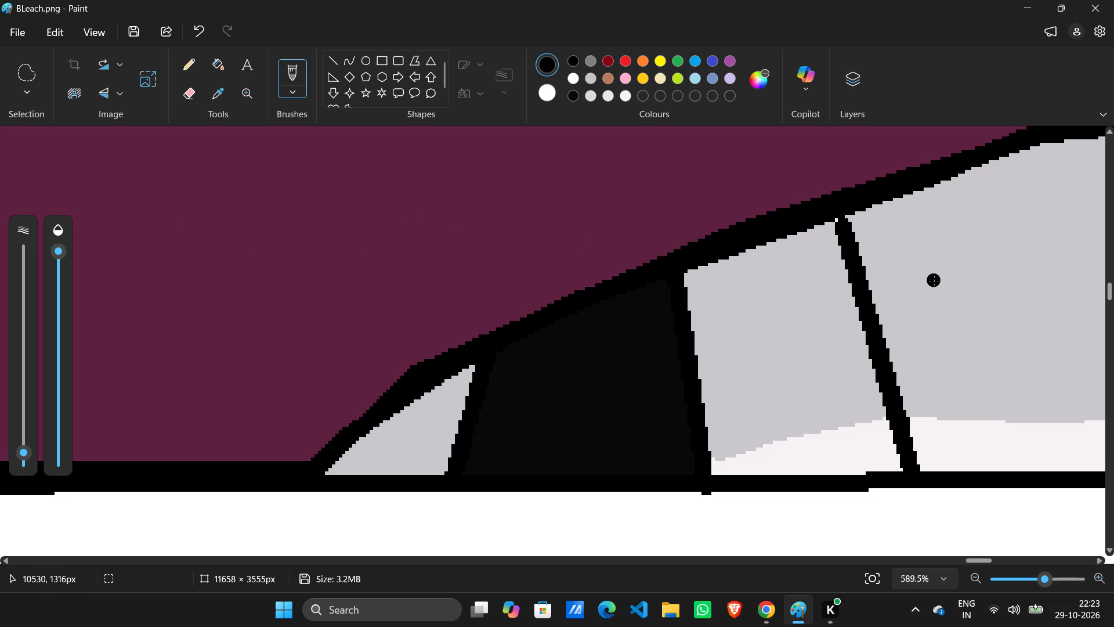
Compare the shaded collar and shoulders of the drawing with the reference image.
{"action": "scroll", "coordinate": [934, 281], "scroll_direction": "down", "scroll_amount": 19, "text": "ctrl"}
{"action": "scroll", "coordinate": [1036, 300], "scroll_direction": "up", "scroll_amount": 1}
{"action": "scroll", "coordinate": [1113, 327], "scroll_direction": "down", "scroll_amount": 1, "text": "ctrl"}
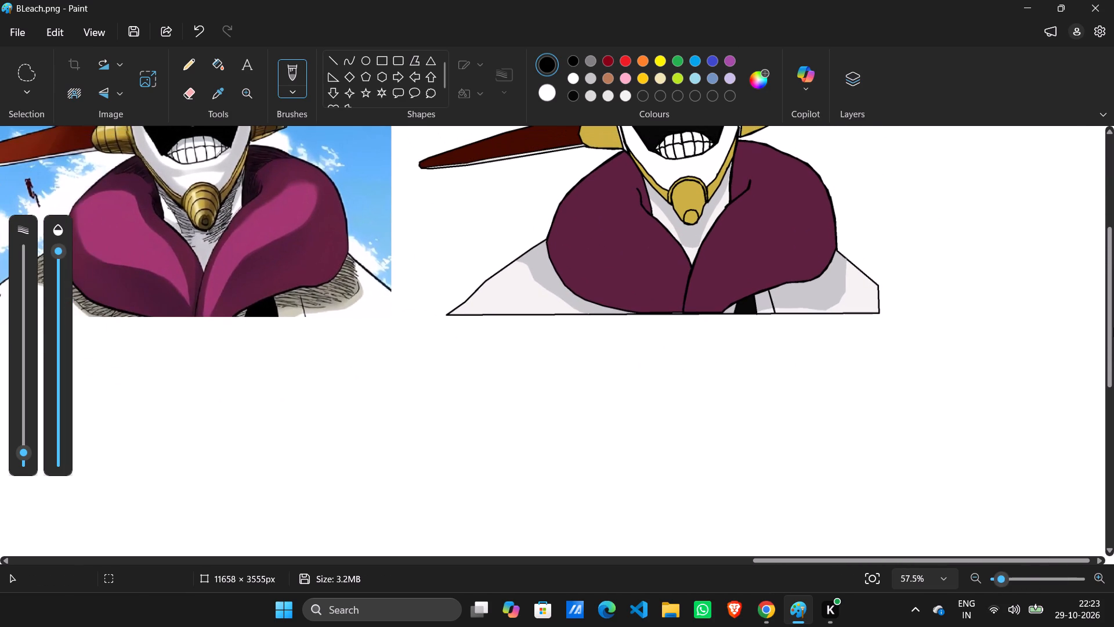
{"action": "scroll", "coordinate": [1113, 355], "scroll_direction": "up", "scroll_amount": 2}
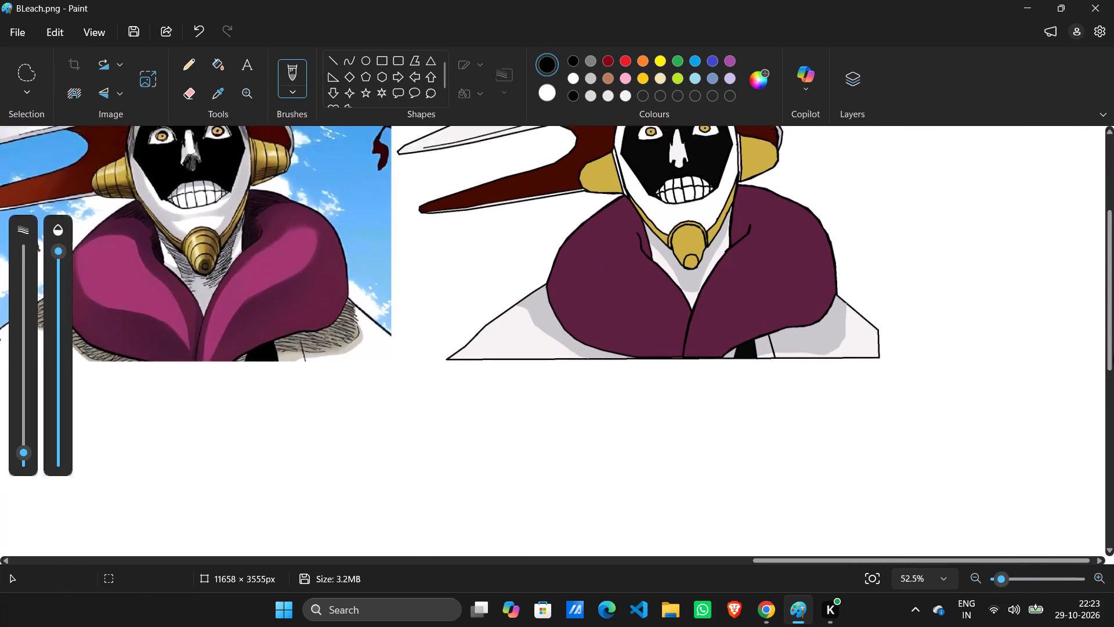
Sample the robe's off-white and, with a thicker brush, smooth the lower and outer edges of the grey shading on the right shoulder.
{"action": "scroll", "coordinate": [1113, 355], "scroll_direction": "up", "scroll_amount": 4}
{"action": "scroll", "coordinate": [1113, 355], "scroll_direction": "down", "scroll_amount": 3}
{"action": "scroll", "coordinate": [1010, 338], "scroll_direction": "up", "scroll_amount": 5, "text": "ctrl"}
{"action": "scroll", "coordinate": [1010, 338], "scroll_direction": "up", "scroll_amount": 2}
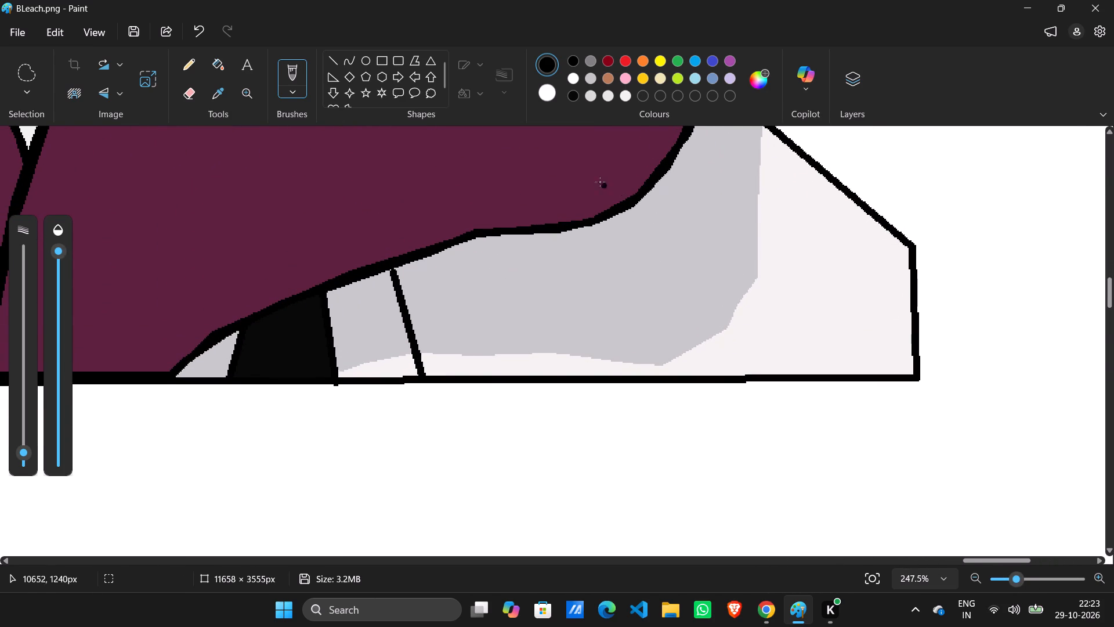
{"action": "left_click", "coordinate": [208, 92]}
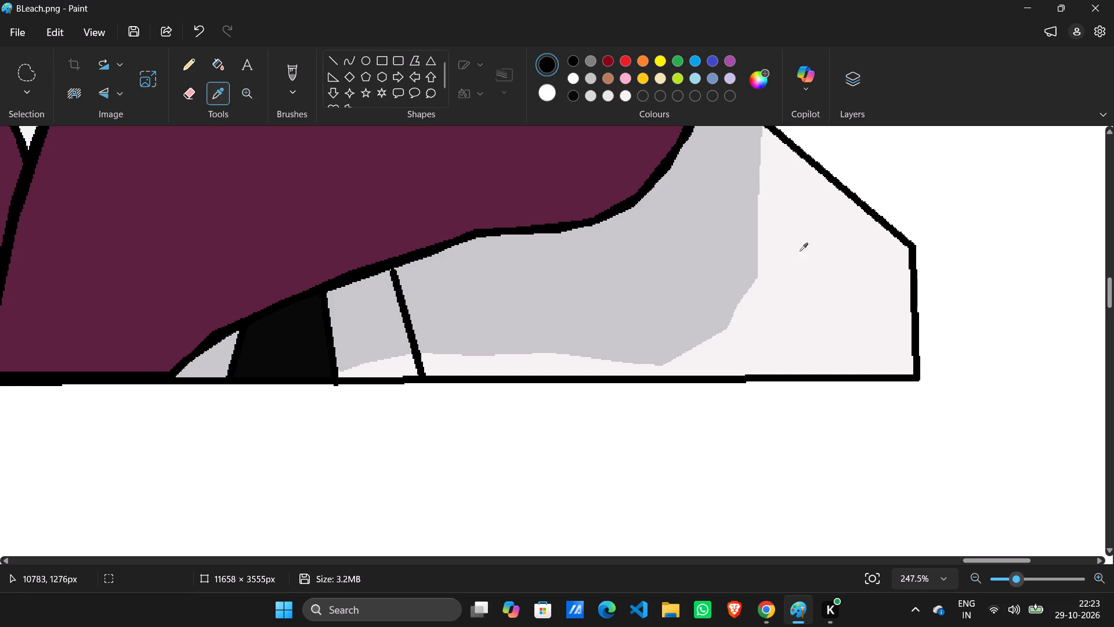
{"action": "left_click", "coordinate": [807, 283]}
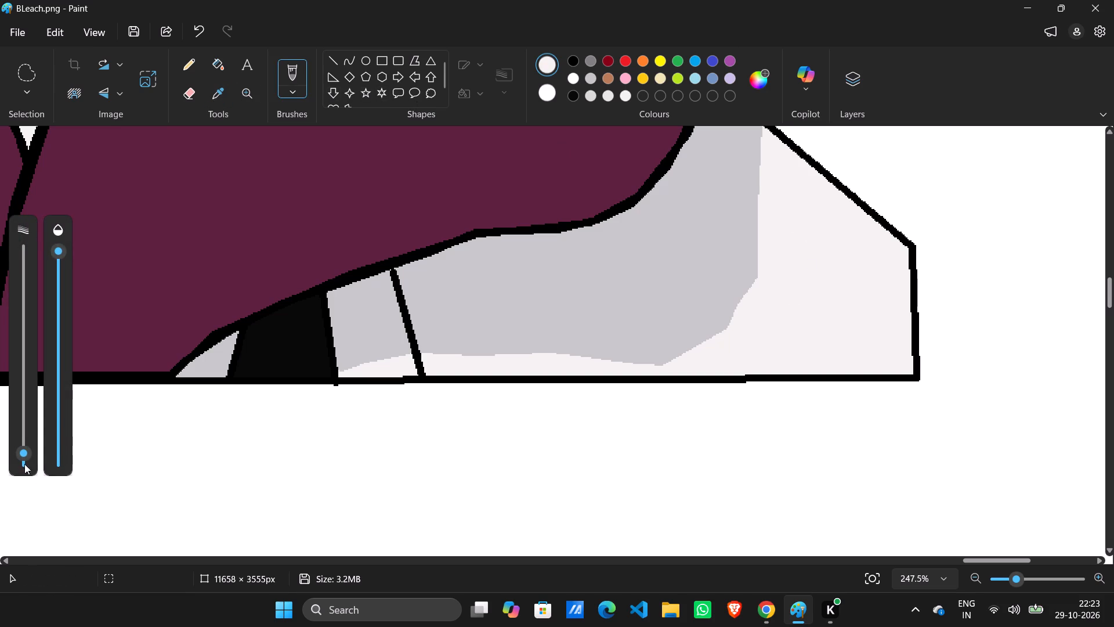
{"action": "left_click_drag", "start_coordinate": [24, 455], "coordinate": [24, 441]}
{"action": "scroll", "coordinate": [1113, 387], "scroll_direction": "up", "scroll_amount": 2, "text": "ctrl"}
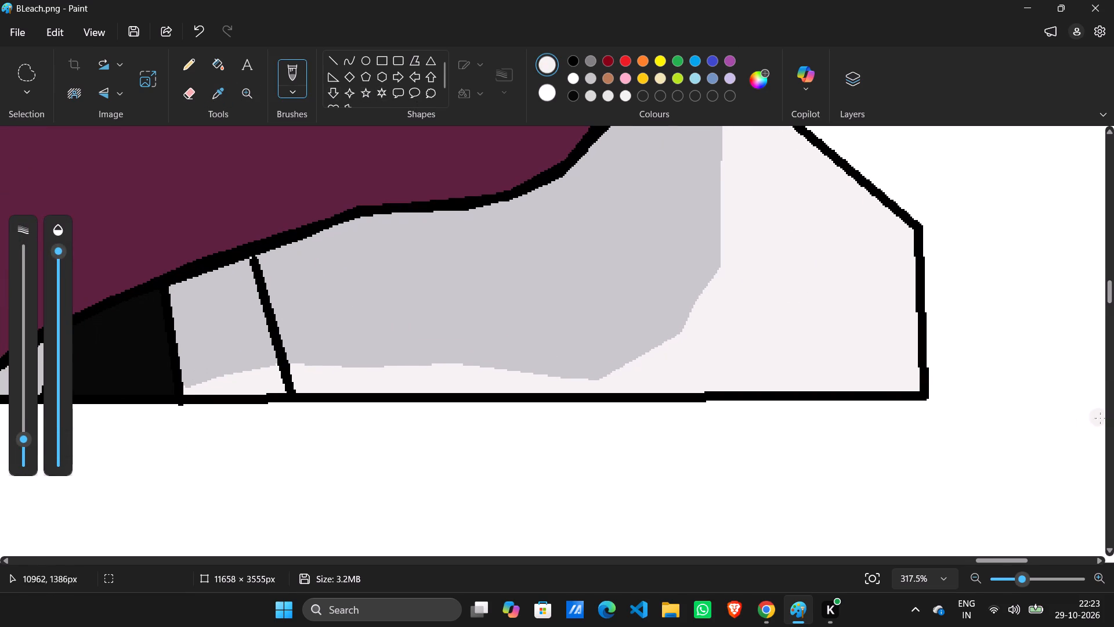
{"action": "left_click_drag", "start_coordinate": [453, 378], "coordinate": [473, 373]}
{"action": "left_click_drag", "start_coordinate": [473, 373], "coordinate": [613, 379]}
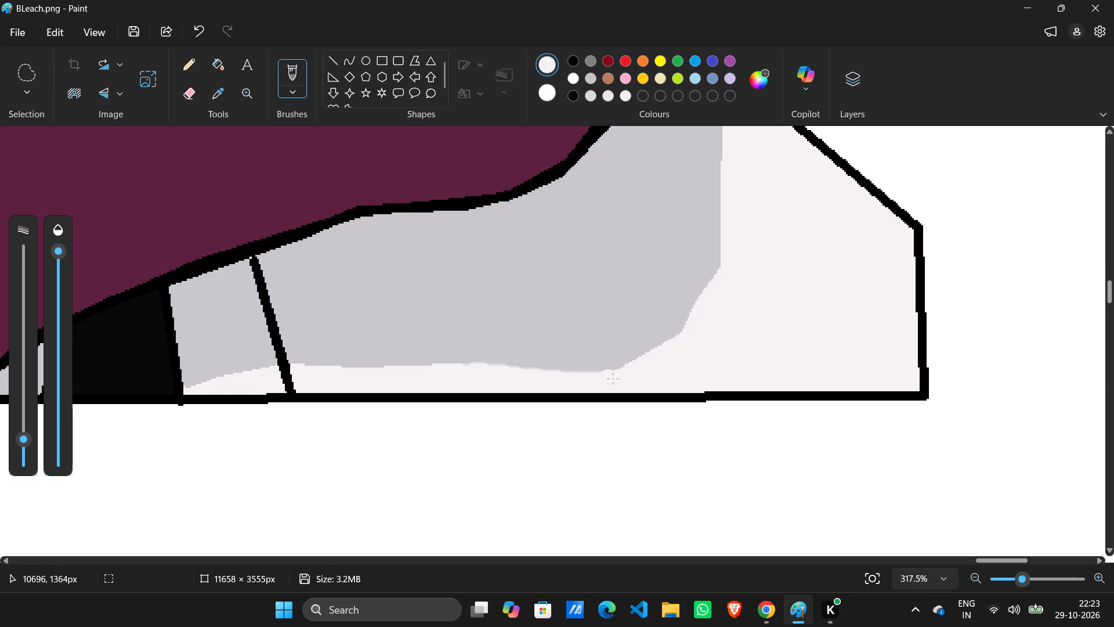
{"action": "left_click_drag", "start_coordinate": [613, 379], "coordinate": [674, 348]}
{"action": "left_click_drag", "start_coordinate": [675, 348], "coordinate": [704, 311]}
{"action": "left_click_drag", "start_coordinate": [704, 311], "coordinate": [730, 214]}
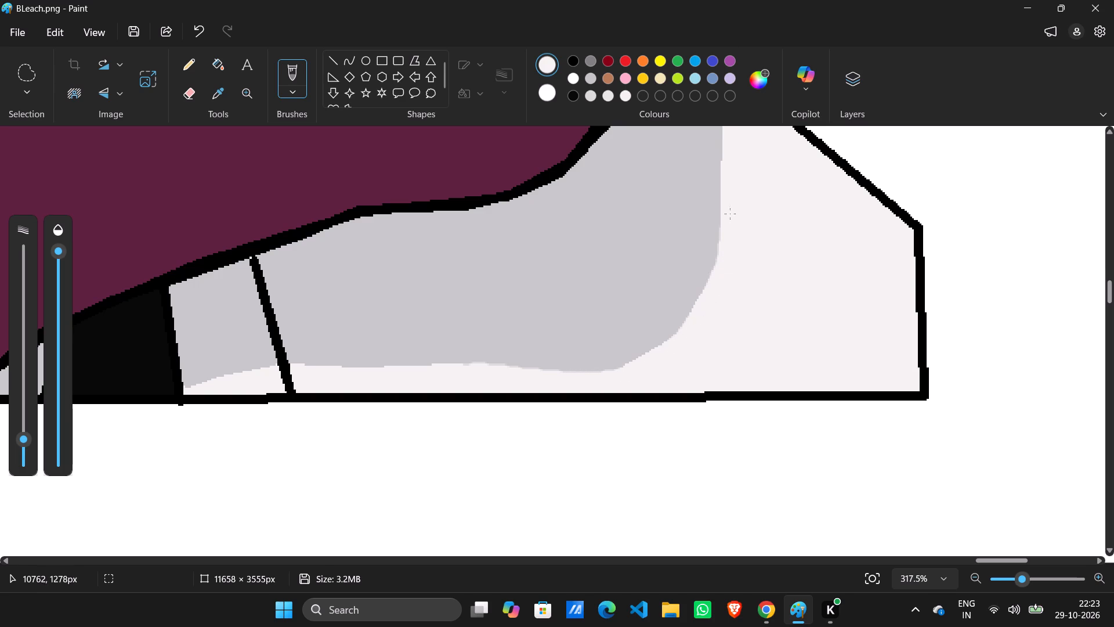
{"action": "left_click_drag", "start_coordinate": [730, 214], "coordinate": [732, 160]}
Undo the stray off-white stroke and repaint the shading's lower edge on the right shoulder as a smooth curve up to its rounded corner.
{"action": "left_click_drag", "start_coordinate": [447, 366], "coordinate": [510, 363]}
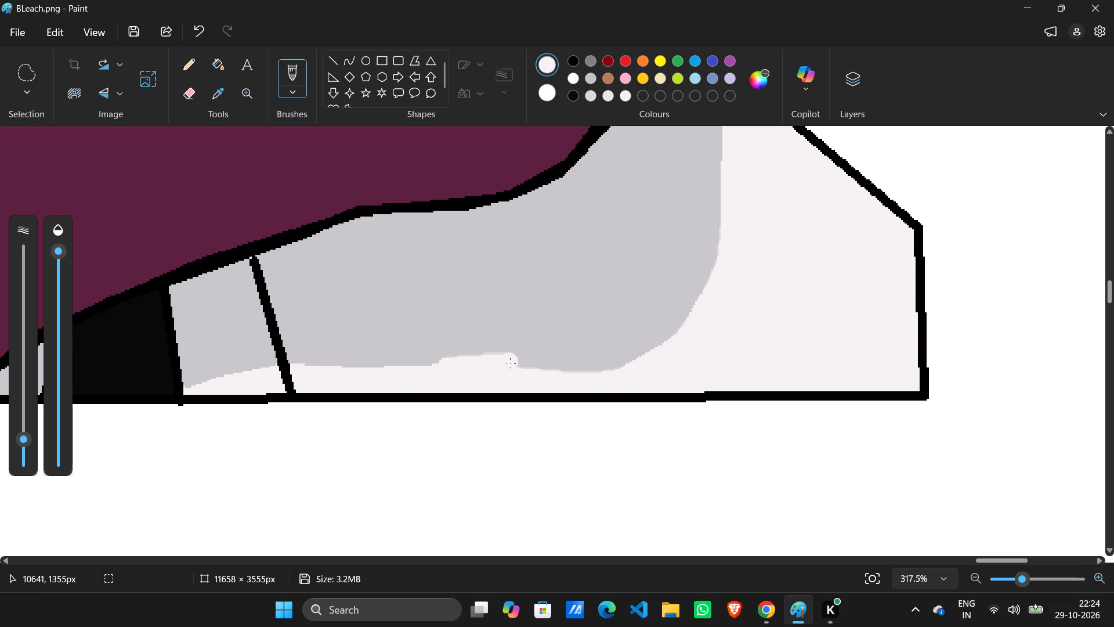
{"action": "key", "text": "ctrl+z"}
{"action": "left_click_drag", "start_coordinate": [439, 381], "coordinate": [522, 374]}
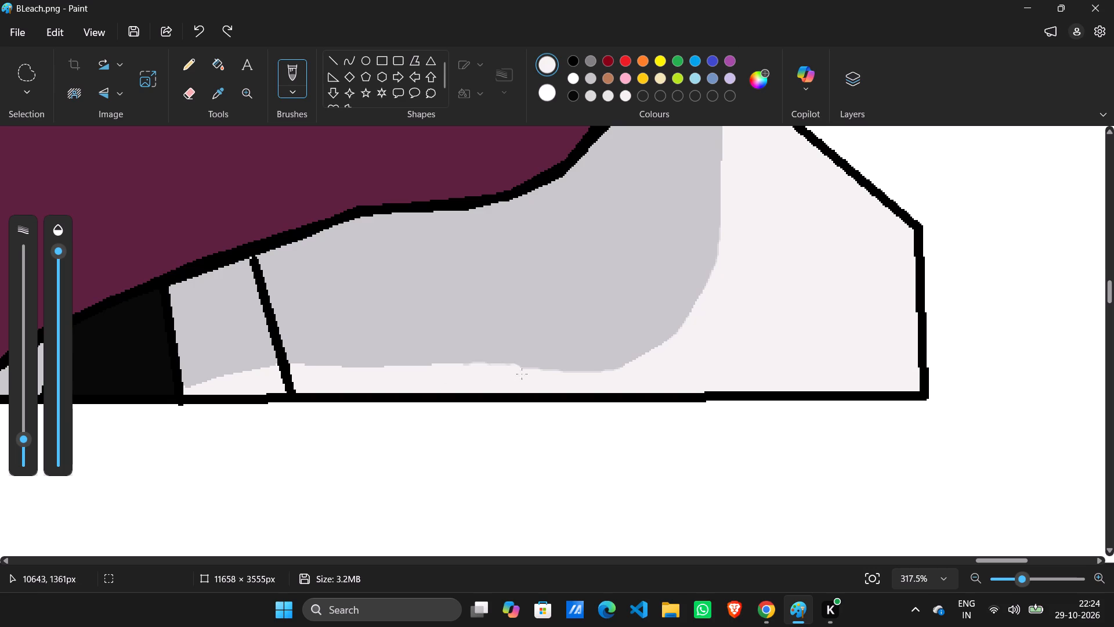
{"action": "left_click_drag", "start_coordinate": [522, 374], "coordinate": [643, 369]}
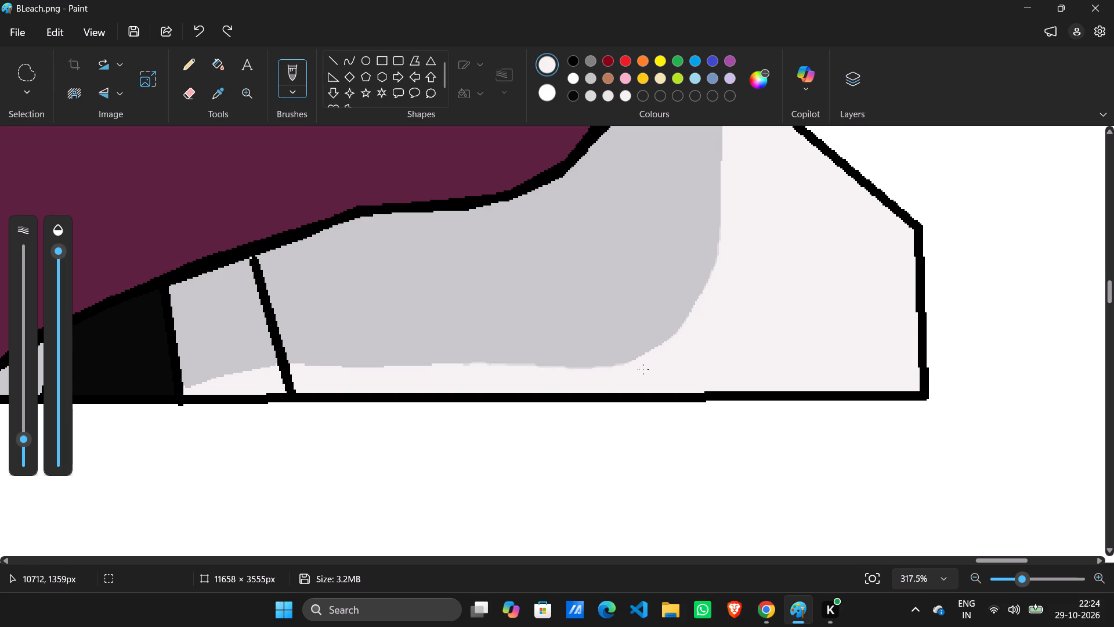
{"action": "left_click_drag", "start_coordinate": [643, 369], "coordinate": [725, 271]}
{"action": "left_click_drag", "start_coordinate": [725, 271], "coordinate": [726, 268]}
{"action": "scroll", "coordinate": [617, 387], "scroll_direction": "up", "scroll_amount": 1, "text": "ctrl"}
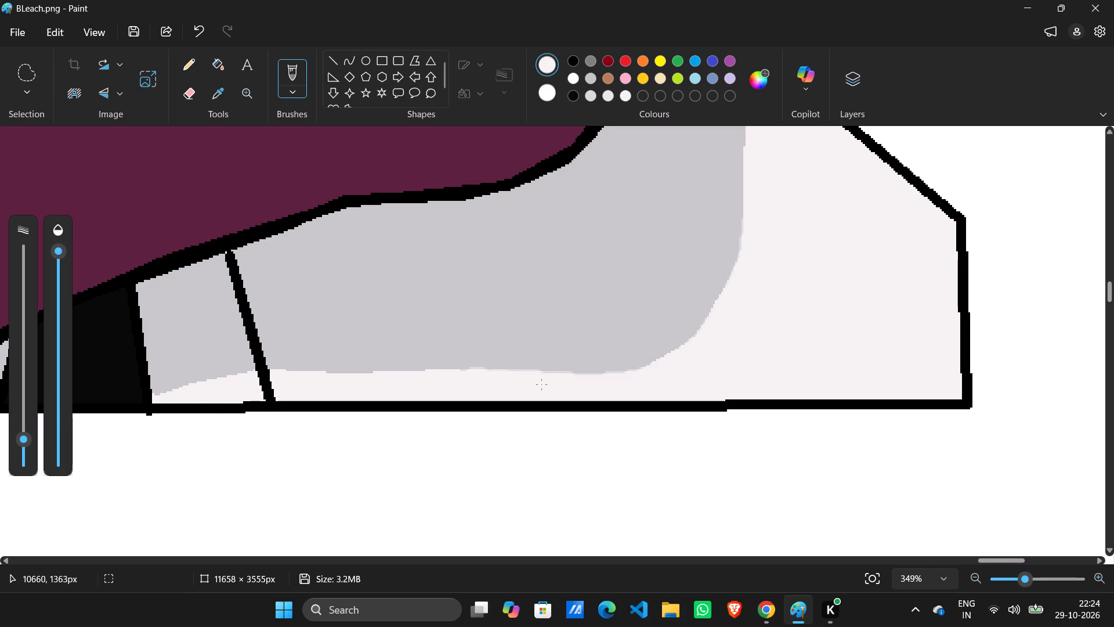
{"action": "left_click_drag", "start_coordinate": [512, 379], "coordinate": [662, 367]}
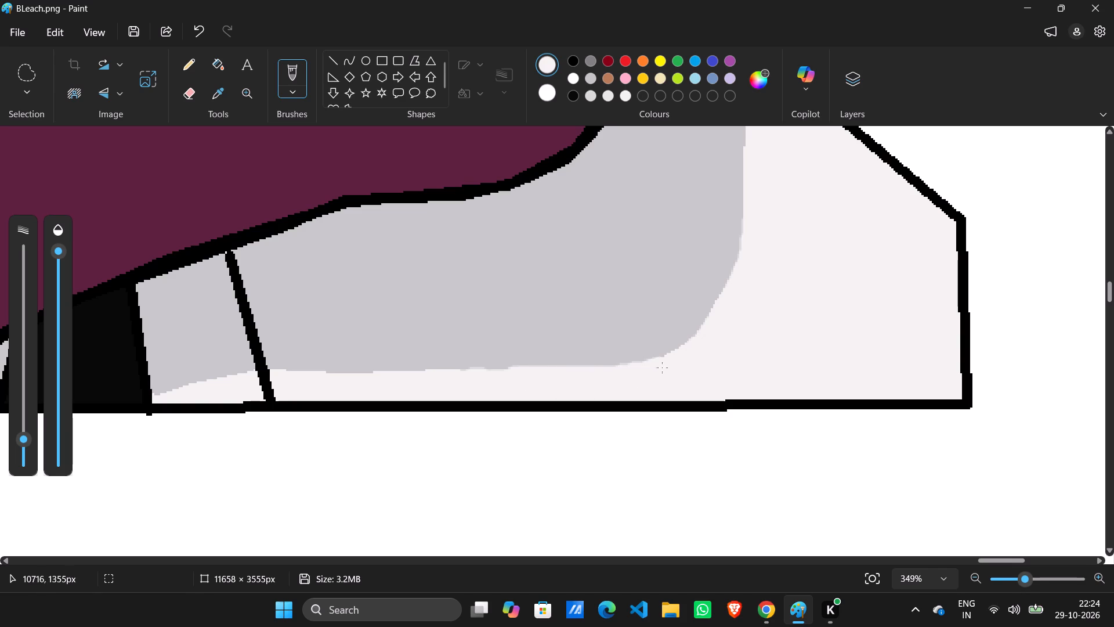
{"action": "left_click_drag", "start_coordinate": [662, 367], "coordinate": [700, 354]}
Erase the pointed outer tip where the left shoulder's slanted outline meets the bottom line.
{"action": "scroll", "coordinate": [705, 356], "scroll_direction": "down", "scroll_amount": 14, "text": "ctrl"}
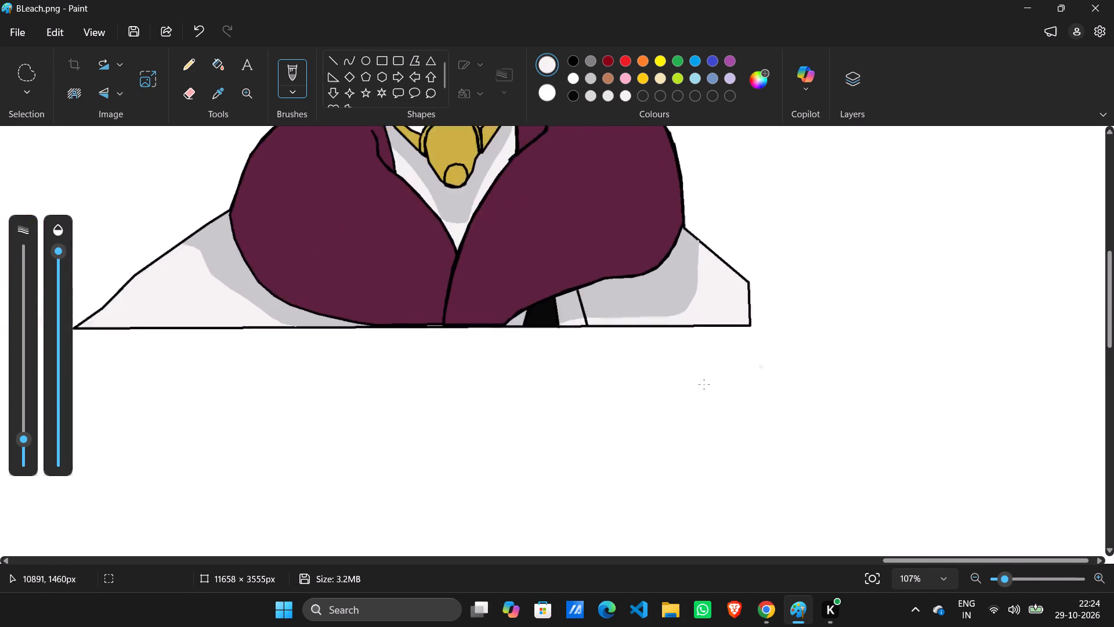
{"action": "scroll", "coordinate": [862, 291], "scroll_direction": "up", "scroll_amount": 5, "text": "ctrl"}
{"action": "scroll", "coordinate": [911, 374], "scroll_direction": "down", "scroll_amount": 11, "text": "ctrl"}
{"action": "scroll", "coordinate": [888, 367], "scroll_direction": "up", "scroll_amount": 1}
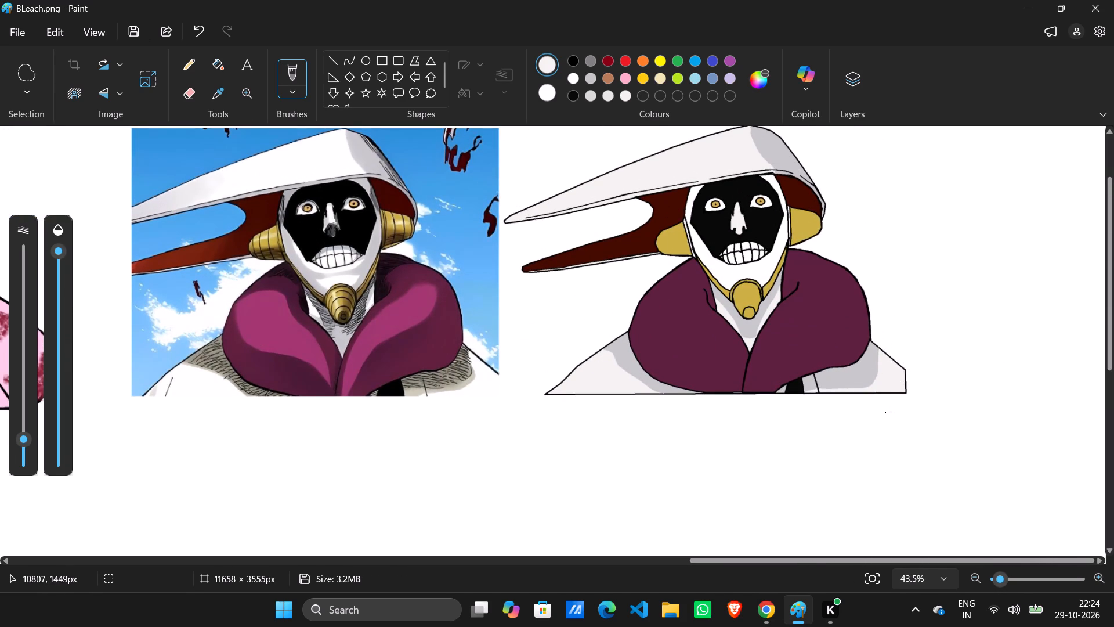
{"action": "scroll", "coordinate": [891, 412], "scroll_direction": "up", "scroll_amount": 4, "text": "ctrl"}
{"action": "scroll", "coordinate": [515, 473], "scroll_direction": "up", "scroll_amount": 3, "text": "ctrl"}
{"action": "scroll", "coordinate": [361, 481], "scroll_direction": "down", "scroll_amount": 2}
{"action": "scroll", "coordinate": [347, 437], "scroll_direction": "up", "scroll_amount": 3, "text": "ctrl"}
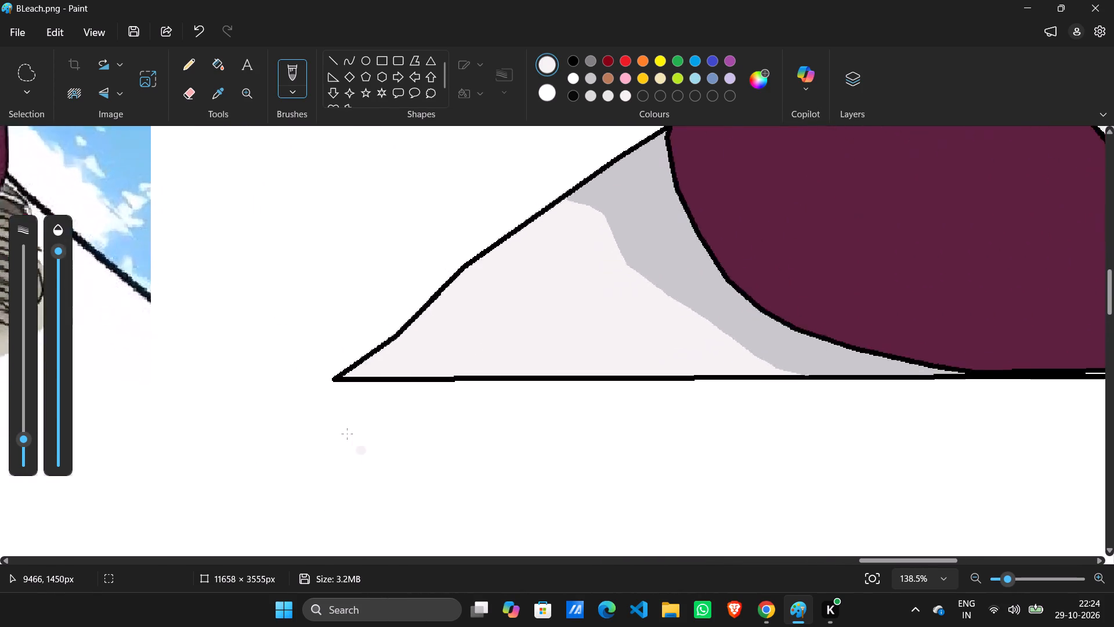
{"action": "scroll", "coordinate": [347, 434], "scroll_direction": "up", "scroll_amount": 2, "text": "ctrl"}
{"action": "left_click", "coordinate": [185, 92]}
{"action": "left_click_drag", "start_coordinate": [386, 404], "coordinate": [405, 392]}
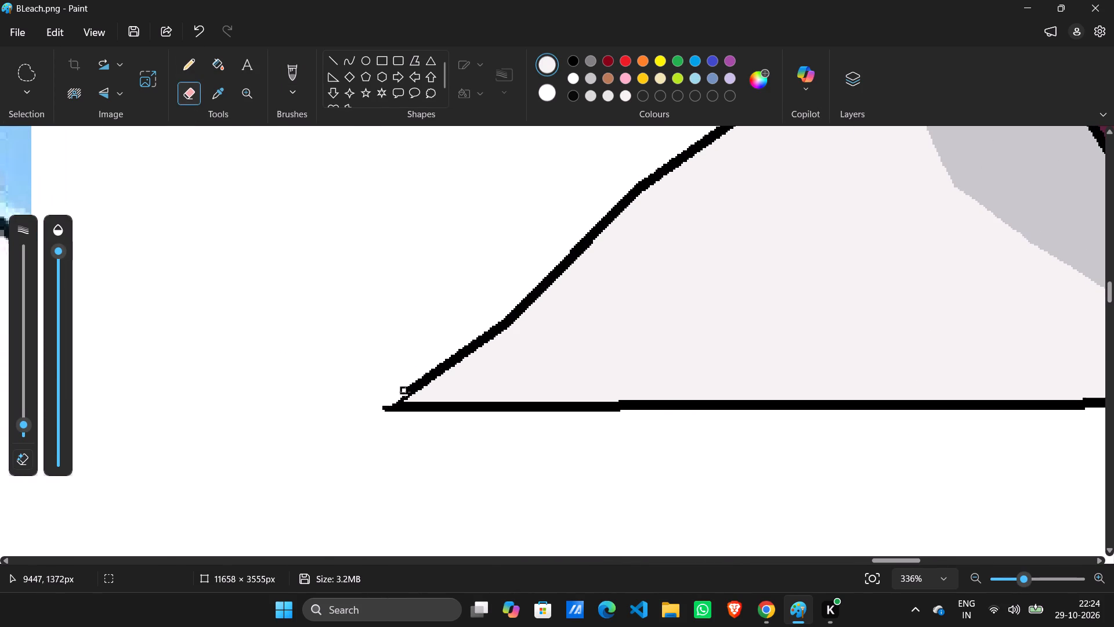
{"action": "left_click_drag", "start_coordinate": [405, 392], "coordinate": [413, 416]}
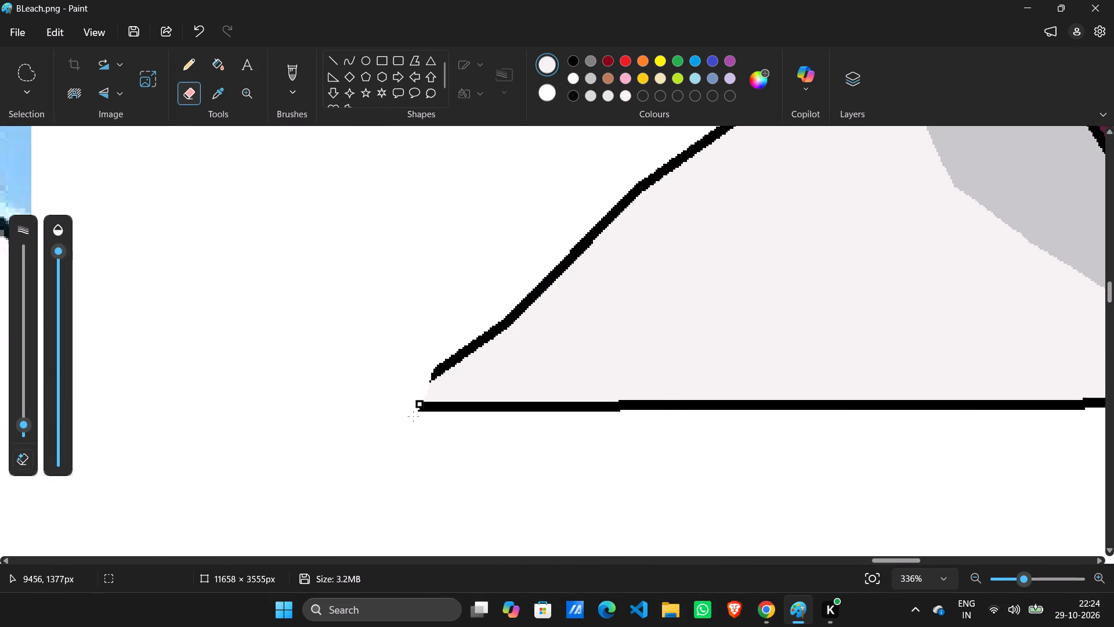
{"action": "left_click_drag", "start_coordinate": [413, 416], "coordinate": [407, 425]}
Close the open left shoulder corner with a short black polygon edge, about 7 × 18 px, joining the slanted outline to the bottom line.
{"action": "left_click", "coordinate": [420, 70]}
{"action": "left_click", "coordinate": [415, 63]}
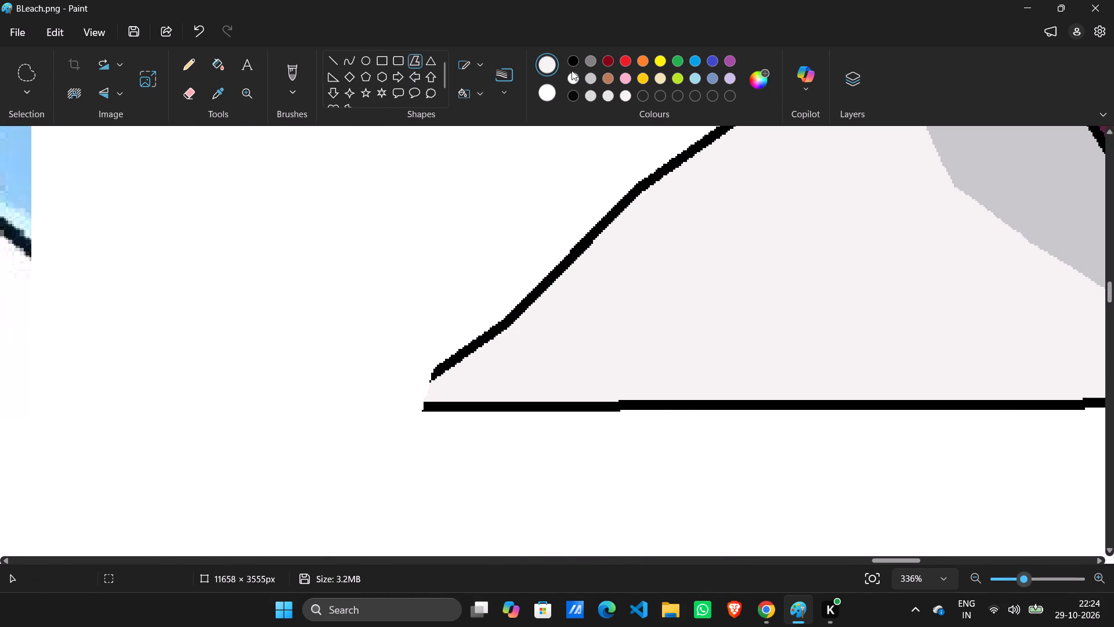
{"action": "left_click", "coordinate": [580, 67]}
{"action": "scroll", "coordinate": [573, 435], "scroll_direction": "up", "scroll_amount": 4, "text": "ctrl"}
{"action": "left_click_drag", "start_coordinate": [415, 374], "coordinate": [391, 438]}
{"action": "left_click_drag", "start_coordinate": [397, 424], "coordinate": [419, 370]}
{"action": "scroll", "coordinate": [614, 466], "scroll_direction": "down", "scroll_amount": 18, "text": "ctrl"}
{"action": "scroll", "coordinate": [616, 467], "scroll_direction": "down", "scroll_amount": 5, "text": "ctrl"}
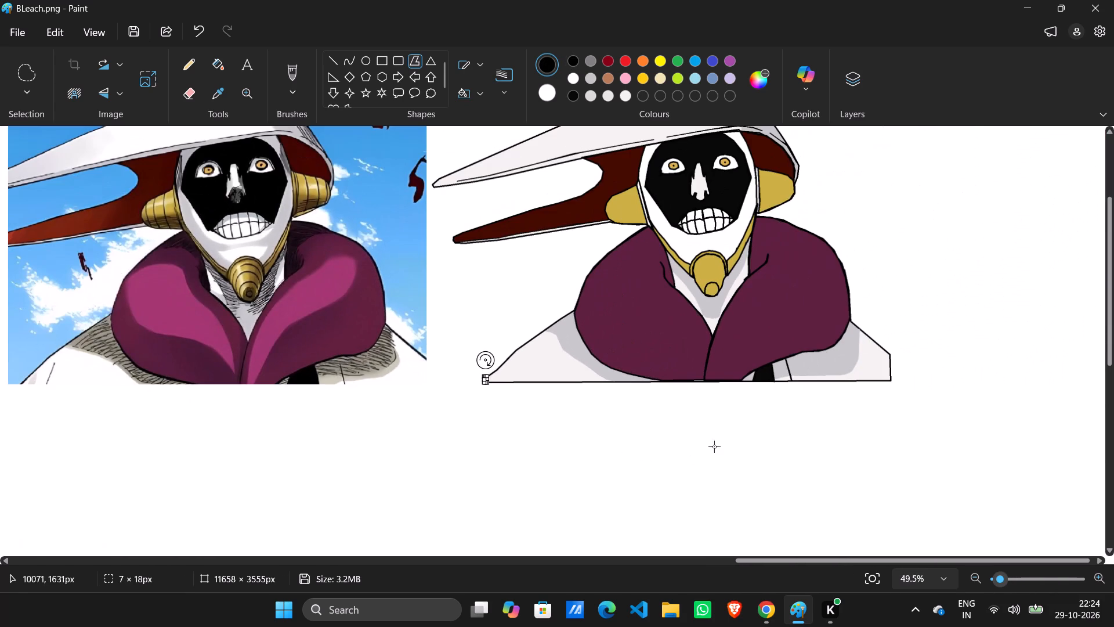
{"action": "left_click", "coordinate": [818, 446]}
Sample gold from the reference's left ear cone and draw a closed polygon band, about 127 × 46 px, across the drawing's left ear cone.
{"action": "scroll", "coordinate": [812, 467], "scroll_direction": "up", "scroll_amount": 1}
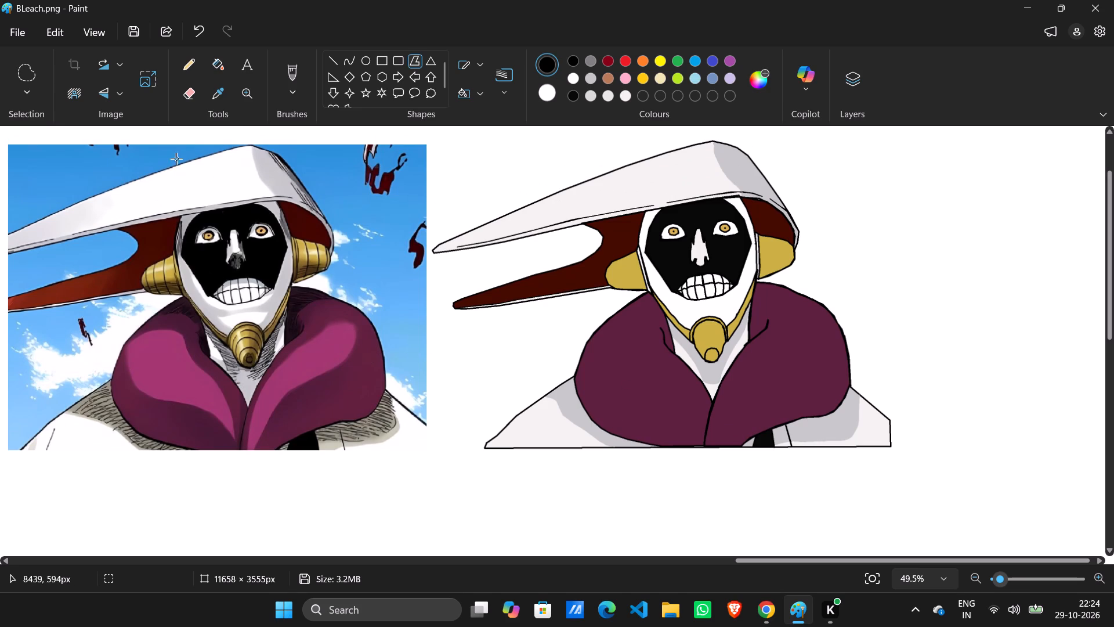
{"action": "left_click", "coordinate": [226, 89]}
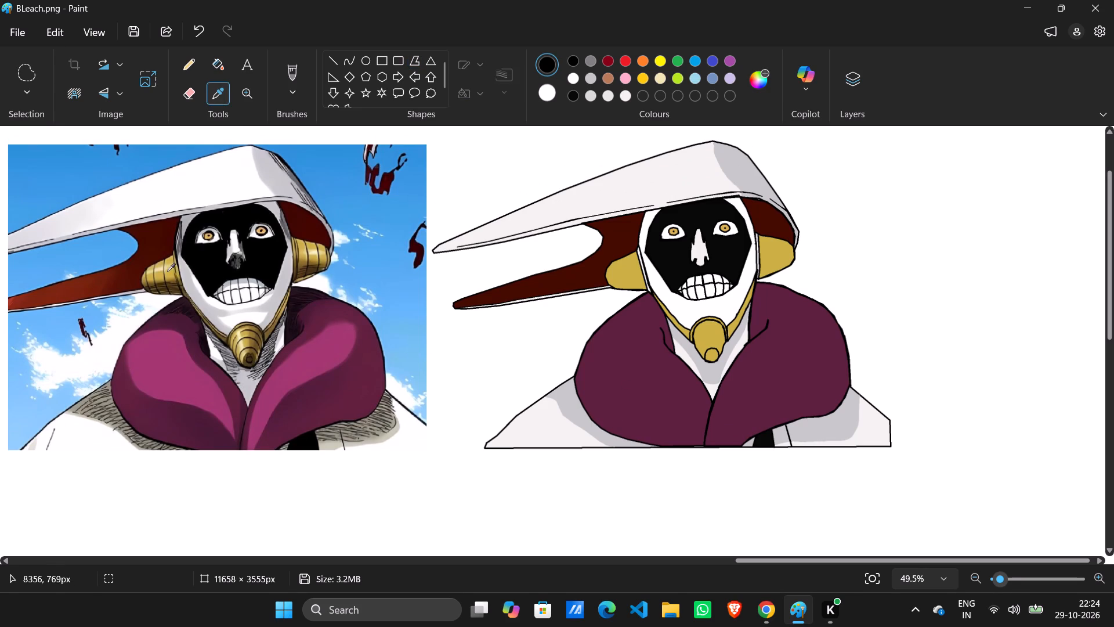
{"action": "left_click", "coordinate": [167, 271]}
{"action": "scroll", "coordinate": [904, 350], "scroll_direction": "up", "scroll_amount": 5, "text": "ctrl"}
{"action": "scroll", "coordinate": [341, 351], "scroll_direction": "up", "scroll_amount": 6, "text": "ctrl"}
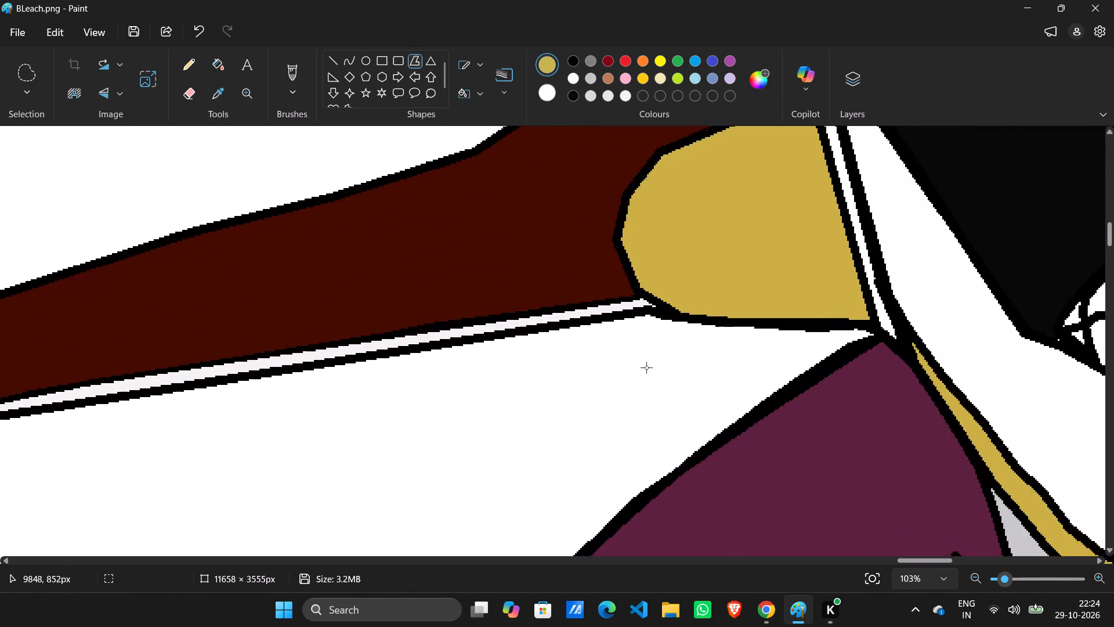
{"action": "scroll", "coordinate": [865, 371], "scroll_direction": "up", "scroll_amount": 2}
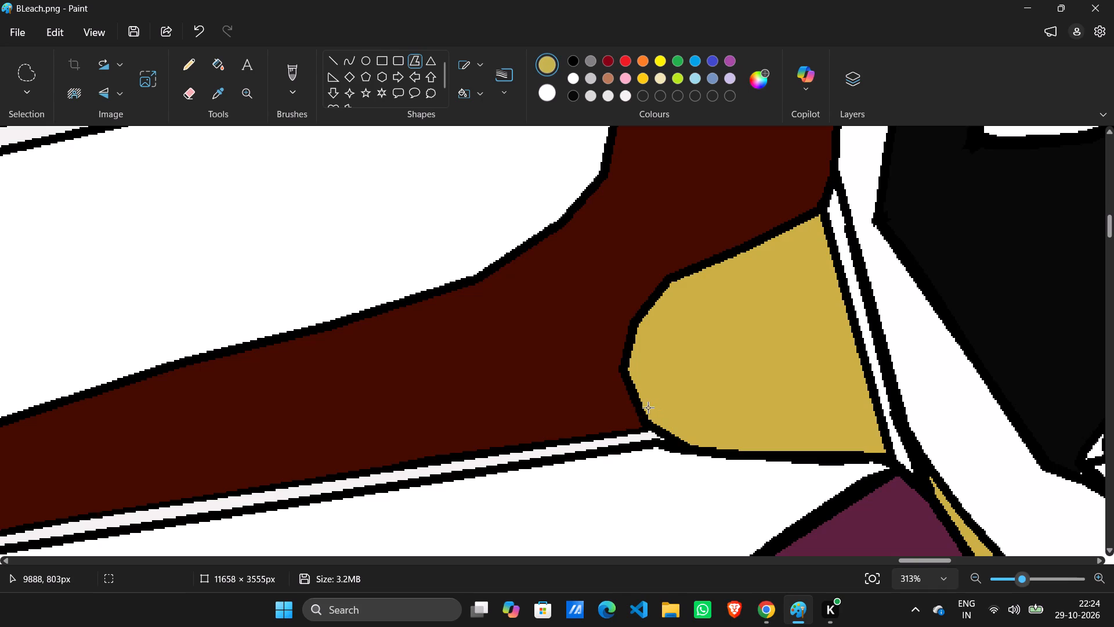
{"action": "left_click_drag", "start_coordinate": [648, 408], "coordinate": [859, 388]}
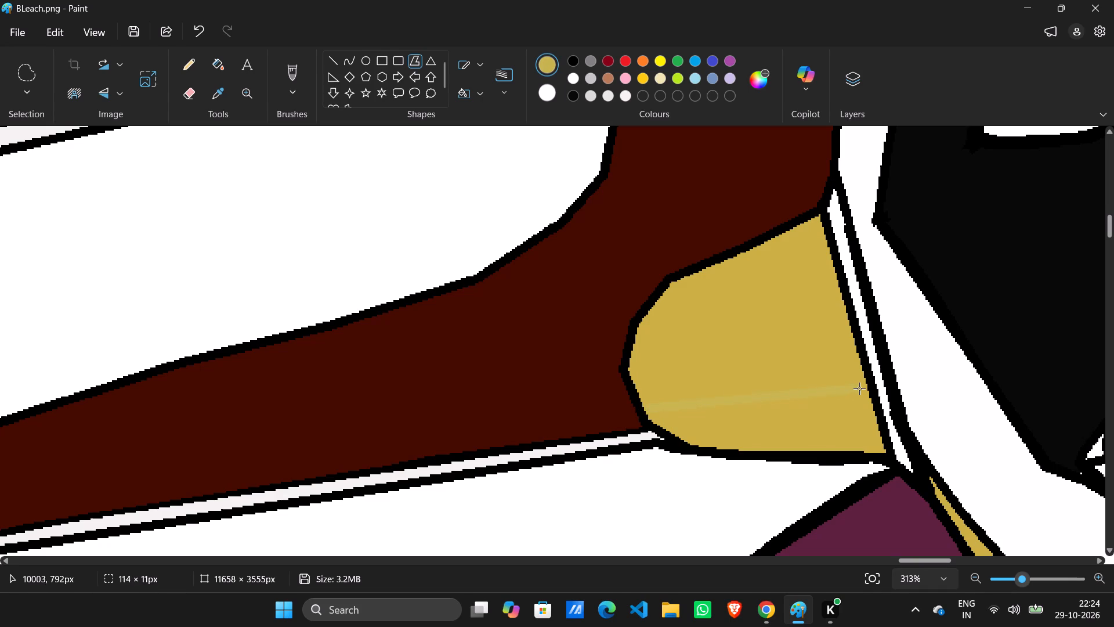
{"action": "left_click_drag", "start_coordinate": [859, 388], "coordinate": [863, 388]}
{"action": "left_click_drag", "start_coordinate": [862, 381], "coordinate": [845, 327]}
{"action": "left_click_drag", "start_coordinate": [845, 327], "coordinate": [845, 325]}
{"action": "left_click_drag", "start_coordinate": [842, 325], "coordinate": [634, 361]}
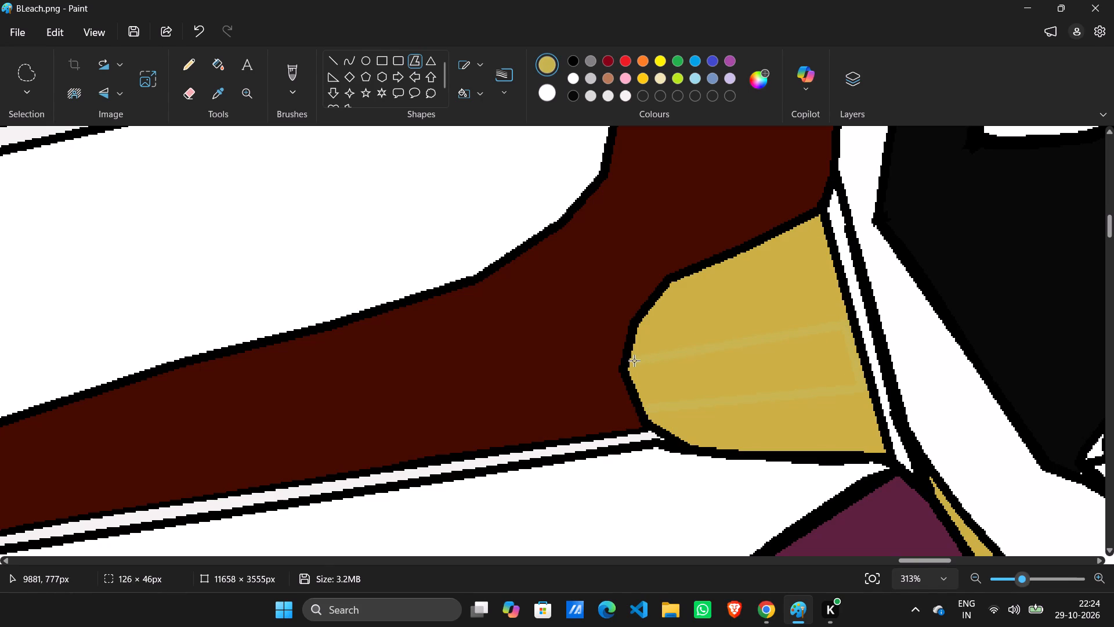
{"action": "left_click_drag", "start_coordinate": [634, 361], "coordinate": [633, 361]}
{"action": "left_click_drag", "start_coordinate": [631, 367], "coordinate": [634, 373]}
{"action": "left_click_drag", "start_coordinate": [634, 373], "coordinate": [641, 382]}
{"action": "left_click_drag", "start_coordinate": [641, 382], "coordinate": [646, 401]}
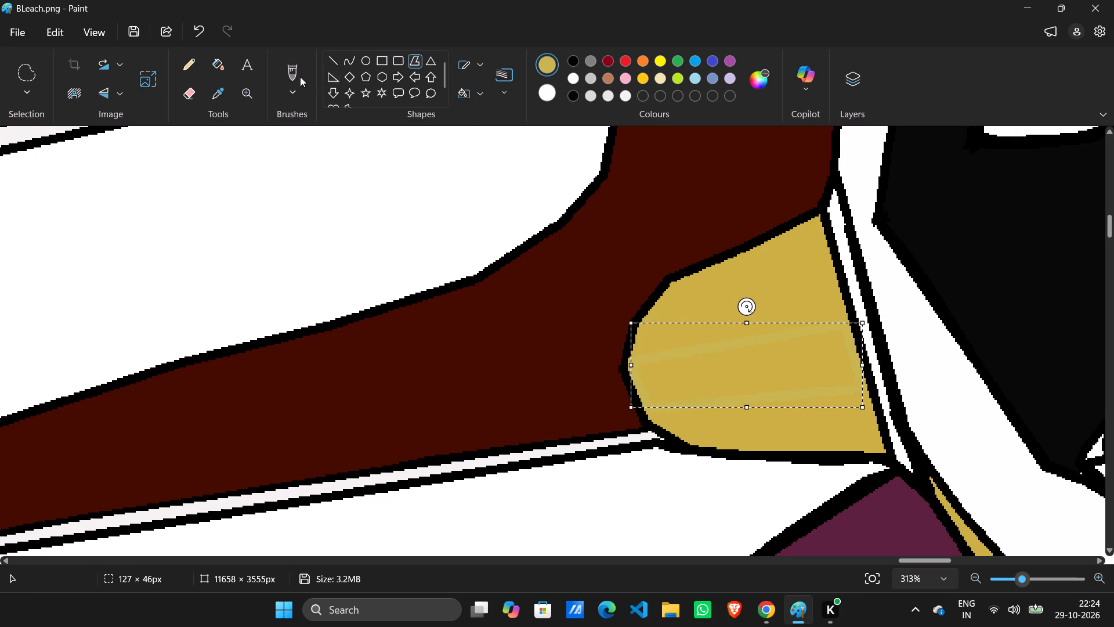
Fill the band on the left ear cone with the sampled gold.
{"action": "left_click", "coordinate": [214, 70]}
{"action": "left_click", "coordinate": [782, 366]}
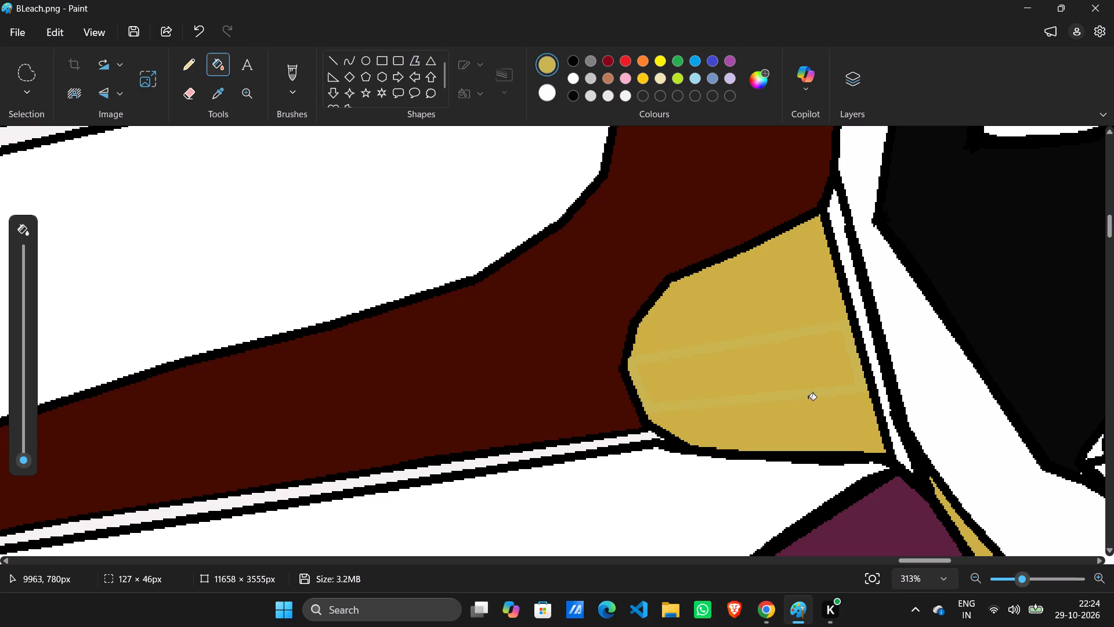
Sample a brighter gold from the reference's left ear cone and draw a closed polygon, about 105 × 63 px, along the drawing's upper left ear cone.
{"action": "scroll", "coordinate": [812, 402], "scroll_direction": "down", "scroll_amount": 13, "text": "ctrl"}
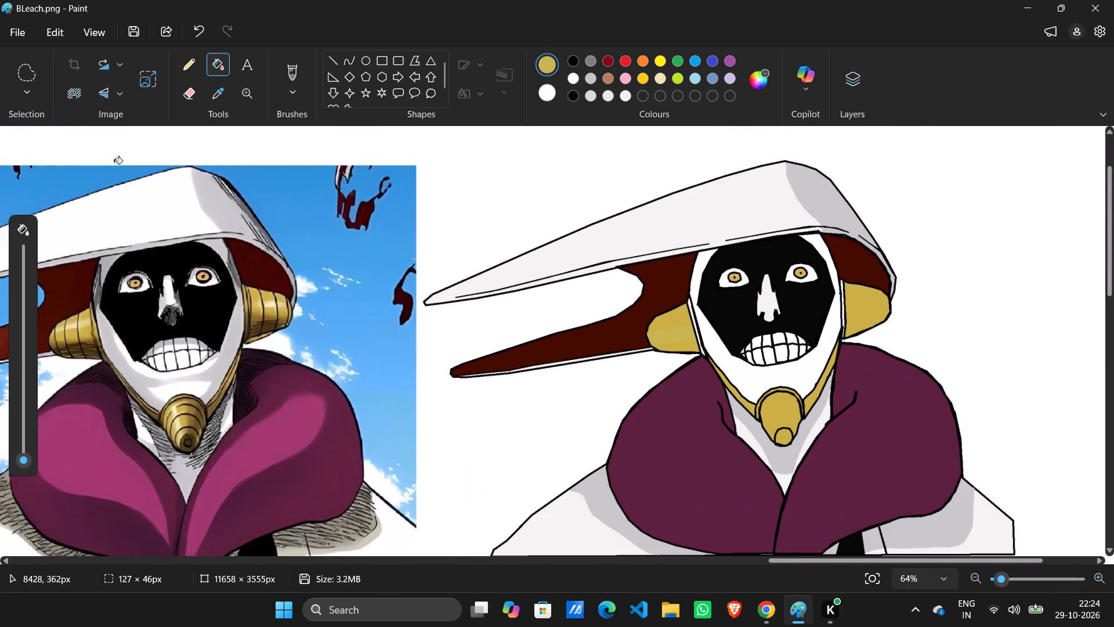
{"action": "left_click", "coordinate": [213, 96]}
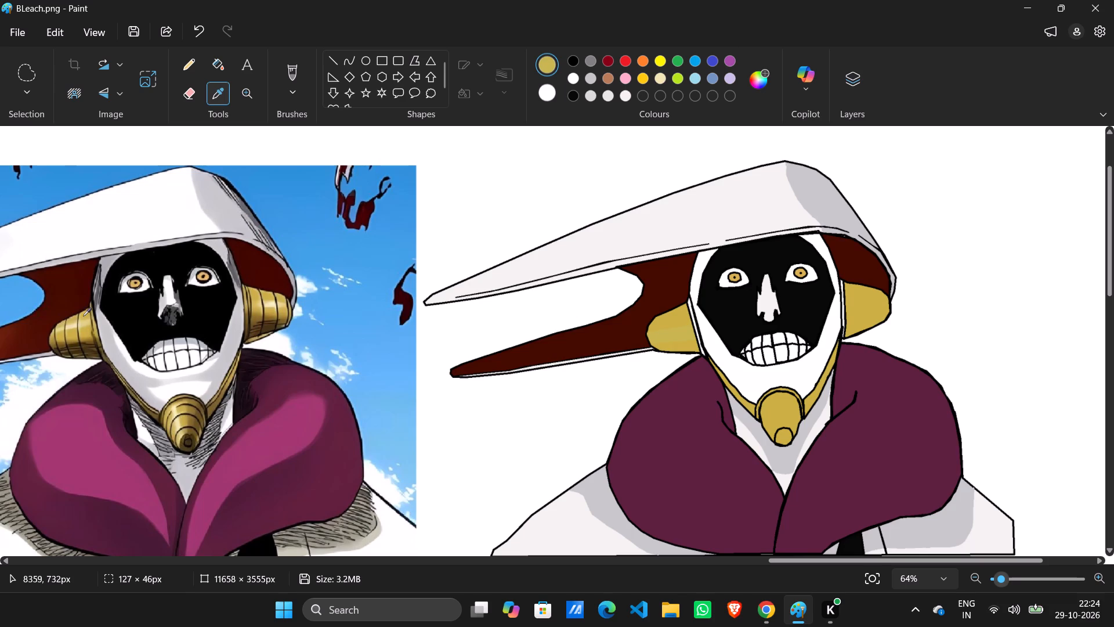
{"action": "left_click", "coordinate": [83, 316]}
{"action": "scroll", "coordinate": [765, 314], "scroll_direction": "up", "scroll_amount": 5, "text": "ctrl"}
{"action": "scroll", "coordinate": [872, 395], "scroll_direction": "up", "scroll_amount": 6, "text": "ctrl"}
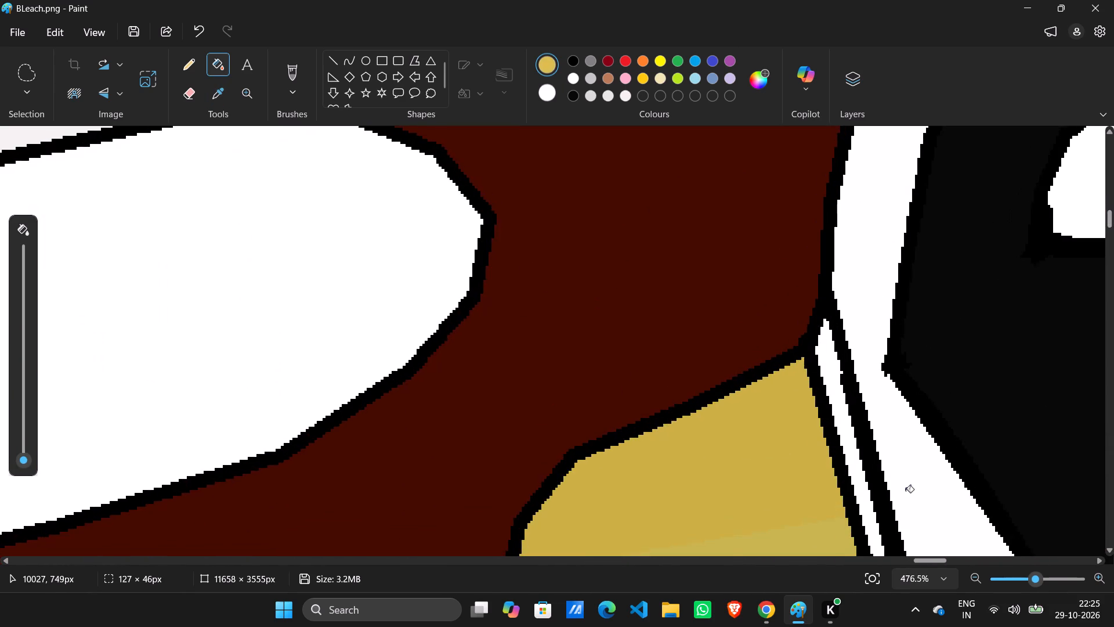
{"action": "scroll", "coordinate": [906, 491], "scroll_direction": "up", "scroll_amount": 1, "text": "ctrl"}
{"action": "left_click", "coordinate": [408, 64]}
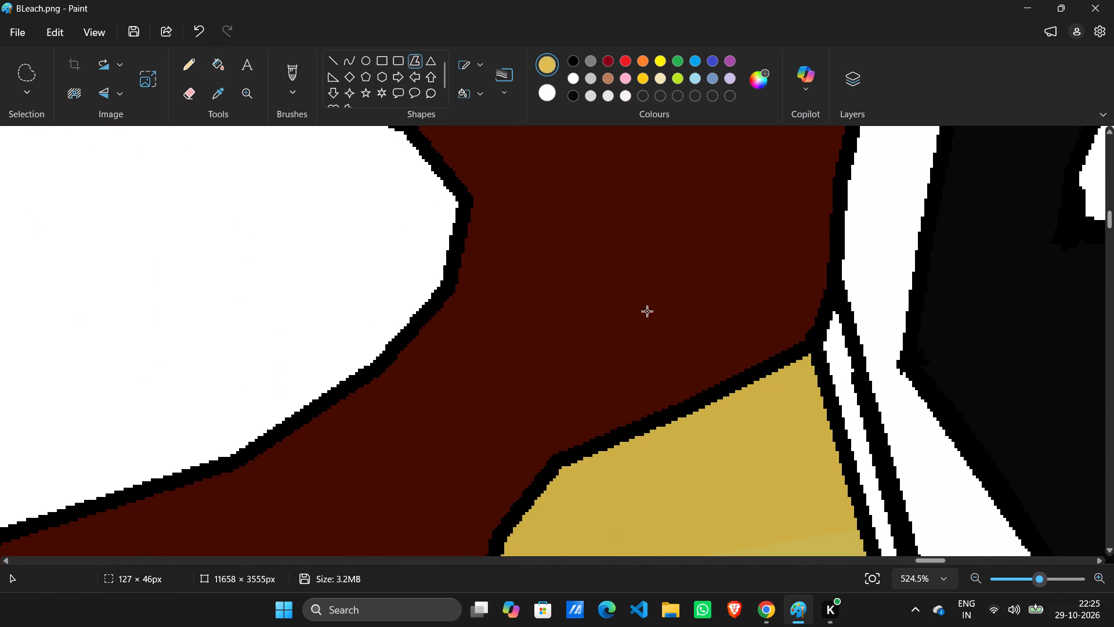
{"action": "scroll", "coordinate": [842, 410], "scroll_direction": "down", "scroll_amount": 2}
{"action": "scroll", "coordinate": [844, 410], "scroll_direction": "up", "scroll_amount": 3, "text": "ctrl"}
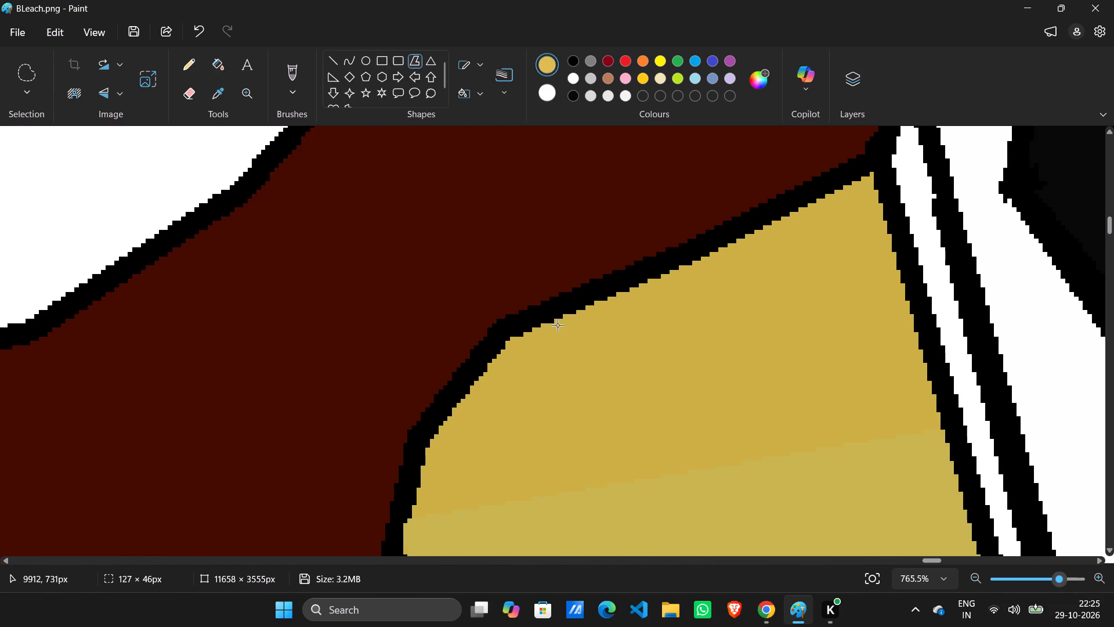
{"action": "left_click_drag", "start_coordinate": [558, 325], "coordinate": [671, 288]}
{"action": "left_click_drag", "start_coordinate": [686, 279], "coordinate": [768, 241]}
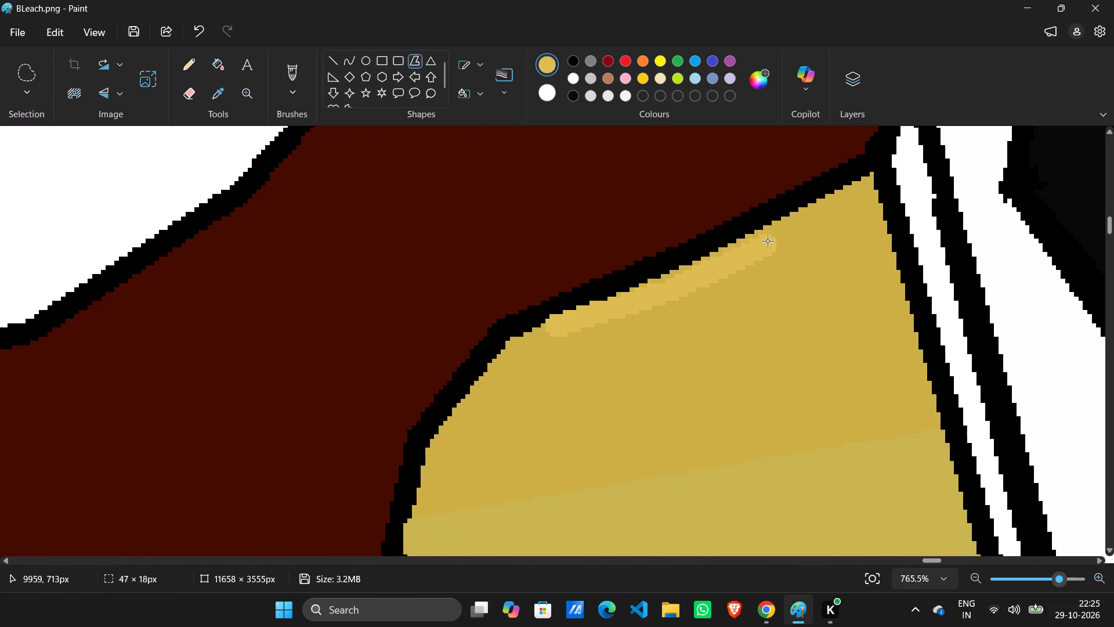
{"action": "left_click_drag", "start_coordinate": [768, 241], "coordinate": [782, 230]}
{"action": "left_click_drag", "start_coordinate": [808, 217], "coordinate": [866, 188]}
{"action": "left_click_drag", "start_coordinate": [870, 213], "coordinate": [902, 316]}
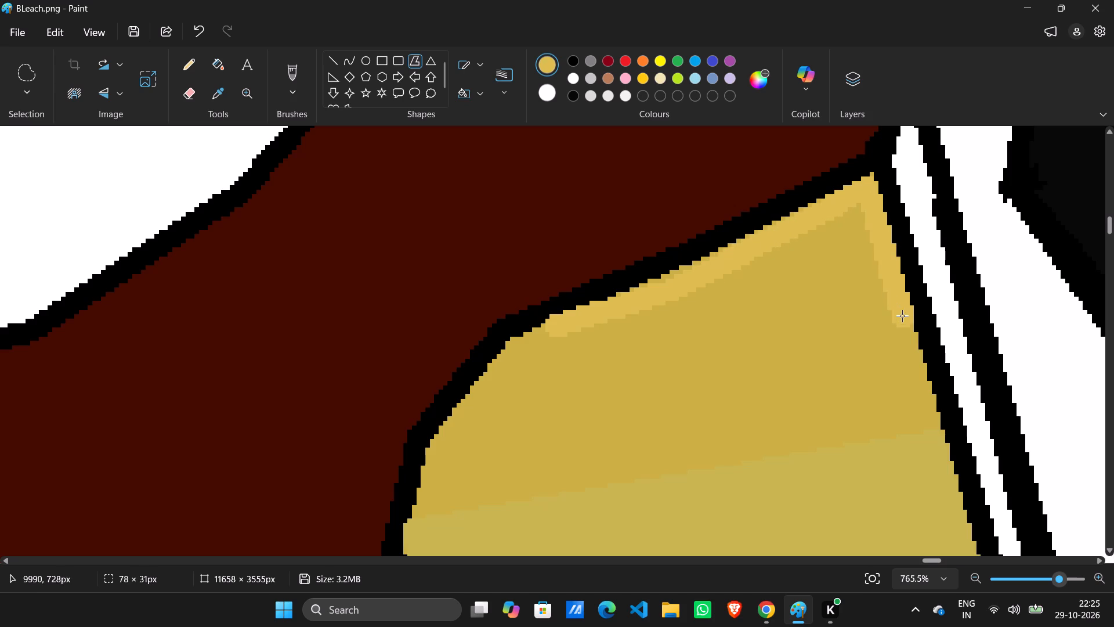
{"action": "left_click_drag", "start_coordinate": [902, 316], "coordinate": [899, 325]}
{"action": "left_click_drag", "start_coordinate": [898, 326], "coordinate": [764, 383]}
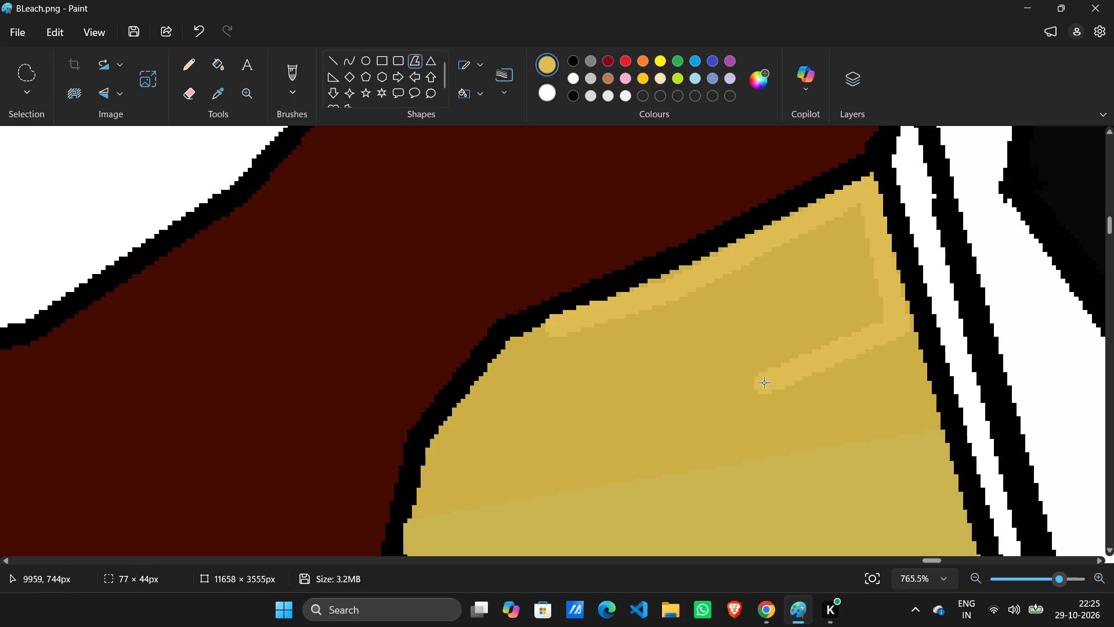
{"action": "left_click_drag", "start_coordinate": [764, 383], "coordinate": [762, 383]}
{"action": "left_click_drag", "start_coordinate": [753, 388], "coordinate": [661, 407]}
{"action": "left_click_drag", "start_coordinate": [653, 410], "coordinate": [447, 463]}
{"action": "left_click_drag", "start_coordinate": [447, 463], "coordinate": [431, 467]}
{"action": "left_click_drag", "start_coordinate": [431, 467], "coordinate": [468, 408]}
{"action": "left_click_drag", "start_coordinate": [479, 395], "coordinate": [521, 346]}
{"action": "left_click_drag", "start_coordinate": [523, 344], "coordinate": [525, 344]}
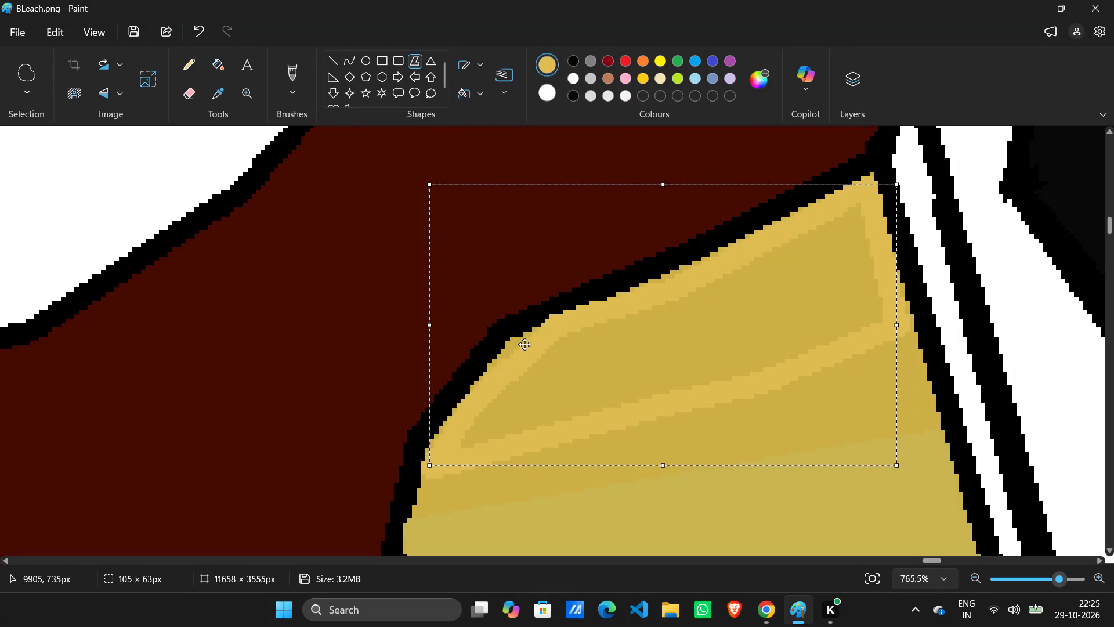
{"action": "left_click_drag", "start_coordinate": [525, 344], "coordinate": [518, 347]}
{"action": "left_click_drag", "start_coordinate": [518, 347], "coordinate": [523, 343]}
{"action": "left_click_drag", "start_coordinate": [523, 343], "coordinate": [523, 346]}
{"action": "left_click", "coordinate": [290, 320]}
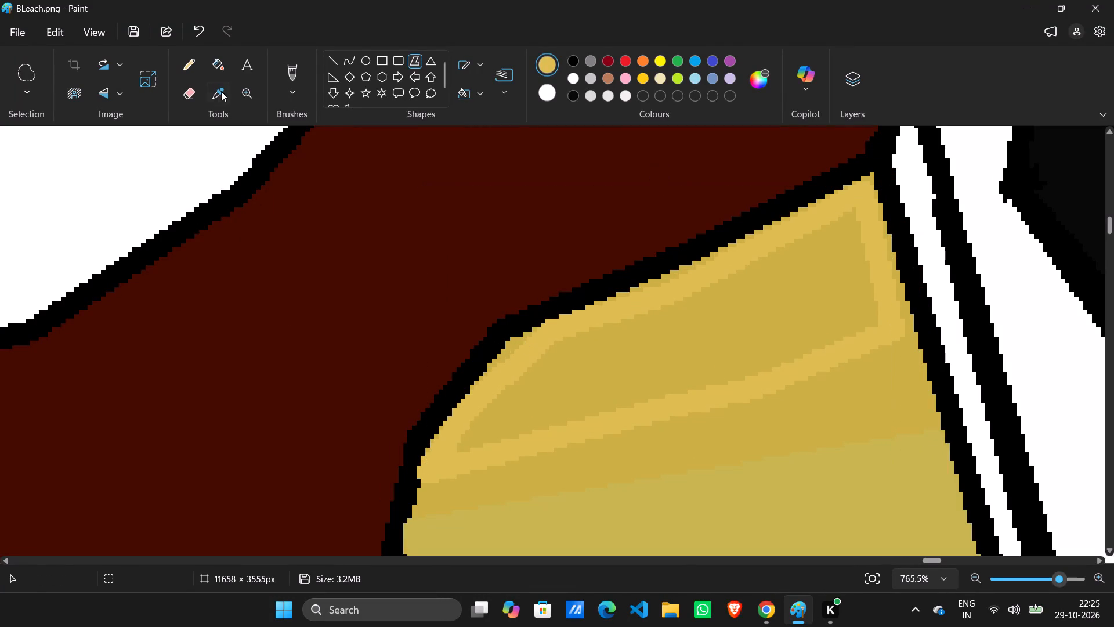
Fill the upper polygon on the left ear cone with the sampled brighter gold.
{"action": "left_click", "coordinate": [222, 66]}
{"action": "left_click", "coordinate": [707, 351]}
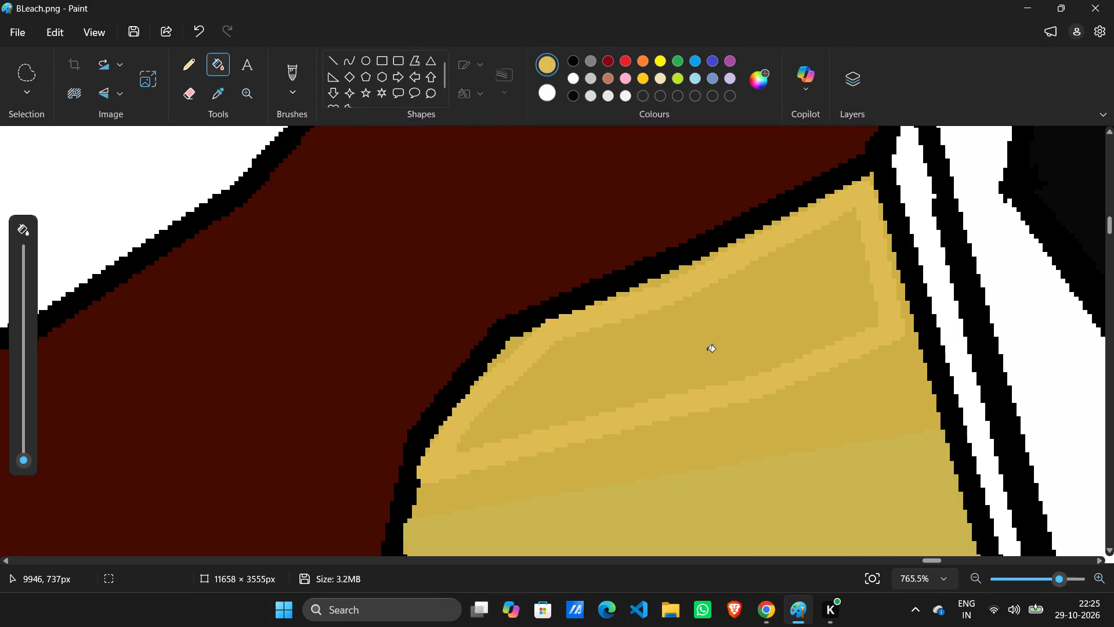
Sample pale gold from the reference's left ear cone and draw a polygon highlight band along the lower edge of the drawing's bright gold area.
{"action": "scroll", "coordinate": [706, 371], "scroll_direction": "down", "scroll_amount": 12, "text": "ctrl"}
{"action": "scroll", "coordinate": [403, 387], "scroll_direction": "down", "scroll_amount": 3, "text": "ctrl"}
{"action": "scroll", "coordinate": [277, 384], "scroll_direction": "down", "scroll_amount": 5, "text": "ctrl"}
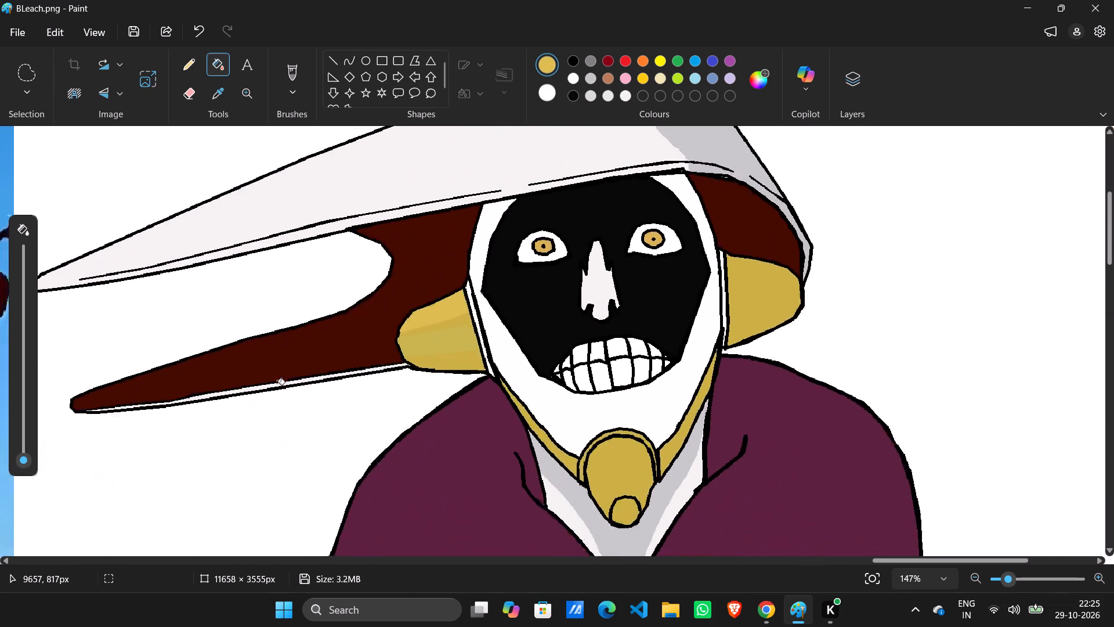
{"action": "scroll", "coordinate": [231, 387], "scroll_direction": "down", "scroll_amount": 4, "text": "ctrl"}
{"action": "scroll", "coordinate": [73, 340], "scroll_direction": "up", "scroll_amount": 6, "text": "ctrl"}
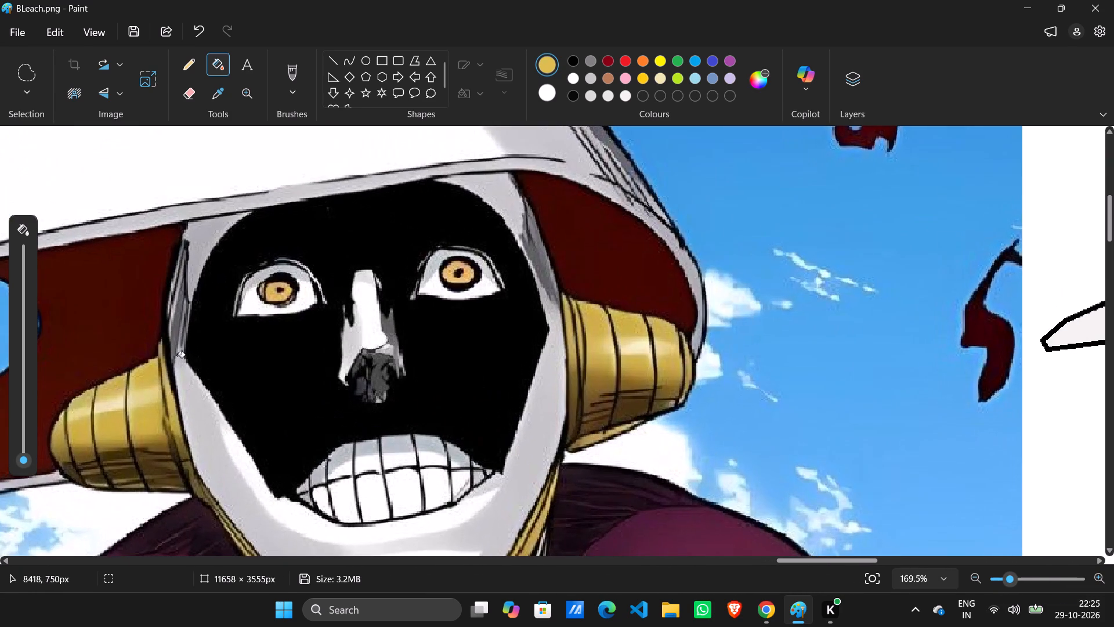
{"action": "left_click", "coordinate": [218, 98]}
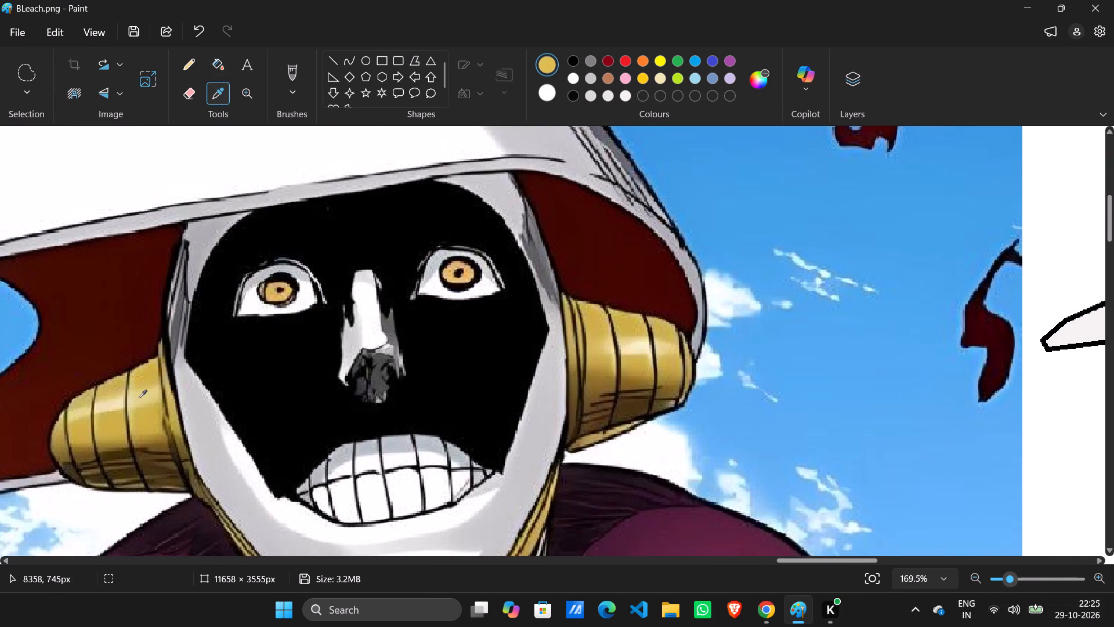
{"action": "left_click", "coordinate": [146, 397]}
{"action": "scroll", "coordinate": [782, 462], "scroll_direction": "down", "scroll_amount": 9, "text": "ctrl"}
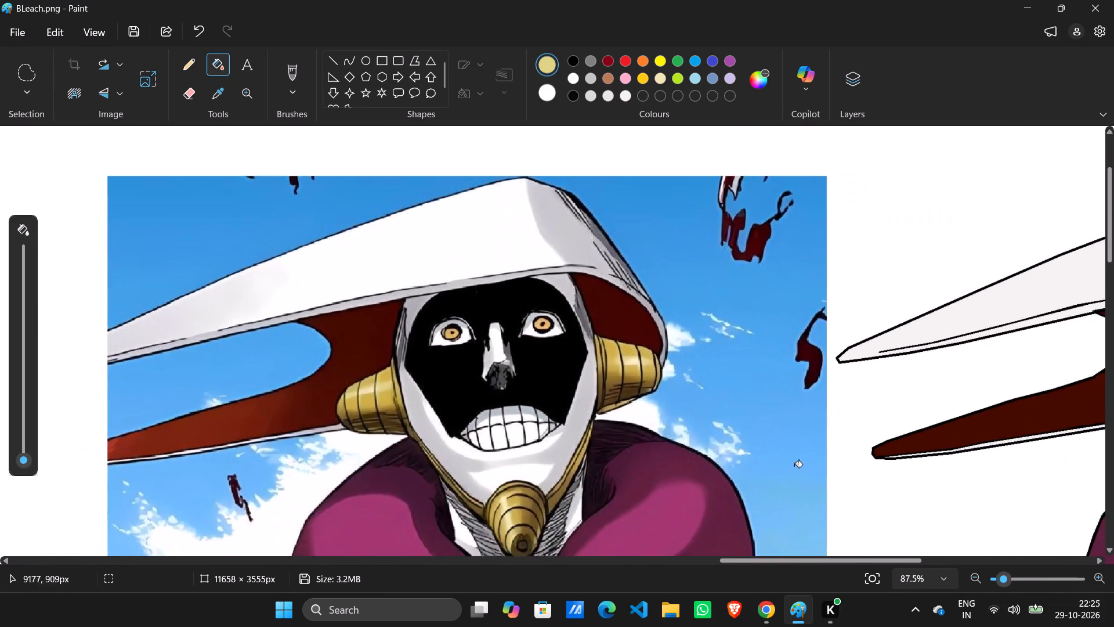
{"action": "scroll", "coordinate": [794, 466], "scroll_direction": "down", "scroll_amount": 1, "text": "ctrl"}
{"action": "scroll", "coordinate": [1069, 394], "scroll_direction": "up", "scroll_amount": 5, "text": "ctrl"}
{"action": "scroll", "coordinate": [1112, 460], "scroll_direction": "down", "scroll_amount": 10, "text": "ctrl"}
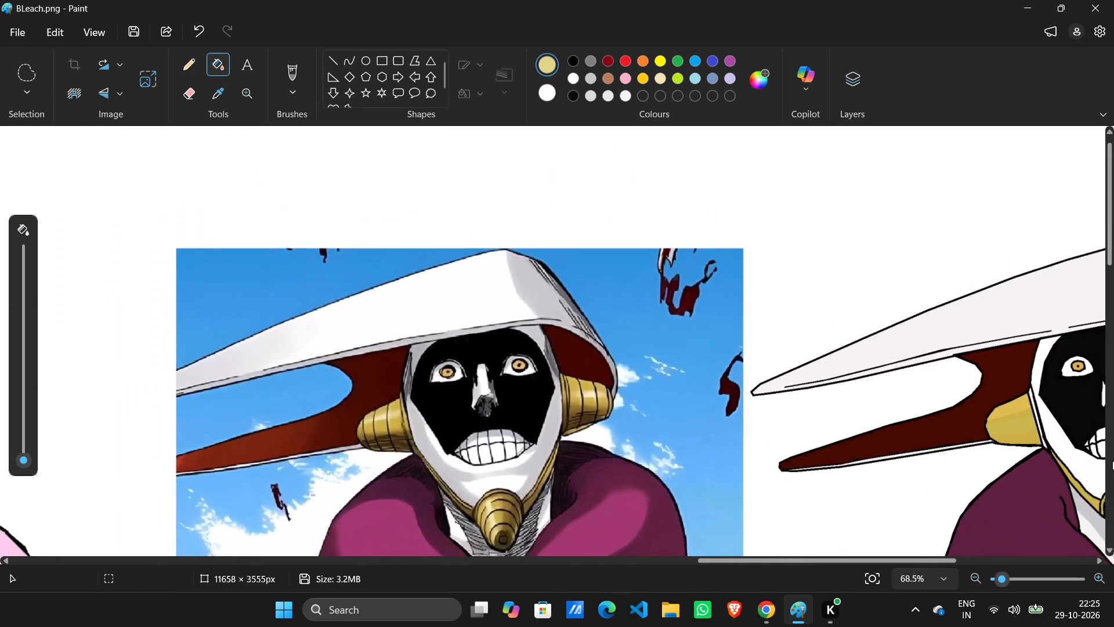
{"action": "scroll", "coordinate": [1112, 460], "scroll_direction": "down", "scroll_amount": 2, "text": "ctrl"}
{"action": "scroll", "coordinate": [1109, 356], "scroll_direction": "up", "scroll_amount": 12, "text": "ctrl"}
{"action": "scroll", "coordinate": [1103, 412], "scroll_direction": "down", "scroll_amount": 3, "text": "ctrl"}
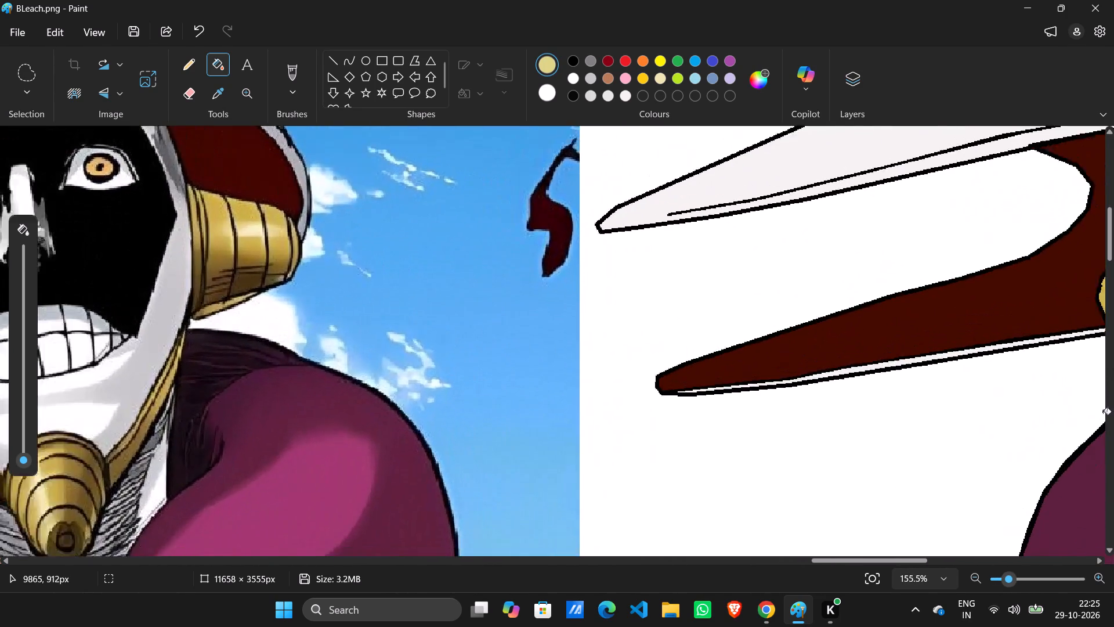
{"action": "scroll", "coordinate": [1103, 413], "scroll_direction": "down", "scroll_amount": 14, "text": "ctrl"}
{"action": "scroll", "coordinate": [1061, 283], "scroll_direction": "up", "scroll_amount": 7}
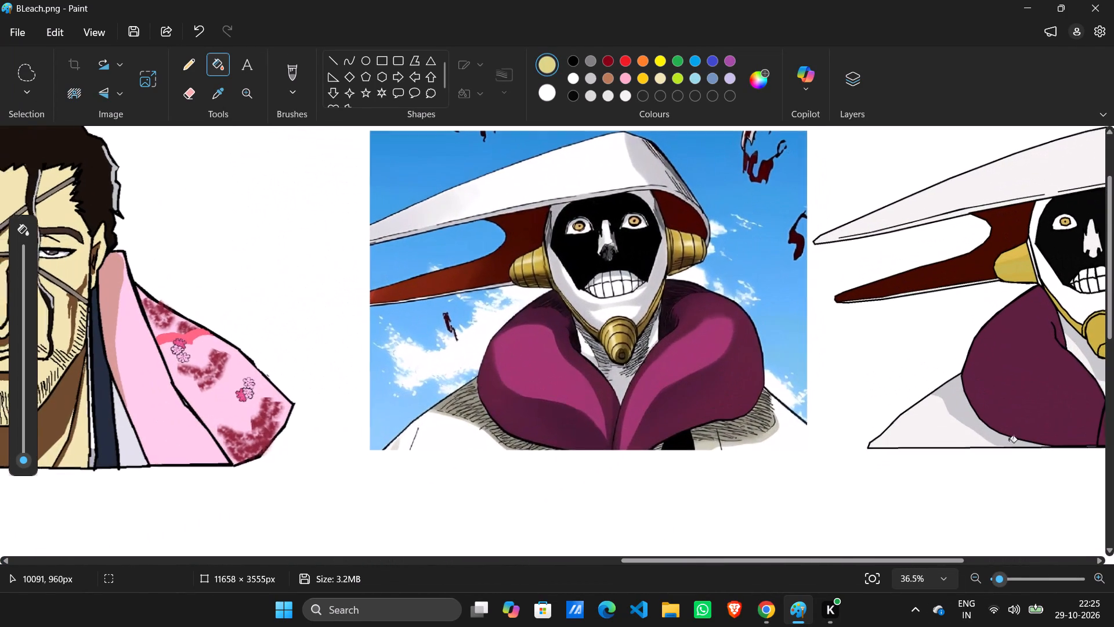
{"action": "left_click_drag", "start_coordinate": [920, 557], "coordinate": [1113, 546]}
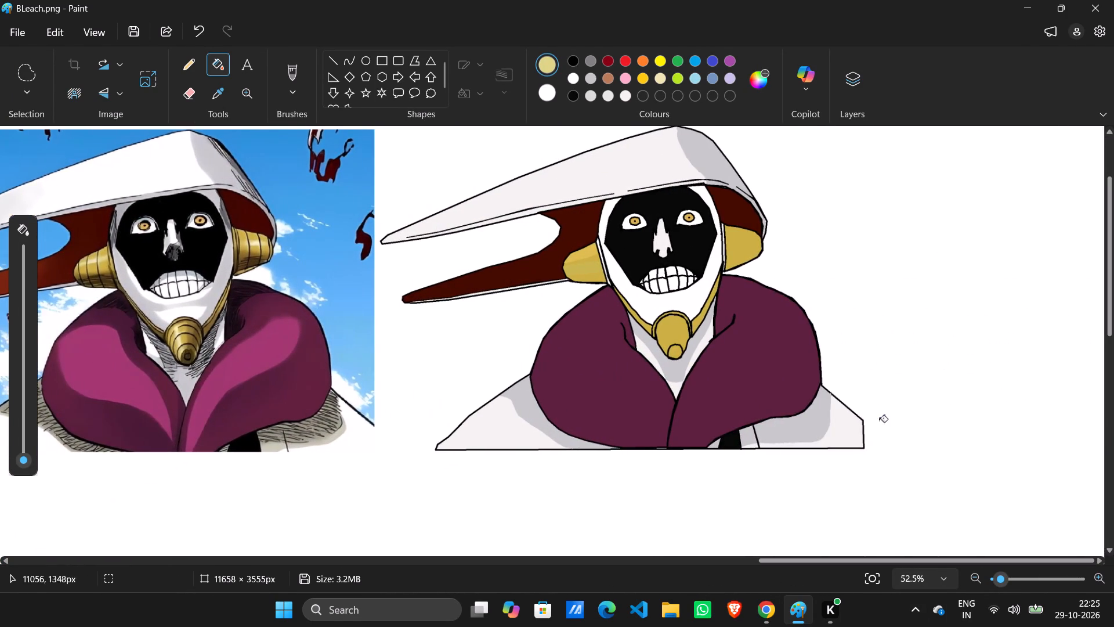
{"action": "scroll", "coordinate": [880, 421], "scroll_direction": "up", "scroll_amount": 8}
{"action": "scroll", "coordinate": [451, 357], "scroll_direction": "up", "scroll_amount": 9}
{"action": "scroll", "coordinate": [501, 426], "scroll_direction": "up", "scroll_amount": 5, "text": "ctrl"}
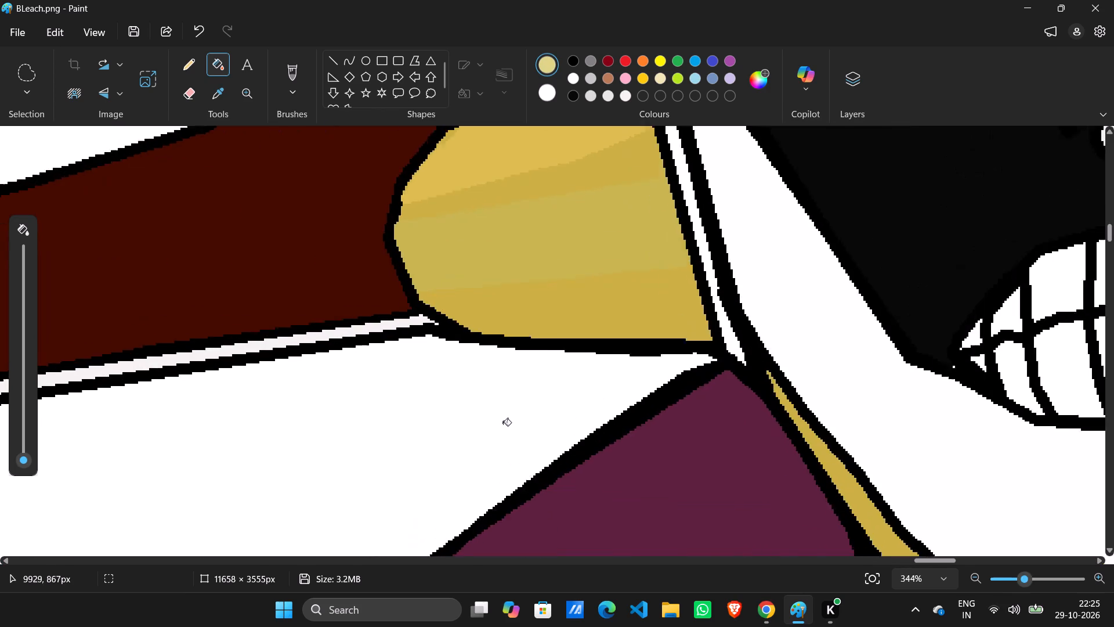
{"action": "scroll", "coordinate": [529, 418], "scroll_direction": "up", "scroll_amount": 4}
{"action": "left_click", "coordinate": [411, 62]}
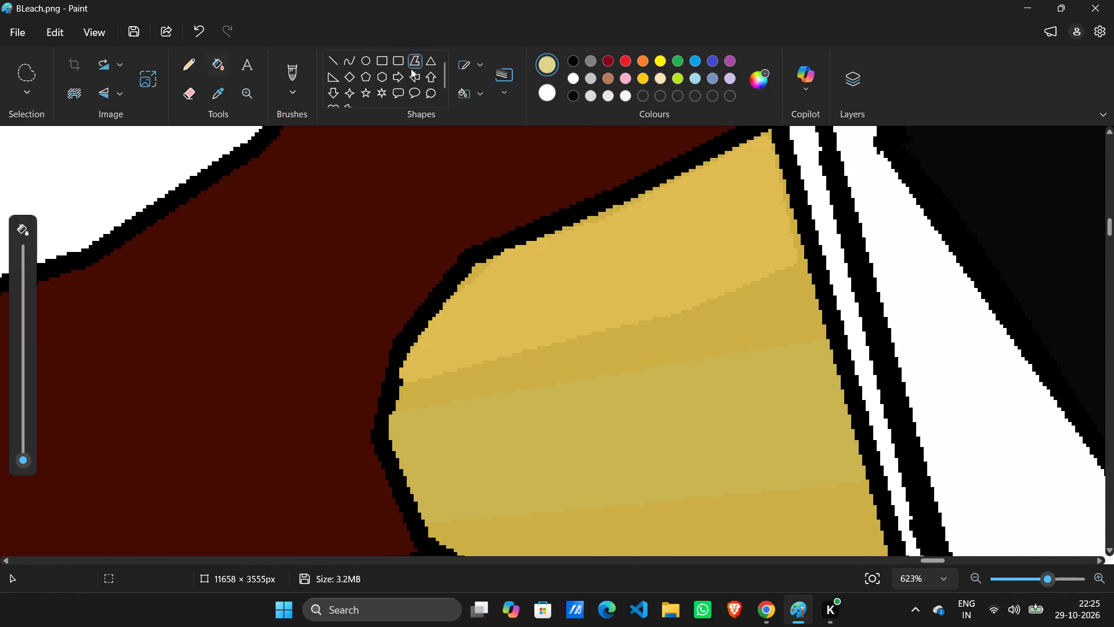
{"action": "left_click_drag", "start_coordinate": [403, 384], "coordinate": [543, 350]}
{"action": "left_click_drag", "start_coordinate": [565, 344], "coordinate": [702, 309]}
{"action": "left_click_drag", "start_coordinate": [718, 304], "coordinate": [731, 297]}
{"action": "left_click_drag", "start_coordinate": [783, 277], "coordinate": [792, 269]}
{"action": "left_click_drag", "start_coordinate": [801, 272], "coordinate": [805, 300]}
{"action": "left_click_drag", "start_coordinate": [805, 294], "coordinate": [800, 270]}
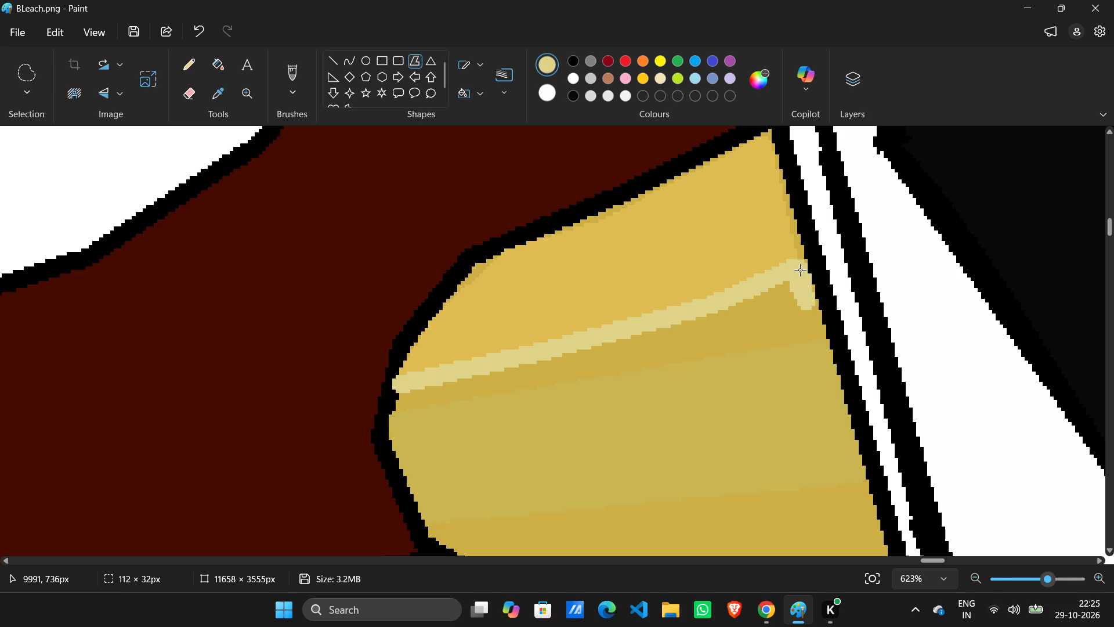
Complete and close the pale gold highlight polygon across the drawing's left ear cone, about 116 × 43 px.
{"action": "left_click_drag", "start_coordinate": [800, 270], "coordinate": [812, 339]}
{"action": "left_click_drag", "start_coordinate": [808, 340], "coordinate": [692, 366]}
{"action": "left_click_drag", "start_coordinate": [682, 368], "coordinate": [653, 371]}
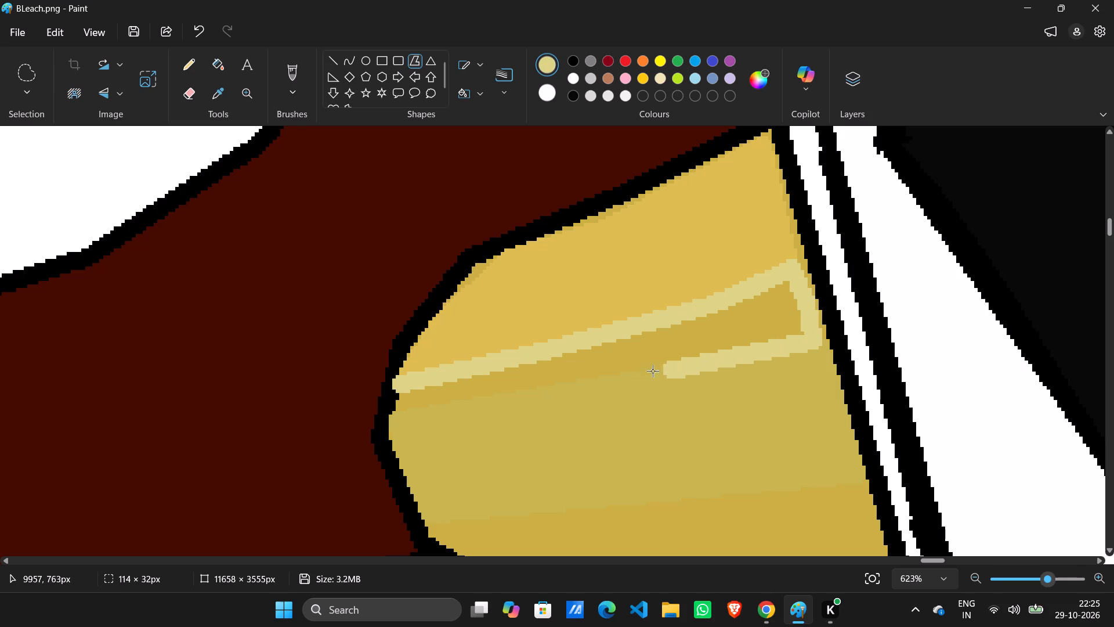
{"action": "left_click_drag", "start_coordinate": [653, 371], "coordinate": [576, 391]}
{"action": "left_click_drag", "start_coordinate": [557, 391], "coordinate": [393, 423]}
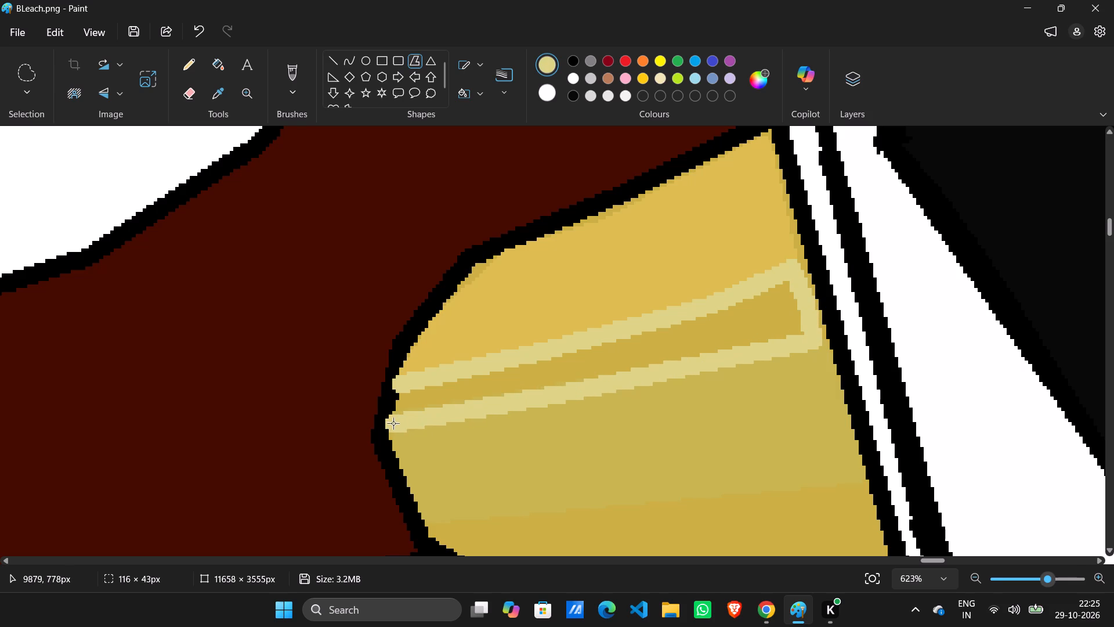
{"action": "left_click_drag", "start_coordinate": [396, 418], "coordinate": [407, 385]}
Fill the highlight band on the left ear cone with the pale gold and brush over the leftover darker specks inside it.
{"action": "left_click", "coordinate": [220, 71]}
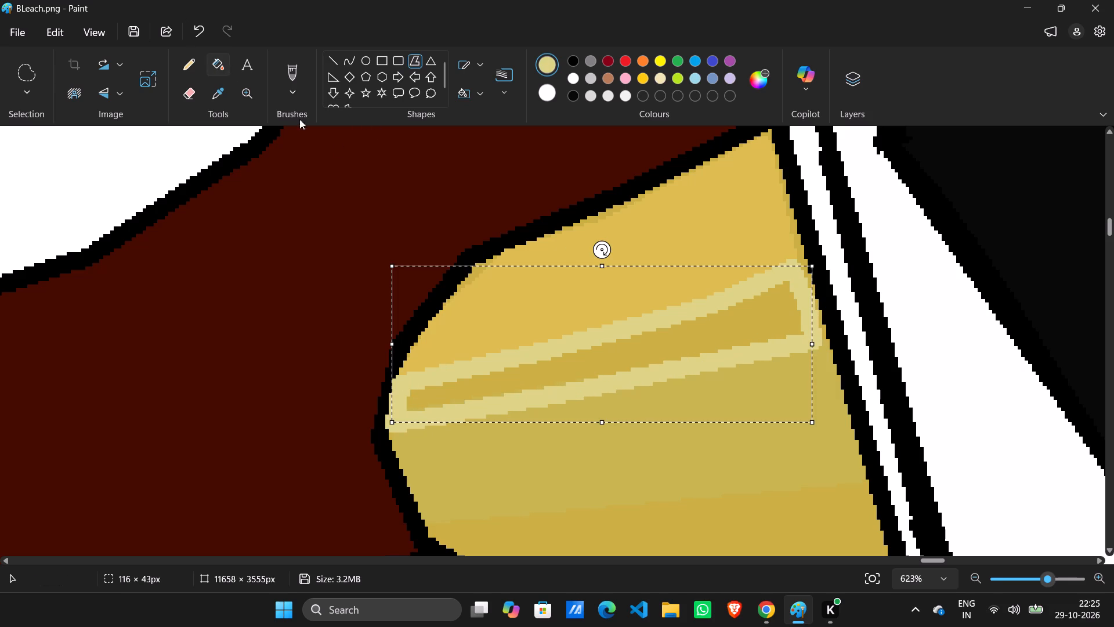
{"action": "left_click", "coordinate": [587, 362]}
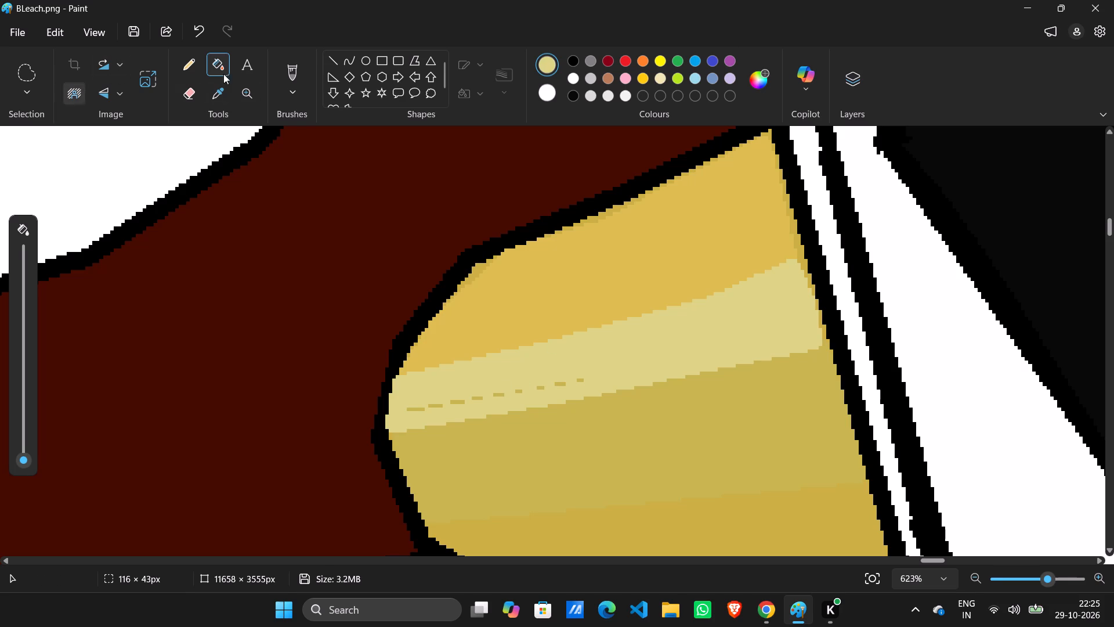
{"action": "left_click", "coordinate": [303, 63]}
{"action": "left_click_drag", "start_coordinate": [603, 366], "coordinate": [554, 378]}
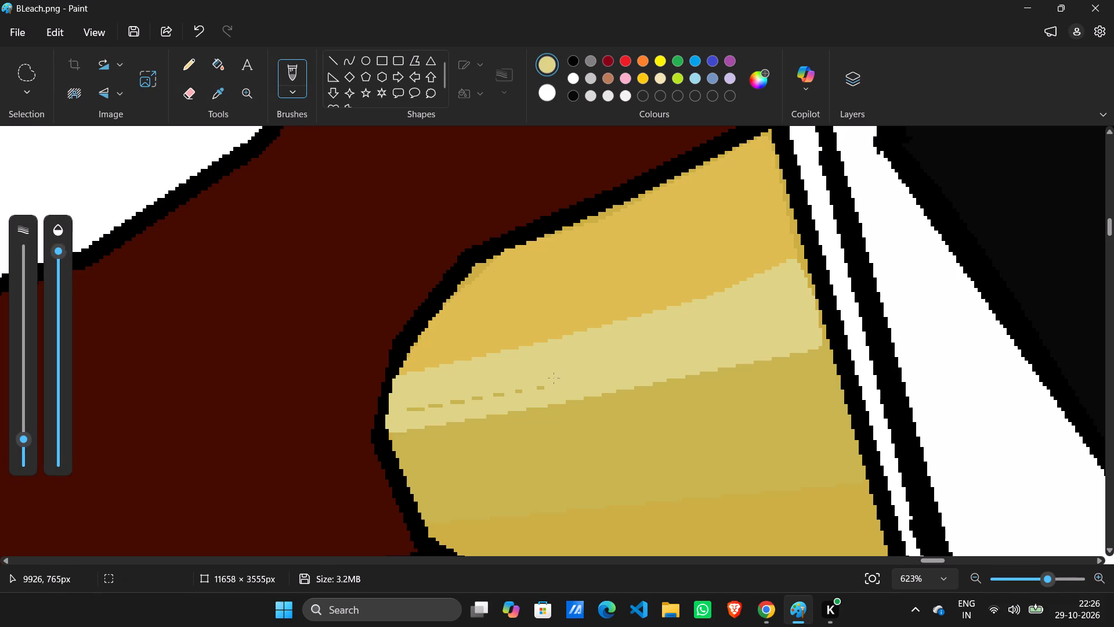
{"action": "left_click_drag", "start_coordinate": [554, 378], "coordinate": [416, 403]}
Sample a medium brown from the shaded lower part of the reference's left ear cone.
{"action": "scroll", "coordinate": [451, 379], "scroll_direction": "down", "scroll_amount": 7, "text": "ctrl"}
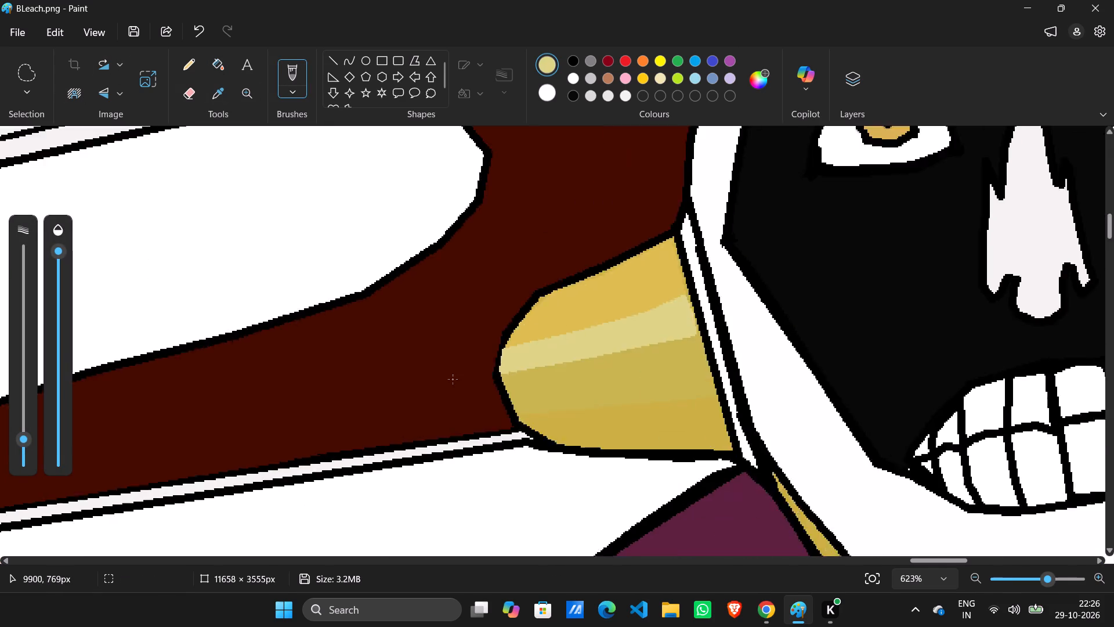
{"action": "scroll", "coordinate": [453, 379], "scroll_direction": "down", "scroll_amount": 13, "text": "ctrl"}
{"action": "scroll", "coordinate": [0, 343], "scroll_direction": "up", "scroll_amount": 4, "text": "ctrl"}
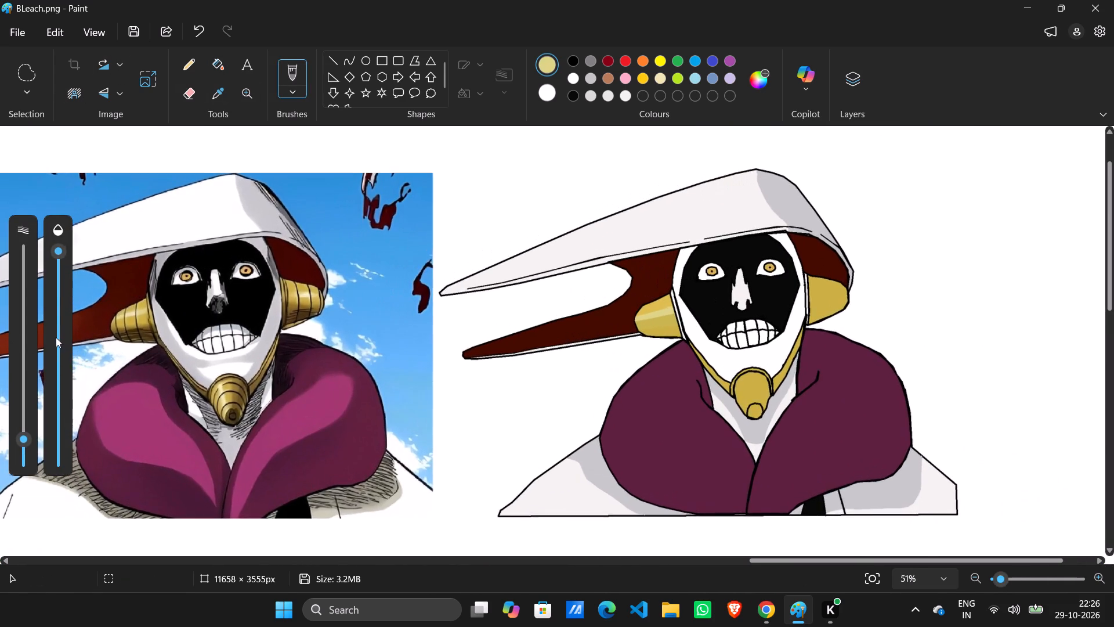
{"action": "scroll", "coordinate": [56, 337], "scroll_direction": "up", "scroll_amount": 3, "text": "ctrl"}
{"action": "scroll", "coordinate": [164, 373], "scroll_direction": "up", "scroll_amount": 9, "text": "ctrl"}
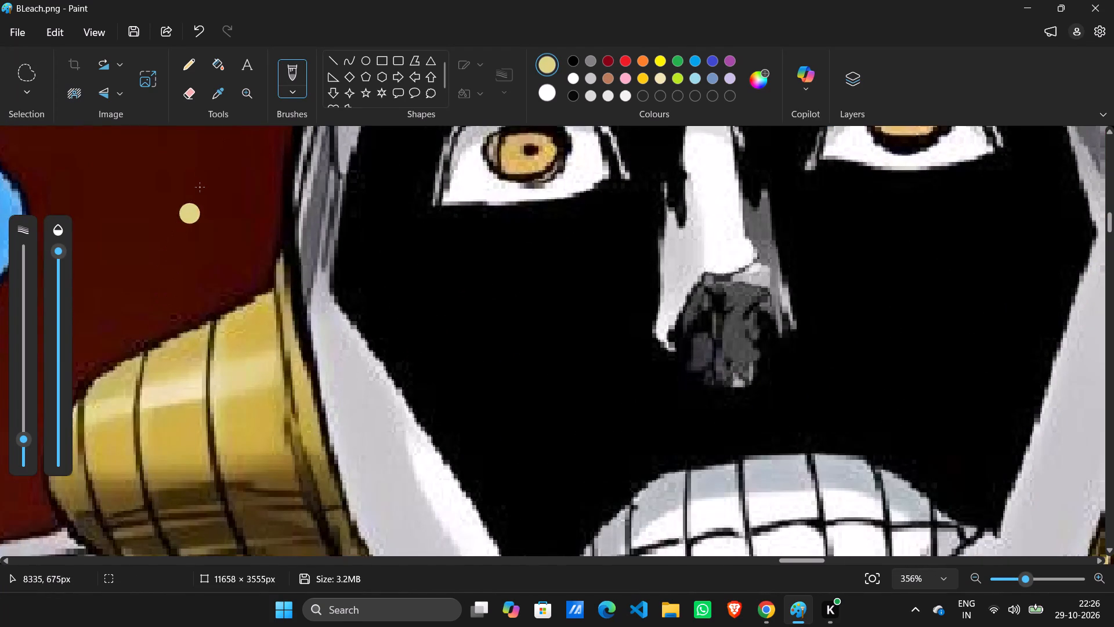
{"action": "left_click", "coordinate": [225, 72]}
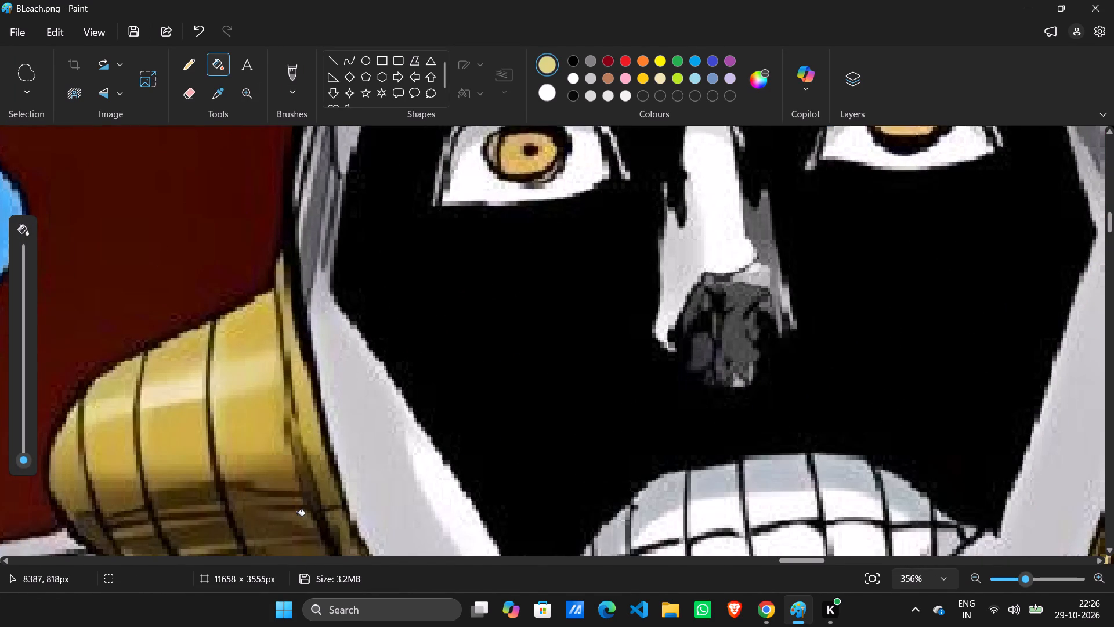
{"action": "left_click", "coordinate": [299, 519]}
{"action": "scroll", "coordinate": [528, 496], "scroll_direction": "down", "scroll_amount": 7, "text": "ctrl"}
{"action": "scroll", "coordinate": [575, 498], "scroll_direction": "down", "scroll_amount": 4, "text": "ctrl"}
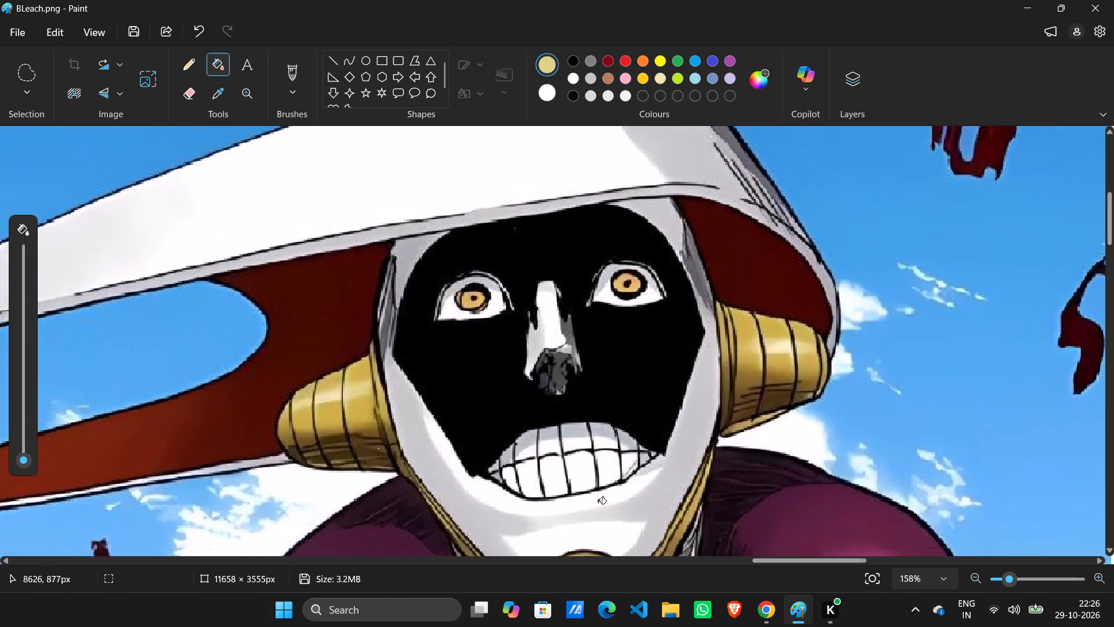
{"action": "scroll", "coordinate": [598, 503], "scroll_direction": "down", "scroll_amount": 2, "text": "ctrl"}
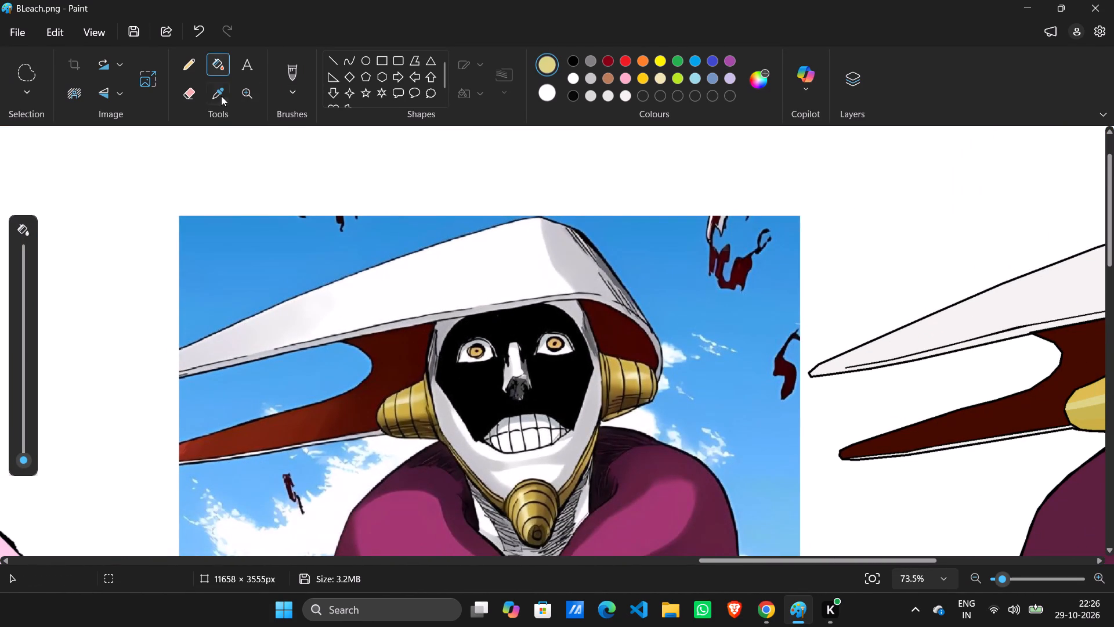
{"action": "left_click", "coordinate": [222, 95]}
{"action": "left_click", "coordinate": [406, 430]}
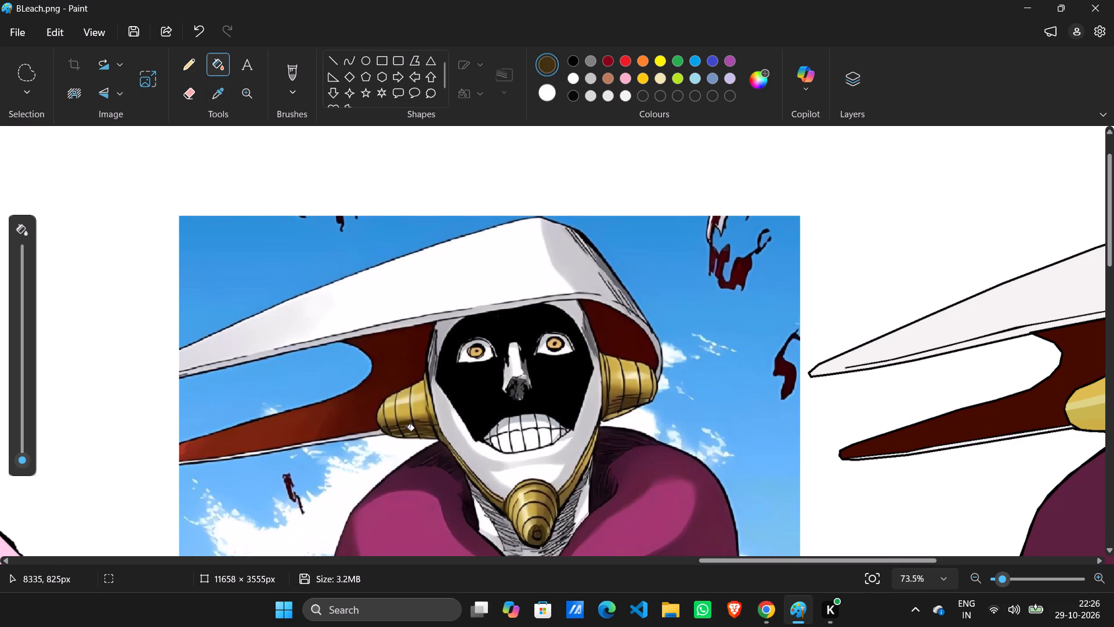
{"action": "left_click", "coordinate": [218, 111]}
{"action": "left_click", "coordinate": [219, 100]}
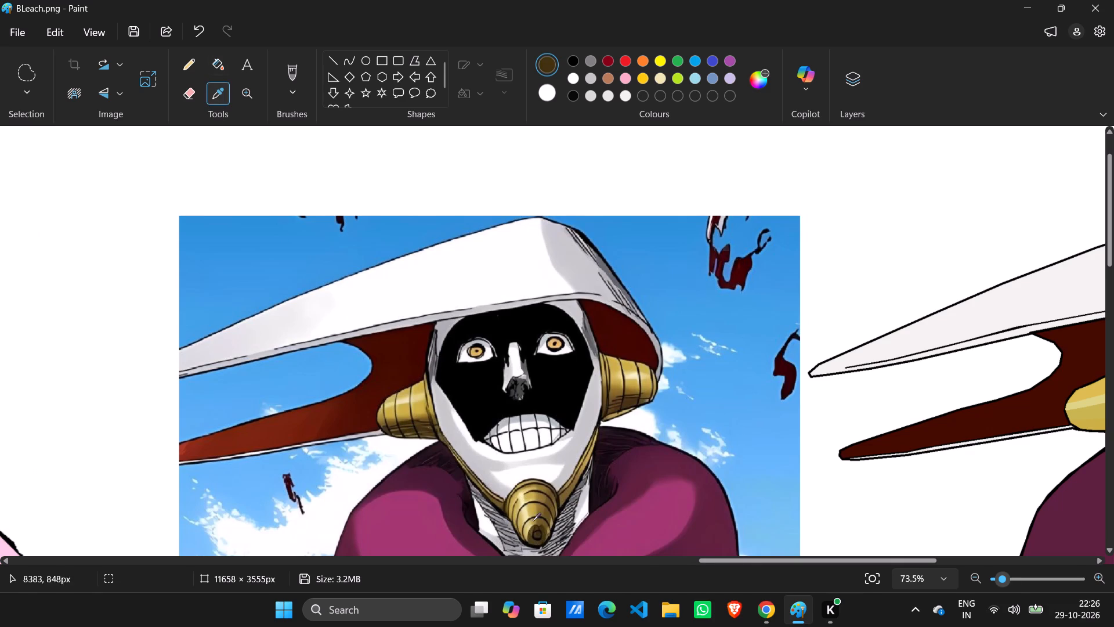
{"action": "scroll", "coordinate": [534, 523], "scroll_direction": "up", "scroll_amount": 9, "text": "ctrl"}
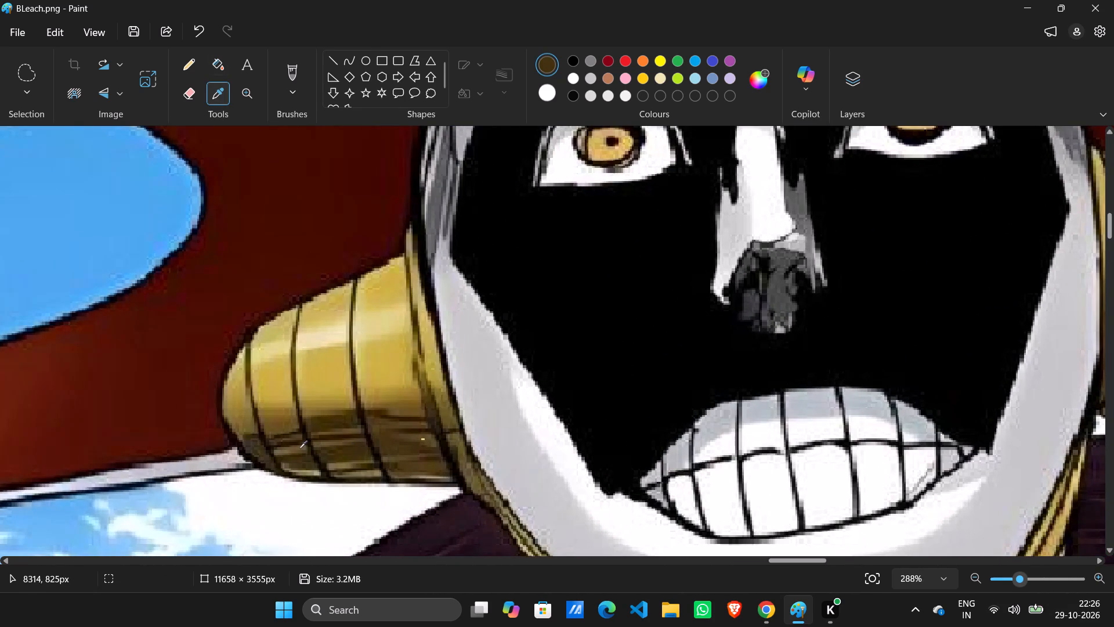
{"action": "left_click", "coordinate": [299, 448]}
Draw a closed brown polygon, about 109 × 11 px, along the bottom edge of the drawing's left ear cone.
{"action": "scroll", "coordinate": [680, 482], "scroll_direction": "down", "scroll_amount": 18, "text": "ctrl"}
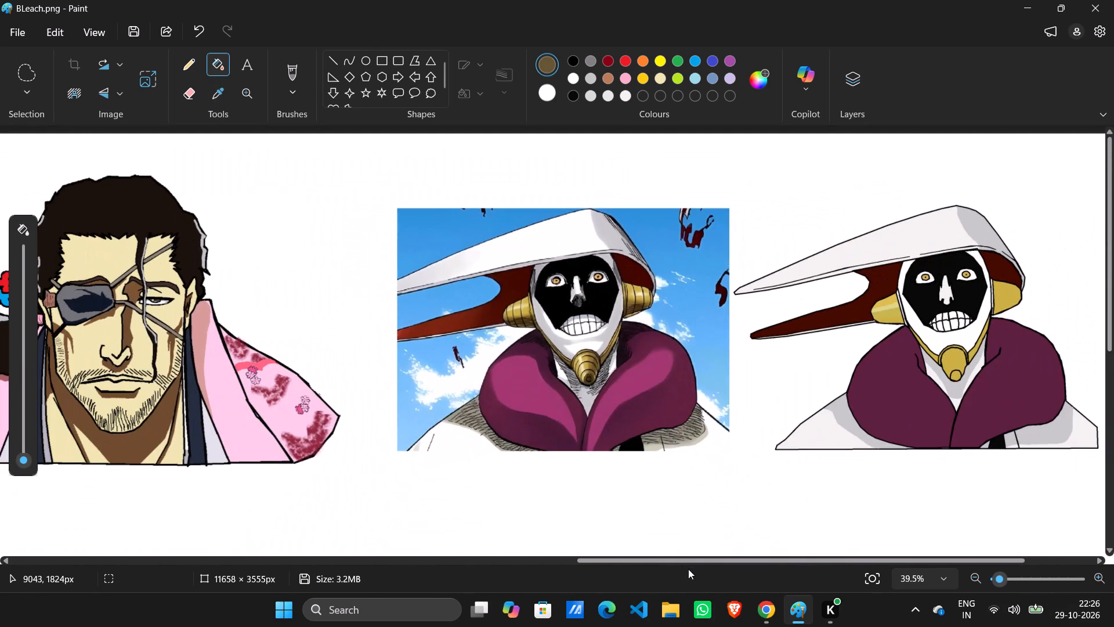
{"action": "left_click_drag", "start_coordinate": [702, 558], "coordinate": [777, 557]}
{"action": "left_click_drag", "start_coordinate": [793, 557], "coordinate": [889, 554]}
{"action": "scroll", "coordinate": [831, 408], "scroll_direction": "up", "scroll_amount": 5, "text": "ctrl"}
{"action": "scroll", "coordinate": [942, 427], "scroll_direction": "up", "scroll_amount": 4, "text": "ctrl"}
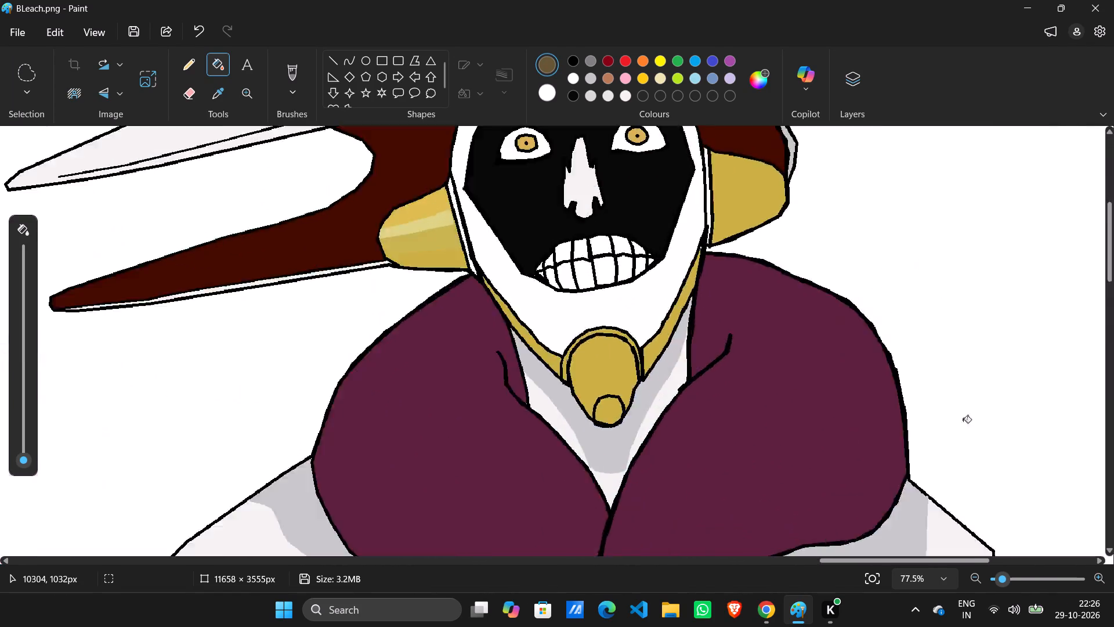
{"action": "scroll", "coordinate": [963, 421], "scroll_direction": "up", "scroll_amount": 18, "text": "ctrl"}
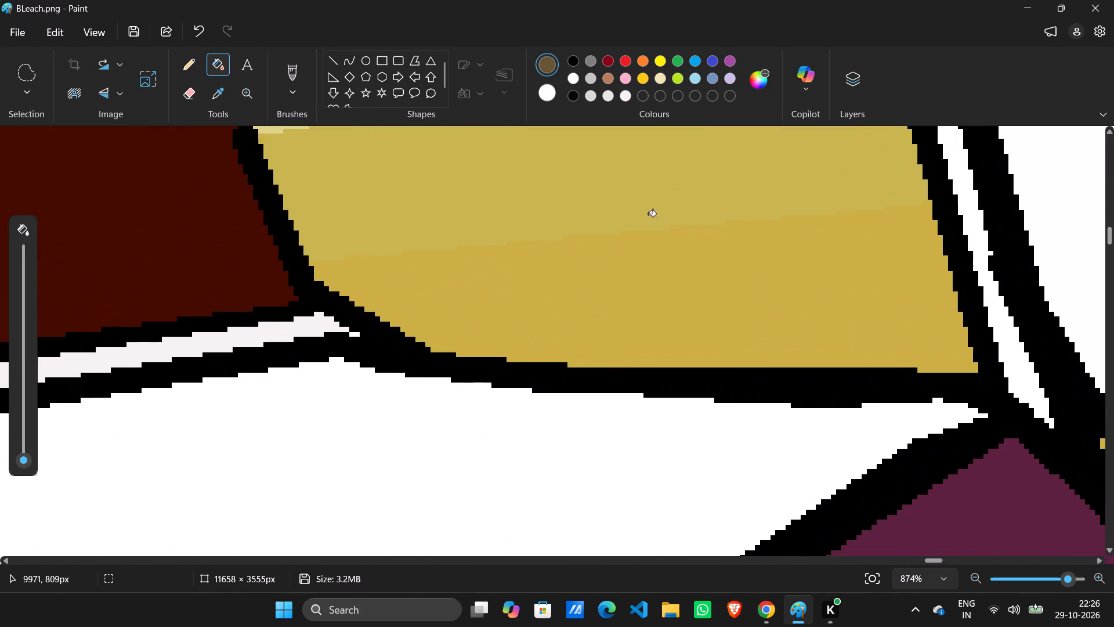
{"action": "left_click", "coordinate": [413, 66]}
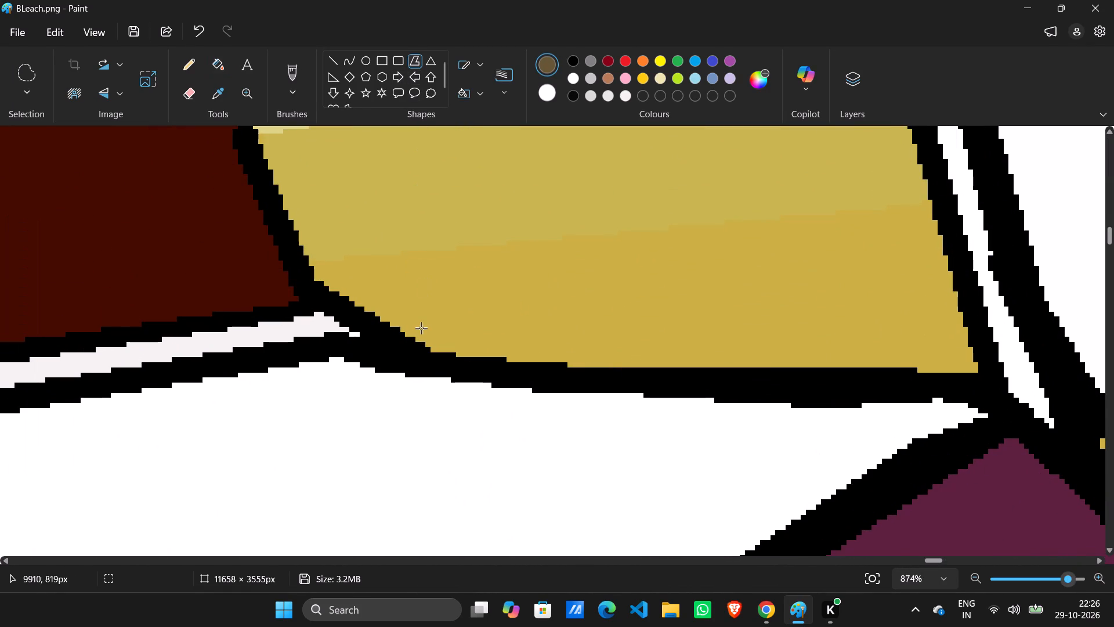
{"action": "left_click_drag", "start_coordinate": [413, 334], "coordinate": [958, 304]}
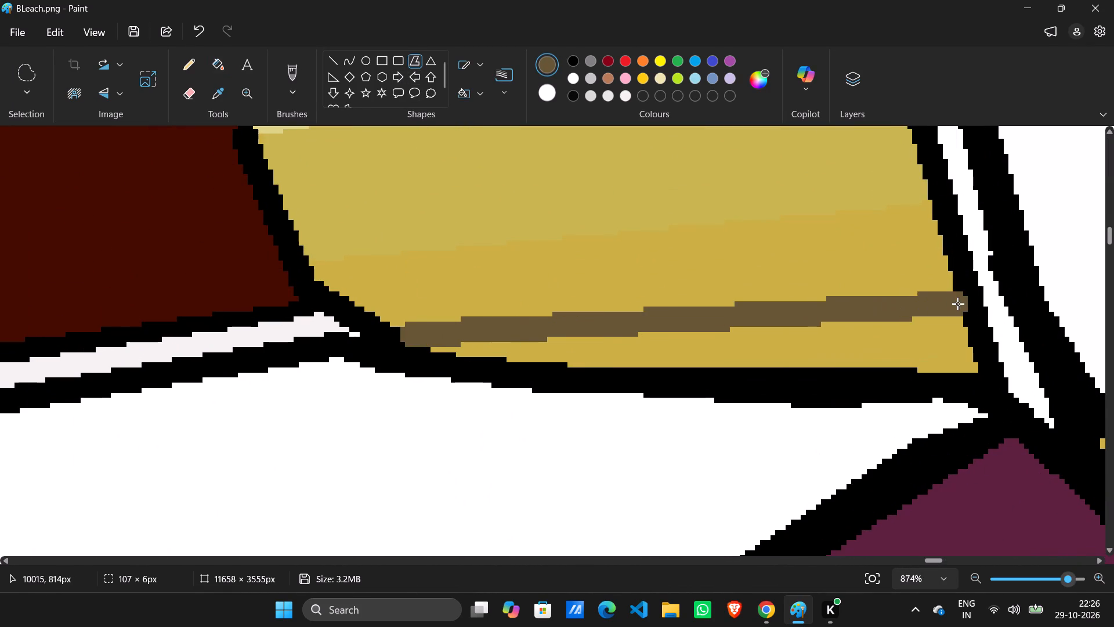
{"action": "left_click_drag", "start_coordinate": [958, 304], "coordinate": [943, 307]}
{"action": "left_click", "coordinate": [943, 307]}
{"action": "left_click_drag", "start_coordinate": [945, 310], "coordinate": [965, 361]}
{"action": "left_click_drag", "start_coordinate": [961, 361], "coordinate": [900, 360]}
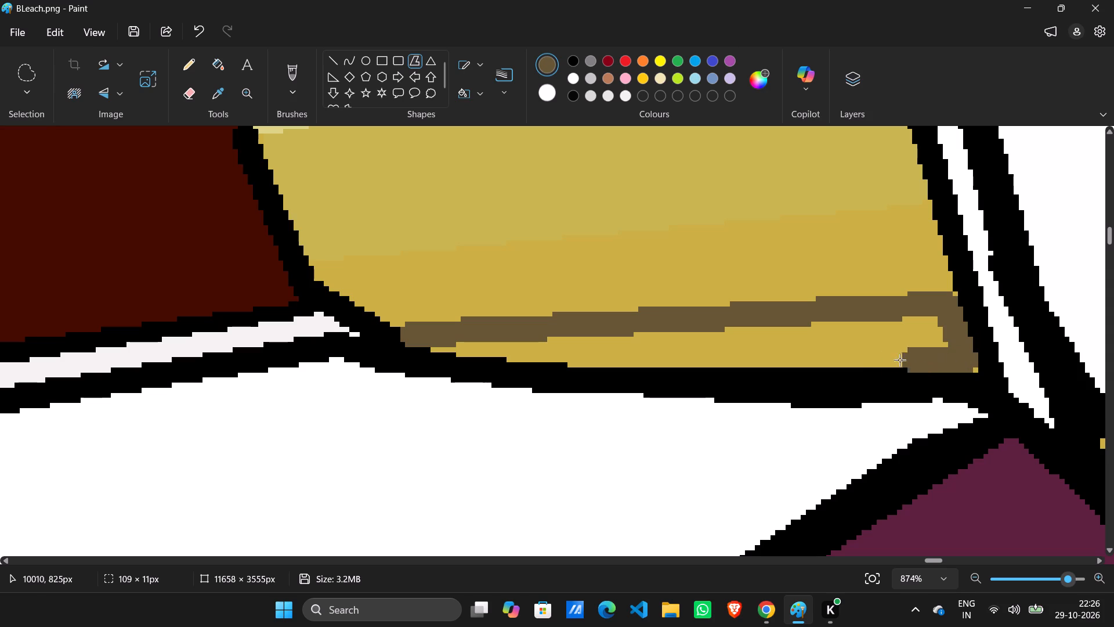
{"action": "left_click_drag", "start_coordinate": [900, 360], "coordinate": [881, 360]}
{"action": "left_click_drag", "start_coordinate": [865, 358], "coordinate": [756, 355]}
{"action": "left_click_drag", "start_coordinate": [742, 355], "coordinate": [564, 360]}
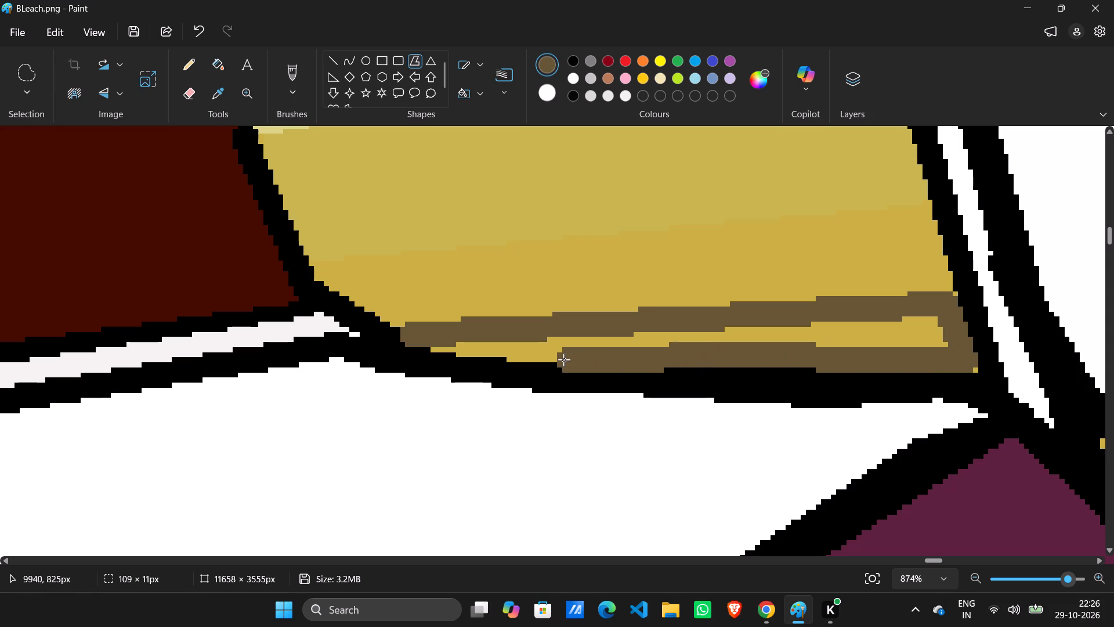
{"action": "left_click_drag", "start_coordinate": [564, 360], "coordinate": [526, 353]}
{"action": "left_click_drag", "start_coordinate": [516, 352], "coordinate": [422, 340]}
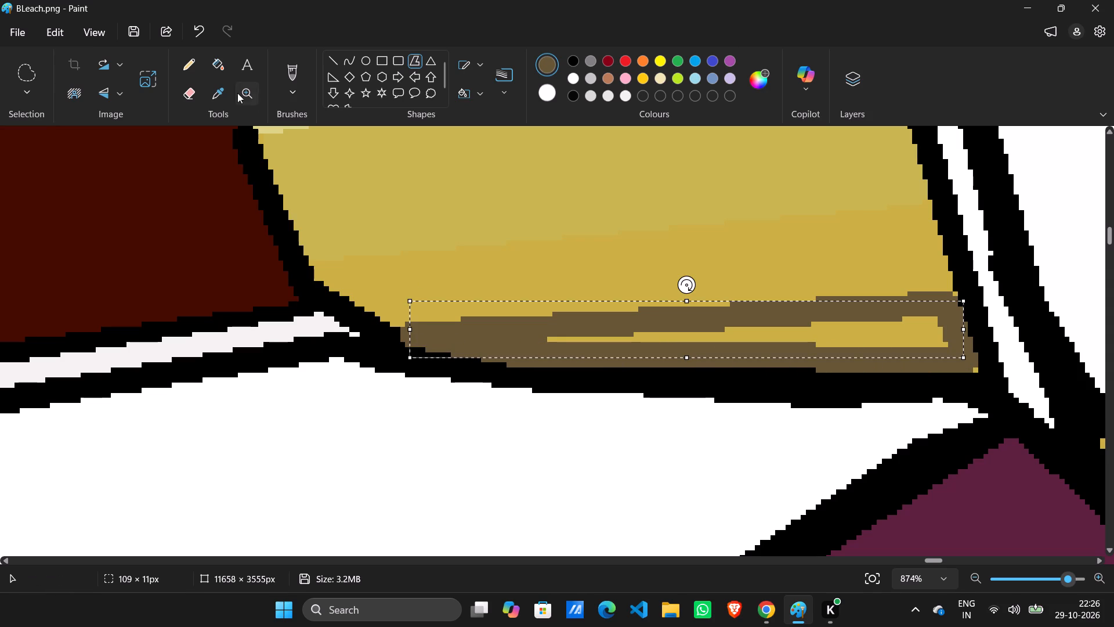
Fill the shadow polygon at the bottom of the left ear cone with the sampled brown.
{"action": "left_click", "coordinate": [210, 62]}
{"action": "left_click", "coordinate": [792, 328]}
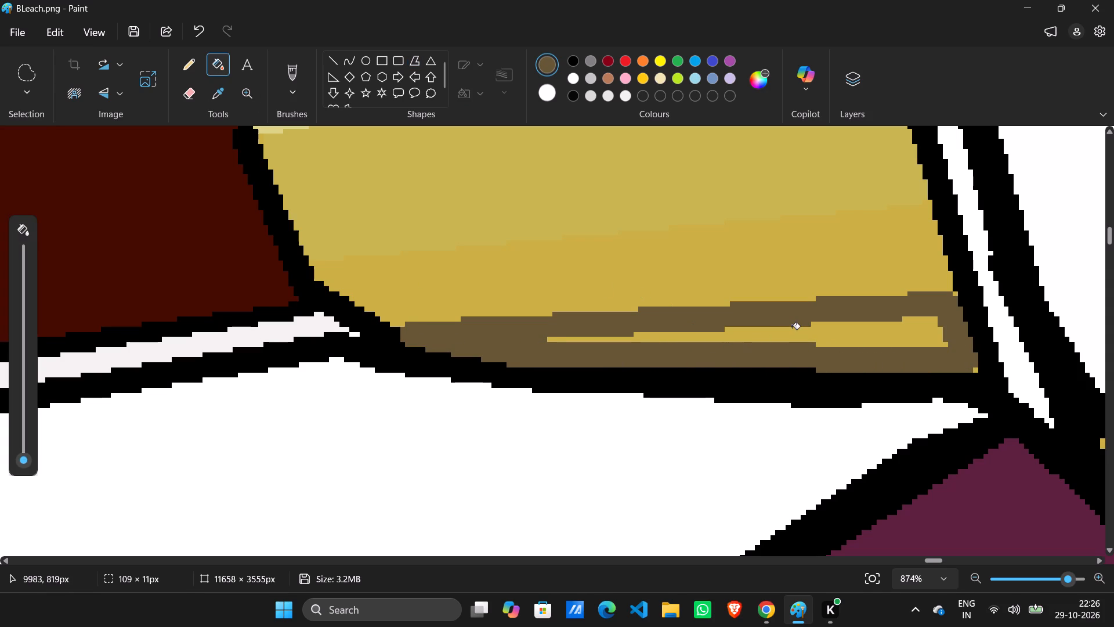
Set the Polygon shape to black, try a ring line on the left ear cone, and choose a thinner outline.
{"action": "scroll", "coordinate": [852, 385], "scroll_direction": "down", "scroll_amount": 19, "text": "ctrl"}
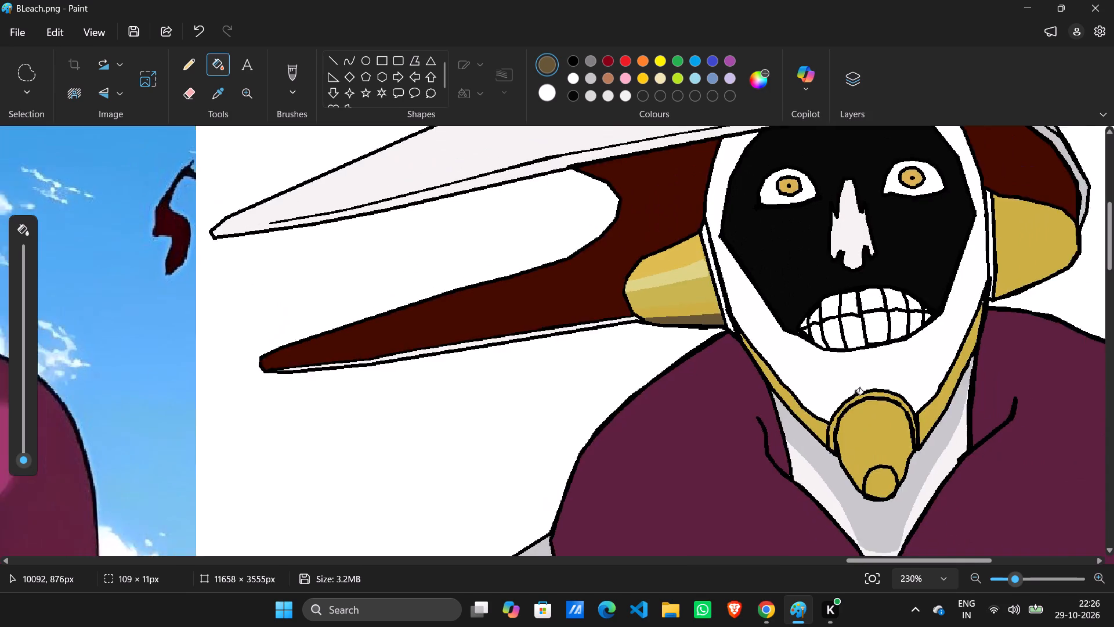
{"action": "scroll", "coordinate": [855, 394], "scroll_direction": "down", "scroll_amount": 5, "text": "ctrl"}
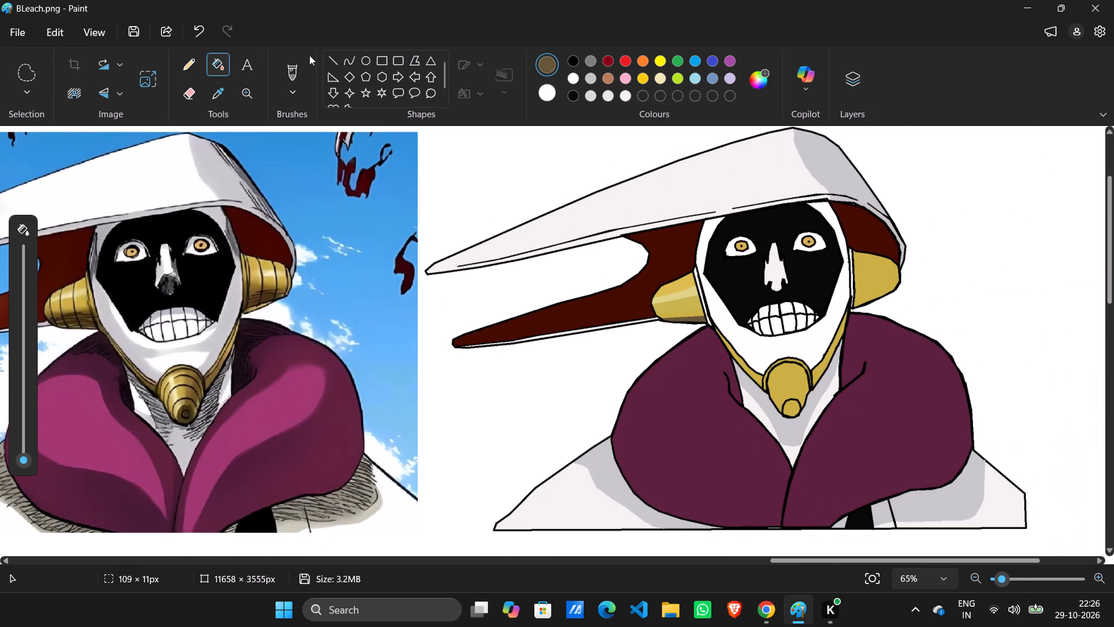
{"action": "left_click", "coordinate": [406, 60]}
{"action": "left_click", "coordinate": [411, 60]}
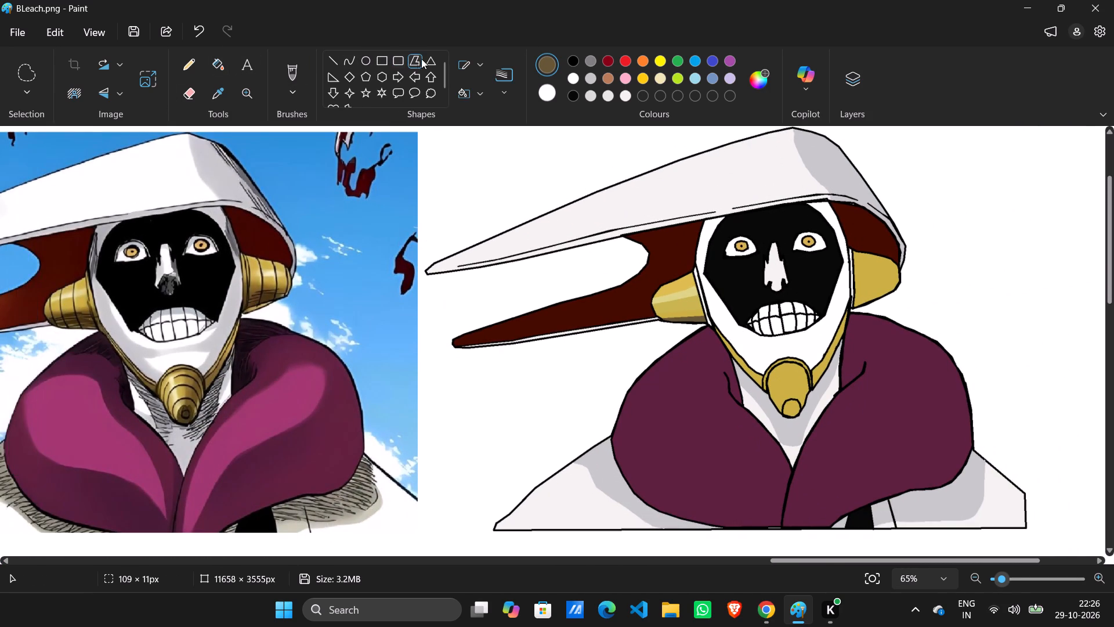
{"action": "left_click", "coordinate": [570, 60]}
{"action": "scroll", "coordinate": [831, 334], "scroll_direction": "up", "scroll_amount": 16, "text": "ctrl"}
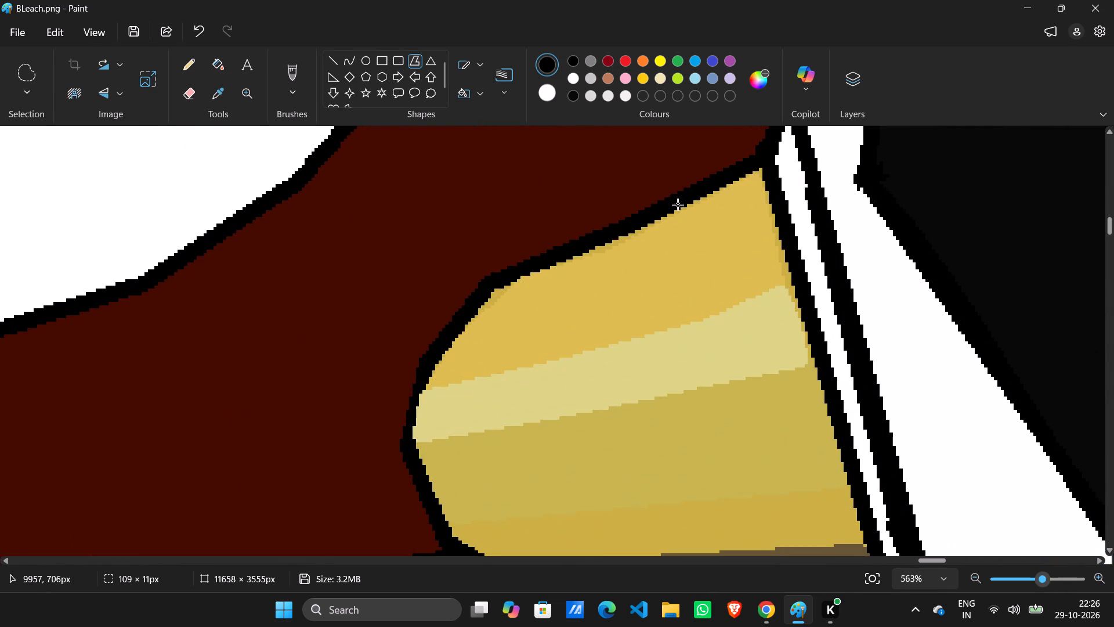
{"action": "left_click_drag", "start_coordinate": [686, 205], "coordinate": [677, 240]}
{"action": "left_click_drag", "start_coordinate": [677, 243], "coordinate": [674, 260]}
{"action": "left_click", "coordinate": [673, 271]}
{"action": "left_click", "coordinate": [496, 78]}
{"action": "left_click", "coordinate": [517, 147]}
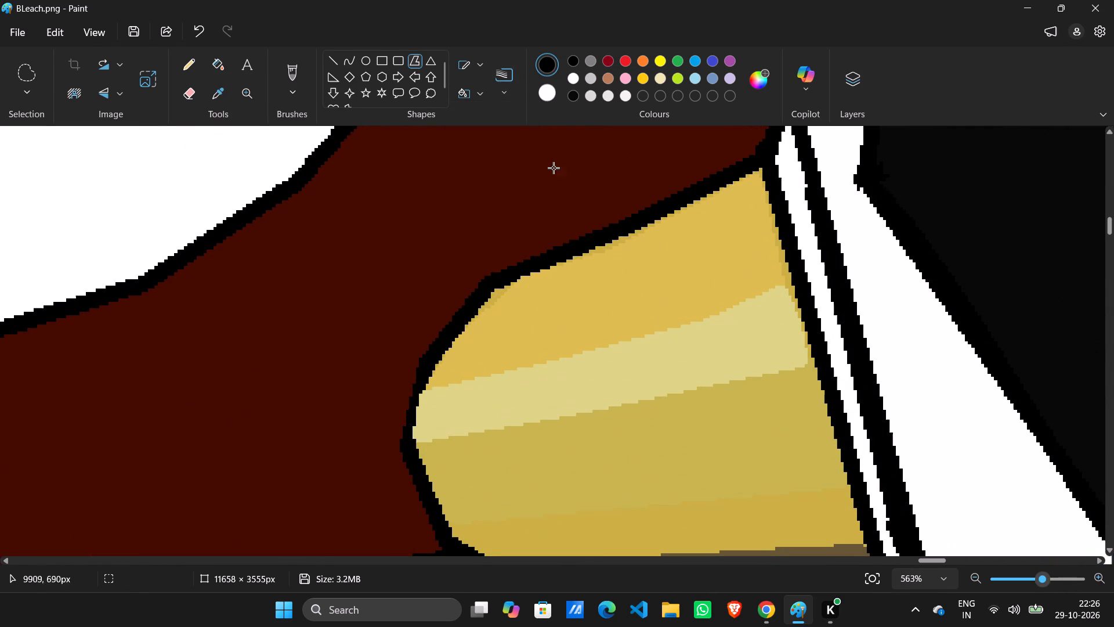
Draw a curved black ring line, about 35 × 121 px, from the left ear cone's upper edge to its bottom edge, retracing it to close the polygon.
{"action": "left_click_drag", "start_coordinate": [686, 205], "coordinate": [672, 264]}
{"action": "left_click_drag", "start_coordinate": [672, 269], "coordinate": [671, 333]}
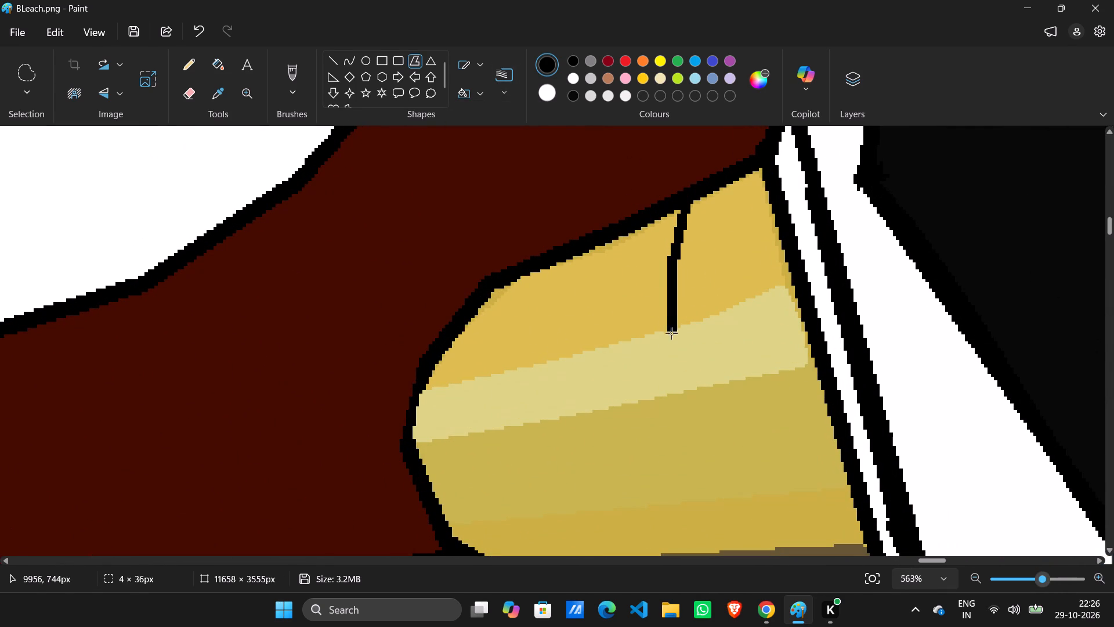
{"action": "left_click_drag", "start_coordinate": [671, 333], "coordinate": [674, 351]}
{"action": "left_click_drag", "start_coordinate": [674, 365], "coordinate": [693, 446]}
{"action": "left_click_drag", "start_coordinate": [696, 459], "coordinate": [724, 503]}
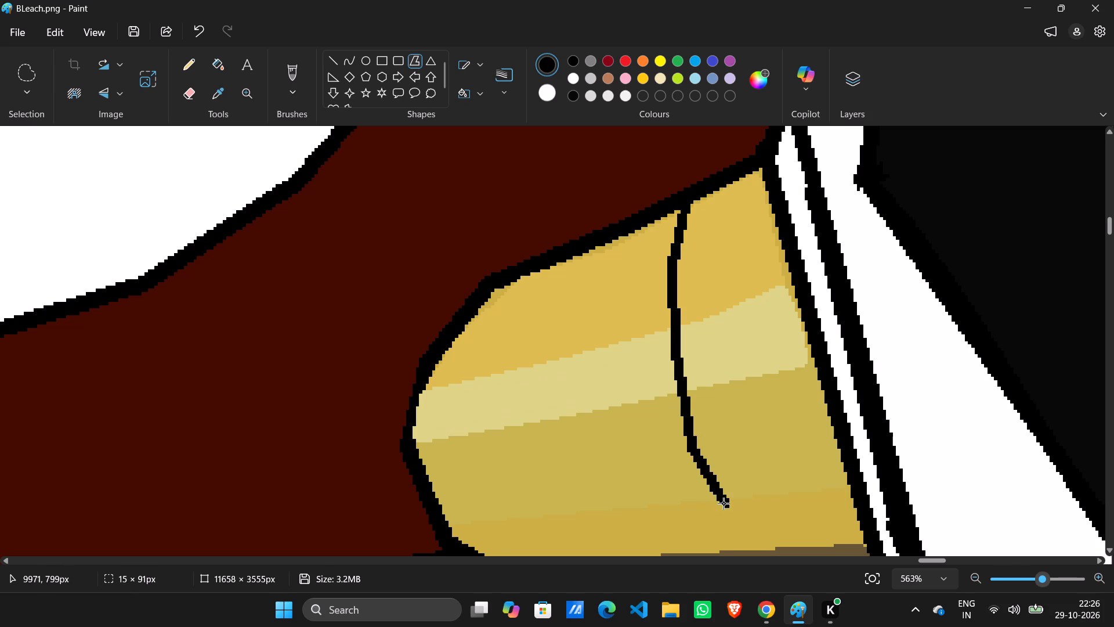
{"action": "scroll", "coordinate": [725, 503], "scroll_direction": "down", "scroll_amount": 3}
{"action": "left_click_drag", "start_coordinate": [729, 331], "coordinate": [737, 353]}
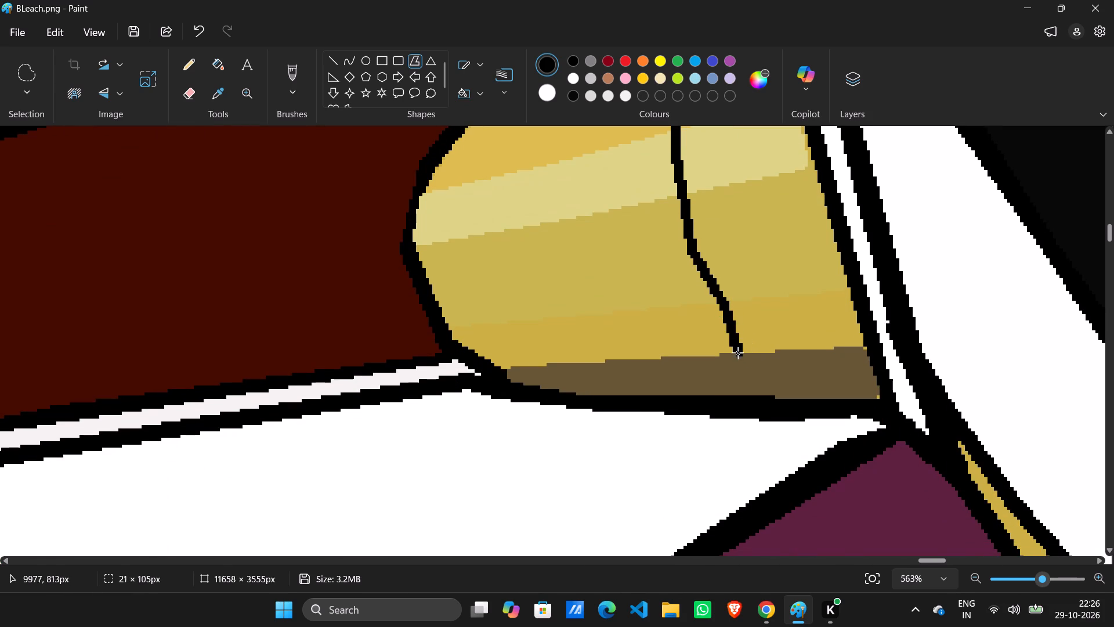
{"action": "left_click_drag", "start_coordinate": [737, 353], "coordinate": [758, 366]}
{"action": "left_click_drag", "start_coordinate": [766, 376], "coordinate": [787, 401]}
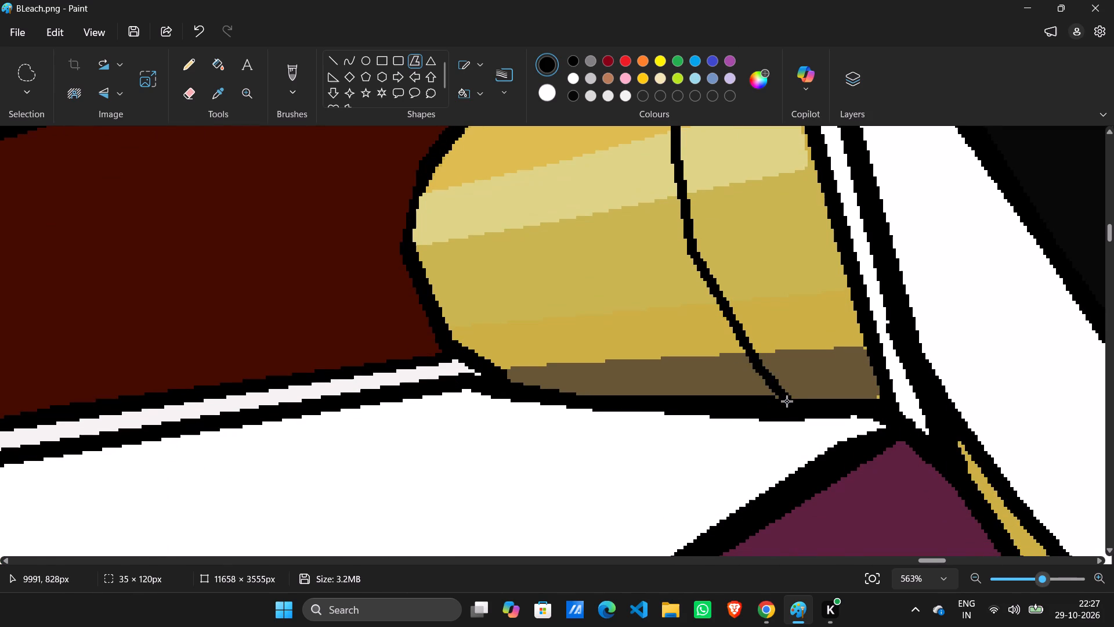
{"action": "left_click_drag", "start_coordinate": [787, 401], "coordinate": [788, 402]}
{"action": "left_click_drag", "start_coordinate": [787, 402], "coordinate": [746, 343]}
{"action": "left_click_drag", "start_coordinate": [736, 323], "coordinate": [725, 304]}
{"action": "left_click_drag", "start_coordinate": [724, 302], "coordinate": [704, 278]}
{"action": "left_click_drag", "start_coordinate": [704, 276], "coordinate": [700, 271]}
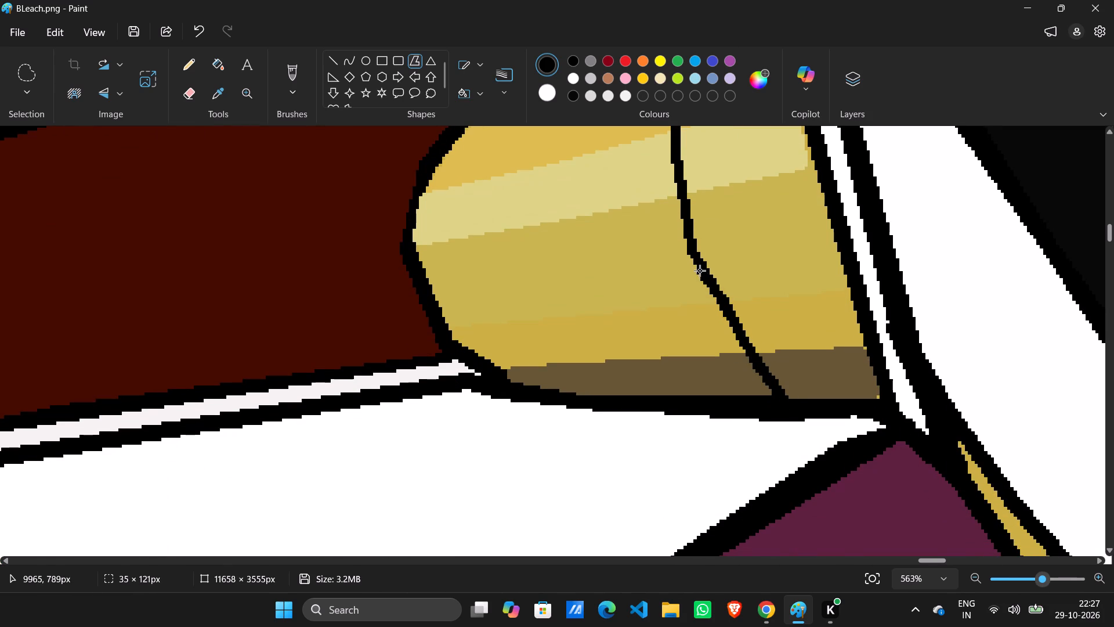
{"action": "left_click_drag", "start_coordinate": [700, 271], "coordinate": [697, 260]}
{"action": "scroll", "coordinate": [701, 305], "scroll_direction": "up", "scroll_amount": 3}
{"action": "left_click_drag", "start_coordinate": [714, 372], "coordinate": [677, 334]}
{"action": "left_click_drag", "start_coordinate": [677, 318], "coordinate": [677, 287]}
{"action": "left_click_drag", "start_coordinate": [676, 272], "coordinate": [688, 205]}
{"action": "left_click", "coordinate": [601, 195]}
Draw a second curved black ring line, about 26 × 111 px, across the left ear cone from upper to bottom edge, retracing it.
{"action": "left_click_drag", "start_coordinate": [616, 235], "coordinate": [595, 294]}
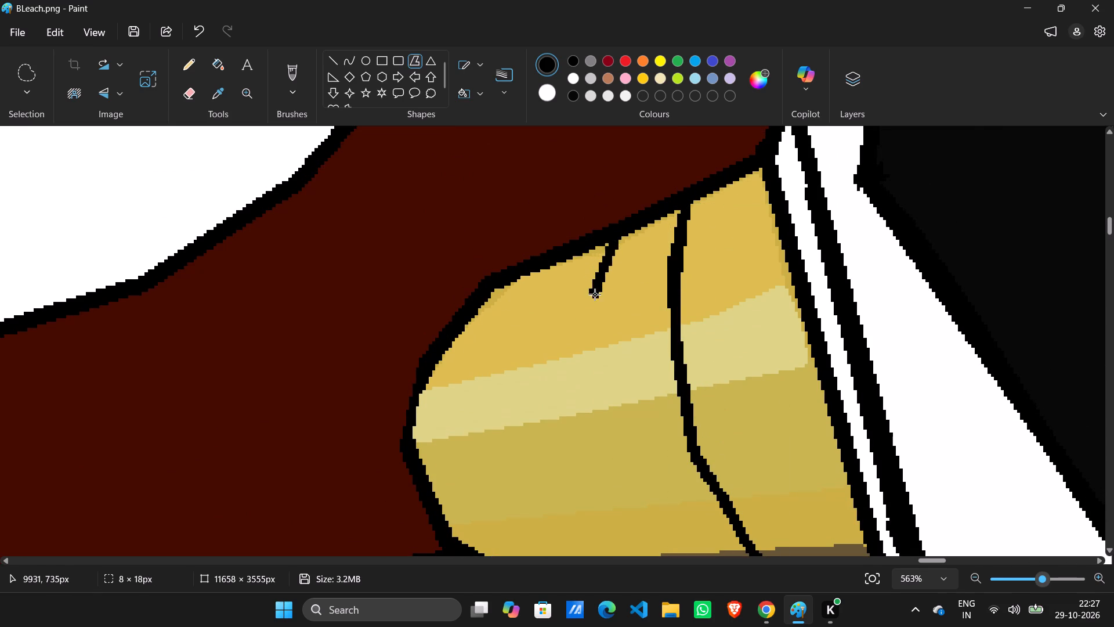
{"action": "left_click_drag", "start_coordinate": [595, 294], "coordinate": [598, 296]}
{"action": "left_click_drag", "start_coordinate": [598, 299], "coordinate": [594, 362]}
{"action": "left_click_drag", "start_coordinate": [594, 367], "coordinate": [601, 401]}
{"action": "left_click_drag", "start_coordinate": [601, 401], "coordinate": [611, 445]}
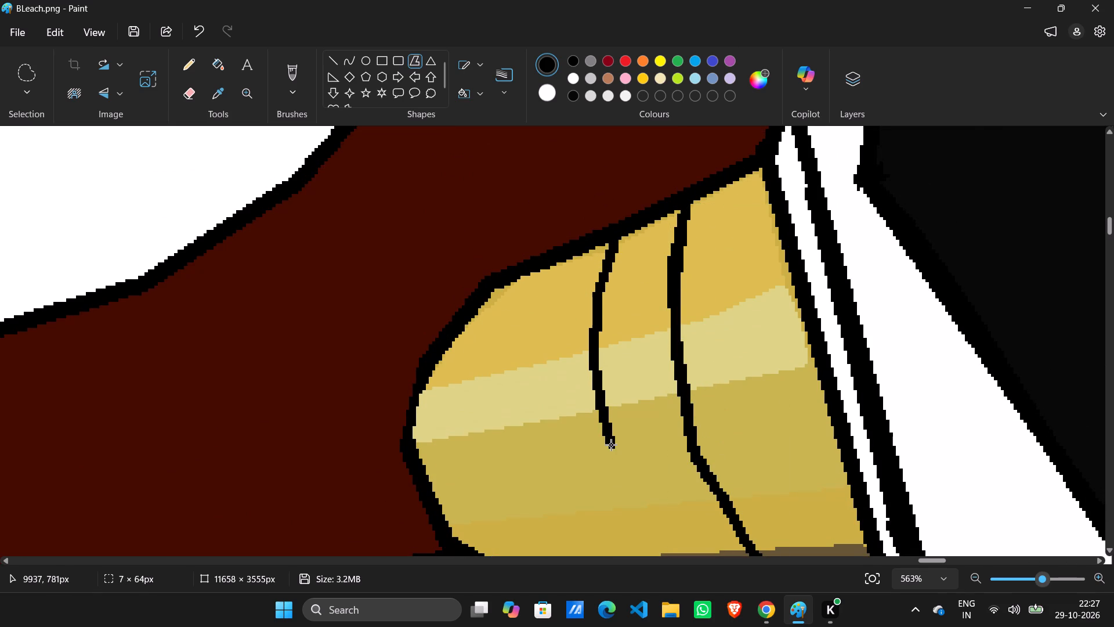
{"action": "left_click_drag", "start_coordinate": [611, 445], "coordinate": [611, 446]}
{"action": "scroll", "coordinate": [611, 446], "scroll_direction": "down", "scroll_amount": 2}
{"action": "left_click_drag", "start_coordinate": [606, 380], "coordinate": [634, 389]}
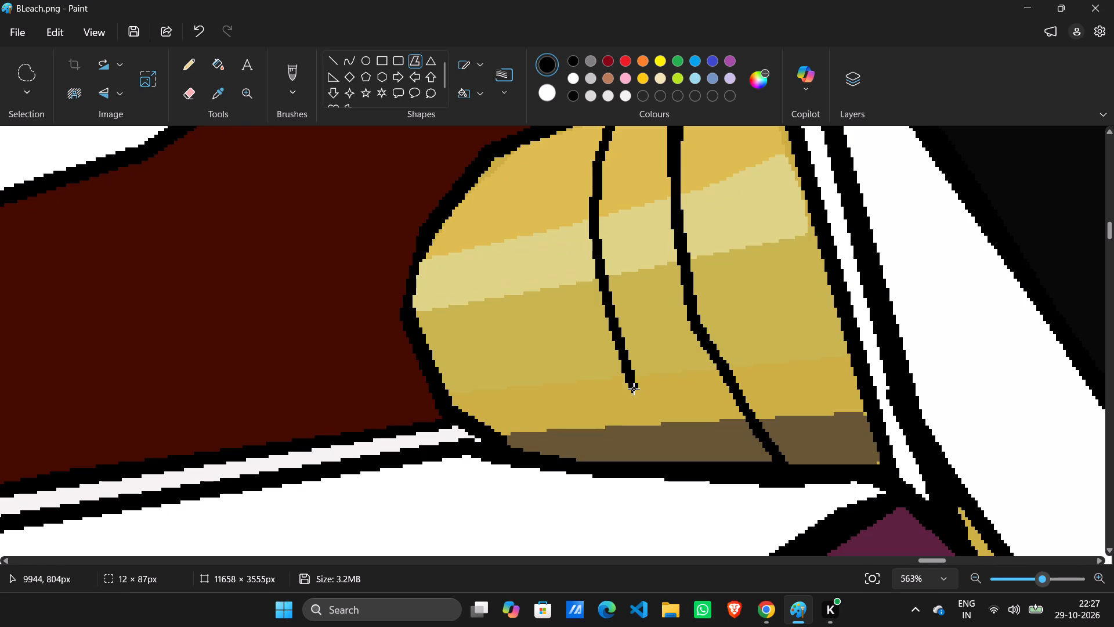
{"action": "left_click_drag", "start_coordinate": [634, 389], "coordinate": [639, 395]}
{"action": "left_click_drag", "start_coordinate": [639, 396], "coordinate": [663, 441]}
{"action": "left_click_drag", "start_coordinate": [664, 444], "coordinate": [678, 465]}
{"action": "left_click_drag", "start_coordinate": [668, 452], "coordinate": [639, 394]}
{"action": "left_click_drag", "start_coordinate": [635, 369], "coordinate": [609, 302]}
{"action": "left_click_drag", "start_coordinate": [609, 302], "coordinate": [598, 225]}
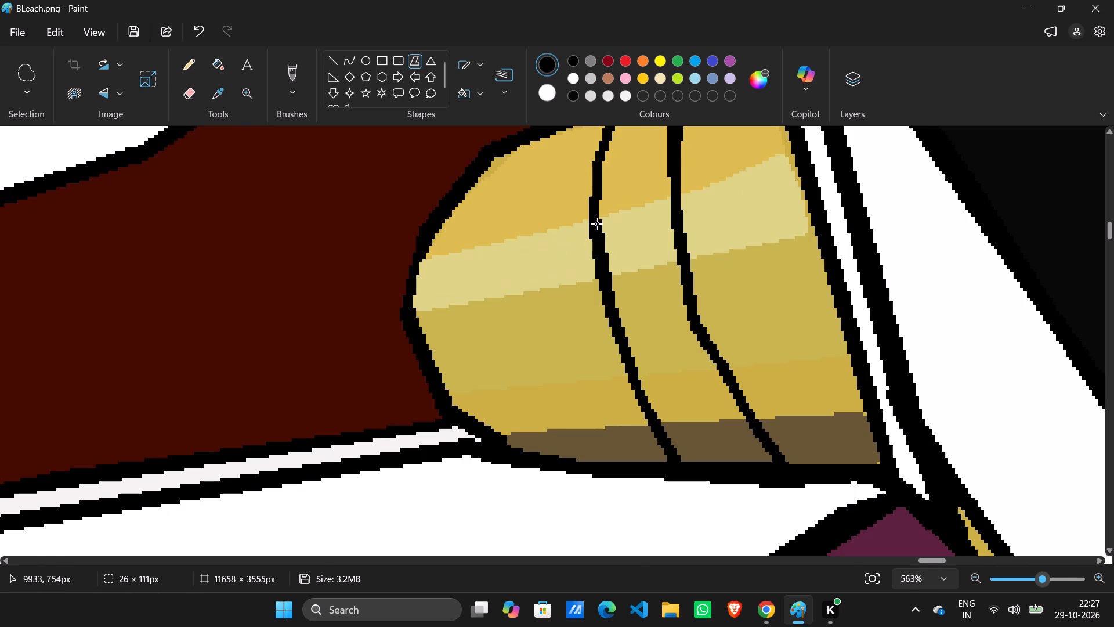
{"action": "left_click_drag", "start_coordinate": [596, 223], "coordinate": [598, 186]}
{"action": "scroll", "coordinate": [599, 194], "scroll_direction": "up", "scroll_amount": 2}
{"action": "left_click_drag", "start_coordinate": [607, 239], "coordinate": [613, 237]}
{"action": "left_click", "coordinate": [544, 232]}
Draw a third curved black ring line, about 21 × 99 px, nearest the left ear cone's tip, retracing it to close the polygon.
{"action": "left_click_drag", "start_coordinate": [553, 266], "coordinate": [531, 321]}
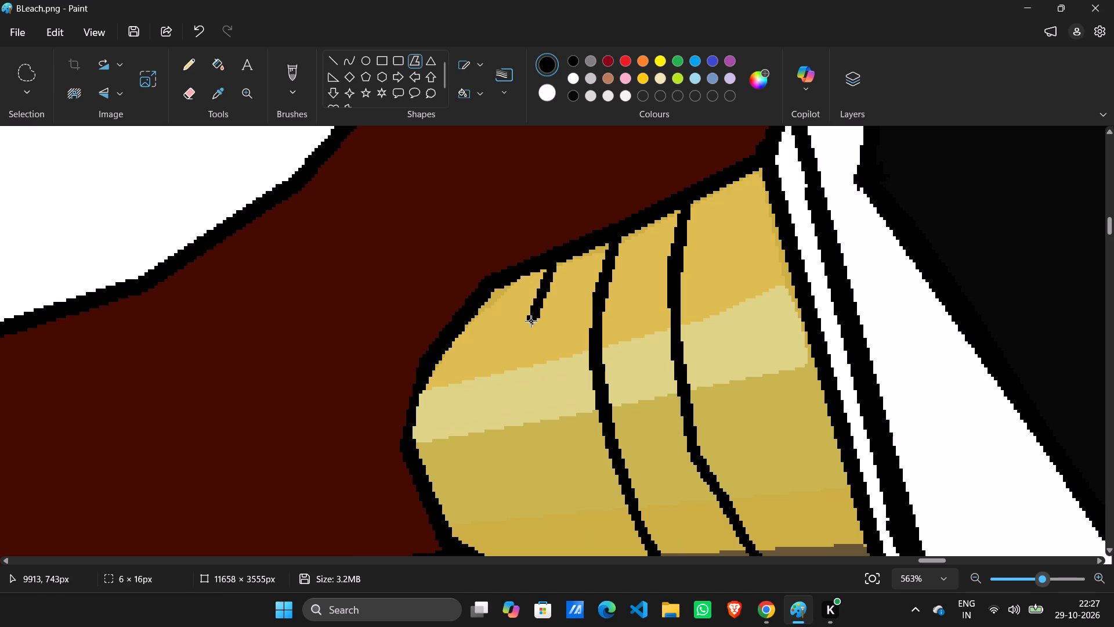
{"action": "left_click_drag", "start_coordinate": [531, 321], "coordinate": [530, 322]}
{"action": "left_click_drag", "start_coordinate": [528, 328], "coordinate": [516, 370]}
{"action": "left_click_drag", "start_coordinate": [513, 377], "coordinate": [507, 418]}
{"action": "left_click_drag", "start_coordinate": [507, 438], "coordinate": [511, 475]}
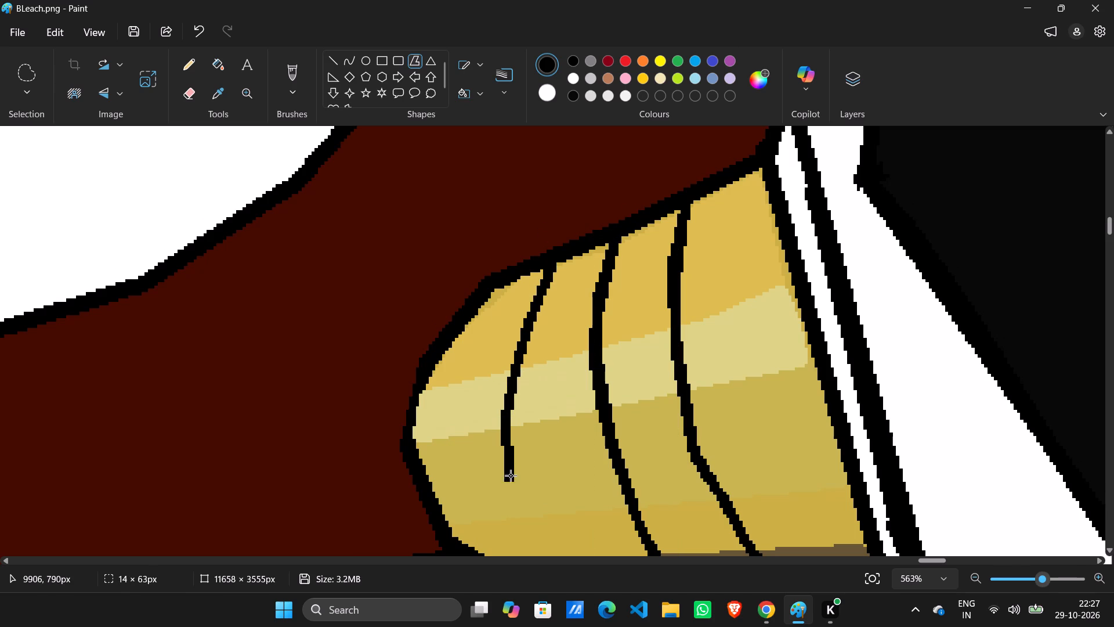
{"action": "left_click_drag", "start_coordinate": [511, 475], "coordinate": [512, 485]}
{"action": "left_click_drag", "start_coordinate": [516, 496], "coordinate": [539, 536]}
{"action": "scroll", "coordinate": [539, 536], "scroll_direction": "down", "scroll_amount": 2}
{"action": "left_click_drag", "start_coordinate": [537, 423], "coordinate": [573, 461]}
{"action": "left_click_drag", "start_coordinate": [573, 461], "coordinate": [526, 381]}
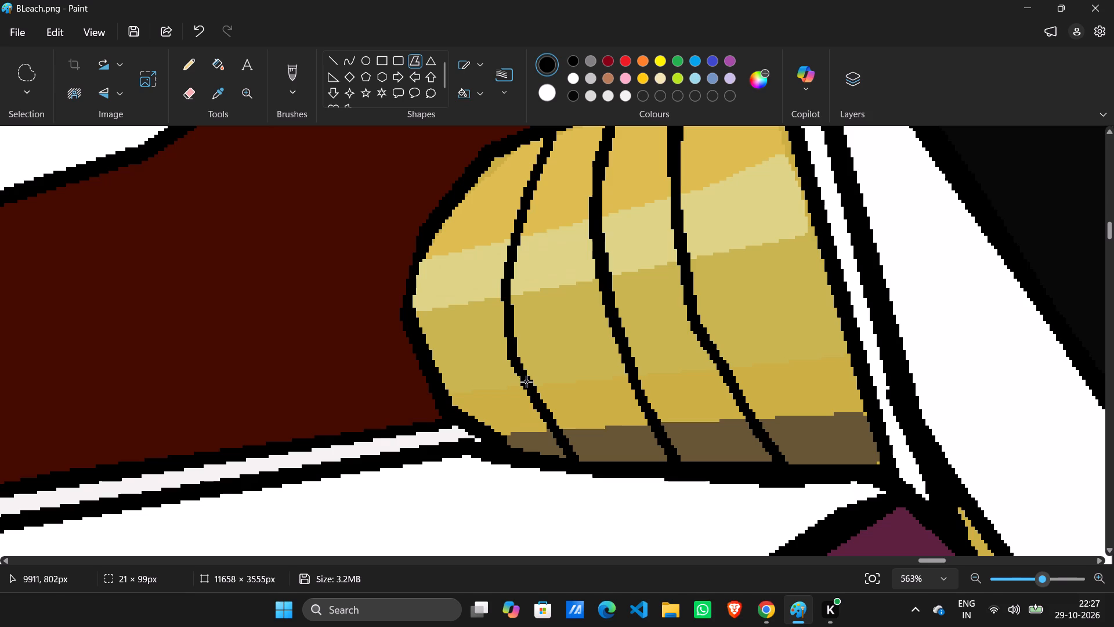
{"action": "left_click_drag", "start_coordinate": [526, 381], "coordinate": [526, 382]}
{"action": "left_click_drag", "start_coordinate": [515, 356], "coordinate": [513, 338]}
{"action": "left_click_drag", "start_coordinate": [512, 300], "coordinate": [512, 258]}
{"action": "left_click_drag", "start_coordinate": [512, 244], "coordinate": [531, 171]}
{"action": "left_click_drag", "start_coordinate": [536, 161], "coordinate": [548, 138]}
{"action": "scroll", "coordinate": [707, 261], "scroll_direction": "down", "scroll_amount": 12, "text": "ctrl"}
{"action": "scroll", "coordinate": [735, 334], "scroll_direction": "down", "scroll_amount": 3, "text": "ctrl"}
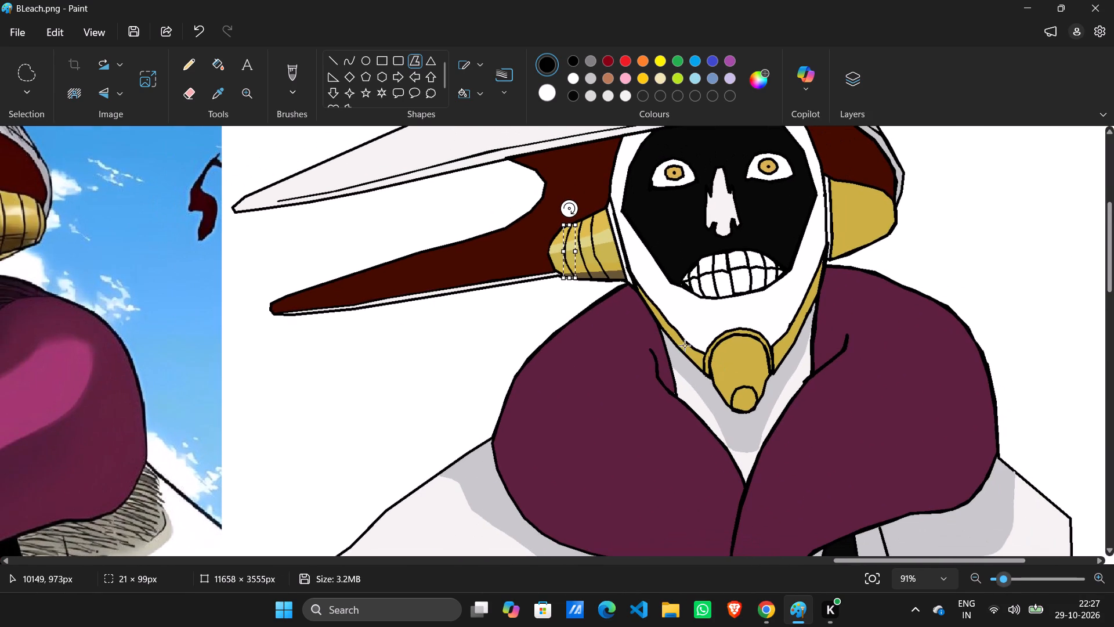
{"action": "left_click", "coordinate": [691, 257]}
Draw a slanted shadow boundary line, about 112 × 43 px, across the lower right ear cone in brown sampled from the left cone's shadow.
{"action": "scroll", "coordinate": [840, 363], "scroll_direction": "down", "scroll_amount": 4, "text": "ctrl"}
{"action": "scroll", "coordinate": [840, 365], "scroll_direction": "down", "scroll_amount": 1}
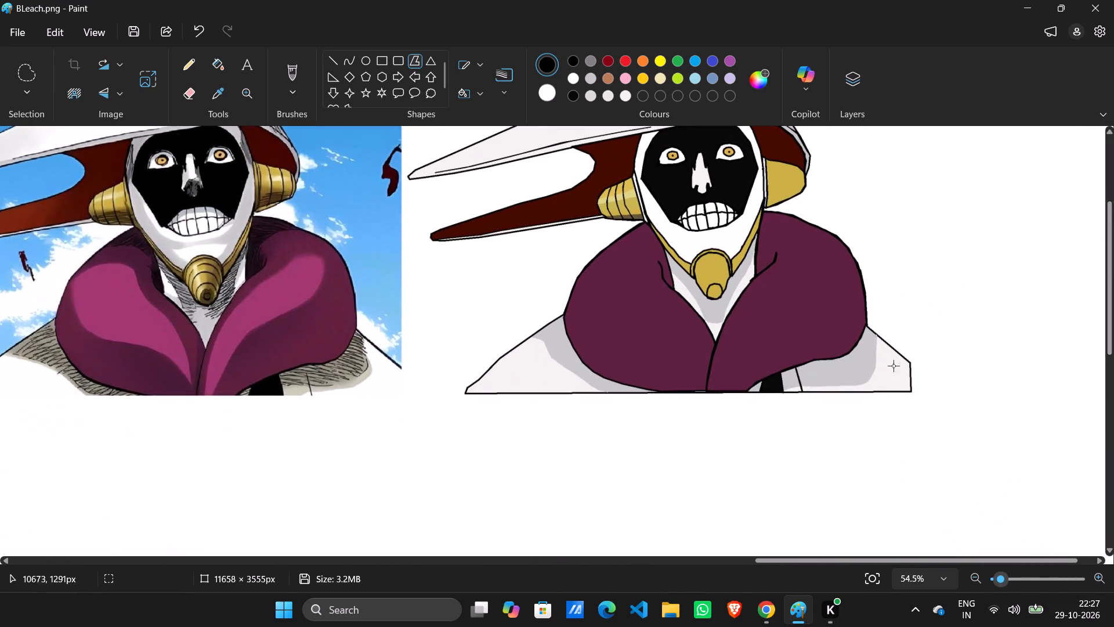
{"action": "scroll", "coordinate": [946, 367], "scroll_direction": "up", "scroll_amount": 2}
{"action": "scroll", "coordinate": [1065, 395], "scroll_direction": "up", "scroll_amount": 5, "text": "ctrl"}
{"action": "scroll", "coordinate": [776, 398], "scroll_direction": "up", "scroll_amount": 3, "text": "ctrl"}
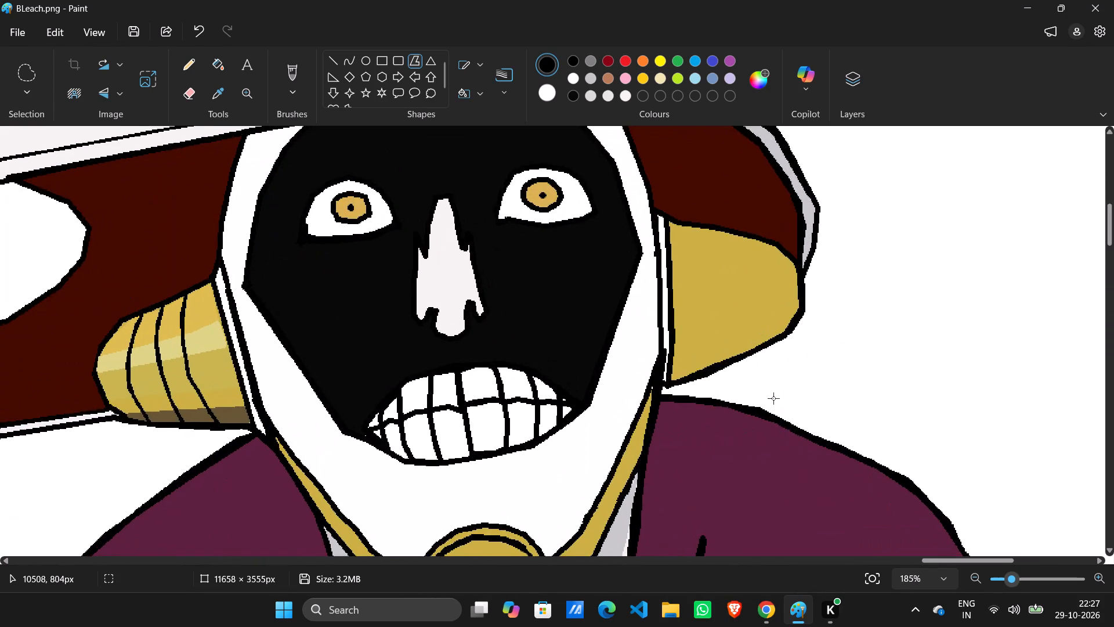
{"action": "scroll", "coordinate": [769, 398], "scroll_direction": "up", "scroll_amount": 1, "text": "ctrl"}
{"action": "scroll", "coordinate": [601, 356], "scroll_direction": "up", "scroll_amount": 2, "text": "ctrl"}
{"action": "scroll", "coordinate": [307, 218], "scroll_direction": "down", "scroll_amount": 1}
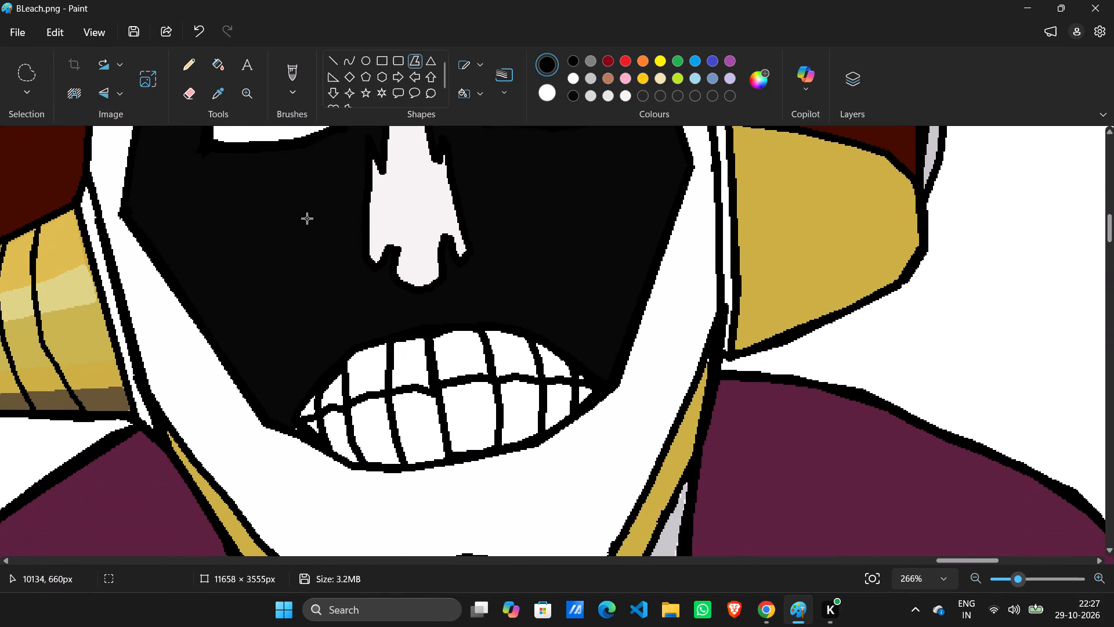
{"action": "left_click", "coordinate": [215, 92]}
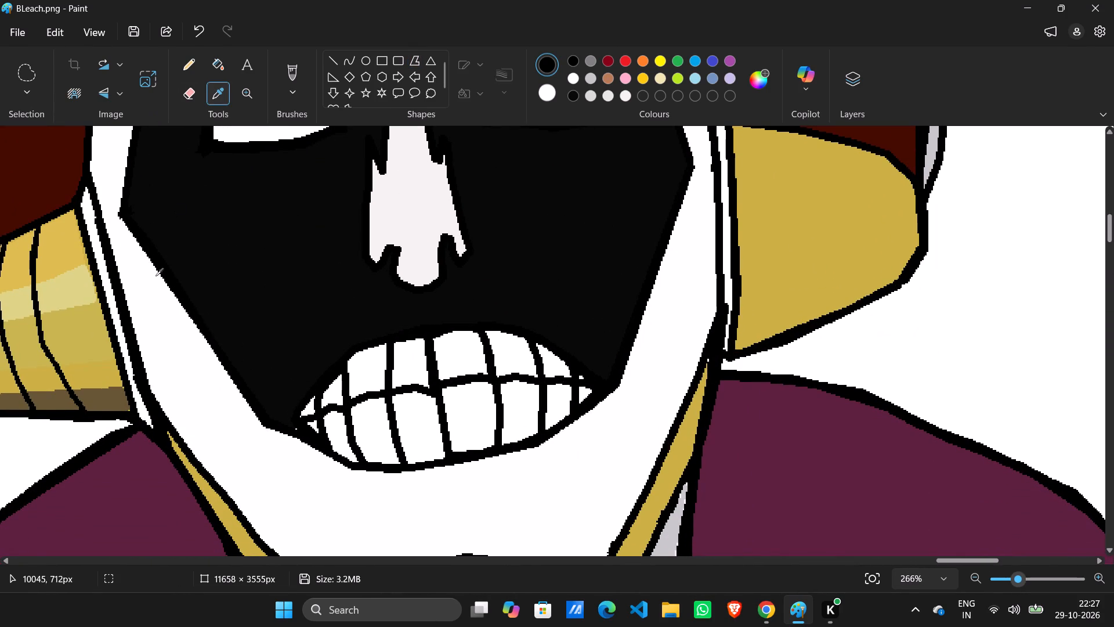
{"action": "left_click", "coordinate": [117, 394]}
{"action": "scroll", "coordinate": [1023, 416], "scroll_direction": "up", "scroll_amount": 5, "text": "ctrl"}
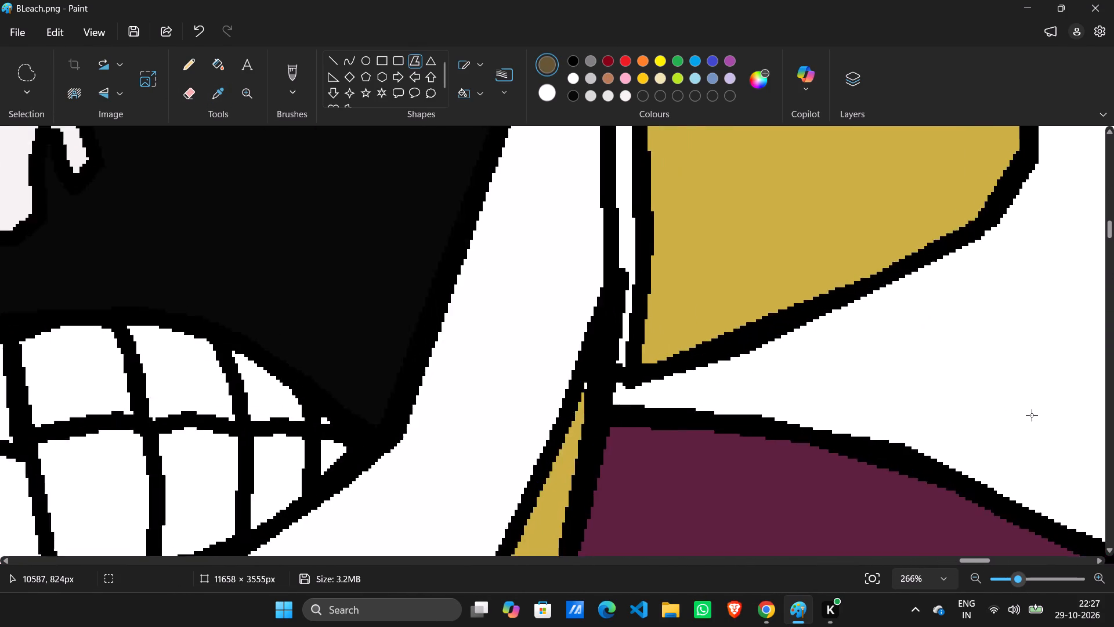
{"action": "scroll", "coordinate": [1032, 415], "scroll_direction": "up", "scroll_amount": 2}
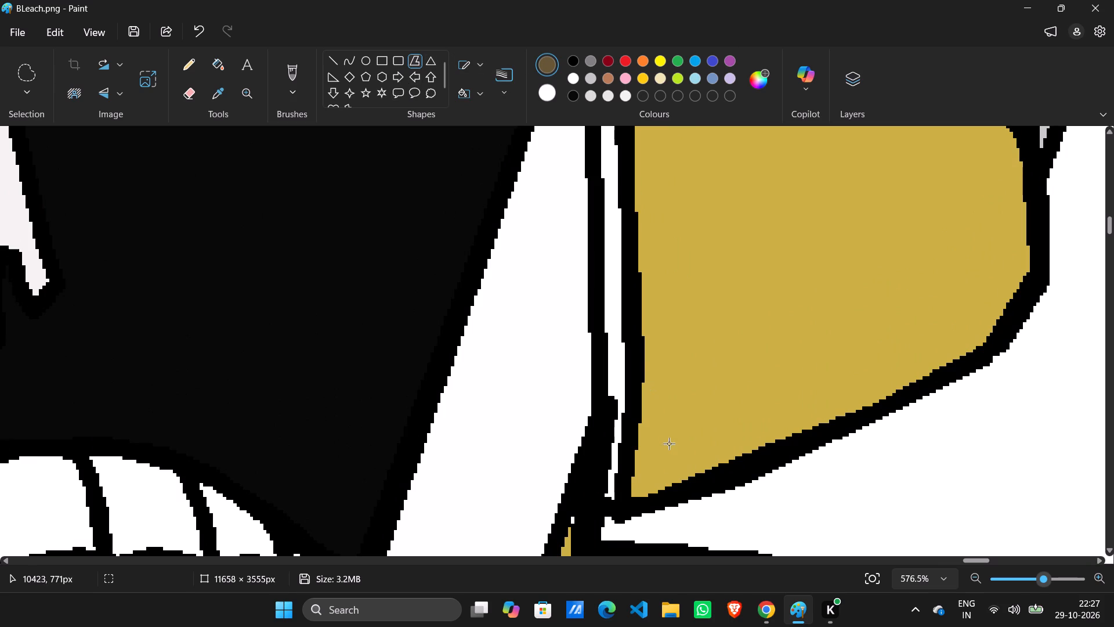
{"action": "left_click_drag", "start_coordinate": [643, 424], "coordinate": [703, 403]}
{"action": "left_click_drag", "start_coordinate": [704, 403], "coordinate": [715, 405]}
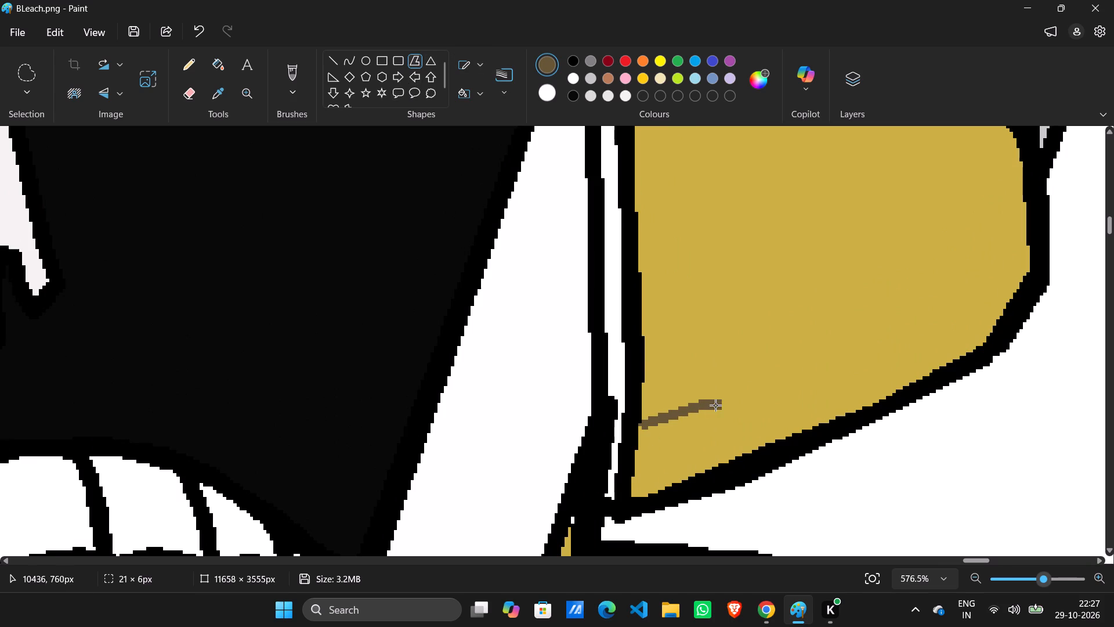
{"action": "left_click", "coordinate": [715, 405]}
{"action": "left_click_drag", "start_coordinate": [742, 396], "coordinate": [800, 374]}
{"action": "left_click_drag", "start_coordinate": [831, 362], "coordinate": [890, 340]}
{"action": "left_click_drag", "start_coordinate": [917, 329], "coordinate": [988, 297]}
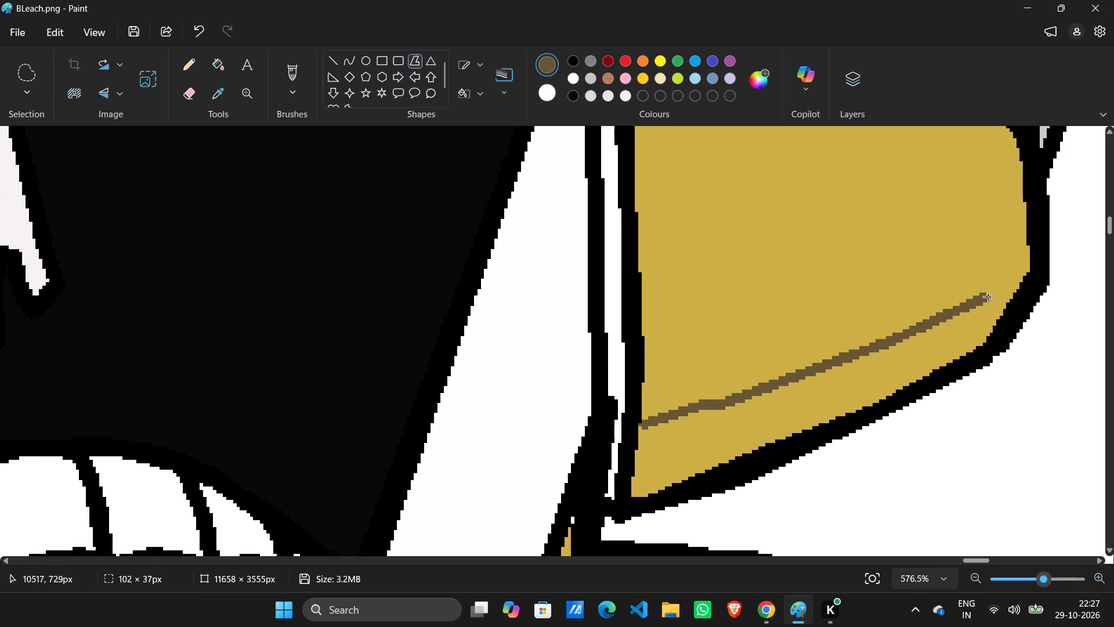
{"action": "left_click_drag", "start_coordinate": [988, 297], "coordinate": [1019, 282]}
{"action": "left_click_drag", "start_coordinate": [1014, 284], "coordinate": [867, 347]}
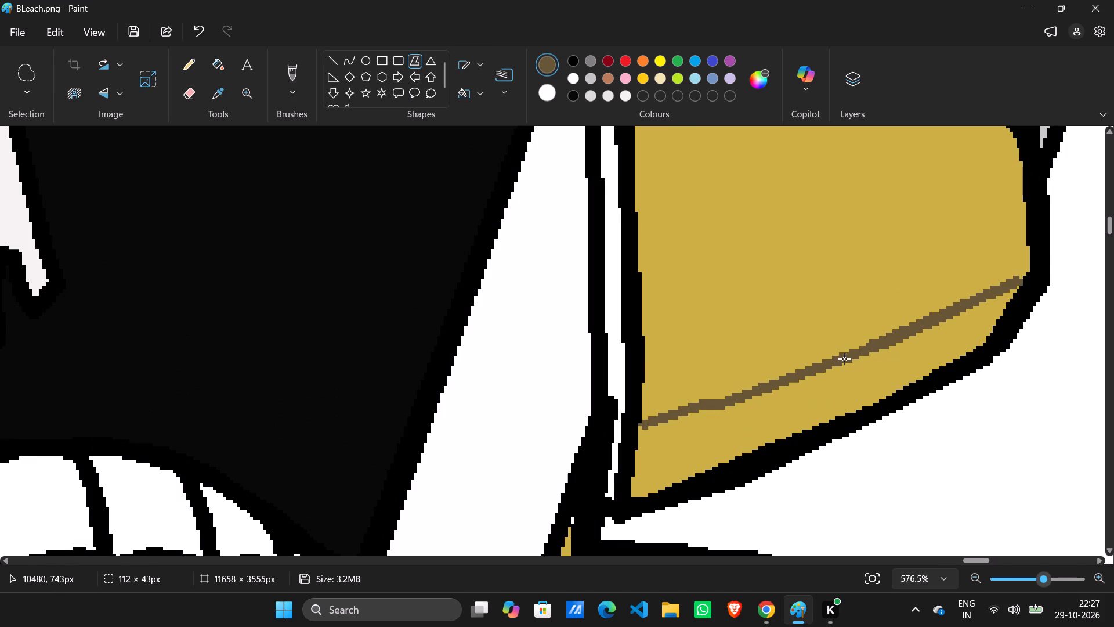
{"action": "left_click_drag", "start_coordinate": [841, 361], "coordinate": [755, 391]}
{"action": "left_click_drag", "start_coordinate": [746, 394], "coordinate": [736, 398]}
{"action": "left_click_drag", "start_coordinate": [717, 403], "coordinate": [656, 423]}
{"action": "left_click_drag", "start_coordinate": [654, 423], "coordinate": [641, 426]}
{"action": "left_click", "coordinate": [769, 533]}
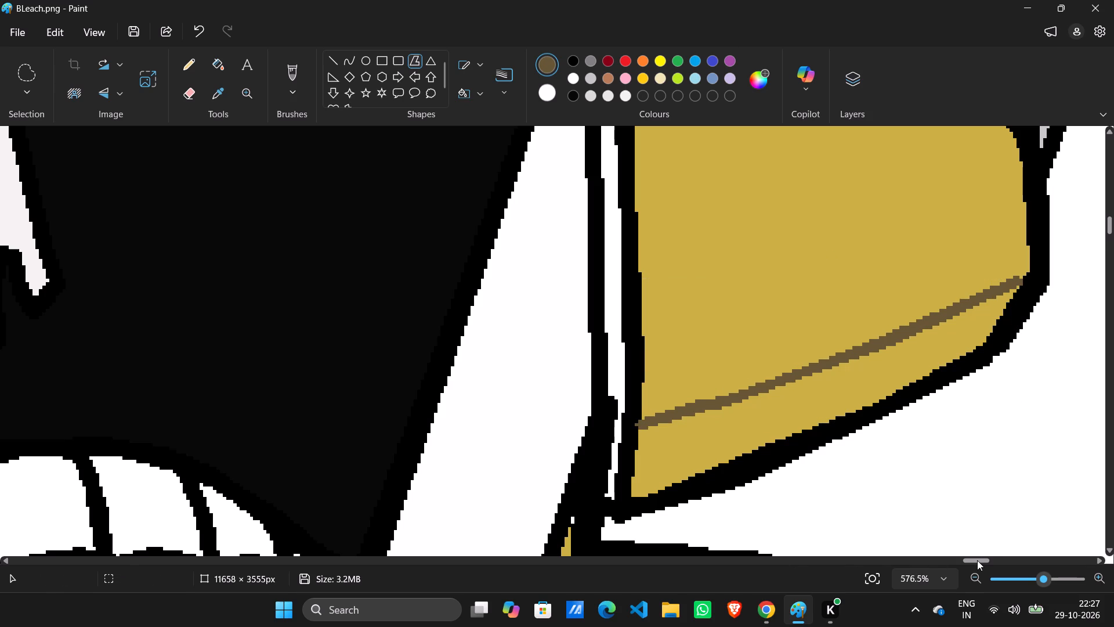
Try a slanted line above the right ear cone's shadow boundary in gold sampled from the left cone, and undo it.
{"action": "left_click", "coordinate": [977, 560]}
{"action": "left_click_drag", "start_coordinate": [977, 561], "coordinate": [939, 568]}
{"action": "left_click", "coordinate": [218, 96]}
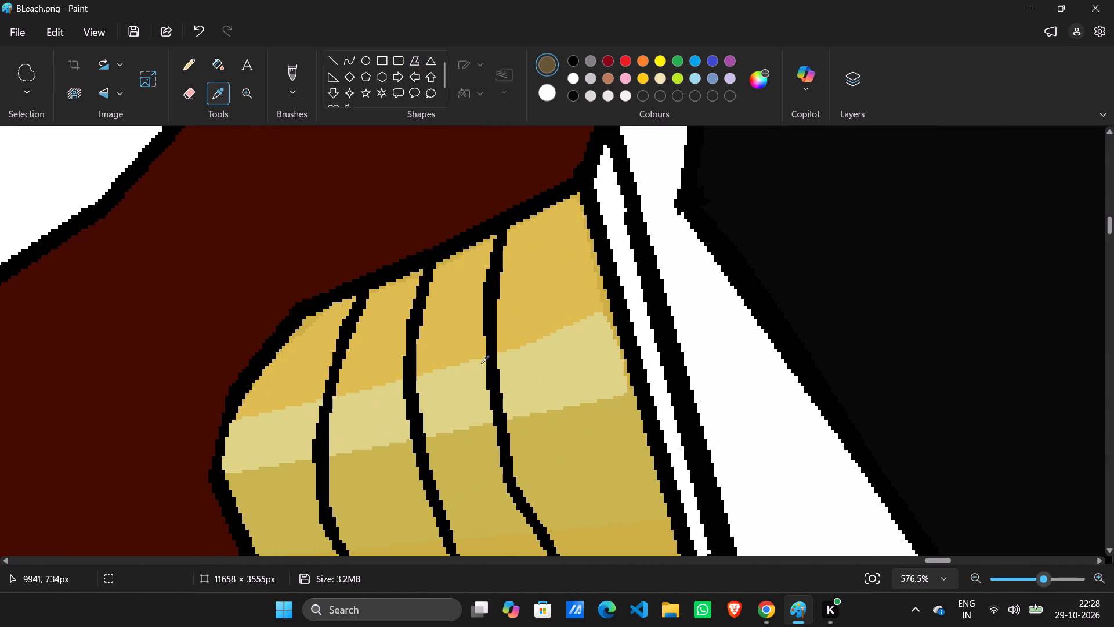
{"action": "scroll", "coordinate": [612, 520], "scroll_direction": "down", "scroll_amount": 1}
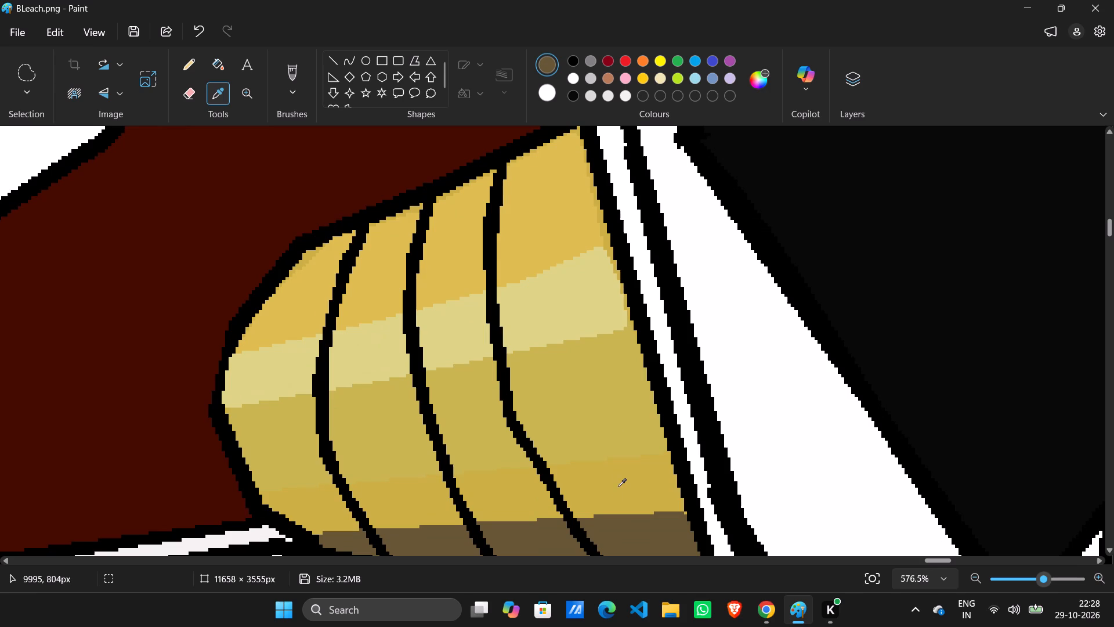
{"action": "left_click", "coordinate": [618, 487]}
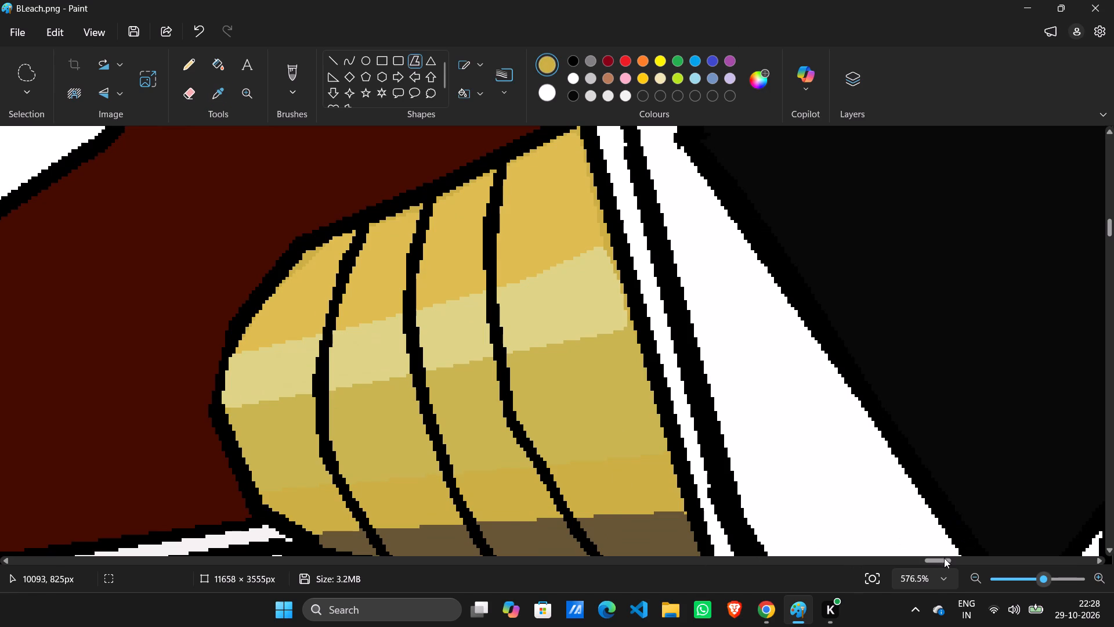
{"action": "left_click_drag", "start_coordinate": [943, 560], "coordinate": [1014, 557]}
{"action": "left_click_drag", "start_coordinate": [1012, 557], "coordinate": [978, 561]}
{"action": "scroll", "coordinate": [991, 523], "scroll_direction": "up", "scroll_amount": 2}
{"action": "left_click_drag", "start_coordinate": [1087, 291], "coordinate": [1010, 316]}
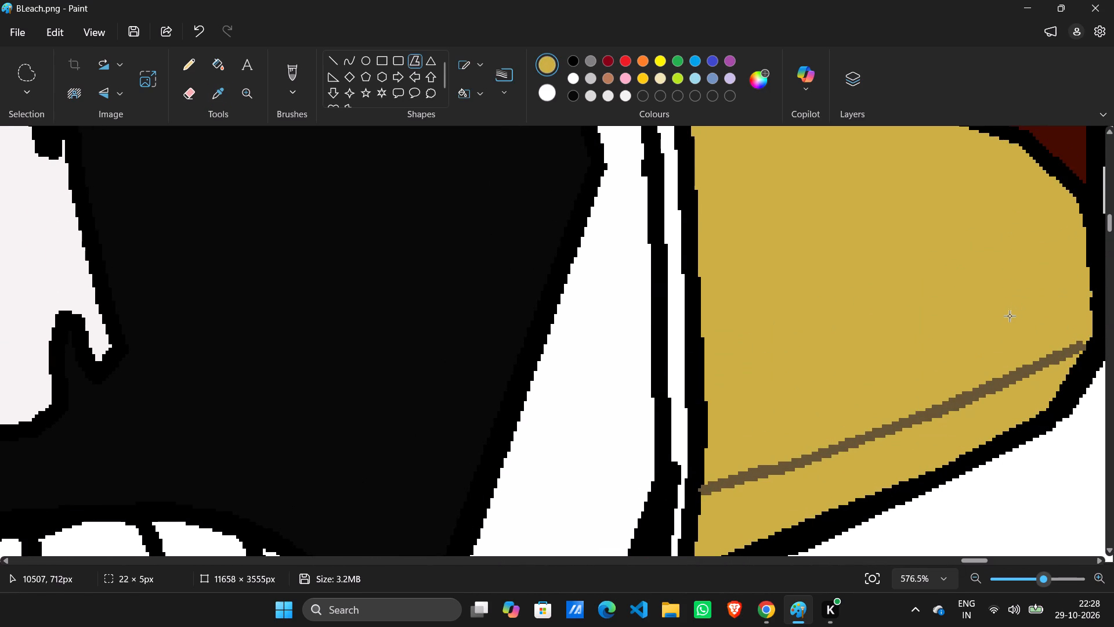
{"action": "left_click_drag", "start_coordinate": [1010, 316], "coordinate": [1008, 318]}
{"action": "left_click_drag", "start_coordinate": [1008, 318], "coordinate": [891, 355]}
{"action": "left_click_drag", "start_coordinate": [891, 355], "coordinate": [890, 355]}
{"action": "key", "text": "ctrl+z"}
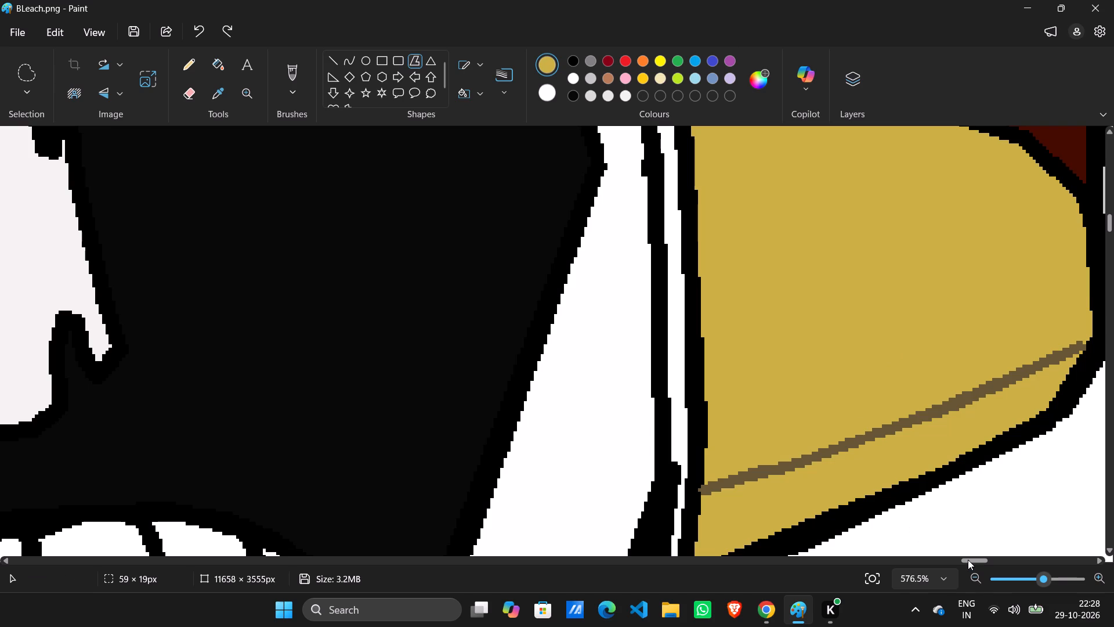
Sample the olive-gold from the band below the pale highlight on the left ear cone.
{"action": "left_click_drag", "start_coordinate": [968, 560], "coordinate": [935, 567]}
{"action": "scroll", "coordinate": [771, 505], "scroll_direction": "down", "scroll_amount": 2}
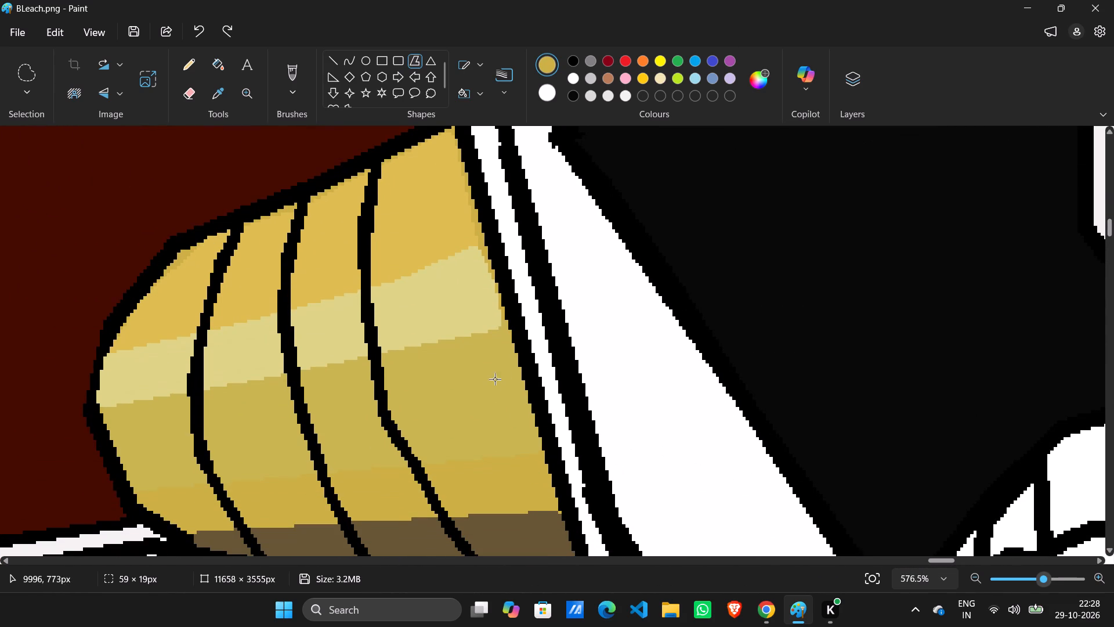
{"action": "left_click", "coordinate": [212, 92]}
{"action": "left_click", "coordinate": [478, 409]}
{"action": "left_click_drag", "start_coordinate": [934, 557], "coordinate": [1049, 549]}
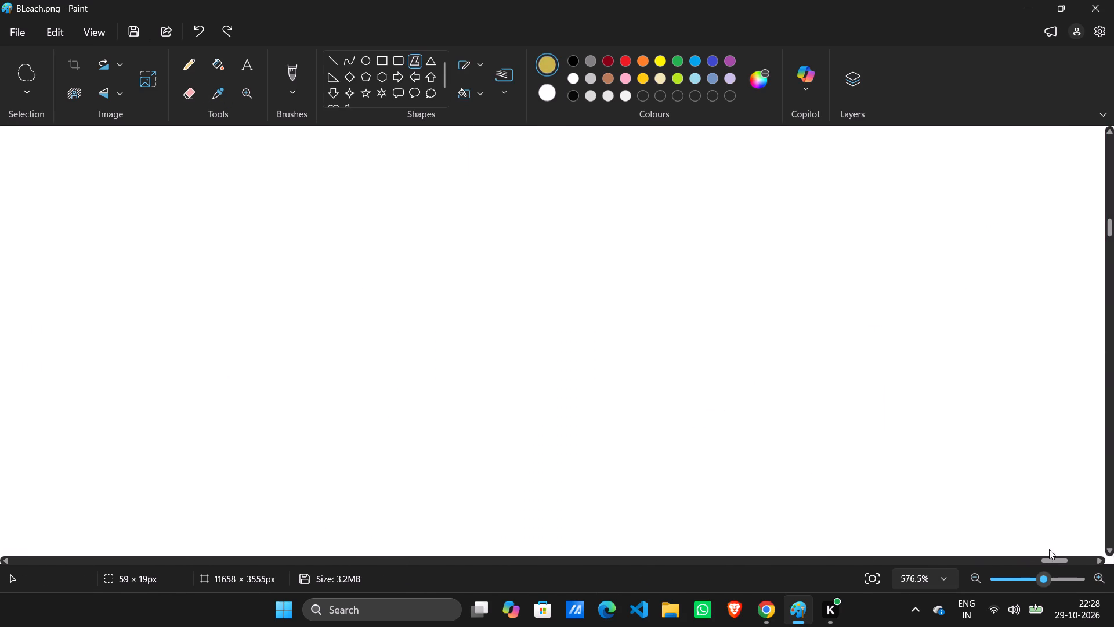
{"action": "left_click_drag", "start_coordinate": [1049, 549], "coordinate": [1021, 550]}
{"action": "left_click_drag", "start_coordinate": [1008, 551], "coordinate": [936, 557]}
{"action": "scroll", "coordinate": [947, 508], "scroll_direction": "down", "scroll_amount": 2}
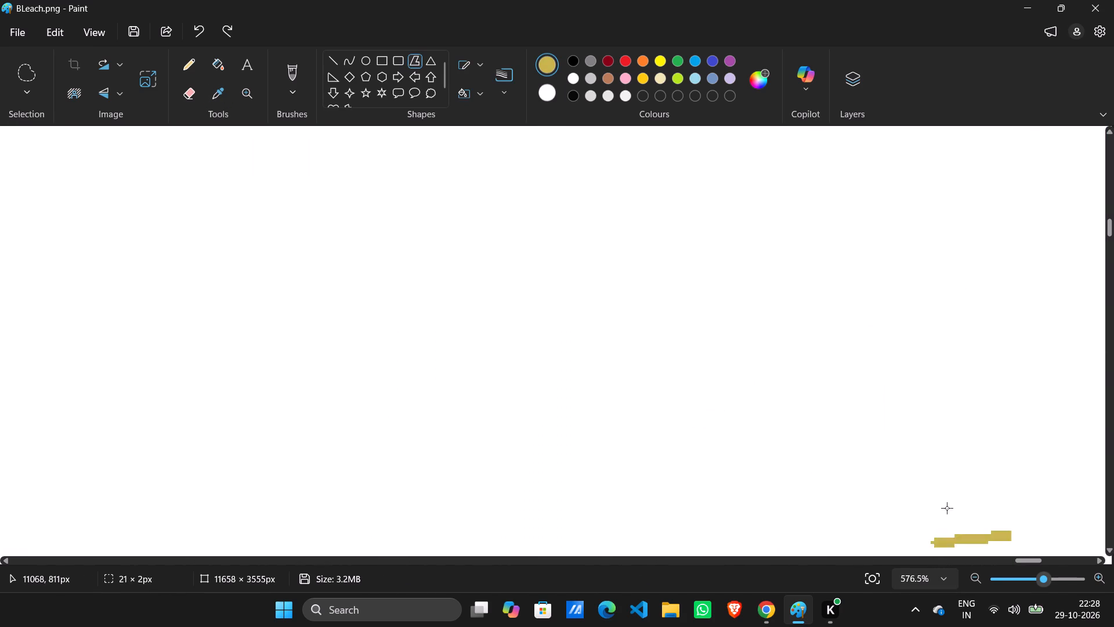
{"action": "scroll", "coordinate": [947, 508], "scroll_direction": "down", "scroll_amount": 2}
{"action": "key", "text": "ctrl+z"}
Start an olive-gold polygon on the right ear cone with a slanted lower edge across its full width, above the brown shadow boundary.
{"action": "left_click_drag", "start_coordinate": [1022, 560], "coordinate": [965, 560]}
{"action": "scroll", "coordinate": [967, 529], "scroll_direction": "up", "scroll_amount": 6}
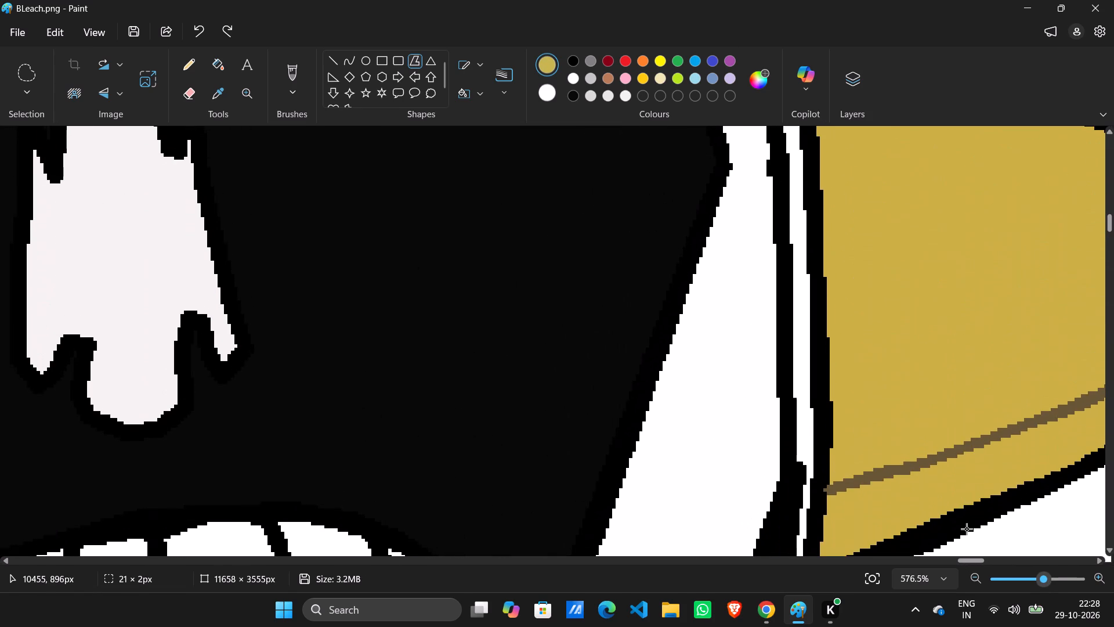
{"action": "left_click_drag", "start_coordinate": [979, 561], "coordinate": [992, 563]}
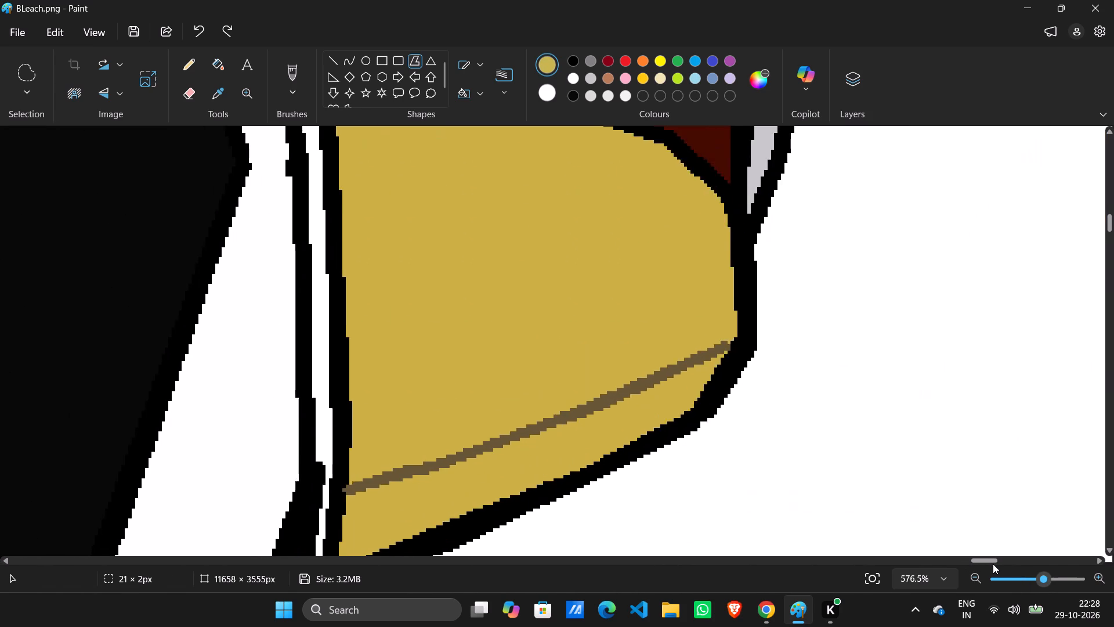
{"action": "scroll", "coordinate": [993, 564], "scroll_direction": "up", "scroll_amount": 1}
{"action": "left_click_drag", "start_coordinate": [353, 459], "coordinate": [422, 448]}
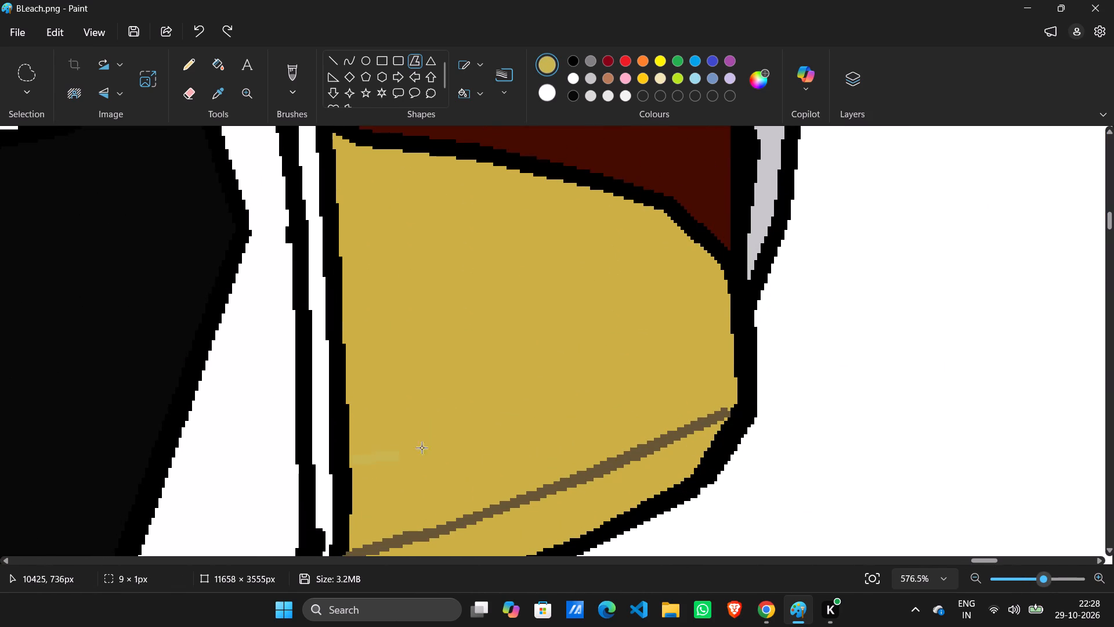
{"action": "left_click_drag", "start_coordinate": [422, 448], "coordinate": [477, 432]}
{"action": "left_click_drag", "start_coordinate": [492, 428], "coordinate": [613, 398]}
{"action": "left_click_drag", "start_coordinate": [622, 397], "coordinate": [711, 379]}
{"action": "left_click_drag", "start_coordinate": [711, 379], "coordinate": [730, 374]}
Continue the olive-gold polygon up the cone's outer edge and back across to its start, closing a band outline about 115 × 38 px.
{"action": "left_click_drag", "start_coordinate": [730, 374], "coordinate": [728, 319]}
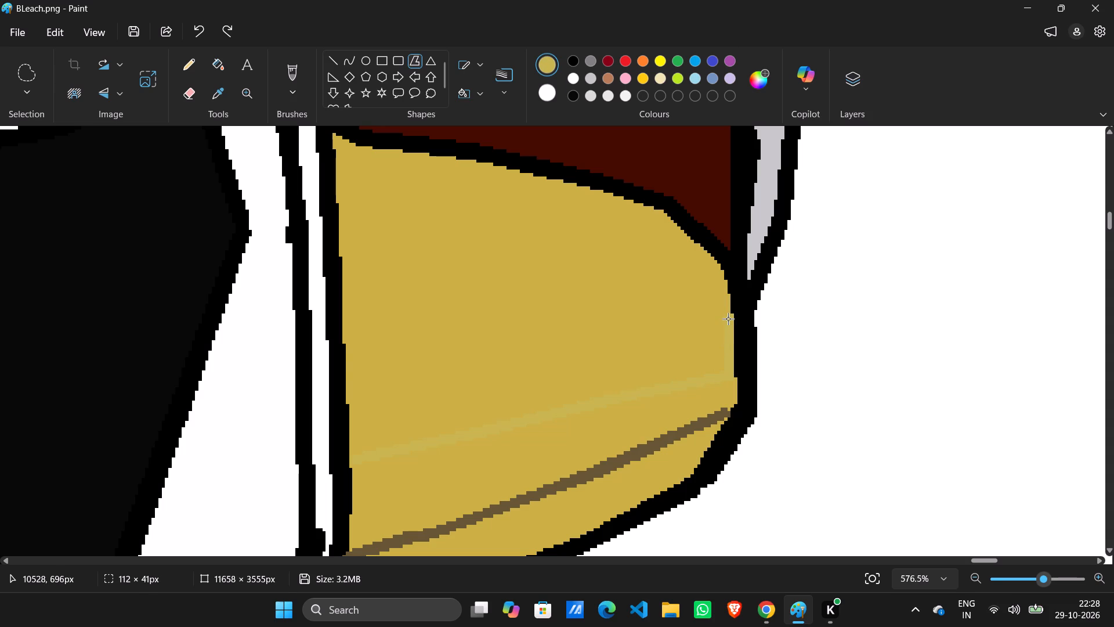
{"action": "left_click_drag", "start_coordinate": [728, 319], "coordinate": [727, 331]}
{"action": "left_click_drag", "start_coordinate": [726, 331], "coordinate": [625, 331]}
{"action": "left_click", "coordinate": [621, 333]}
{"action": "left_click_drag", "start_coordinate": [603, 333], "coordinate": [511, 342]}
{"action": "left_click_drag", "start_coordinate": [511, 342], "coordinate": [507, 343]}
{"action": "left_click_drag", "start_coordinate": [499, 344], "coordinate": [400, 344]}
{"action": "left_click_drag", "start_coordinate": [388, 343], "coordinate": [346, 347]}
{"action": "left_click_drag", "start_coordinate": [347, 349], "coordinate": [347, 397]}
{"action": "left_click_drag", "start_coordinate": [347, 397], "coordinate": [348, 406]}
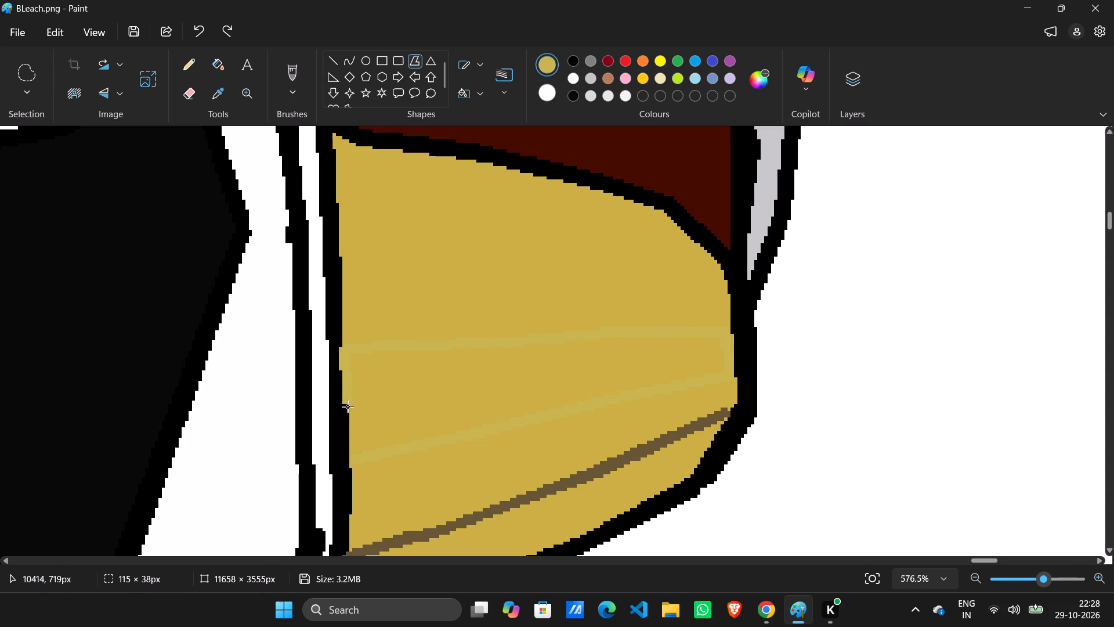
{"action": "left_click_drag", "start_coordinate": [348, 406], "coordinate": [355, 460]}
{"action": "left_click", "coordinate": [399, 212]}
Draw a line about 114 × 9 px across the upper right ear cone in pale yellow sampled from the left cone's highlight, retracing it to close.
{"action": "left_click_drag", "start_coordinate": [974, 561], "coordinate": [920, 564]}
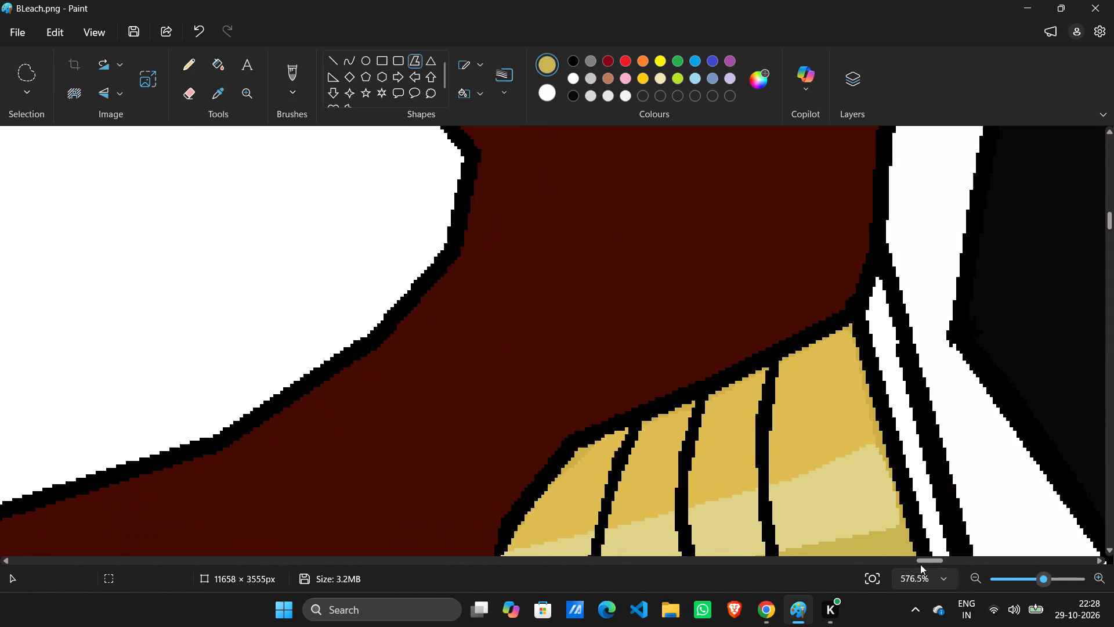
{"action": "left_click_drag", "start_coordinate": [920, 564], "coordinate": [878, 565]}
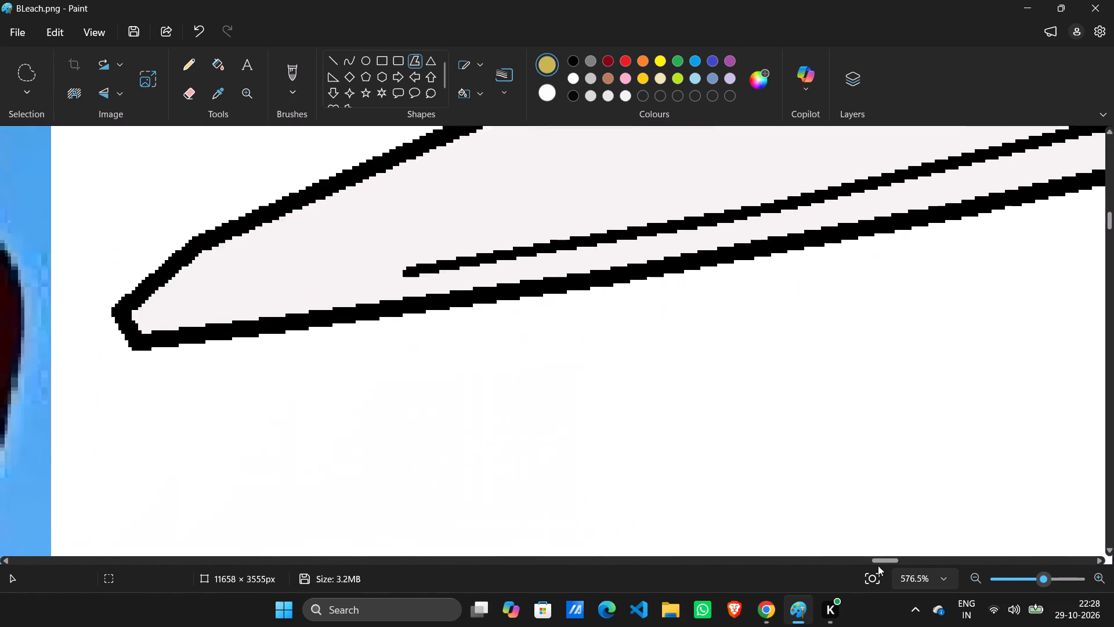
{"action": "left_click_drag", "start_coordinate": [878, 565], "coordinate": [923, 570]}
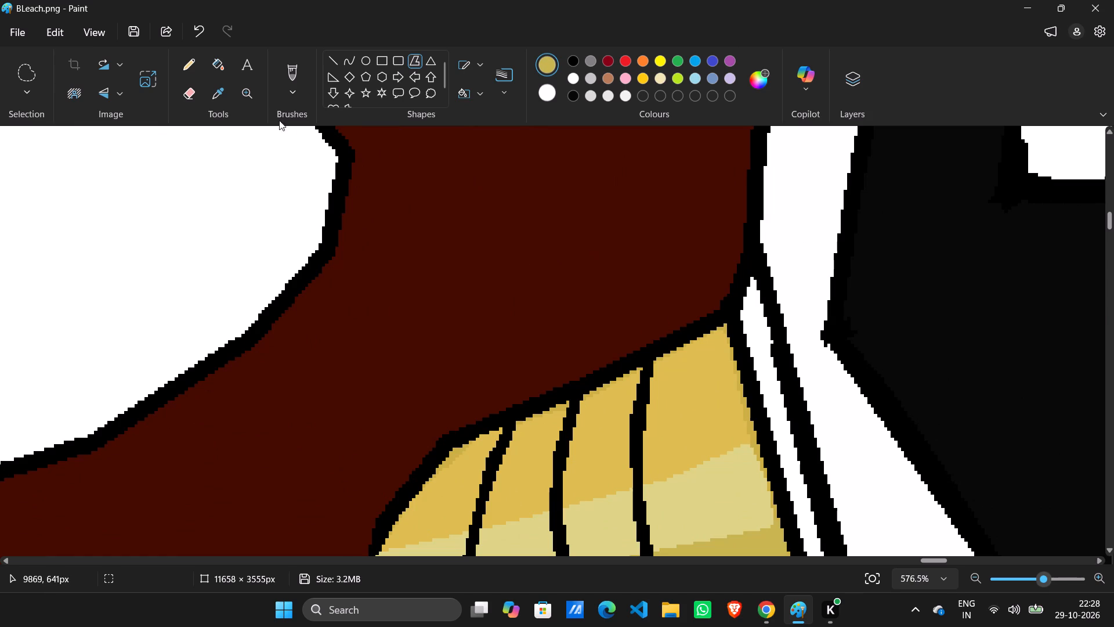
{"action": "left_click", "coordinate": [215, 92]}
{"action": "left_click", "coordinate": [737, 480]}
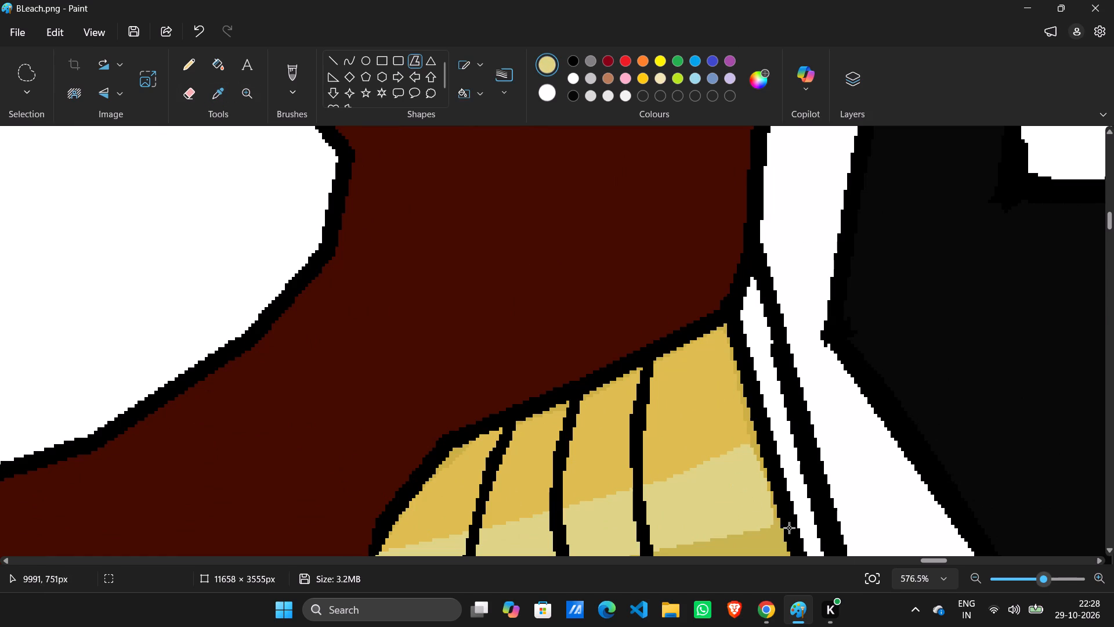
{"action": "left_click_drag", "start_coordinate": [936, 563], "coordinate": [996, 557]}
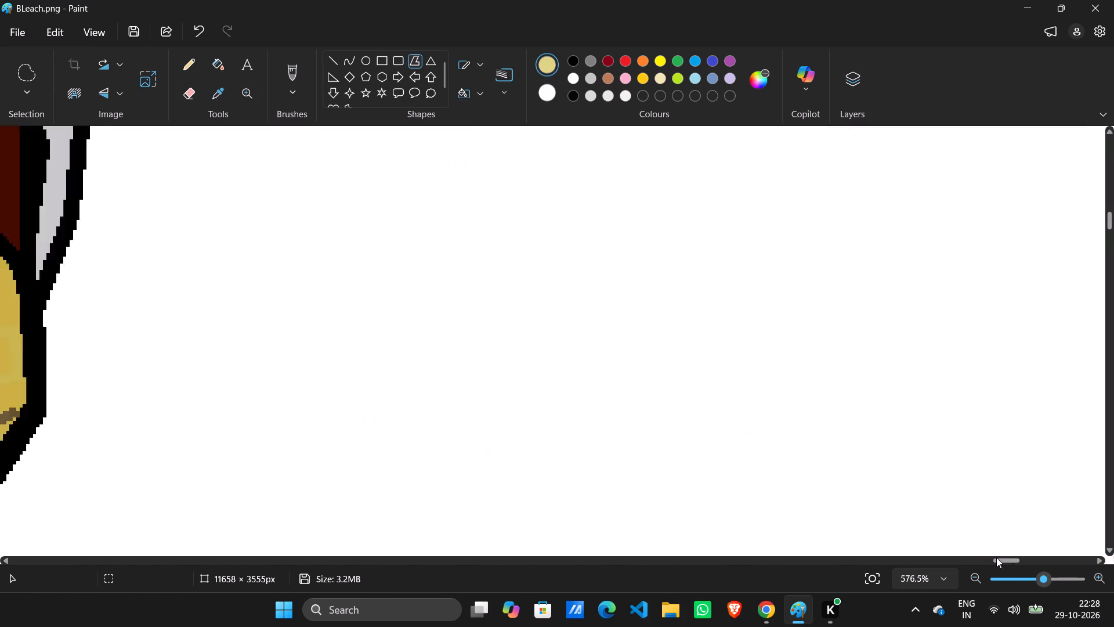
{"action": "left_click_drag", "start_coordinate": [996, 557], "coordinate": [982, 559]}
{"action": "scroll", "coordinate": [874, 484], "scroll_direction": "up", "scroll_amount": 2}
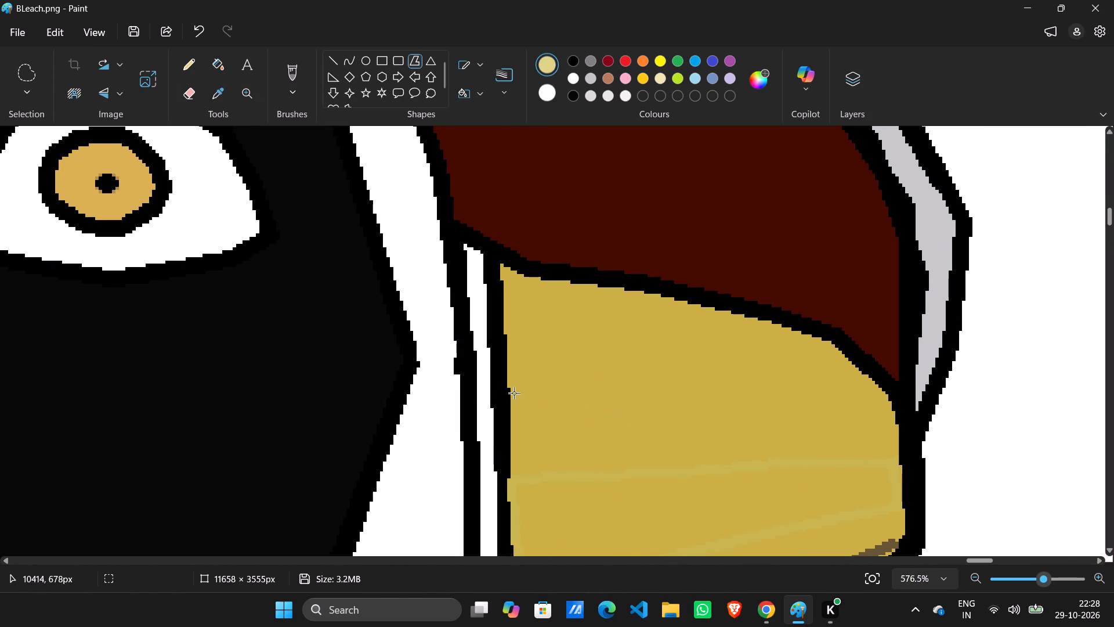
{"action": "left_click_drag", "start_coordinate": [514, 393], "coordinate": [582, 395]}
{"action": "left_click_drag", "start_coordinate": [587, 396], "coordinate": [595, 397]}
{"action": "left_click_drag", "start_coordinate": [599, 397], "coordinate": [670, 400]}
{"action": "left_click_drag", "start_coordinate": [681, 401], "coordinate": [733, 401]}
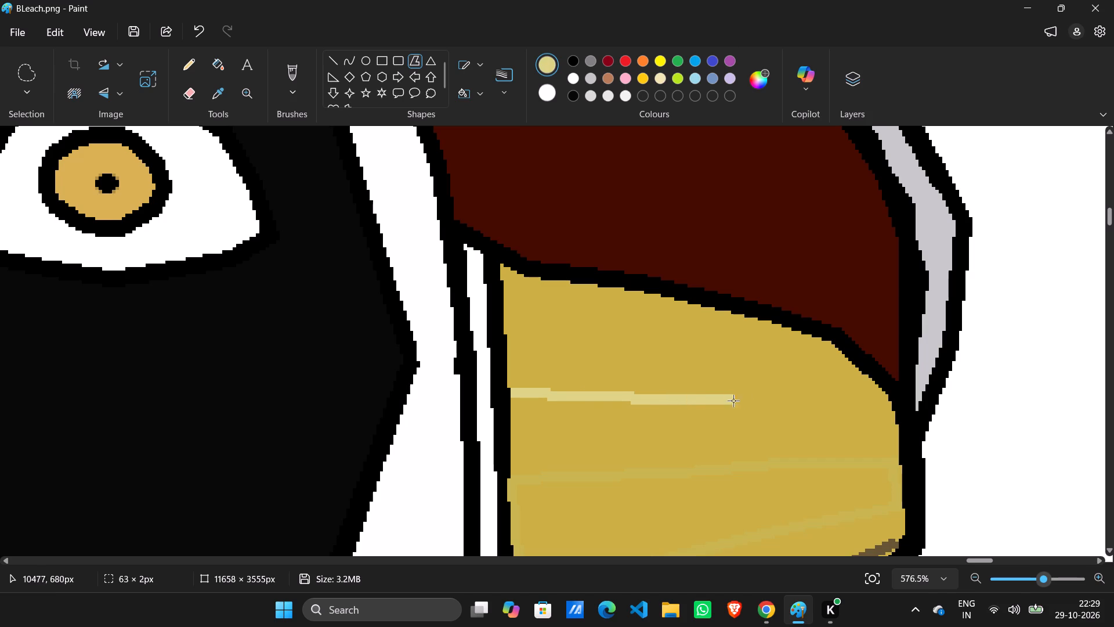
{"action": "left_click_drag", "start_coordinate": [733, 401], "coordinate": [771, 403]}
{"action": "left_click_drag", "start_coordinate": [783, 403], "coordinate": [874, 417]}
{"action": "left_click_drag", "start_coordinate": [878, 417], "coordinate": [895, 424]}
{"action": "left_click_drag", "start_coordinate": [877, 420], "coordinate": [848, 414]}
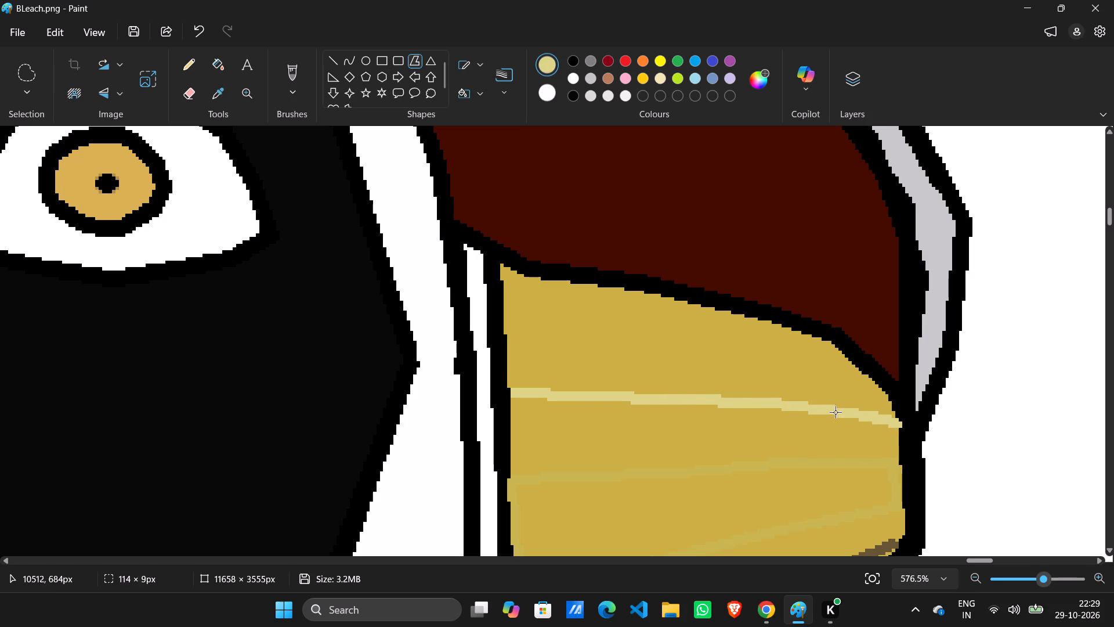
{"action": "left_click_drag", "start_coordinate": [836, 412], "coordinate": [825, 412]}
{"action": "left_click_drag", "start_coordinate": [815, 412], "coordinate": [720, 406]}
{"action": "left_click_drag", "start_coordinate": [701, 404], "coordinate": [580, 392]}
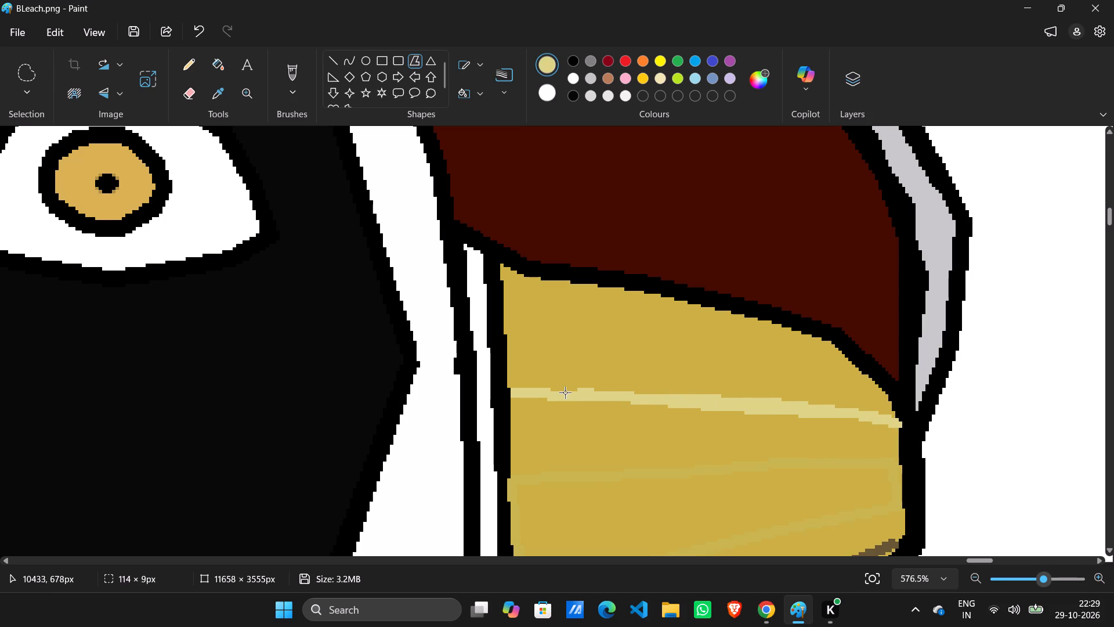
{"action": "left_click_drag", "start_coordinate": [560, 392], "coordinate": [512, 391]}
Fill the right ear cone's band below the pale line with the pale highlight yellow.
{"action": "scroll", "coordinate": [526, 406], "scroll_direction": "down", "scroll_amount": 17, "text": "ctrl"}
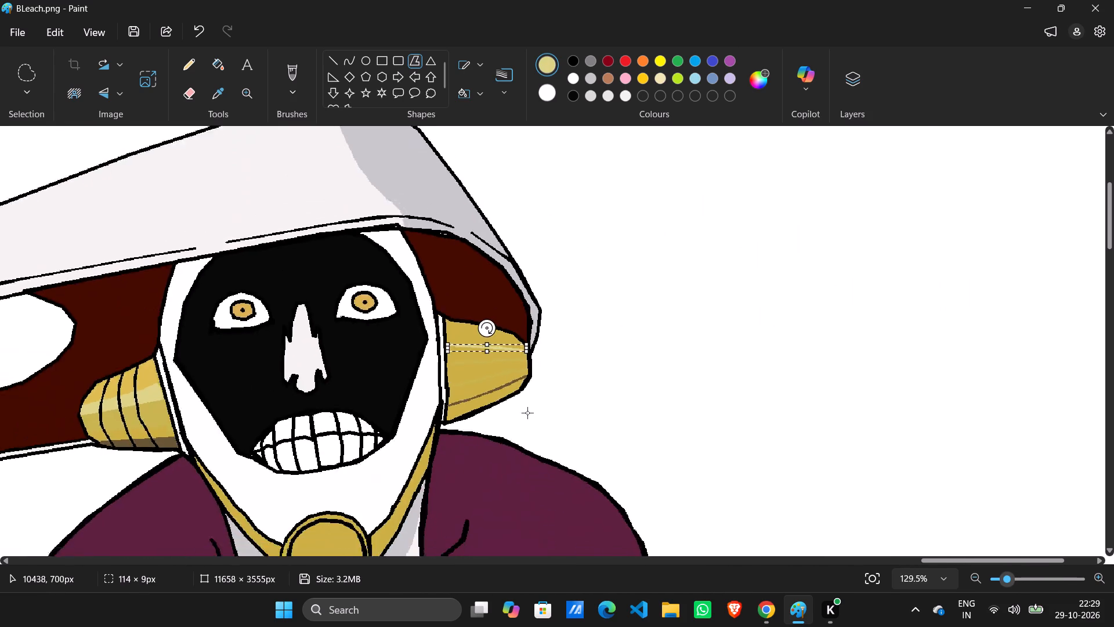
{"action": "scroll", "coordinate": [527, 413], "scroll_direction": "up", "scroll_amount": 5}
{"action": "left_click", "coordinate": [218, 62]}
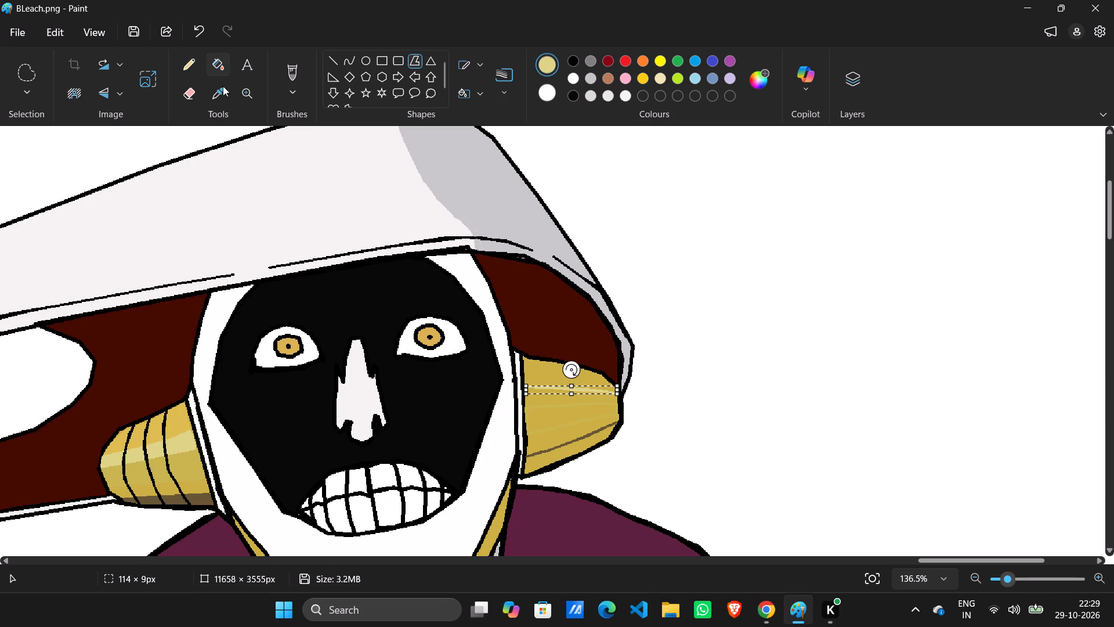
{"action": "left_click", "coordinate": [560, 397]}
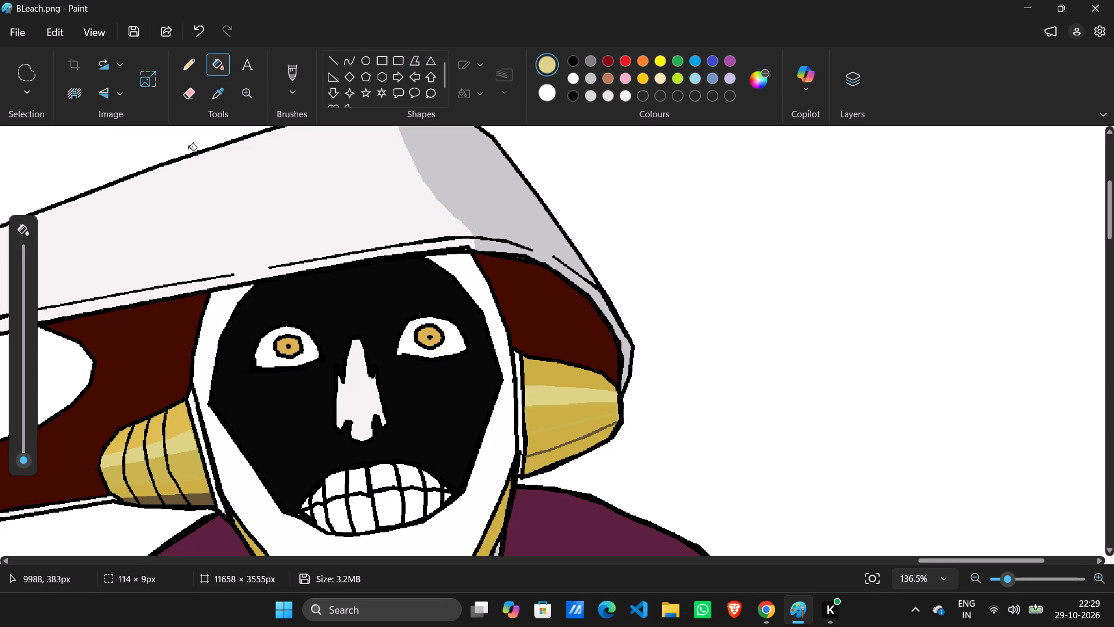
Fill the outlined band below the right cone's highlight with olive-gold sampled from the left ear cone.
{"action": "left_click", "coordinate": [221, 86]}
{"action": "left_click", "coordinate": [193, 459]}
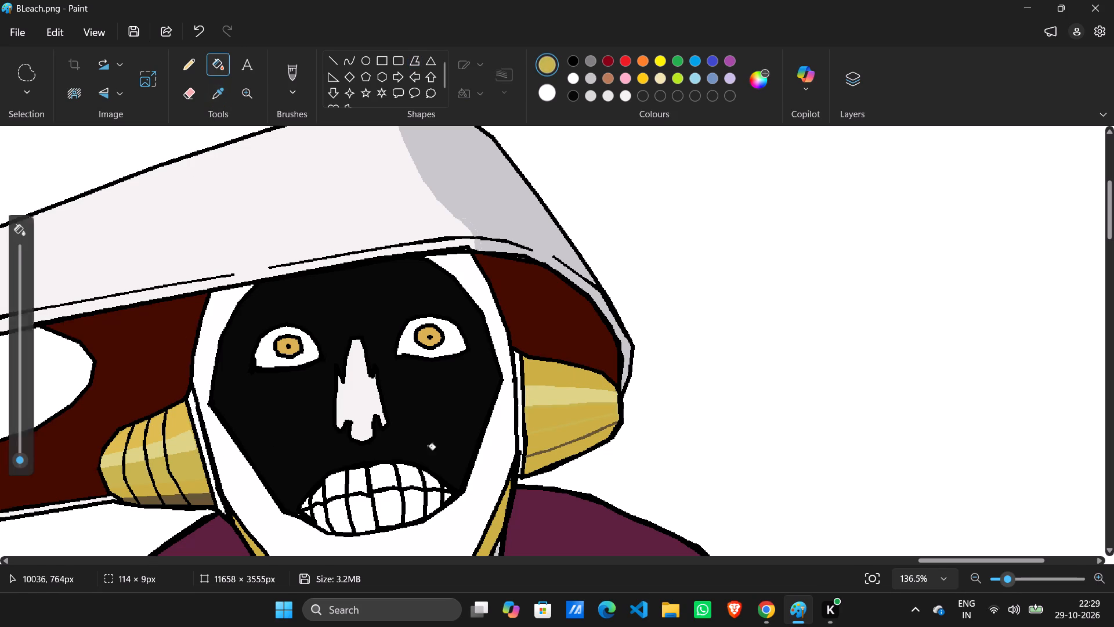
{"action": "left_click", "coordinate": [555, 414]}
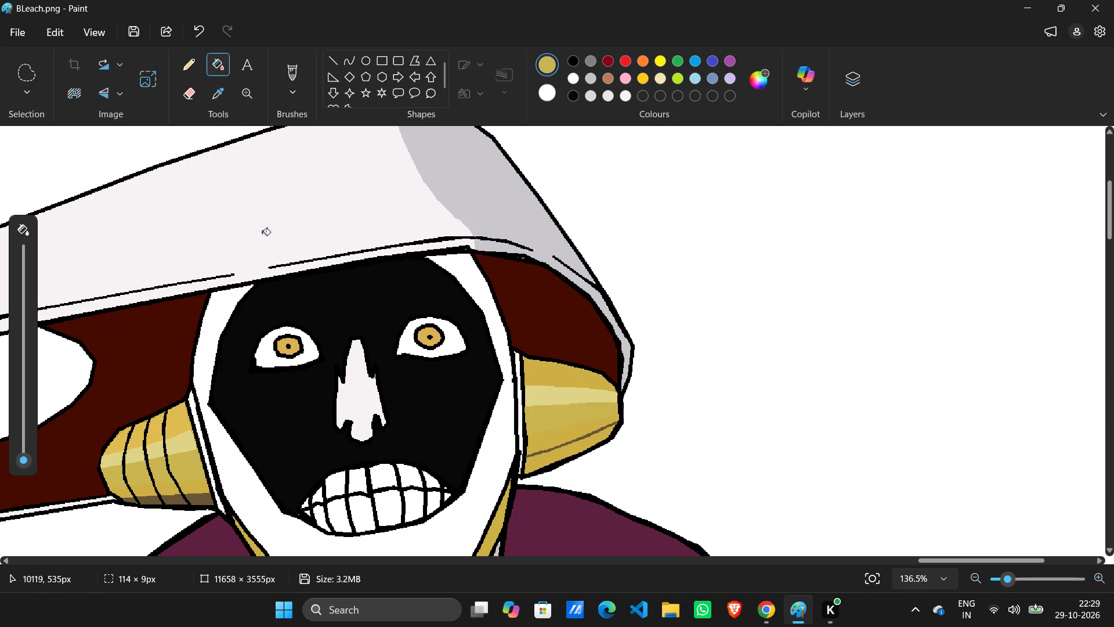
Fill the area below the right ear cone's shadow boundary with brown sampled from the left cone's shadow.
{"action": "left_click", "coordinate": [216, 93]}
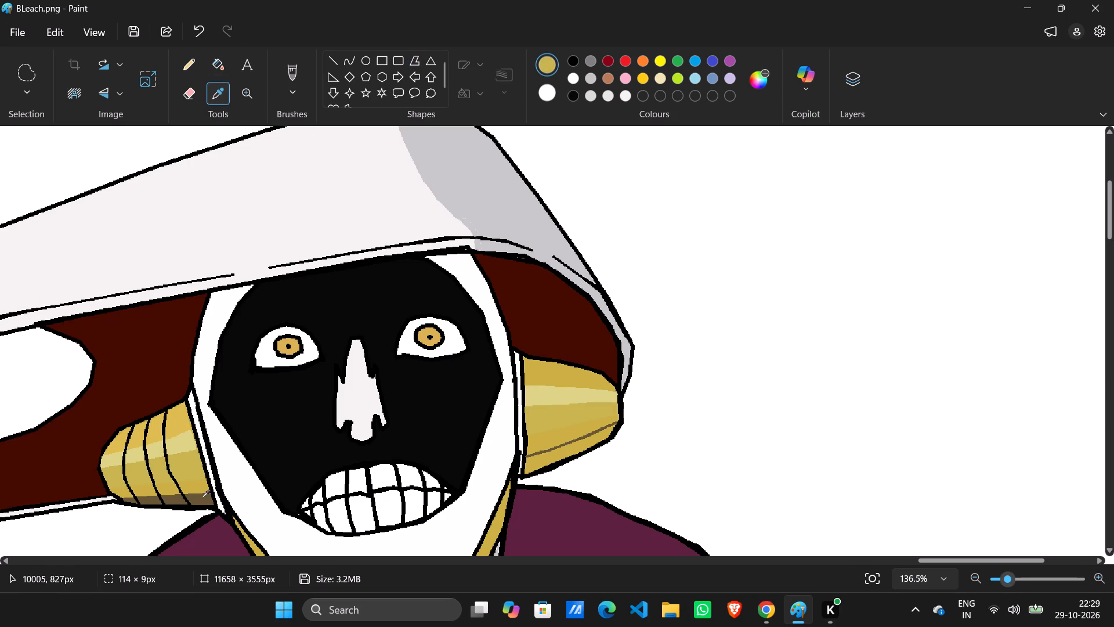
{"action": "left_click", "coordinate": [202, 496]}
{"action": "left_click", "coordinate": [547, 457]}
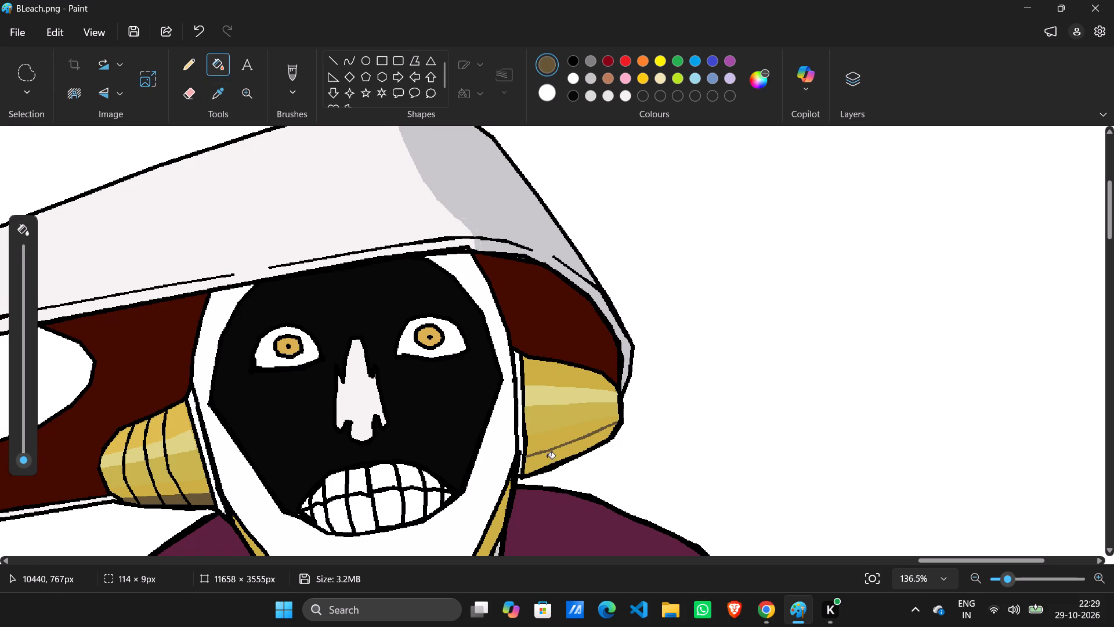
Fill the right ear cone's top band with the lighter gold sampled from the top of the left cone.
{"action": "left_click", "coordinate": [220, 92]}
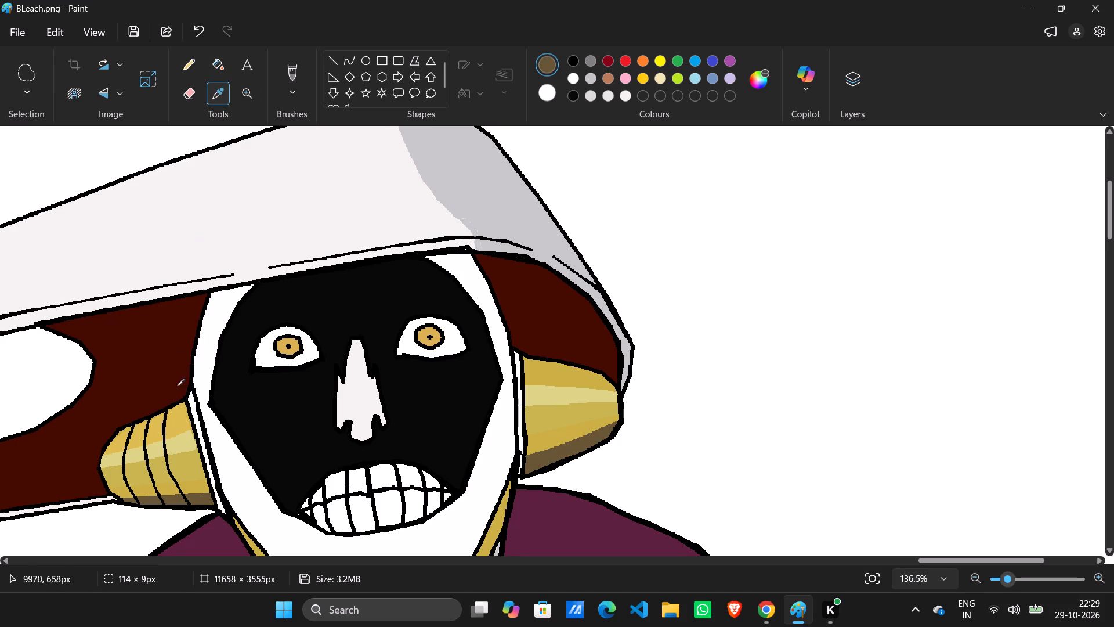
{"action": "left_click", "coordinate": [176, 412]}
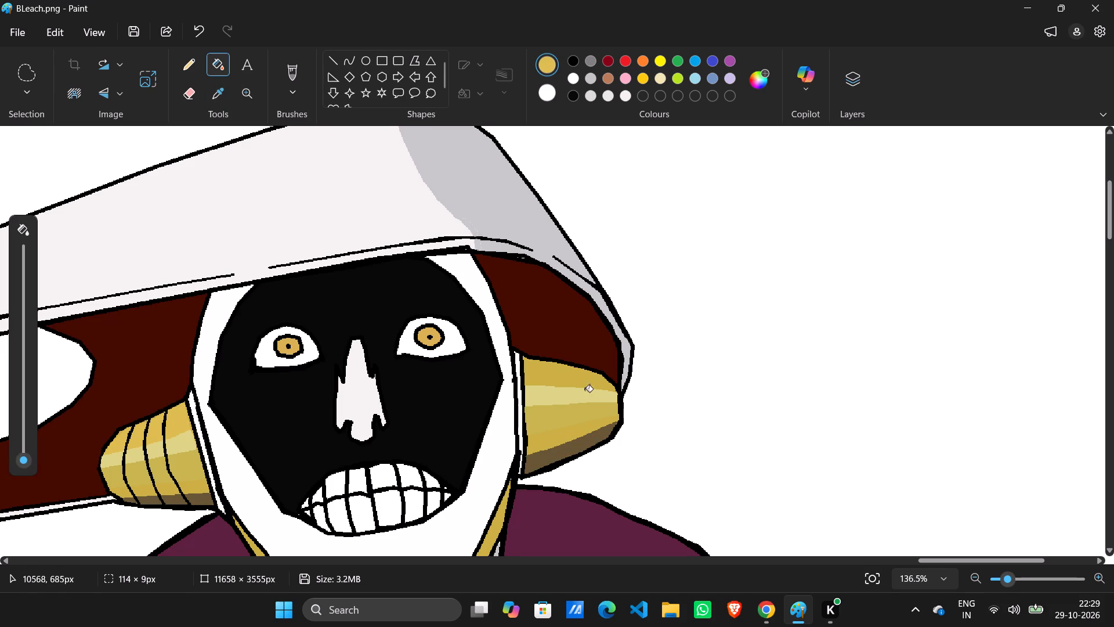
{"action": "left_click", "coordinate": [568, 379]}
Draw a curved black polygon ring line, about 21 × 132 px, from top to bottom of the right ear cone near its base, retracing it to close.
{"action": "left_click", "coordinate": [573, 62]}
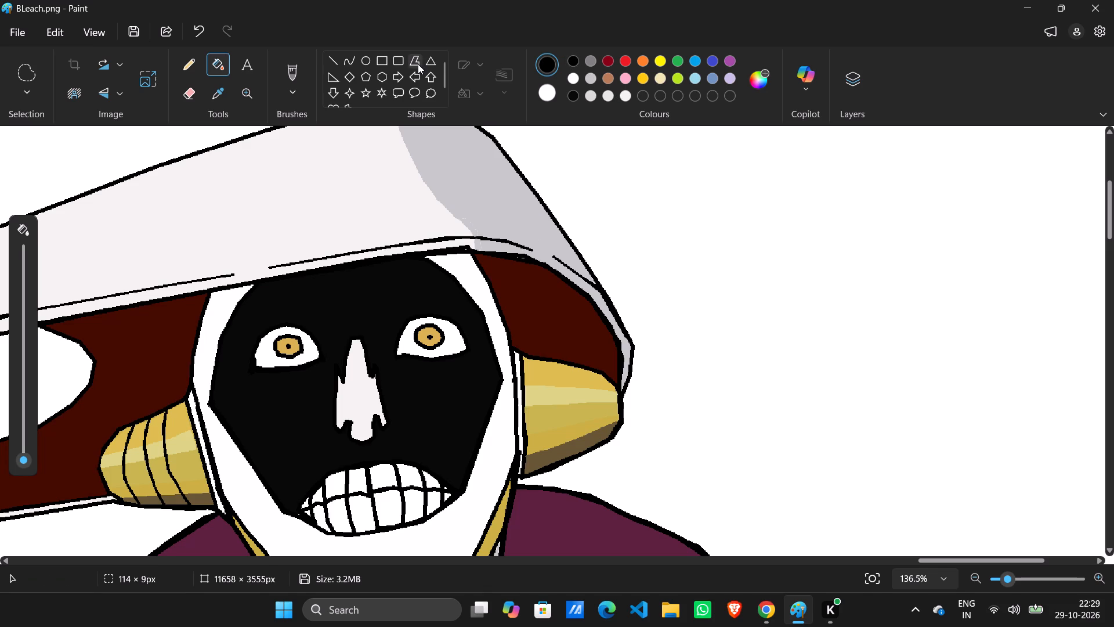
{"action": "left_click", "coordinate": [418, 64]}
{"action": "scroll", "coordinate": [591, 431], "scroll_direction": "up", "scroll_amount": 3, "text": "ctrl"}
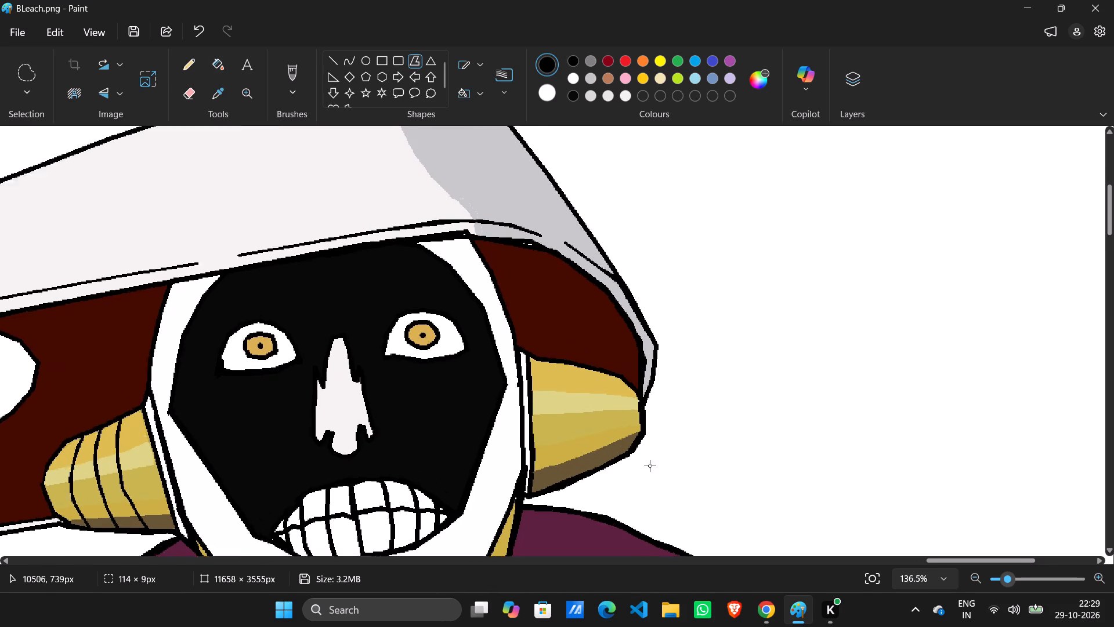
{"action": "scroll", "coordinate": [650, 466], "scroll_direction": "up", "scroll_amount": 2, "text": "ctrl"}
{"action": "scroll", "coordinate": [772, 513], "scroll_direction": "down", "scroll_amount": 2}
{"action": "scroll", "coordinate": [773, 512], "scroll_direction": "up", "scroll_amount": 2}
{"action": "scroll", "coordinate": [773, 512], "scroll_direction": "down", "scroll_amount": 3}
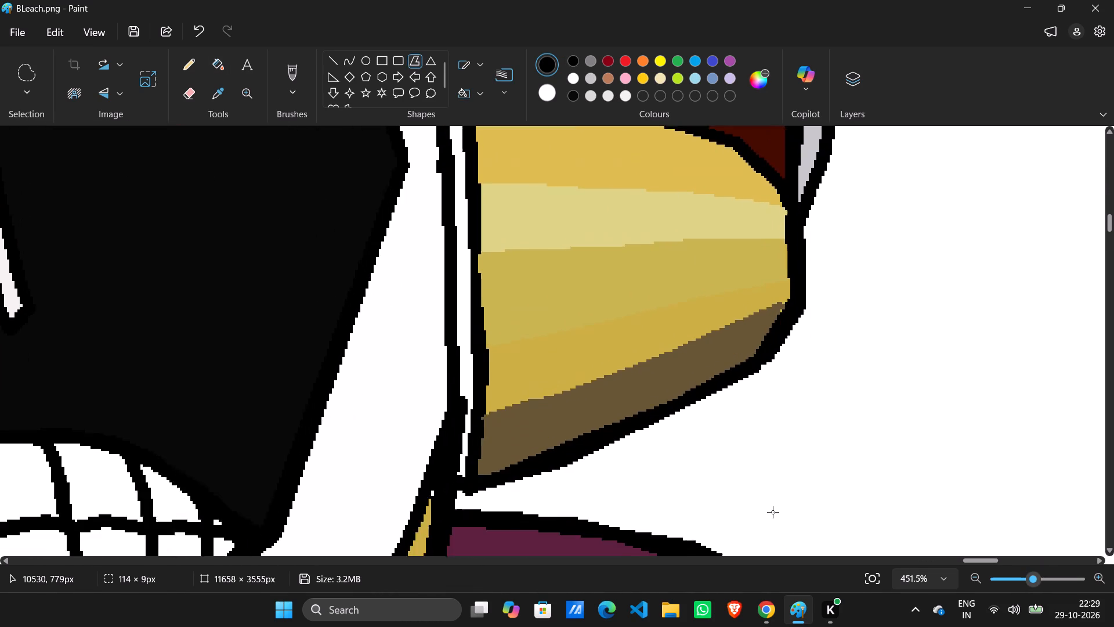
{"action": "scroll", "coordinate": [773, 514], "scroll_direction": "up", "scroll_amount": 1}
{"action": "scroll", "coordinate": [685, 407], "scroll_direction": "up", "scroll_amount": 1}
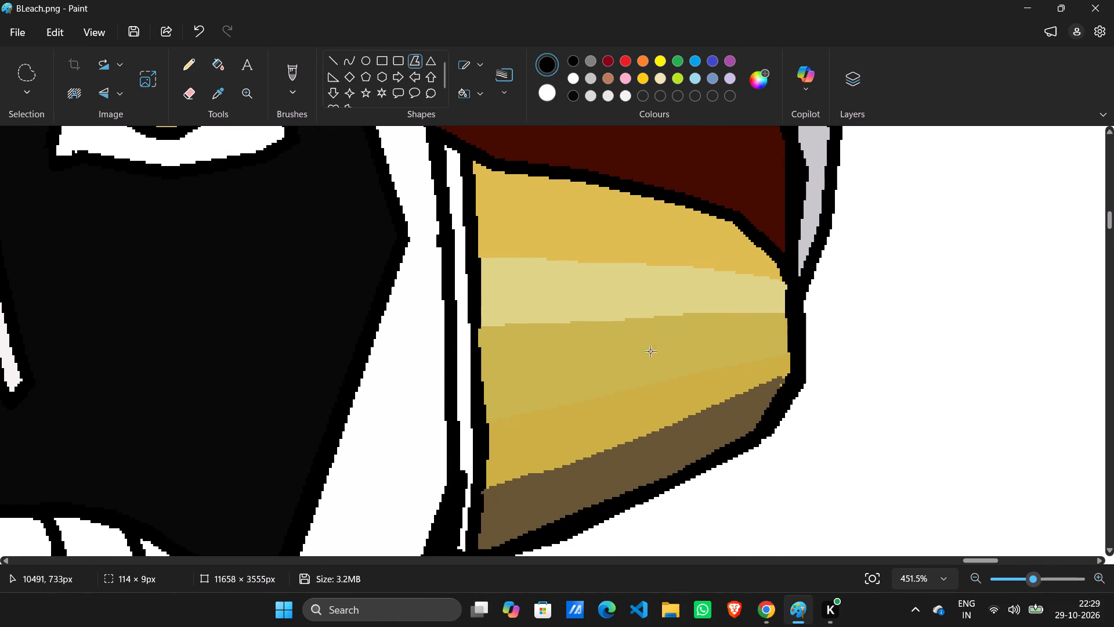
{"action": "left_click_drag", "start_coordinate": [529, 178], "coordinate": [550, 218]}
{"action": "left_click_drag", "start_coordinate": [555, 233], "coordinate": [563, 265]}
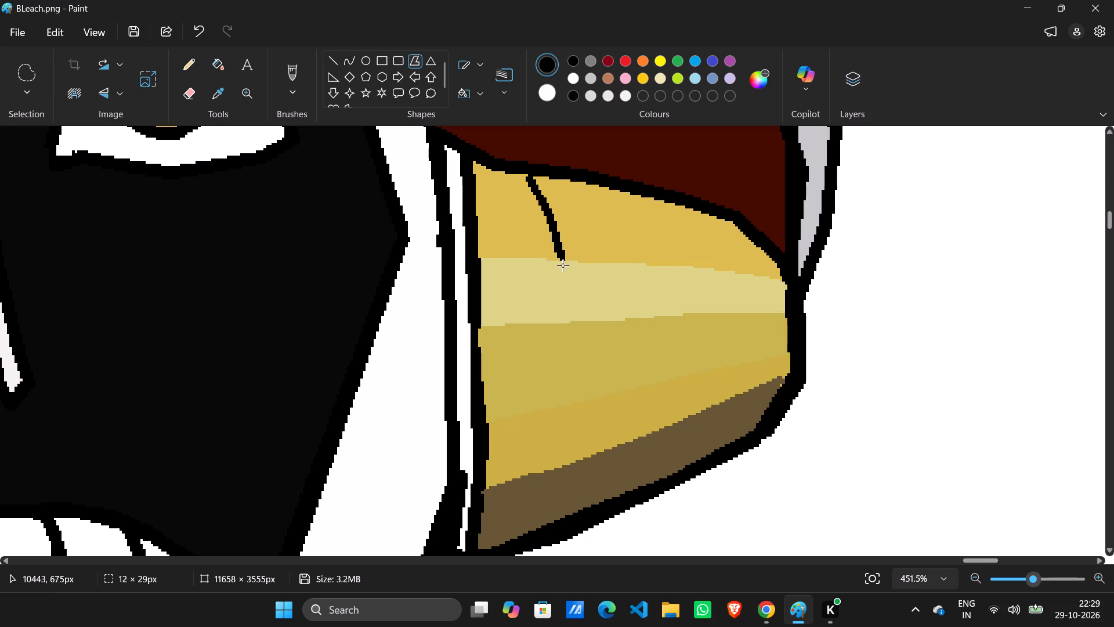
{"action": "left_click_drag", "start_coordinate": [563, 265], "coordinate": [563, 266]}
{"action": "left_click_drag", "start_coordinate": [564, 271], "coordinate": [566, 278]}
{"action": "left_click_drag", "start_coordinate": [573, 307], "coordinate": [577, 351]}
{"action": "left_click_drag", "start_coordinate": [577, 362], "coordinate": [581, 409]}
{"action": "left_click_drag", "start_coordinate": [581, 420], "coordinate": [576, 462]}
{"action": "left_click_drag", "start_coordinate": [576, 469], "coordinate": [560, 524]}
{"action": "left_click_drag", "start_coordinate": [560, 524], "coordinate": [572, 509]}
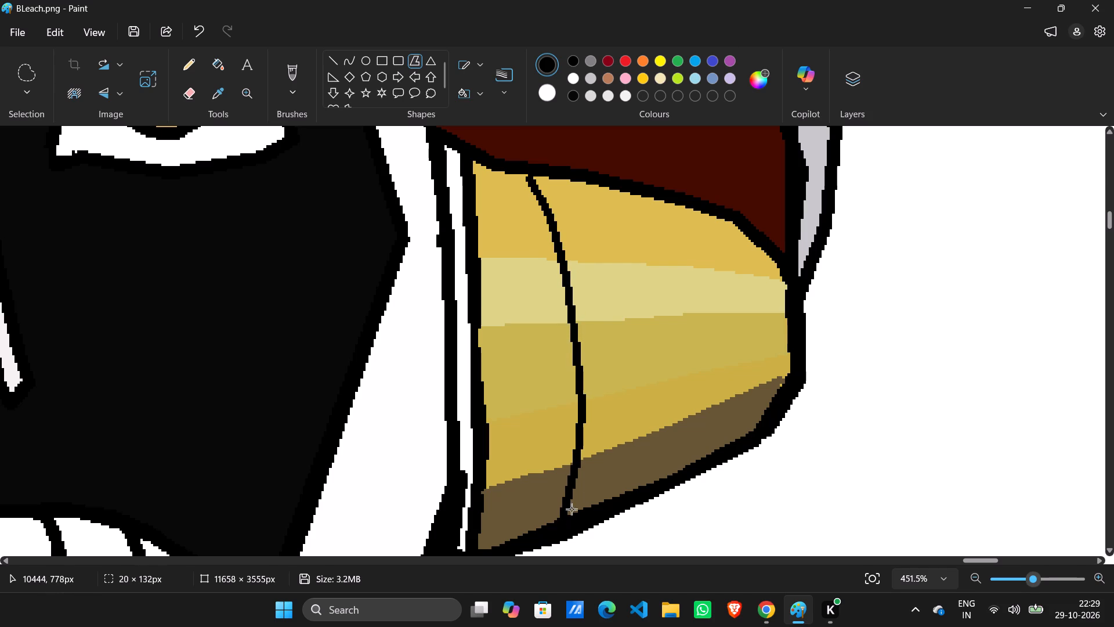
{"action": "left_click_drag", "start_coordinate": [572, 509], "coordinate": [581, 445]}
{"action": "left_click", "coordinate": [580, 444]}
{"action": "left_click_drag", "start_coordinate": [580, 428], "coordinate": [584, 366]}
{"action": "left_click_drag", "start_coordinate": [582, 348], "coordinate": [569, 282]}
{"action": "left_click_drag", "start_coordinate": [568, 272], "coordinate": [557, 229]}
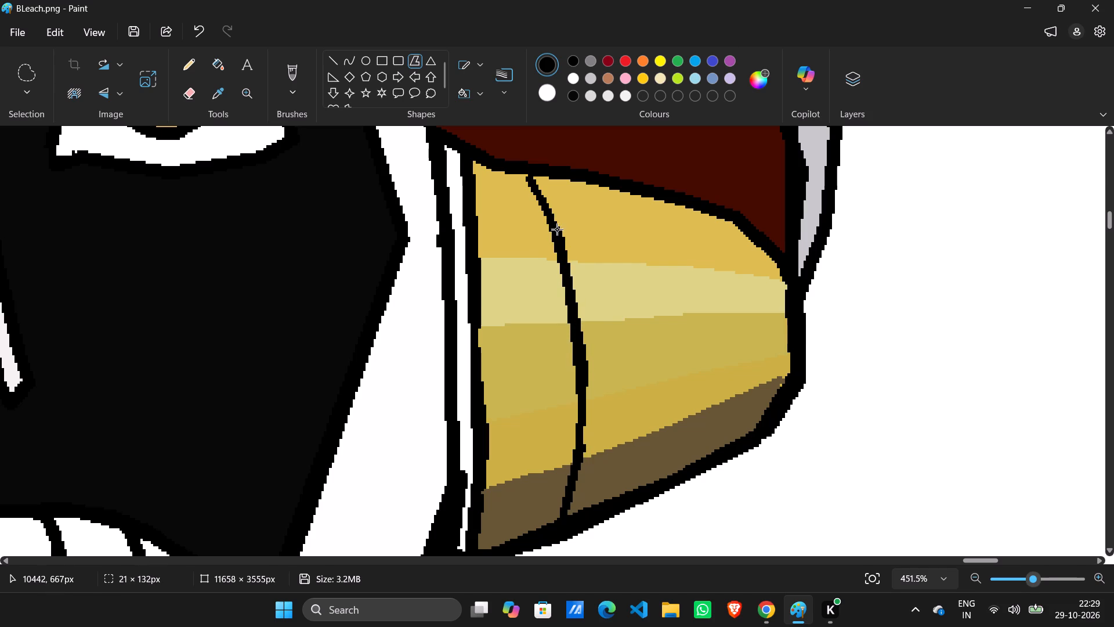
{"action": "left_click_drag", "start_coordinate": [557, 229], "coordinate": [556, 225]}
{"action": "left_click_drag", "start_coordinate": [551, 212], "coordinate": [528, 171]}
{"action": "left_click", "coordinate": [708, 228]}
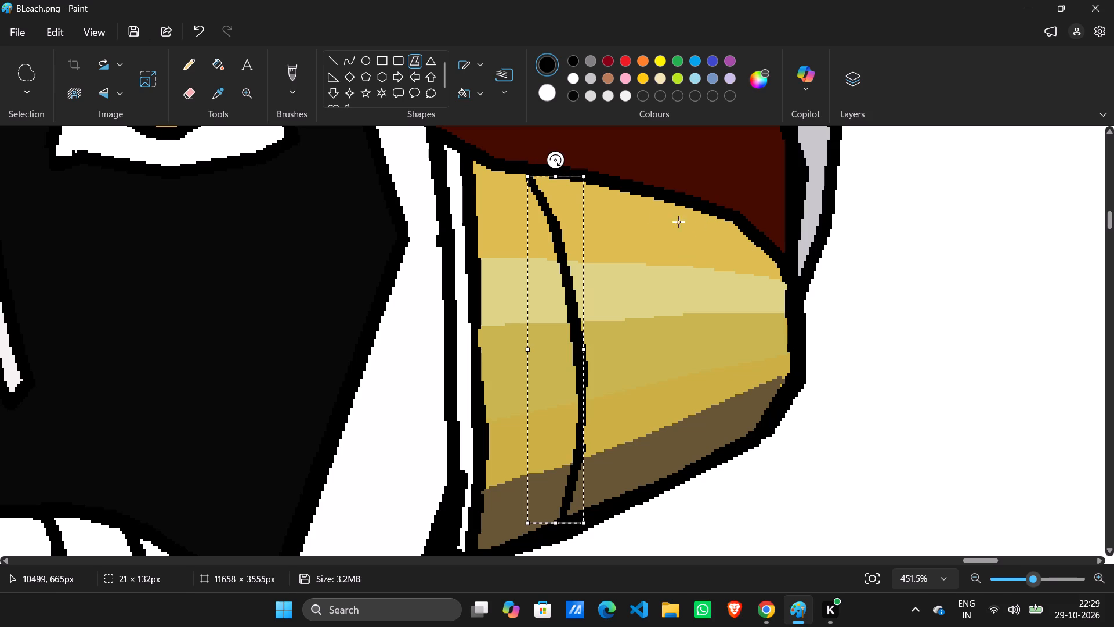
Draw a second curved black polygon ring line, about 23 × 115 px, across the middle of the right ear cone, retracing it to close.
{"action": "left_click_drag", "start_coordinate": [587, 186], "coordinate": [607, 217]}
{"action": "left_click_drag", "start_coordinate": [613, 233], "coordinate": [625, 264]}
{"action": "left_click_drag", "start_coordinate": [628, 269], "coordinate": [634, 286]}
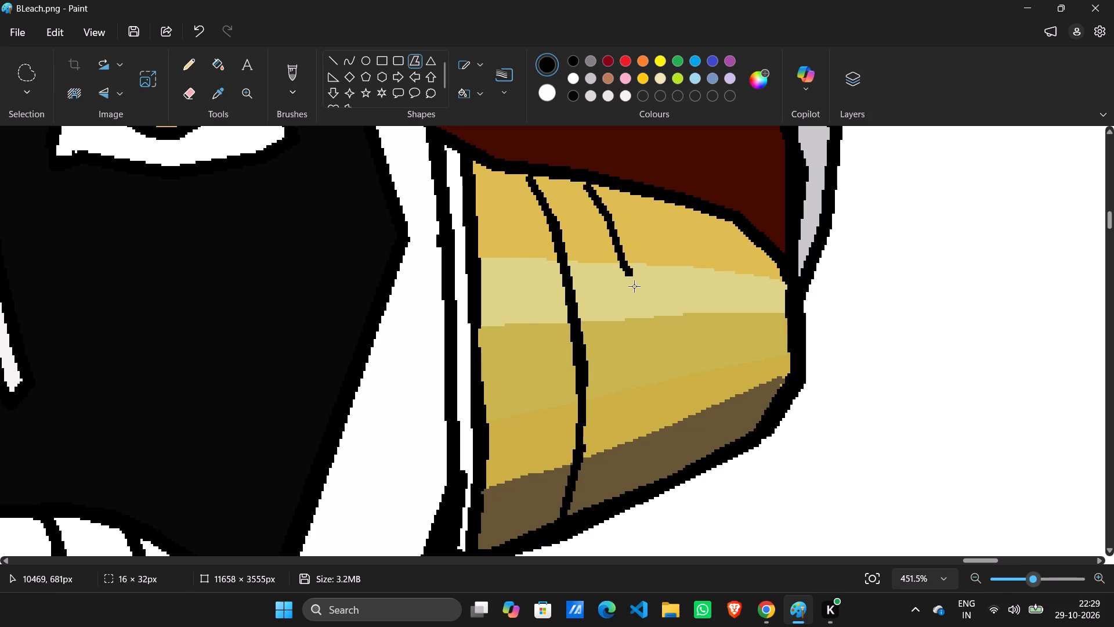
{"action": "left_click_drag", "start_coordinate": [634, 286], "coordinate": [642, 316]}
{"action": "left_click_drag", "start_coordinate": [643, 327], "coordinate": [645, 341]}
{"action": "left_click_drag", "start_coordinate": [645, 346], "coordinate": [647, 383]}
{"action": "left_click_drag", "start_coordinate": [648, 394], "coordinate": [648, 432]}
{"action": "left_click_drag", "start_coordinate": [648, 440], "coordinate": [646, 470]}
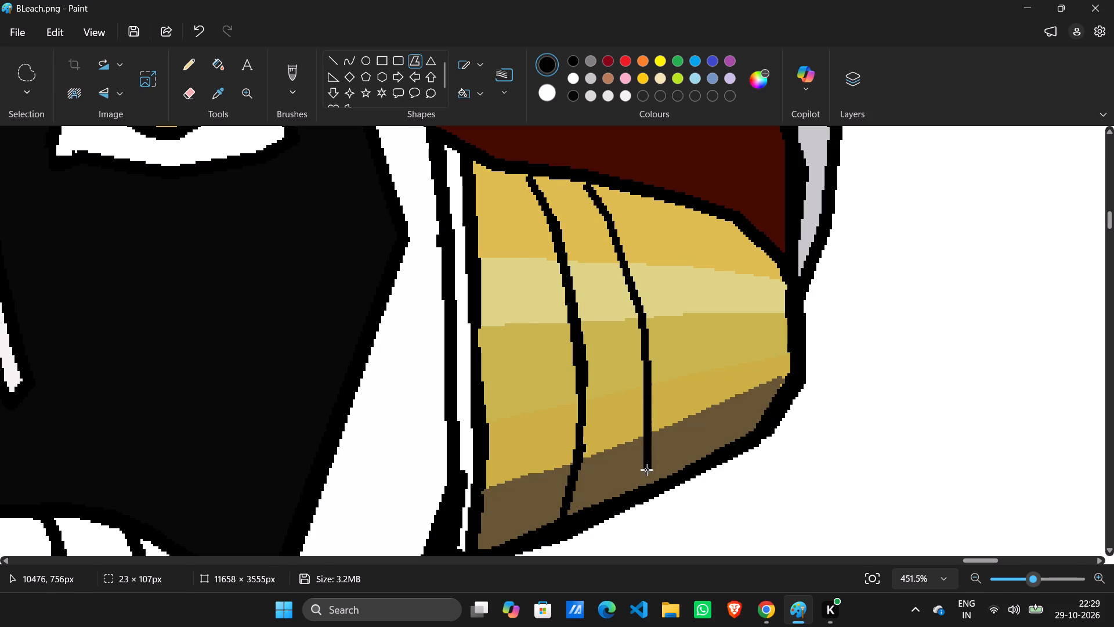
{"action": "left_click_drag", "start_coordinate": [646, 470], "coordinate": [639, 488]}
{"action": "left_click_drag", "start_coordinate": [641, 480], "coordinate": [648, 415]}
{"action": "left_click_drag", "start_coordinate": [649, 388], "coordinate": [648, 347]}
{"action": "left_click_drag", "start_coordinate": [647, 333], "coordinate": [643, 313]}
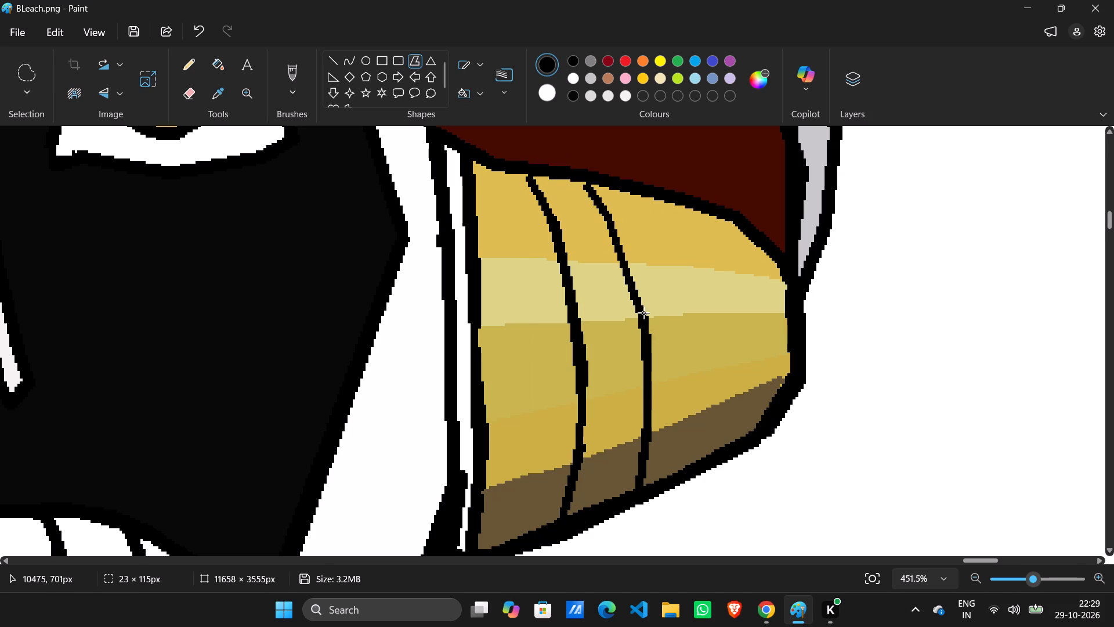
{"action": "left_click_drag", "start_coordinate": [643, 313], "coordinate": [638, 292]}
{"action": "left_click_drag", "start_coordinate": [632, 269], "coordinate": [609, 223]}
{"action": "left_click_drag", "start_coordinate": [601, 208], "coordinate": [587, 178]}
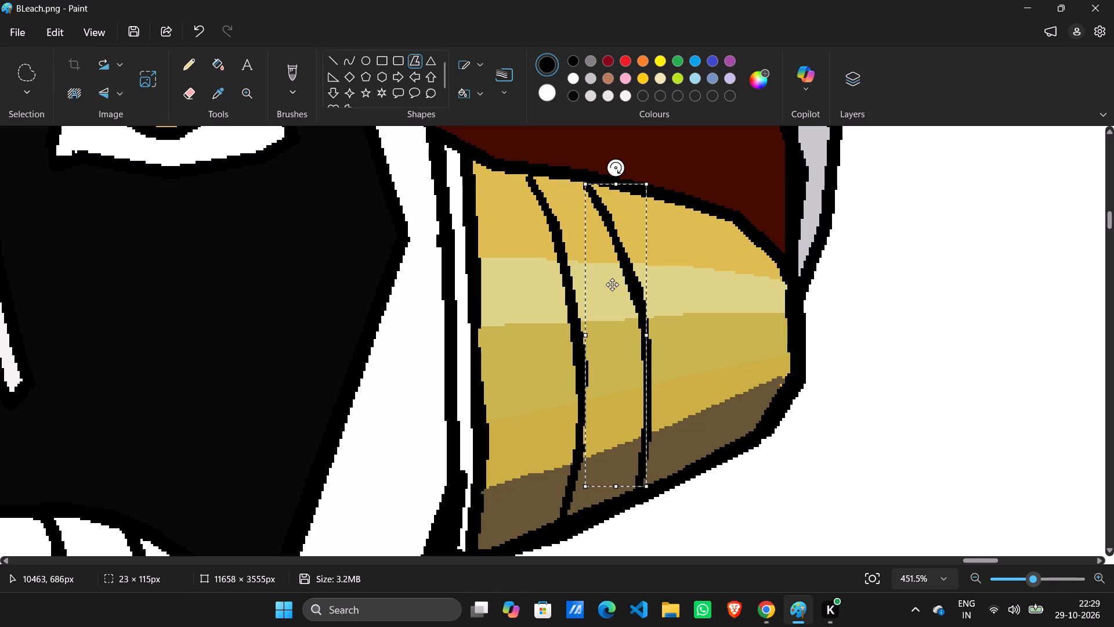
{"action": "left_click", "coordinate": [612, 284]}
{"action": "left_click", "coordinate": [935, 302]}
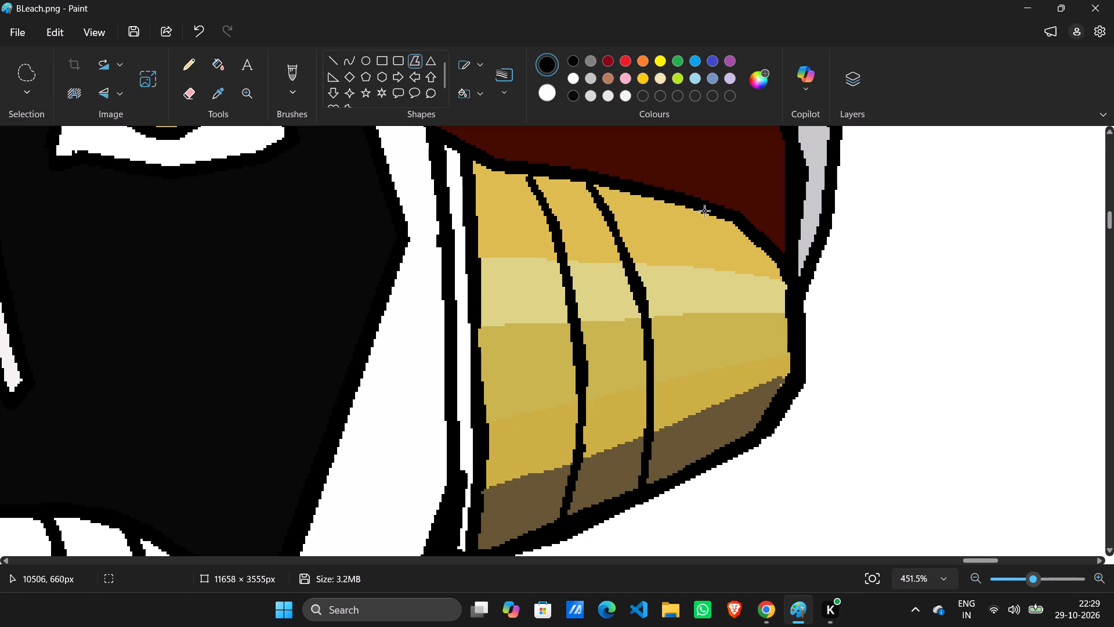
Draw a third curved black polygon ring line, about 17 × 104 px, nearer the right ear cone's outer end, retracing it to close.
{"action": "left_click_drag", "start_coordinate": [675, 207], "coordinate": [698, 255]}
{"action": "left_click_drag", "start_coordinate": [703, 280], "coordinate": [706, 293]}
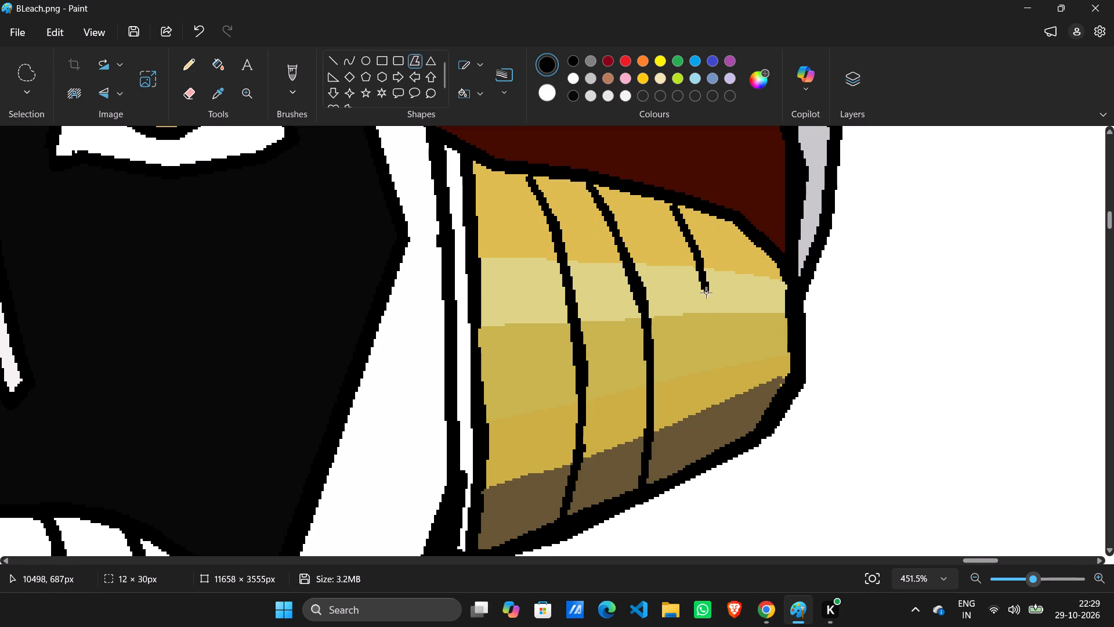
{"action": "left_click_drag", "start_coordinate": [706, 293], "coordinate": [713, 325]}
{"action": "left_click_drag", "start_coordinate": [713, 338], "coordinate": [713, 390]}
{"action": "left_click_drag", "start_coordinate": [712, 398], "coordinate": [705, 447]}
{"action": "left_click_drag", "start_coordinate": [703, 451], "coordinate": [697, 462]}
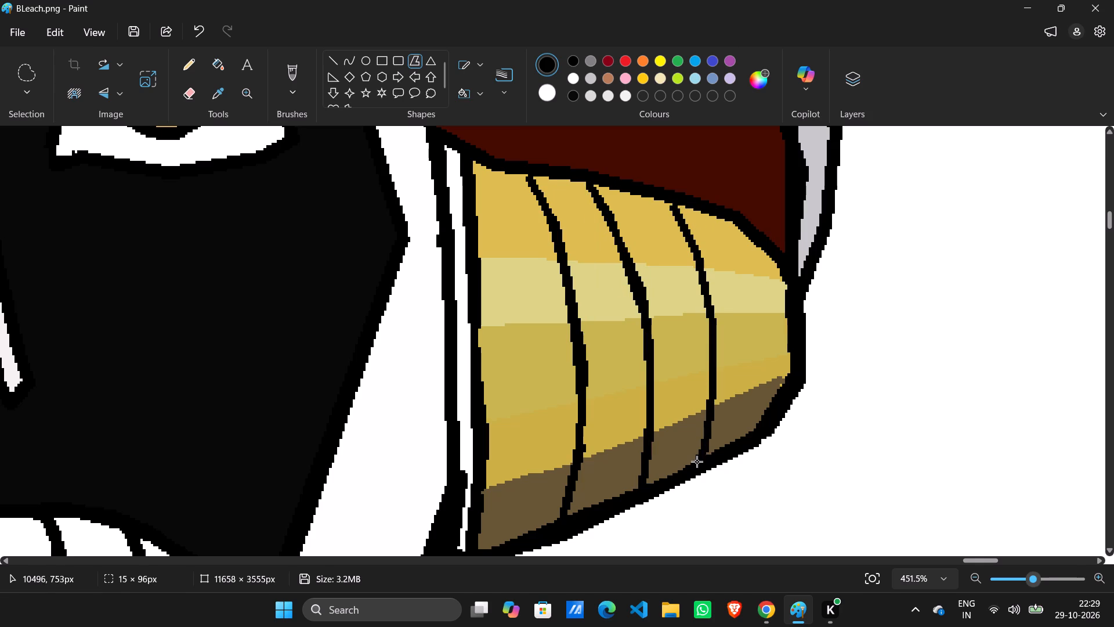
{"action": "left_click_drag", "start_coordinate": [697, 462], "coordinate": [692, 468]}
{"action": "left_click_drag", "start_coordinate": [714, 444], "coordinate": [707, 429]}
{"action": "left_click_drag", "start_coordinate": [710, 385], "coordinate": [712, 356]}
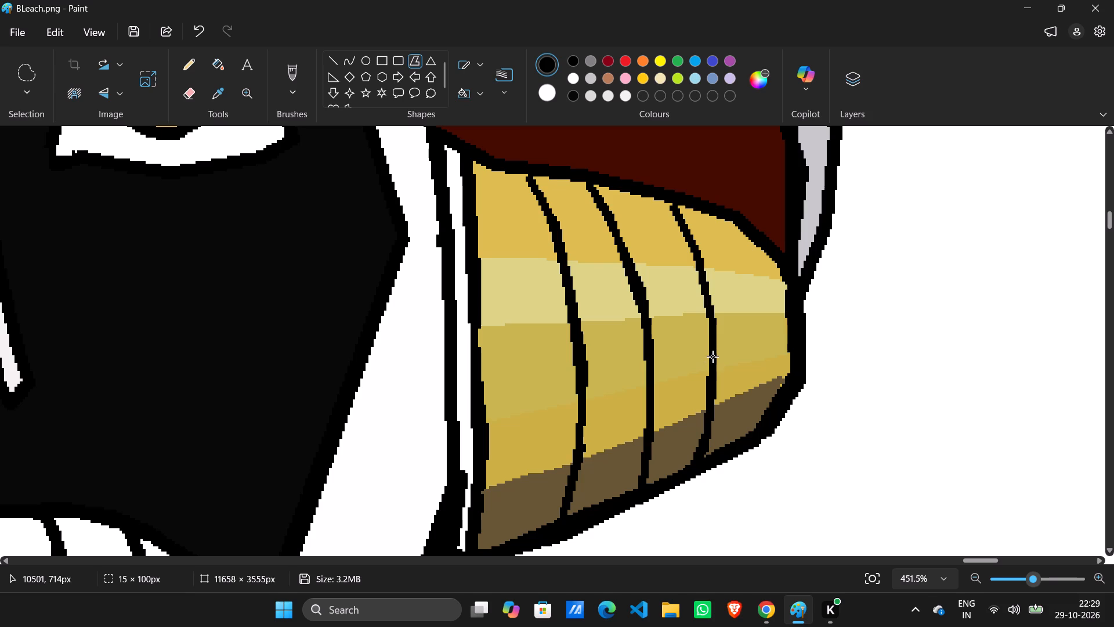
{"action": "left_click_drag", "start_coordinate": [712, 356], "coordinate": [712, 352]}
{"action": "left_click_drag", "start_coordinate": [712, 328], "coordinate": [708, 287]}
{"action": "left_click_drag", "start_coordinate": [701, 267], "coordinate": [682, 224]}
{"action": "left_click_drag", "start_coordinate": [679, 218], "coordinate": [672, 197]}
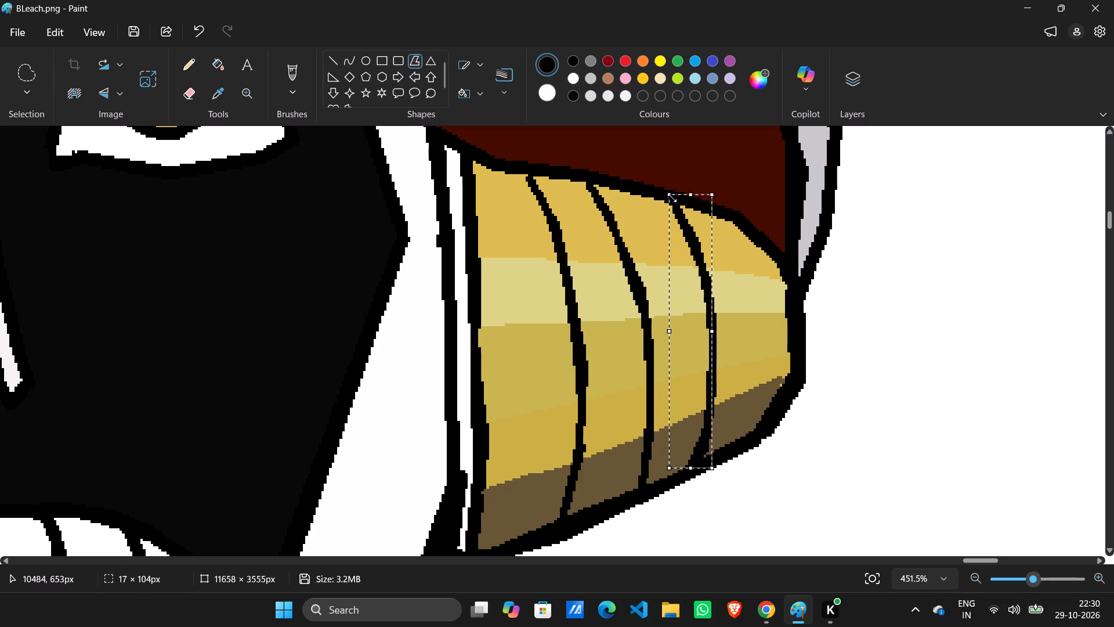
{"action": "left_click_drag", "start_coordinate": [672, 197], "coordinate": [671, 198]}
{"action": "left_click", "coordinate": [1086, 290]}
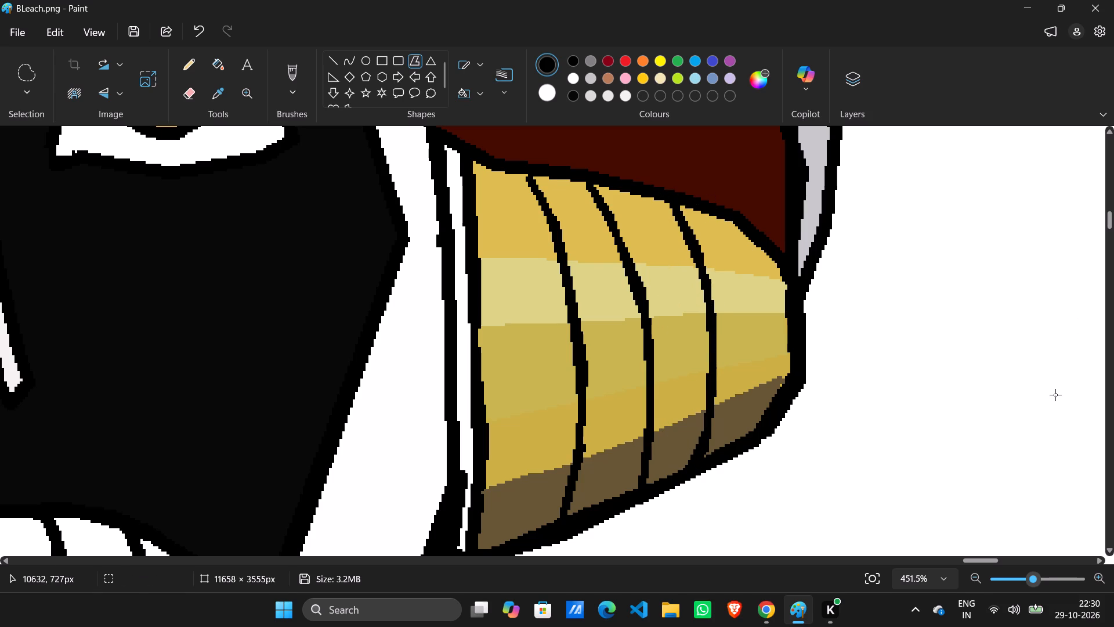
Compare the drawn collar, clothing and chin cone with the reference image.
{"action": "scroll", "coordinate": [1055, 395], "scroll_direction": "down", "scroll_amount": 5}
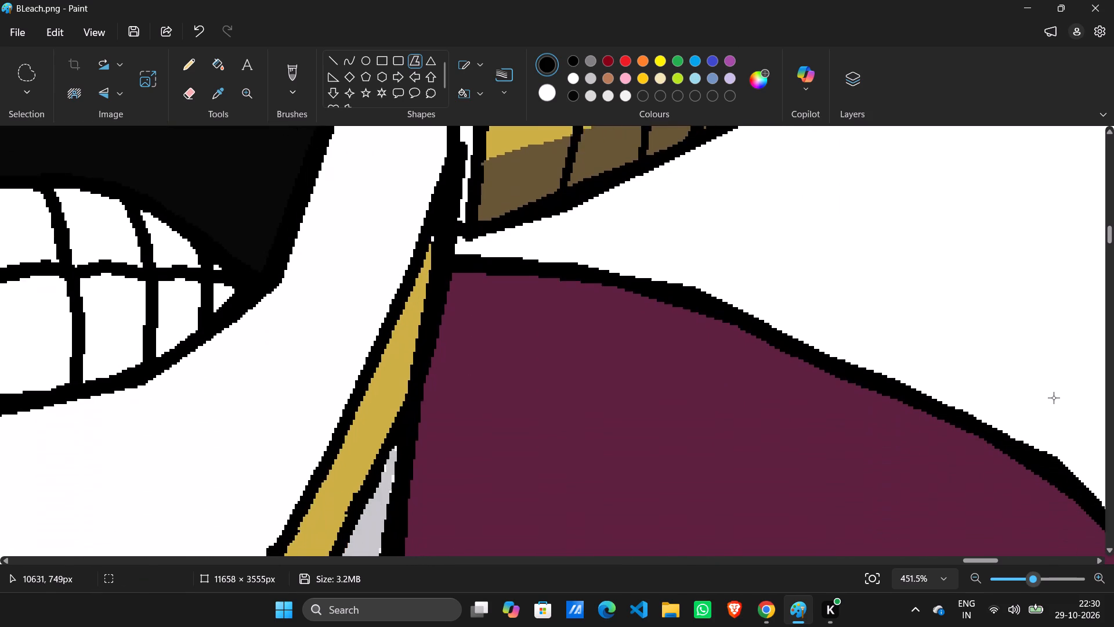
{"action": "scroll", "coordinate": [1054, 398], "scroll_direction": "down", "scroll_amount": 20}
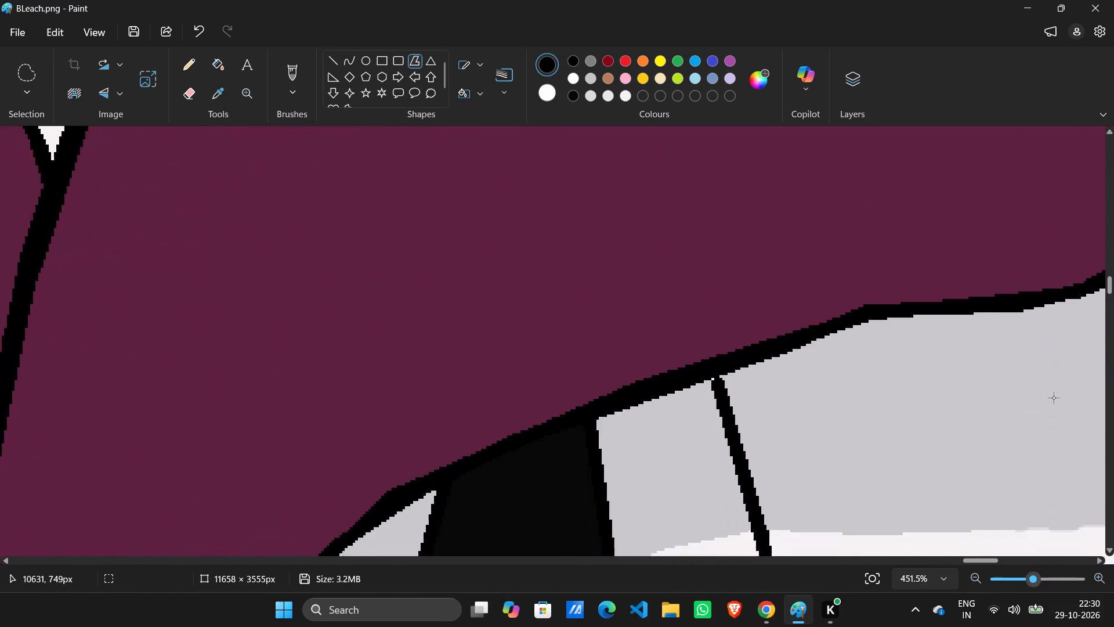
{"action": "scroll", "coordinate": [1054, 398], "scroll_direction": "down", "scroll_amount": 2}
{"action": "scroll", "coordinate": [1054, 398], "scroll_direction": "up", "scroll_amount": 9}
{"action": "scroll", "coordinate": [1054, 398], "scroll_direction": "down", "scroll_amount": 5}
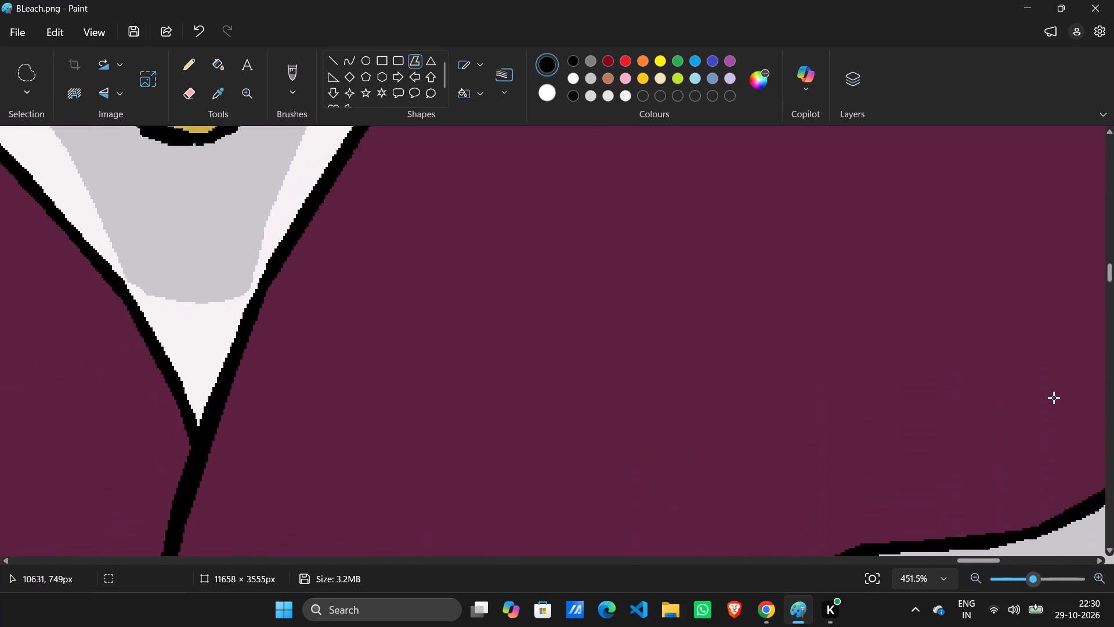
{"action": "scroll", "coordinate": [1054, 398], "scroll_direction": "down", "scroll_amount": 6, "text": "ctrl"}
{"action": "scroll", "coordinate": [1054, 398], "scroll_direction": "up", "scroll_amount": 16}
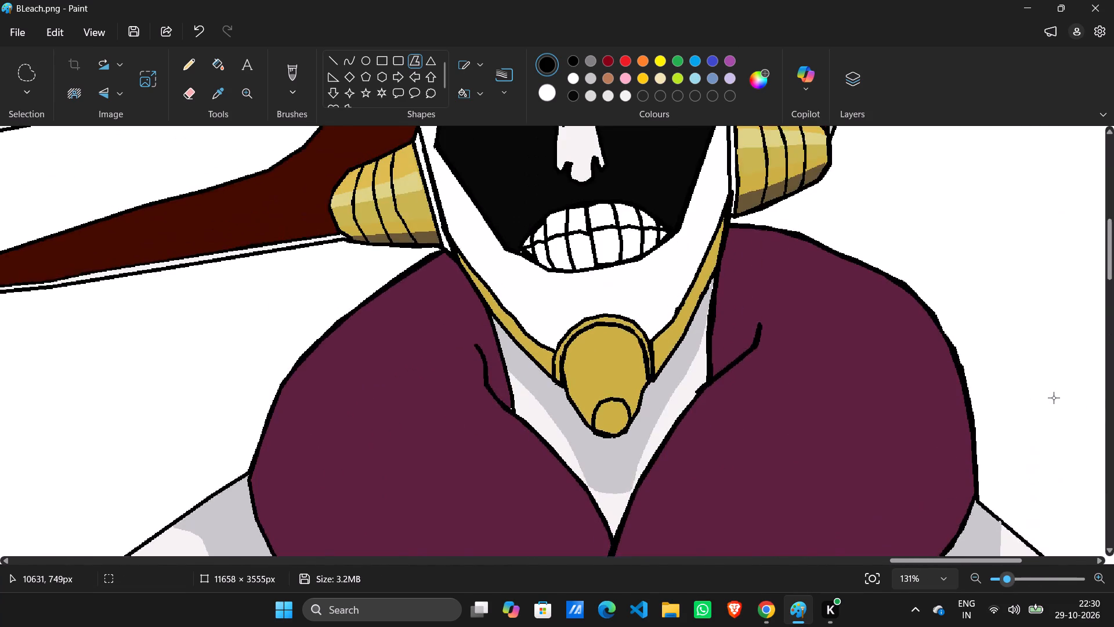
{"action": "scroll", "coordinate": [1054, 398], "scroll_direction": "up", "scroll_amount": 4}
{"action": "scroll", "coordinate": [1054, 398], "scroll_direction": "down", "scroll_amount": 4}
{"action": "scroll", "coordinate": [823, 441], "scroll_direction": "down", "scroll_amount": 4}
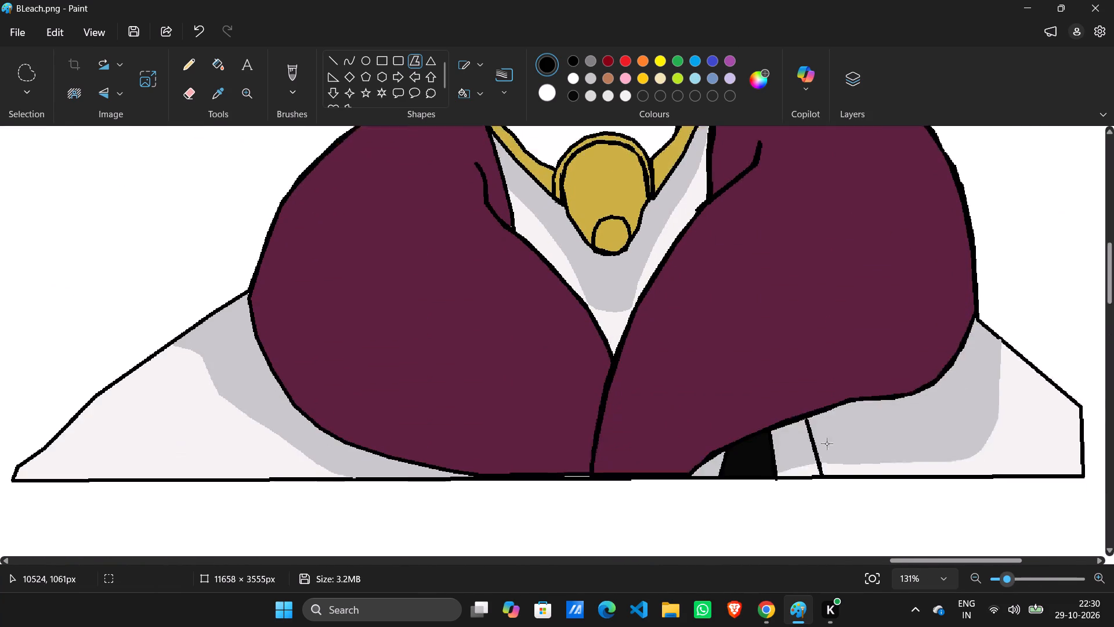
{"action": "left_click_drag", "start_coordinate": [912, 560], "coordinate": [747, 568]}
{"action": "scroll", "coordinate": [845, 532], "scroll_direction": "up", "scroll_amount": 3}
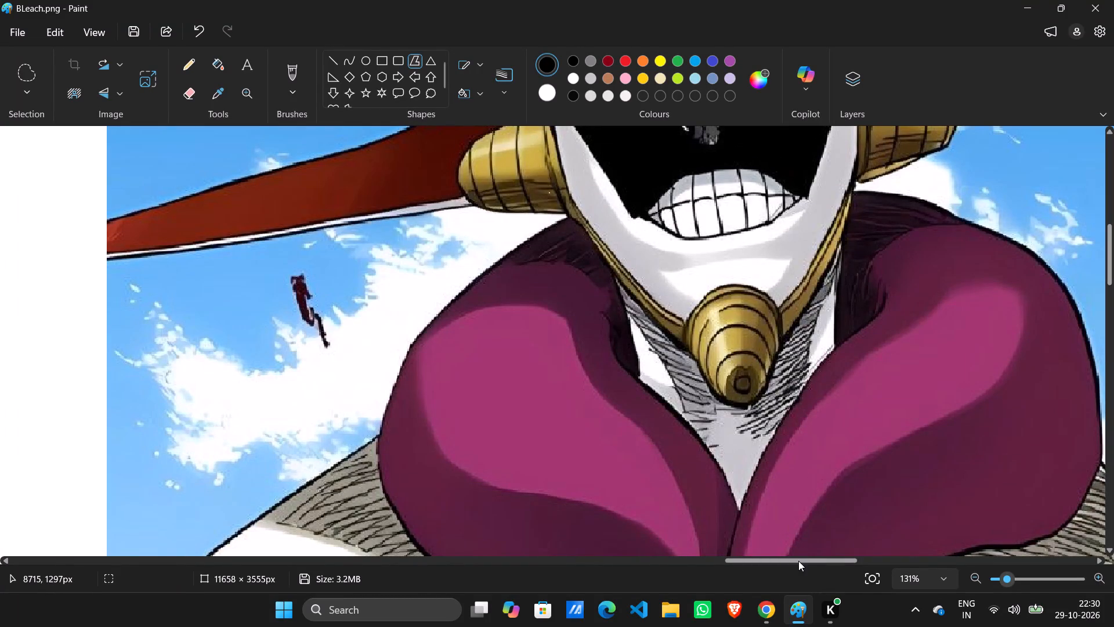
{"action": "left_click_drag", "start_coordinate": [798, 561], "coordinate": [960, 564]}
Draw a small black-outlined circle, about 16 × 17 px, inside the round tip of the chin cone.
{"action": "scroll", "coordinate": [976, 483], "scroll_direction": "up", "scroll_amount": 7, "text": "ctrl"}
{"action": "scroll", "coordinate": [295, 395], "scroll_direction": "up", "scroll_amount": 2}
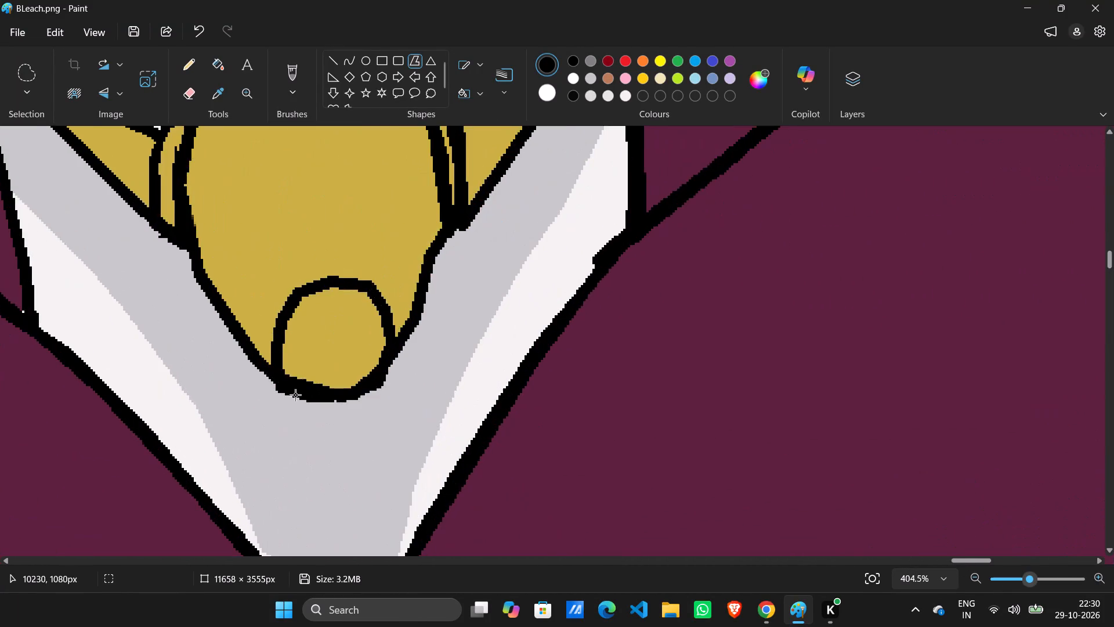
{"action": "scroll", "coordinate": [295, 395], "scroll_direction": "up", "scroll_amount": 4}
{"action": "scroll", "coordinate": [323, 369], "scroll_direction": "down", "scroll_amount": 2}
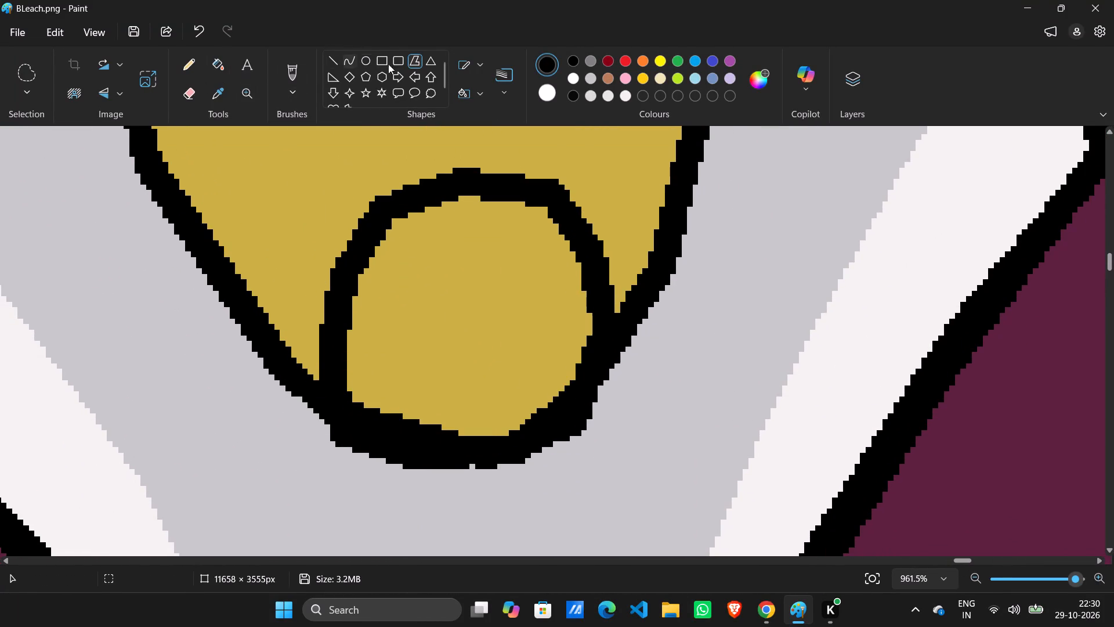
{"action": "left_click", "coordinate": [366, 60]}
{"action": "left_click", "coordinate": [594, 60]}
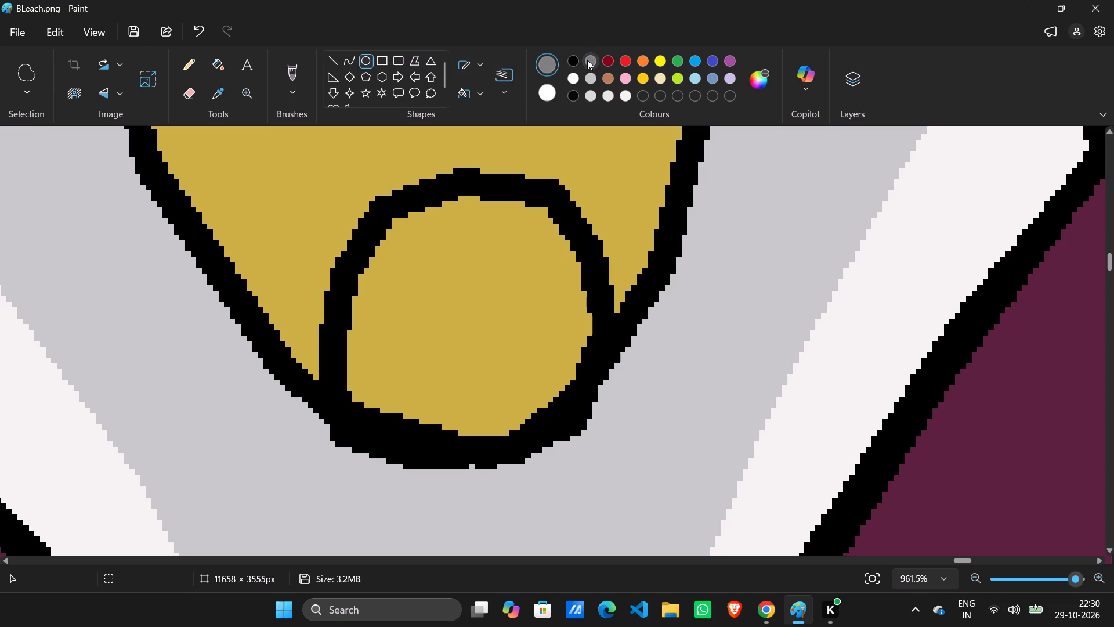
{"action": "left_click", "coordinate": [580, 60]}
{"action": "left_click", "coordinate": [575, 60]}
{"action": "left_click_drag", "start_coordinate": [423, 272], "coordinate": [493, 343]}
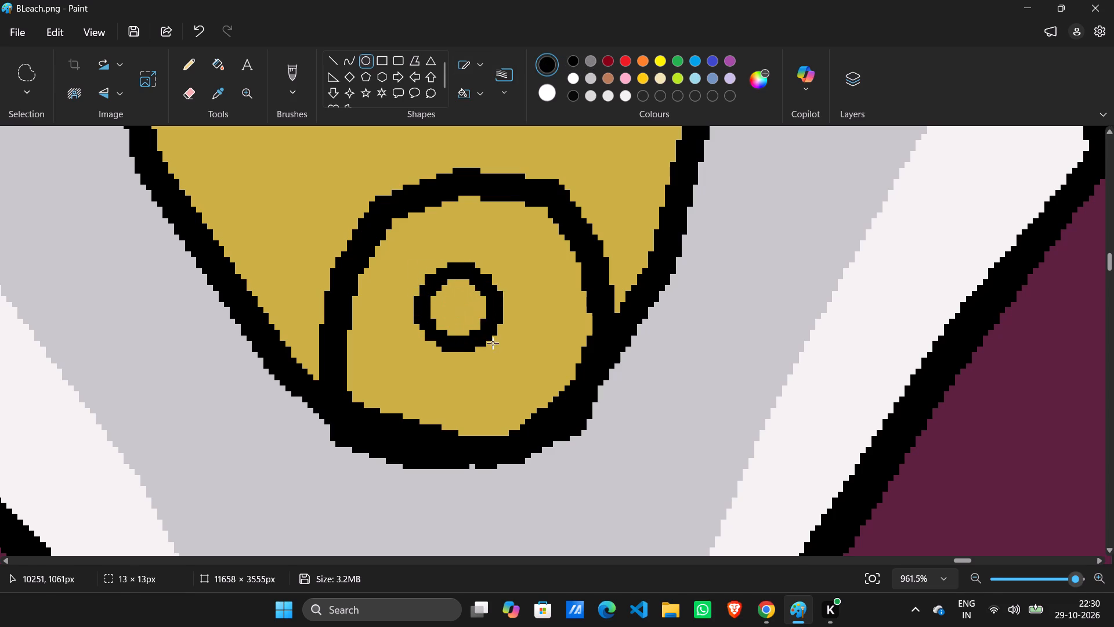
{"action": "left_click_drag", "start_coordinate": [493, 343], "coordinate": [511, 367]}
Examine the chin cone's ring lines in the reference image against the drawn chin cone.
{"action": "scroll", "coordinate": [518, 366], "scroll_direction": "up", "scroll_amount": 4}
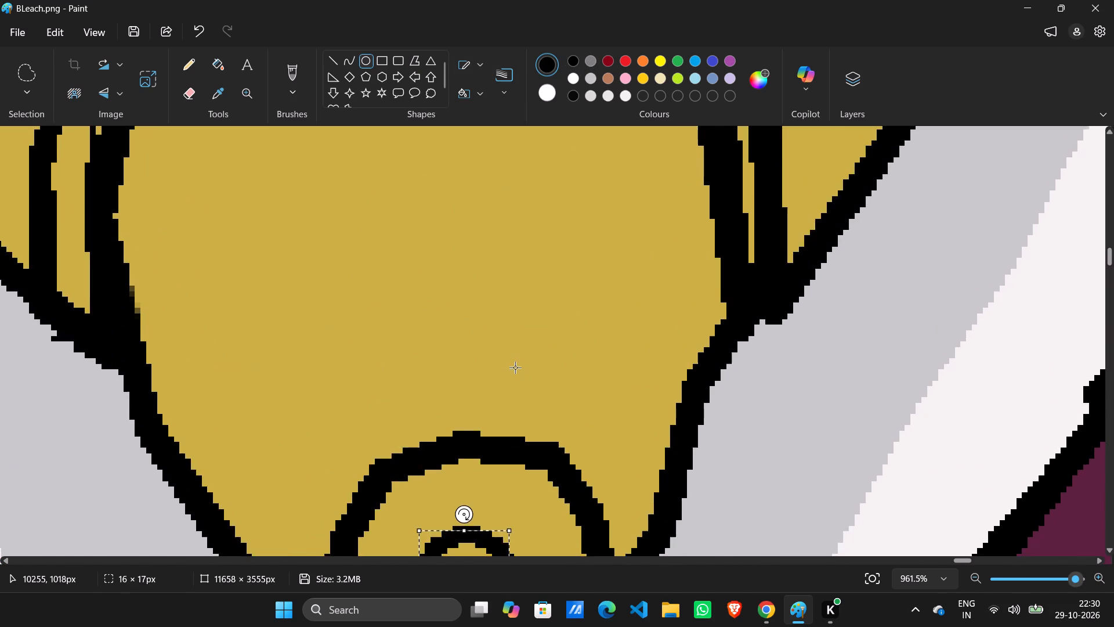
{"action": "scroll", "coordinate": [515, 369], "scroll_direction": "down", "scroll_amount": 20}
{"action": "scroll", "coordinate": [515, 370], "scroll_direction": "down", "scroll_amount": 6, "text": "ctrl"}
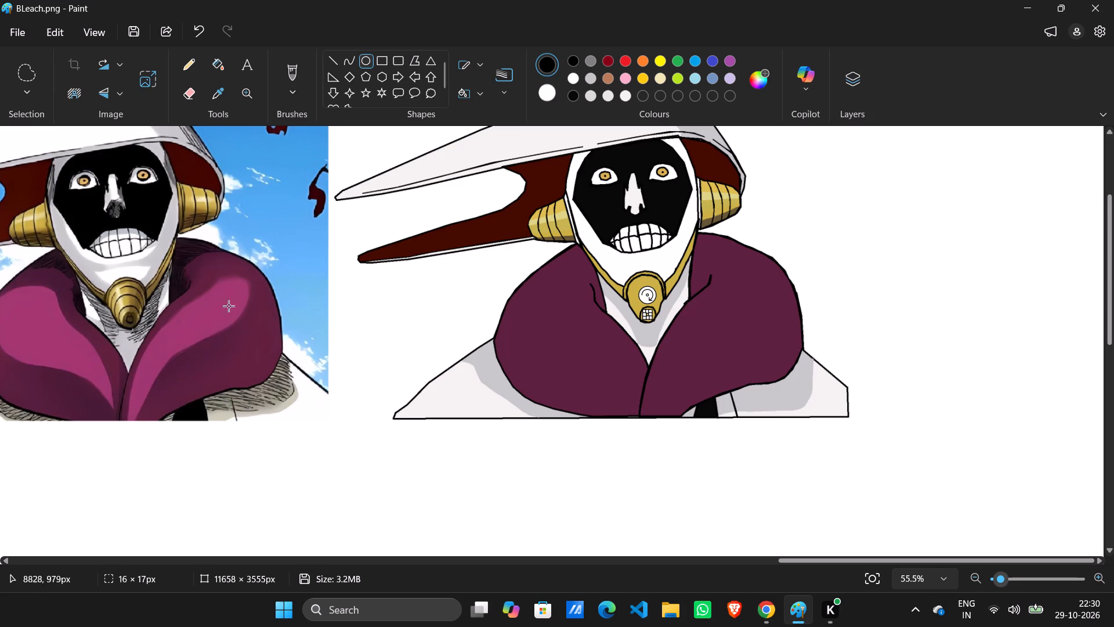
{"action": "scroll", "coordinate": [784, 381], "scroll_direction": "up", "scroll_amount": 10, "text": "ctrl"}
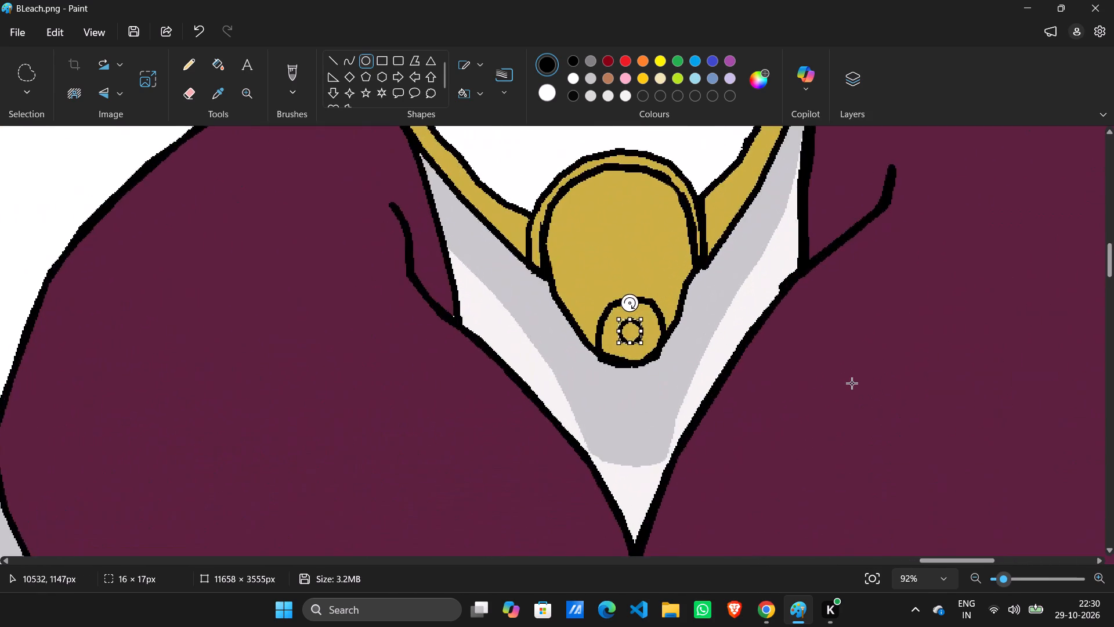
{"action": "scroll", "coordinate": [852, 383], "scroll_direction": "up", "scroll_amount": 4, "text": "ctrl"}
{"action": "scroll", "coordinate": [733, 371], "scroll_direction": "up", "scroll_amount": 7}
{"action": "scroll", "coordinate": [697, 383], "scroll_direction": "down", "scroll_amount": 11}
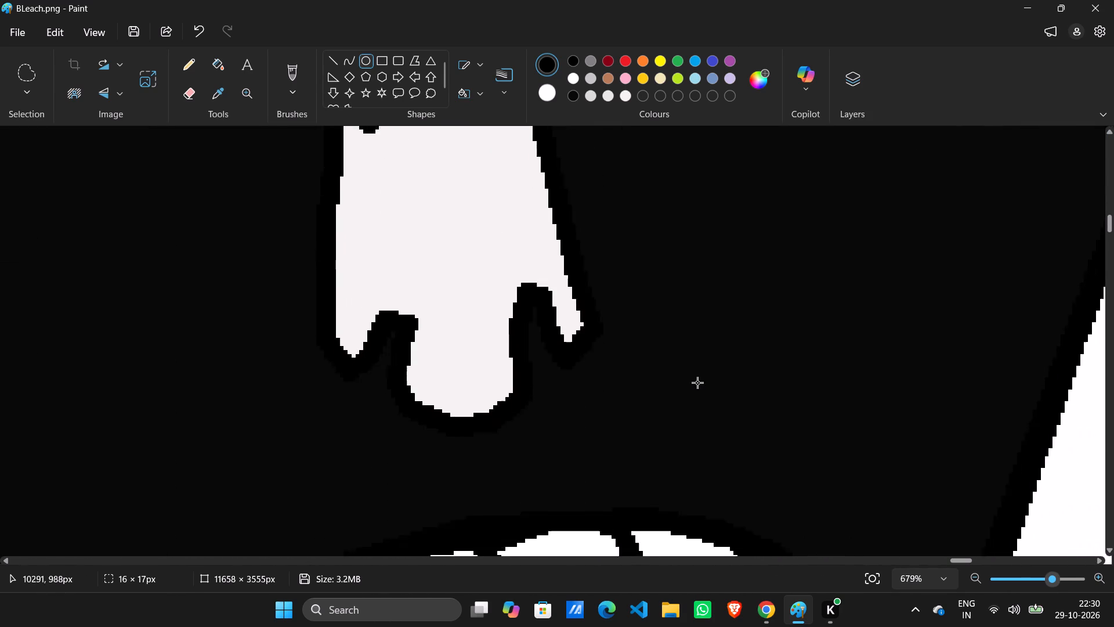
{"action": "scroll", "coordinate": [697, 383], "scroll_direction": "down", "scroll_amount": 13}
{"action": "scroll", "coordinate": [697, 383], "scroll_direction": "down", "scroll_amount": 2, "text": "ctrl"}
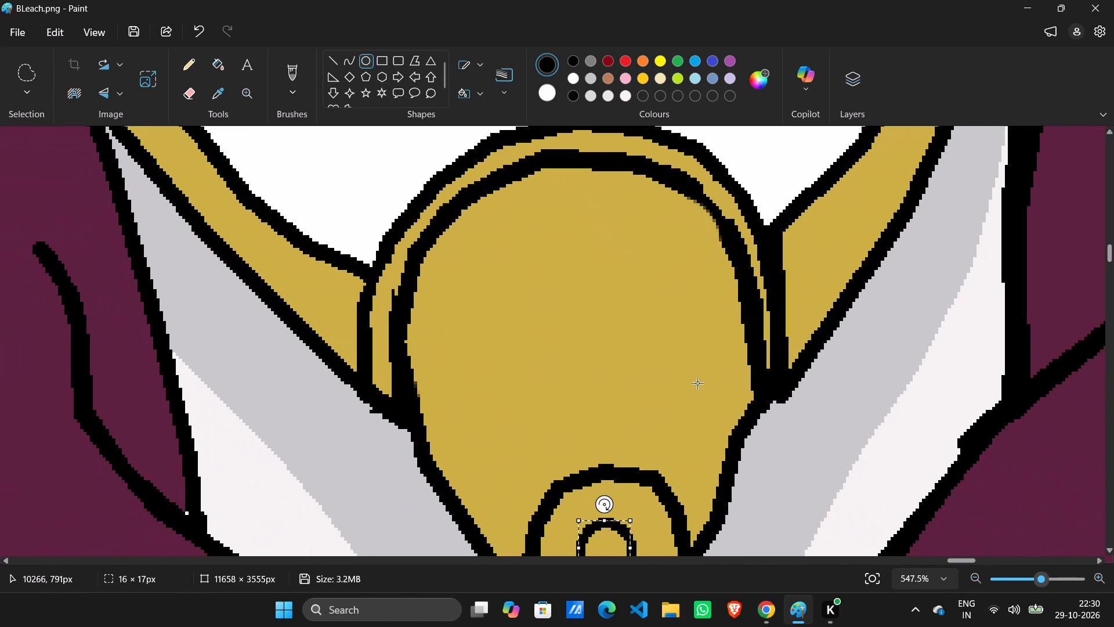
Draw a black polygon arc, about 78 × 52 px, across the chin cone from edge to edge, just above its rounded tip.
{"action": "left_click", "coordinate": [413, 60]}
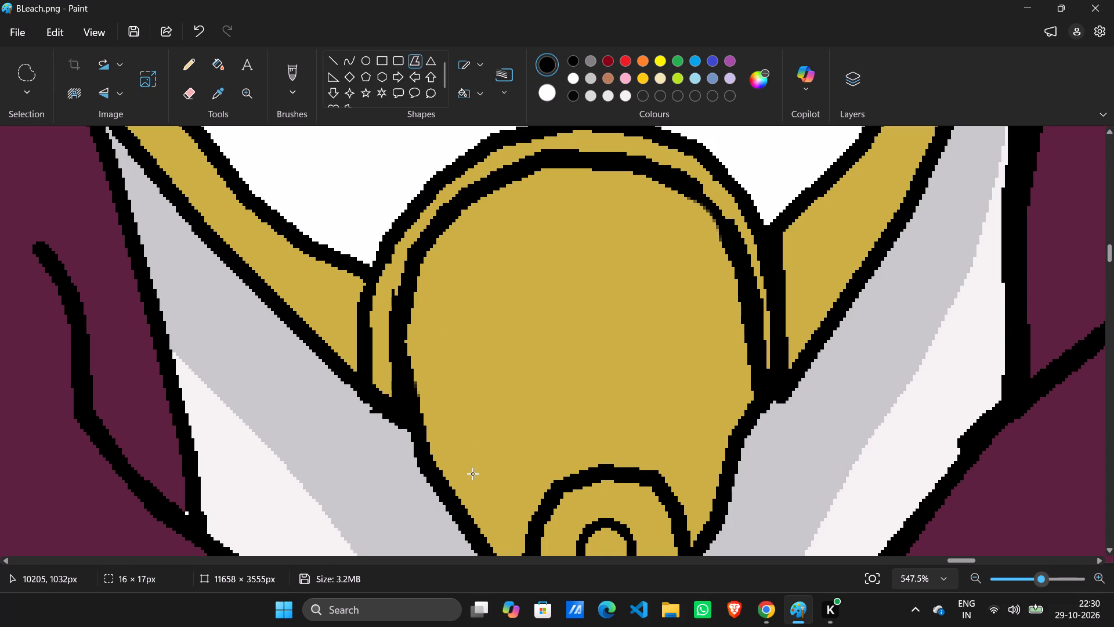
{"action": "left_click_drag", "start_coordinate": [470, 517], "coordinate": [472, 484]}
{"action": "left_click_drag", "start_coordinate": [474, 469], "coordinate": [482, 446]}
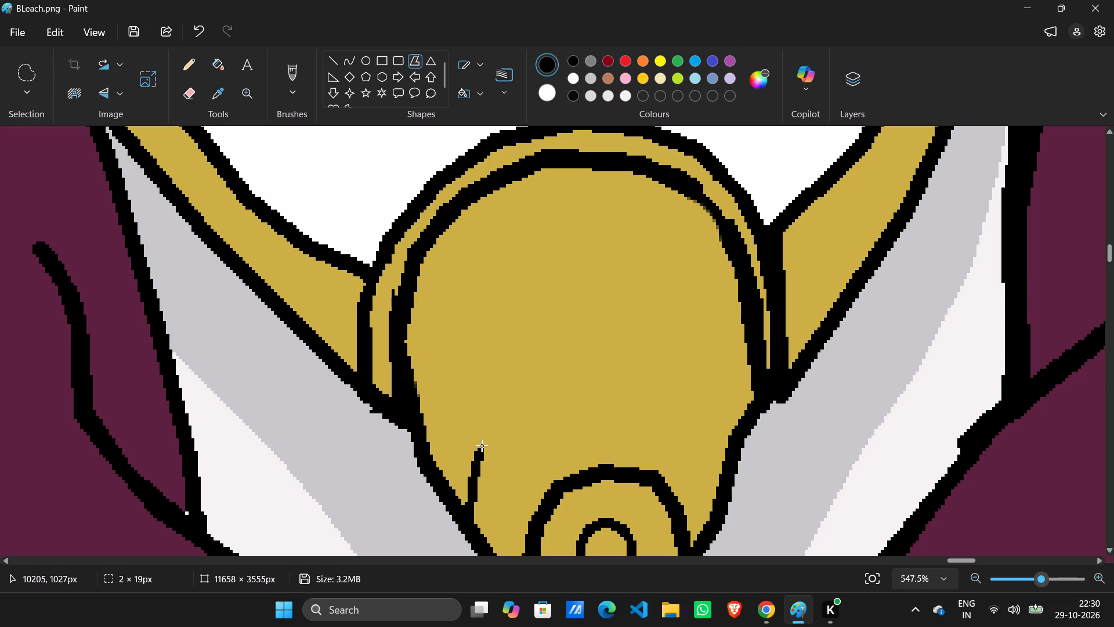
{"action": "left_click_drag", "start_coordinate": [482, 446], "coordinate": [494, 416]}
{"action": "left_click_drag", "start_coordinate": [501, 404], "coordinate": [529, 367]}
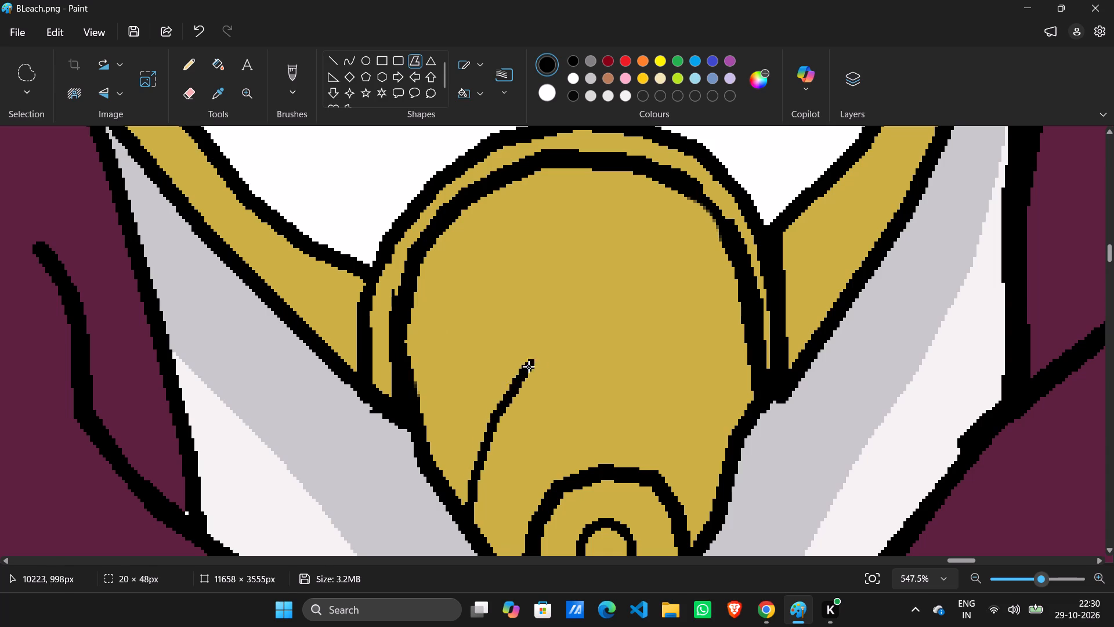
{"action": "left_click_drag", "start_coordinate": [529, 367], "coordinate": [529, 369]}
{"action": "left_click_drag", "start_coordinate": [545, 362], "coordinate": [558, 358]}
{"action": "left_click", "coordinate": [584, 357]}
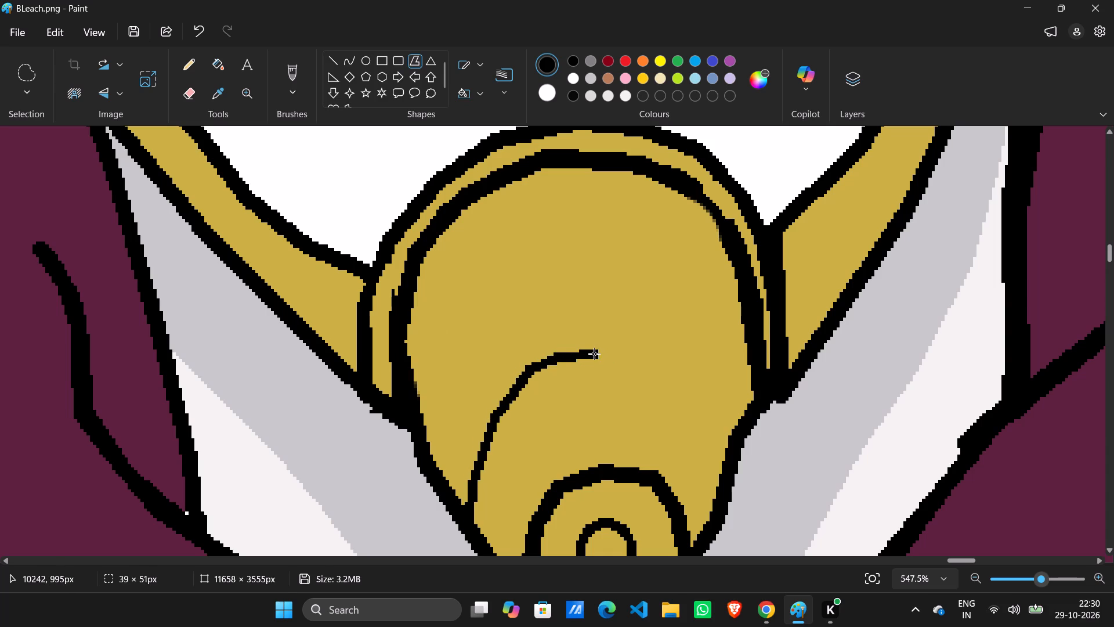
{"action": "left_click_drag", "start_coordinate": [587, 352], "coordinate": [619, 355]}
{"action": "left_click", "coordinate": [619, 355]}
{"action": "left_click_drag", "start_coordinate": [636, 359], "coordinate": [658, 367]}
{"action": "left_click_drag", "start_coordinate": [664, 373], "coordinate": [682, 392]}
{"action": "left_click_drag", "start_coordinate": [683, 394], "coordinate": [699, 412]}
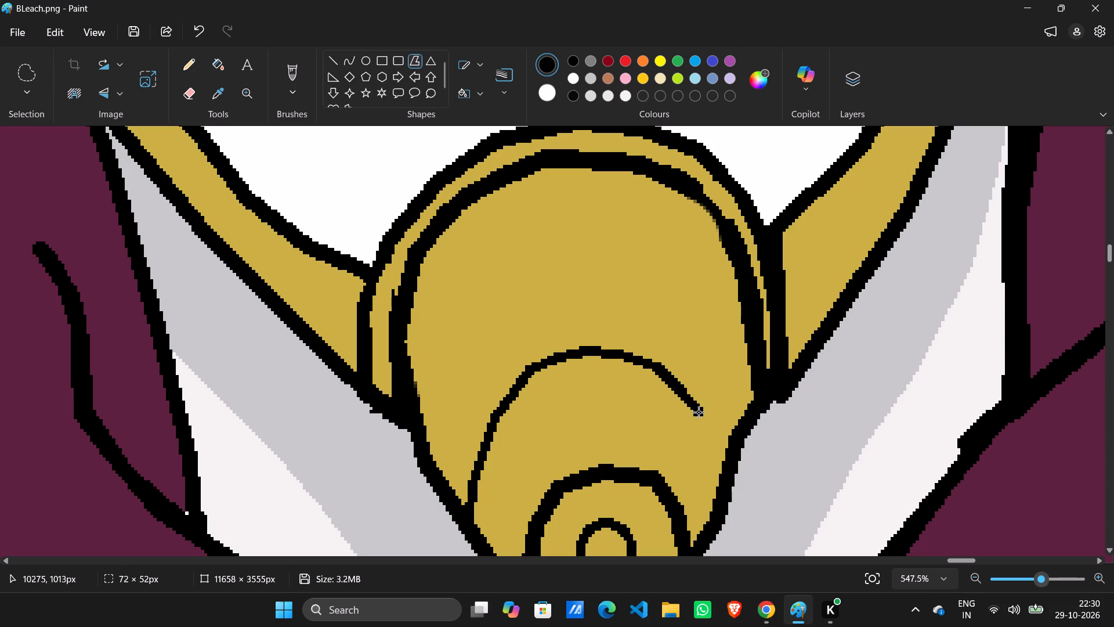
{"action": "left_click_drag", "start_coordinate": [700, 414], "coordinate": [714, 459]}
{"action": "left_click_drag", "start_coordinate": [712, 467], "coordinate": [713, 510]}
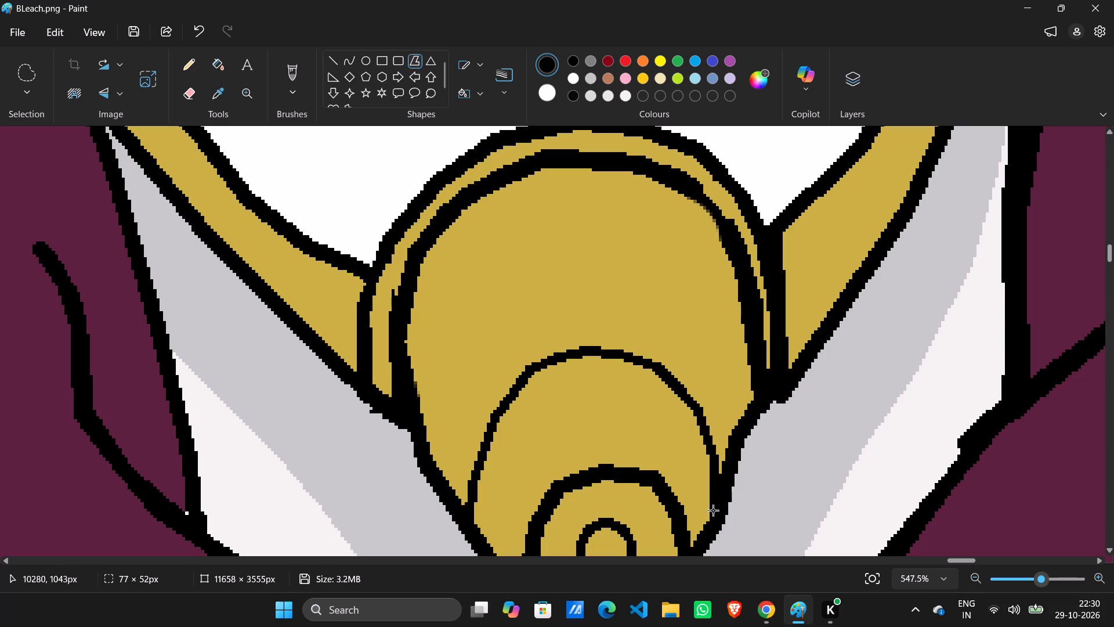
{"action": "left_click_drag", "start_coordinate": [713, 510], "coordinate": [713, 514]}
Retrace the chin cone's lower arc back to its starting point to close and finish the polygon ring line.
{"action": "left_click_drag", "start_coordinate": [715, 493], "coordinate": [708, 439]}
{"action": "left_click_drag", "start_coordinate": [702, 425], "coordinate": [681, 396]}
{"action": "left_click_drag", "start_coordinate": [670, 385], "coordinate": [644, 364]}
{"action": "left_click_drag", "start_coordinate": [638, 363], "coordinate": [592, 355]}
{"action": "left_click_drag", "start_coordinate": [582, 355], "coordinate": [558, 362]}
{"action": "left_click_drag", "start_coordinate": [553, 365], "coordinate": [547, 369]}
{"action": "left_click_drag", "start_coordinate": [538, 377], "coordinate": [513, 397]}
{"action": "left_click_drag", "start_coordinate": [511, 402], "coordinate": [503, 414]}
{"action": "left_click_drag", "start_coordinate": [501, 417], "coordinate": [488, 444]}
{"action": "left_click_drag", "start_coordinate": [483, 460], "coordinate": [465, 510]}
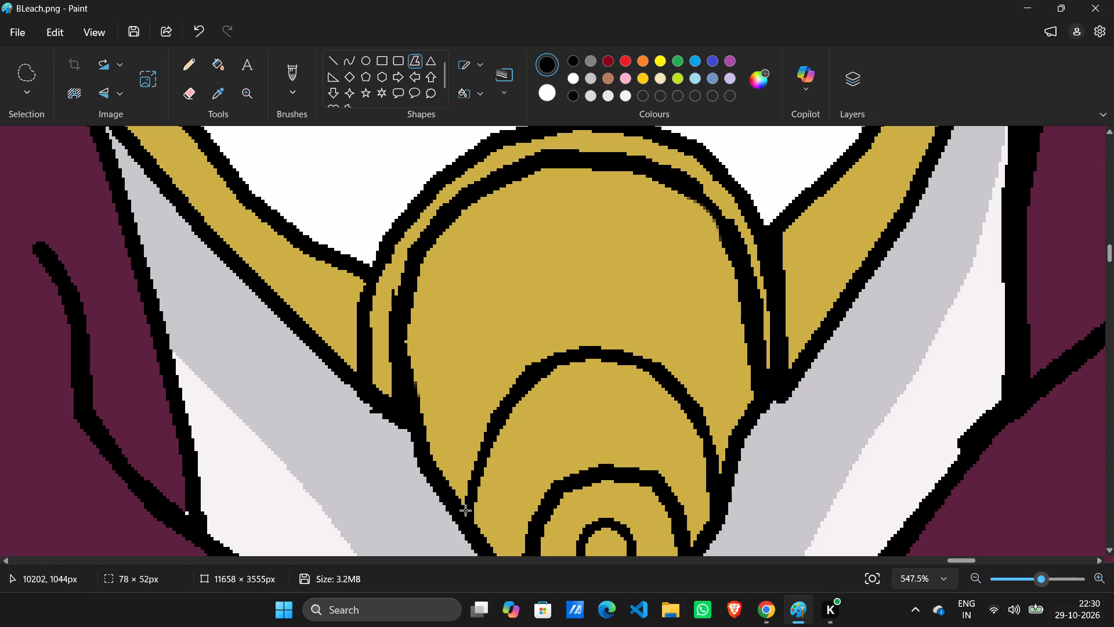
{"action": "left_click_drag", "start_coordinate": [465, 510], "coordinate": [465, 514]}
{"action": "left_click", "coordinate": [417, 420]}
Draw a black polygon arc, about 96 × 65 px, across the chin cone from edge to edge, above the middle ring line.
{"action": "left_click_drag", "start_coordinate": [435, 483], "coordinate": [439, 428]}
{"action": "left_click_drag", "start_coordinate": [439, 417], "coordinate": [444, 403]}
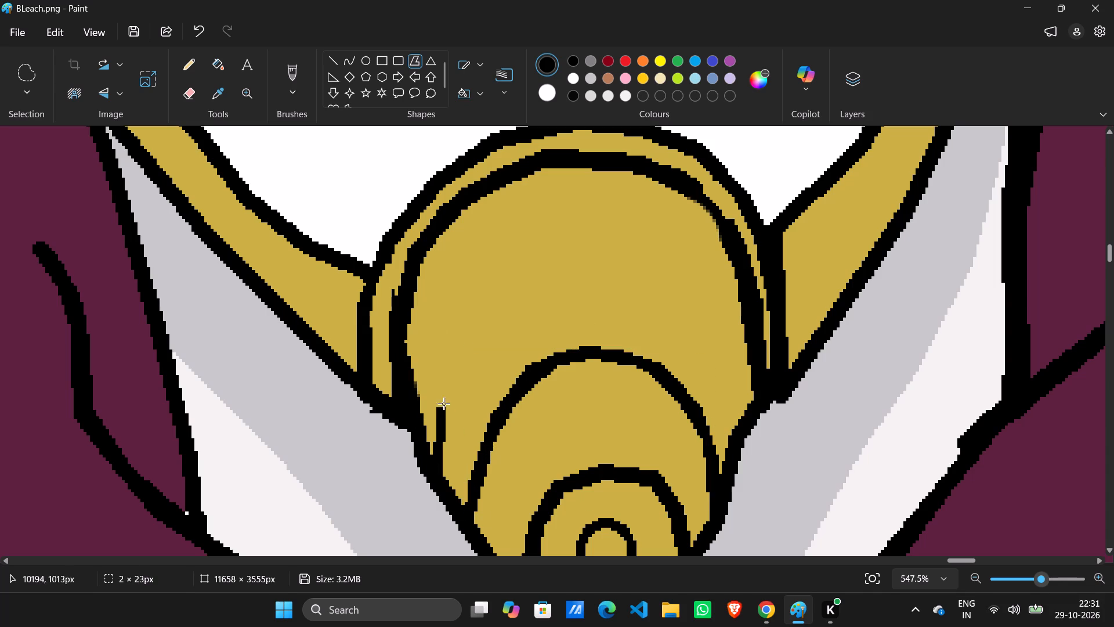
{"action": "left_click_drag", "start_coordinate": [444, 403], "coordinate": [452, 374]}
{"action": "left_click_drag", "start_coordinate": [456, 362], "coordinate": [466, 345]}
{"action": "left_click_drag", "start_coordinate": [470, 338], "coordinate": [476, 328]}
{"action": "left_click_drag", "start_coordinate": [479, 325], "coordinate": [507, 302]}
{"action": "left_click_drag", "start_coordinate": [514, 300], "coordinate": [552, 289]}
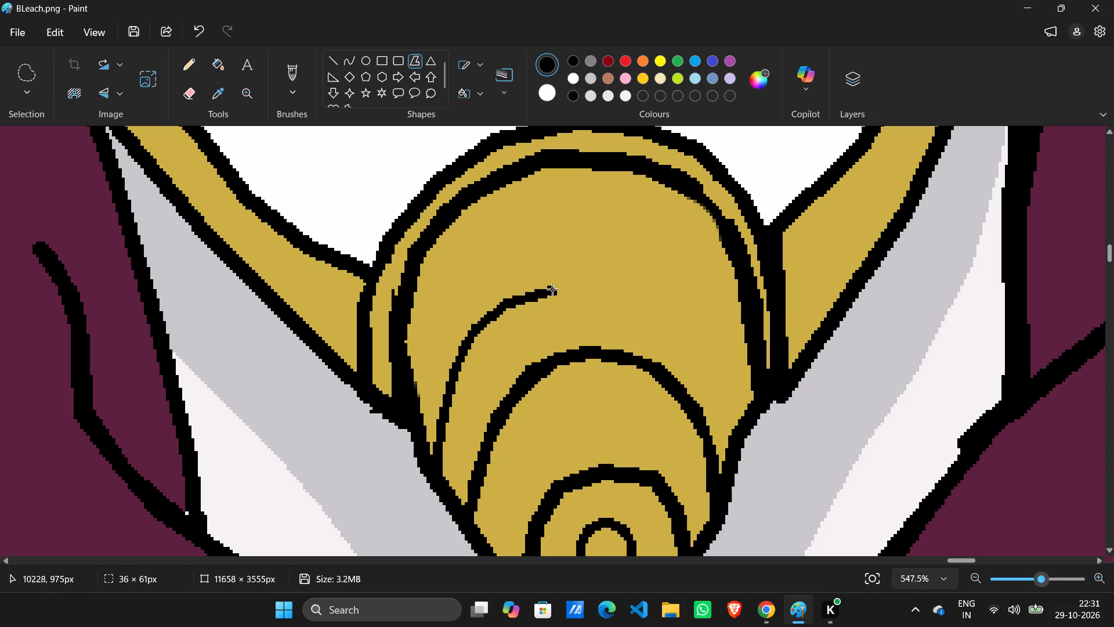
{"action": "left_click_drag", "start_coordinate": [552, 289], "coordinate": [549, 283]}
{"action": "left_click_drag", "start_coordinate": [549, 280], "coordinate": [581, 276]}
{"action": "left_click_drag", "start_coordinate": [591, 276], "coordinate": [621, 280]}
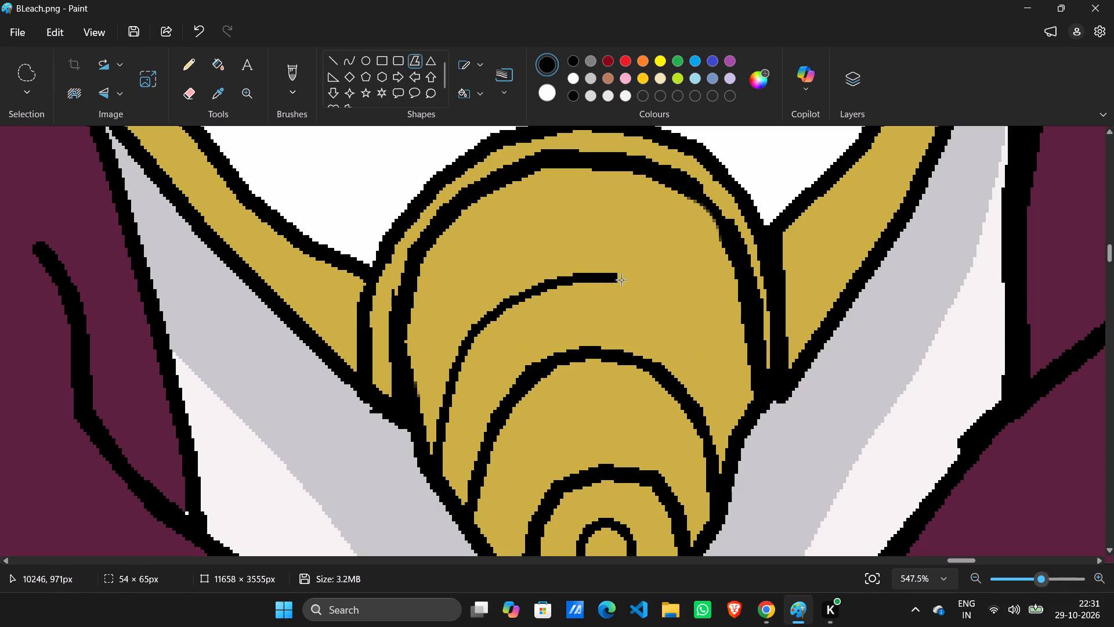
{"action": "left_click_drag", "start_coordinate": [621, 280], "coordinate": [634, 287]}
{"action": "left_click_drag", "start_coordinate": [635, 287], "coordinate": [673, 307]}
{"action": "left_click_drag", "start_coordinate": [678, 309], "coordinate": [703, 336]}
{"action": "left_click_drag", "start_coordinate": [706, 338], "coordinate": [715, 350]}
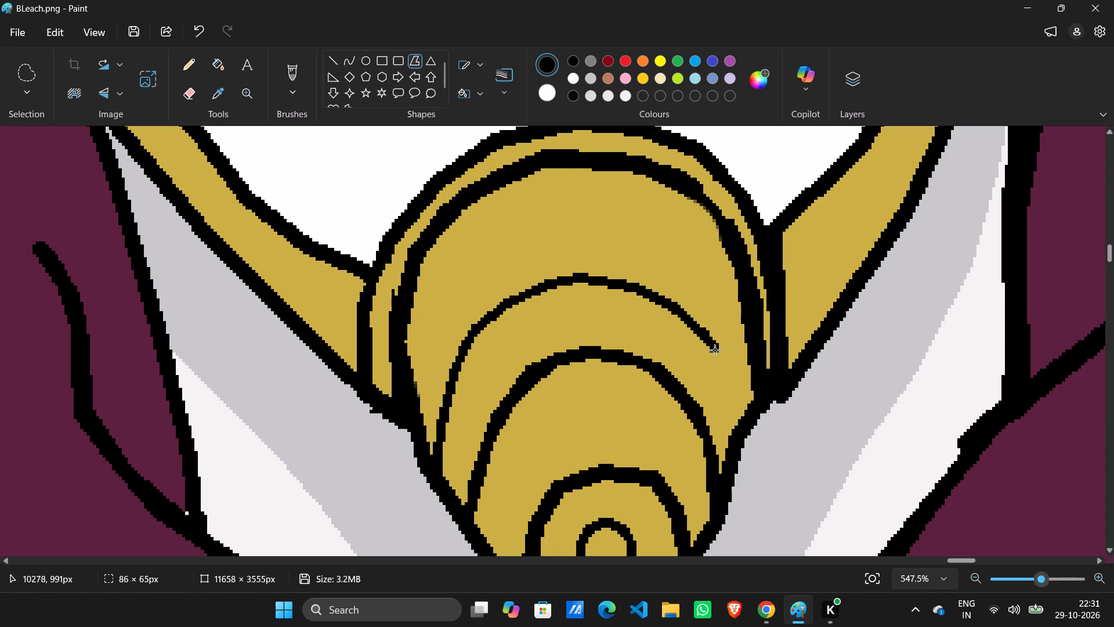
{"action": "left_click_drag", "start_coordinate": [715, 350], "coordinate": [721, 367]}
{"action": "left_click_drag", "start_coordinate": [723, 370], "coordinate": [739, 428]}
Retrace the chin cone's upper arc back to its starting point to thicken the line and close the polygon.
{"action": "left_click_drag", "start_coordinate": [738, 421], "coordinate": [721, 356]}
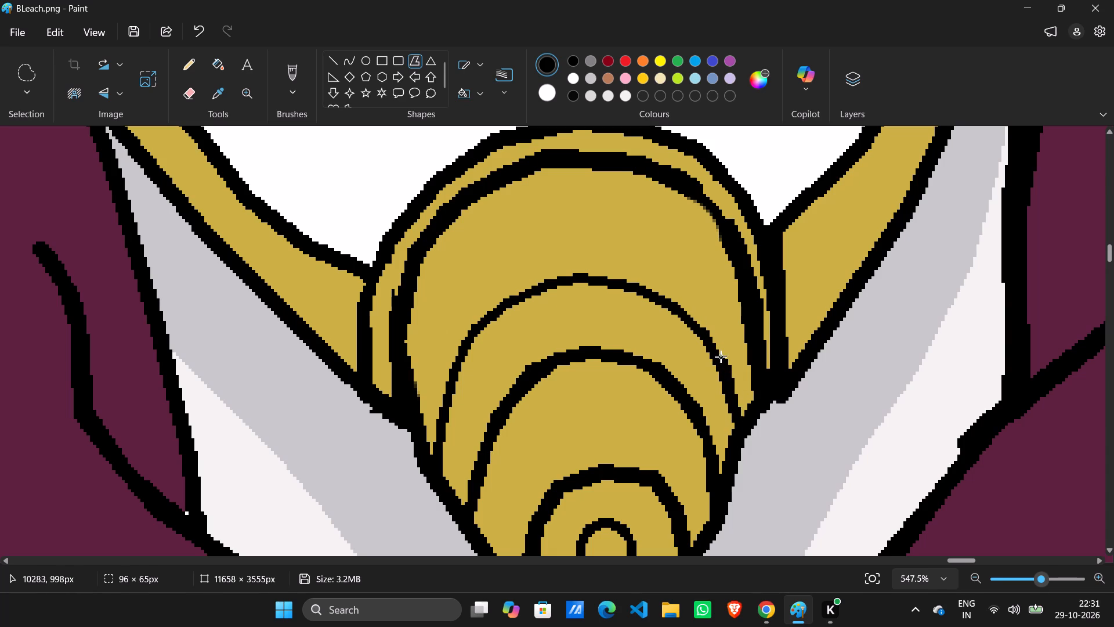
{"action": "left_click_drag", "start_coordinate": [721, 356], "coordinate": [715, 347]}
{"action": "left_click_drag", "start_coordinate": [711, 339], "coordinate": [687, 314]}
{"action": "left_click_drag", "start_coordinate": [682, 308], "coordinate": [645, 293]}
{"action": "left_click", "coordinate": [630, 290]}
{"action": "left_click_drag", "start_coordinate": [626, 290], "coordinate": [590, 284]}
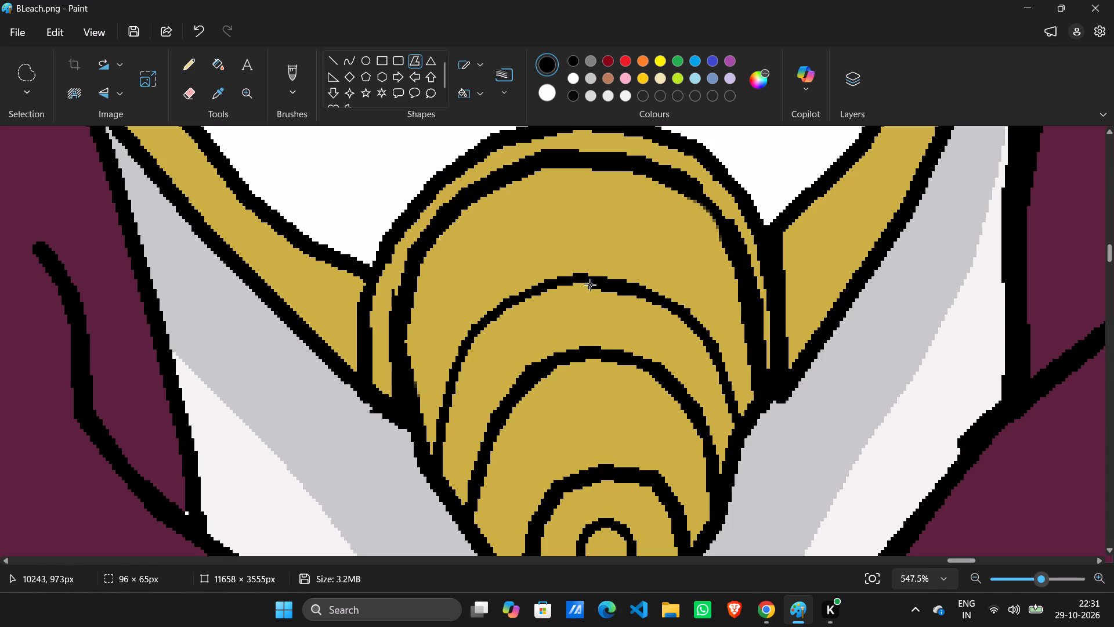
{"action": "left_click_drag", "start_coordinate": [590, 284], "coordinate": [585, 283]}
{"action": "left_click_drag", "start_coordinate": [581, 283], "coordinate": [536, 291]}
{"action": "left_click_drag", "start_coordinate": [522, 300], "coordinate": [502, 315]}
{"action": "left_click", "coordinate": [490, 323]}
{"action": "left_click_drag", "start_coordinate": [478, 335], "coordinate": [464, 358]}
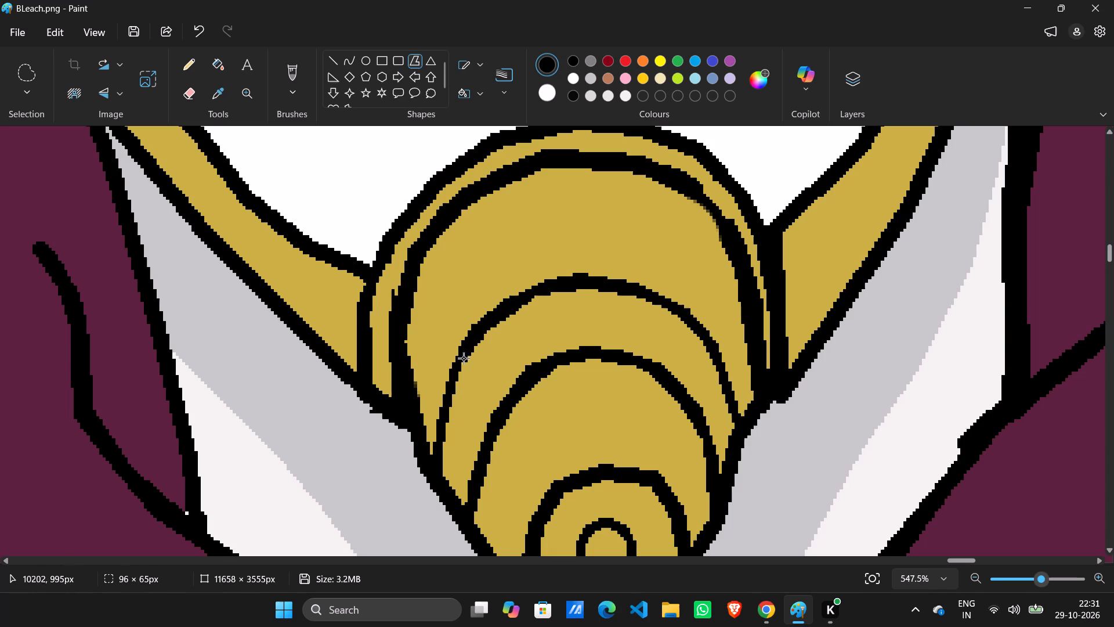
{"action": "left_click_drag", "start_coordinate": [464, 358], "coordinate": [458, 366]}
{"action": "left_click_drag", "start_coordinate": [456, 372], "coordinate": [432, 450]}
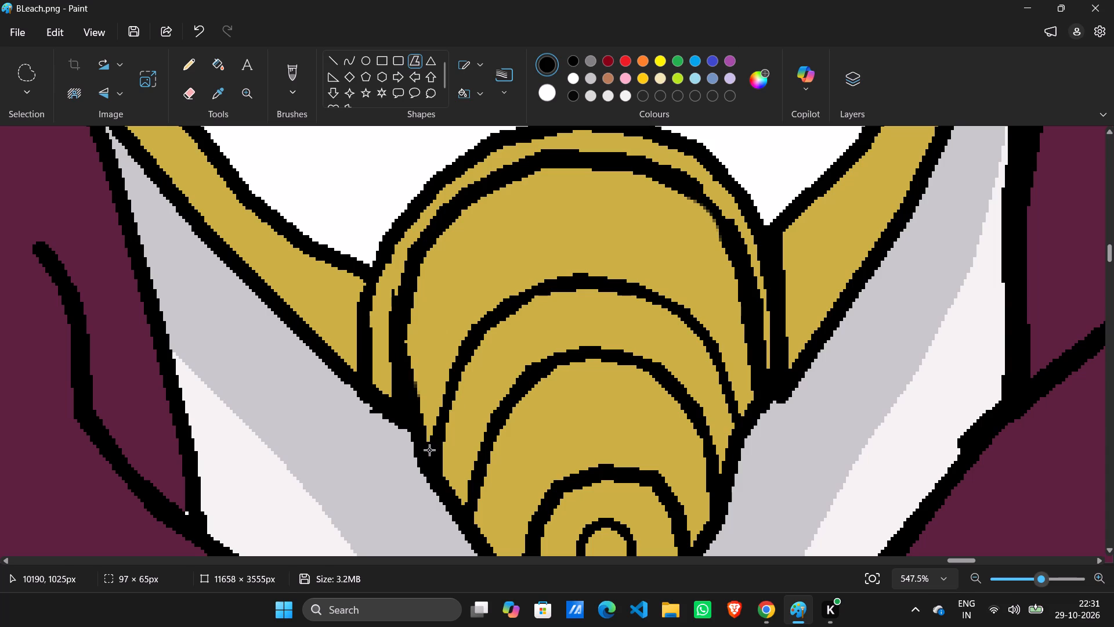
{"action": "left_click", "coordinate": [431, 460]}
{"action": "left_click", "coordinate": [432, 471]}
Fill the chin cone's rounded tip and its small inner circle with the dark brown sampled from the ear cone's shadow band.
{"action": "scroll", "coordinate": [195, 259], "scroll_direction": "up", "scroll_amount": 3}
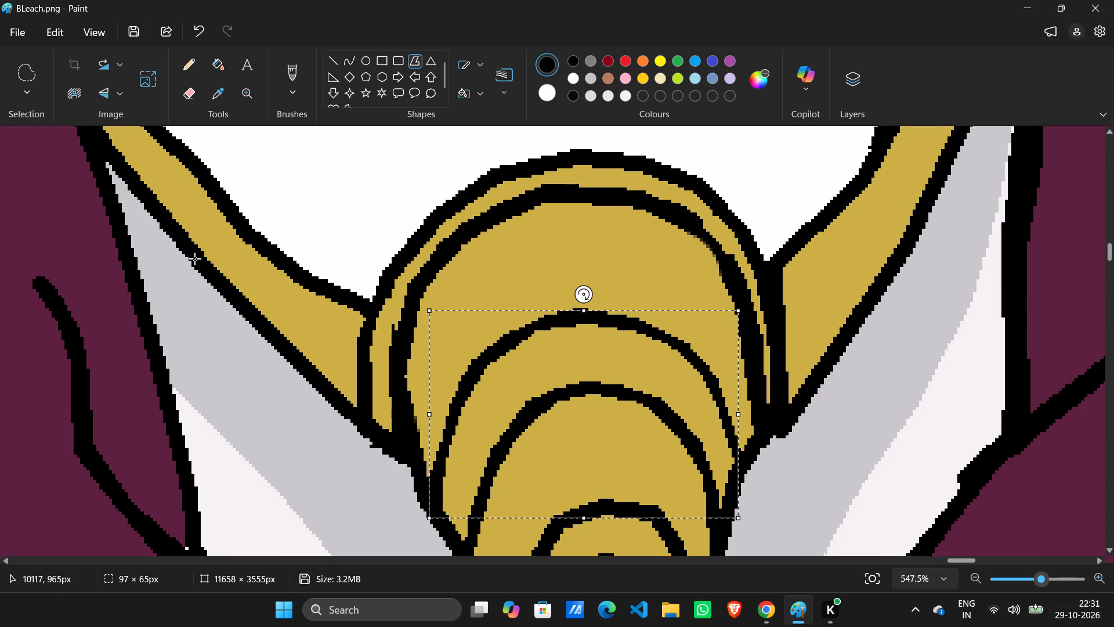
{"action": "scroll", "coordinate": [195, 259], "scroll_direction": "up", "scroll_amount": 8}
{"action": "scroll", "coordinate": [195, 262], "scroll_direction": "down", "scroll_amount": 11}
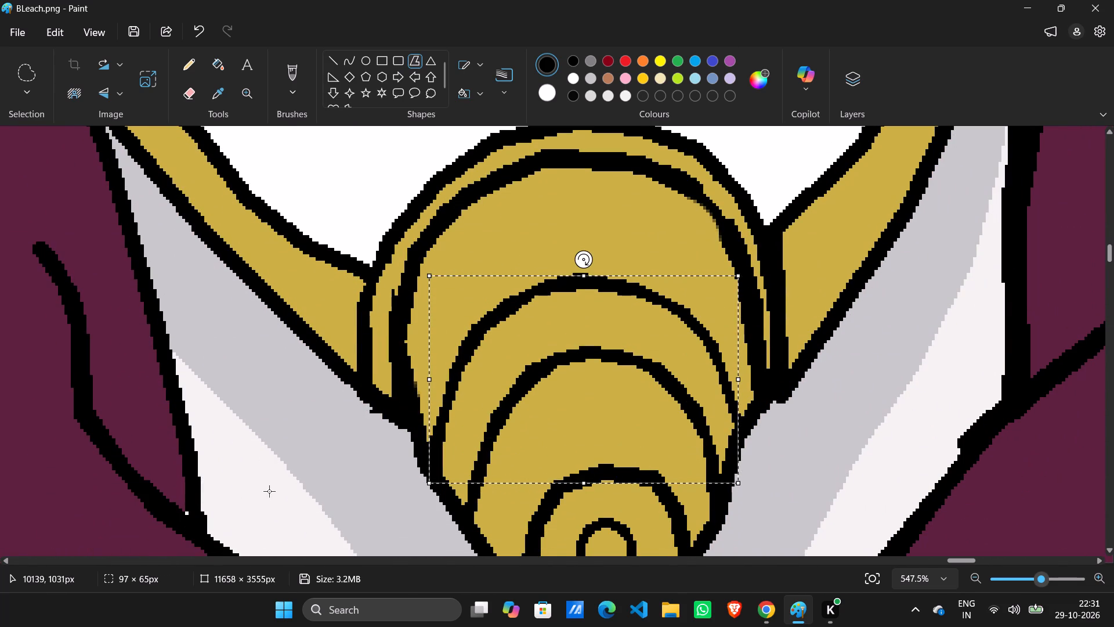
{"action": "left_click_drag", "start_coordinate": [964, 562], "coordinate": [940, 564]}
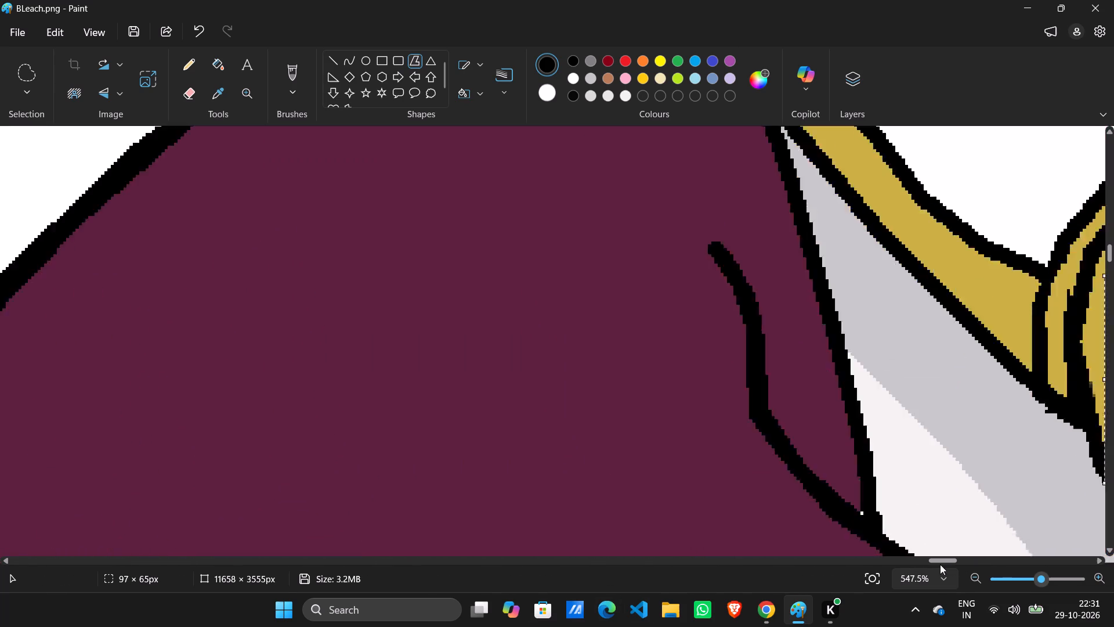
{"action": "left_click_drag", "start_coordinate": [940, 564], "coordinate": [938, 567]}
{"action": "scroll", "coordinate": [980, 531], "scroll_direction": "up", "scroll_amount": 9}
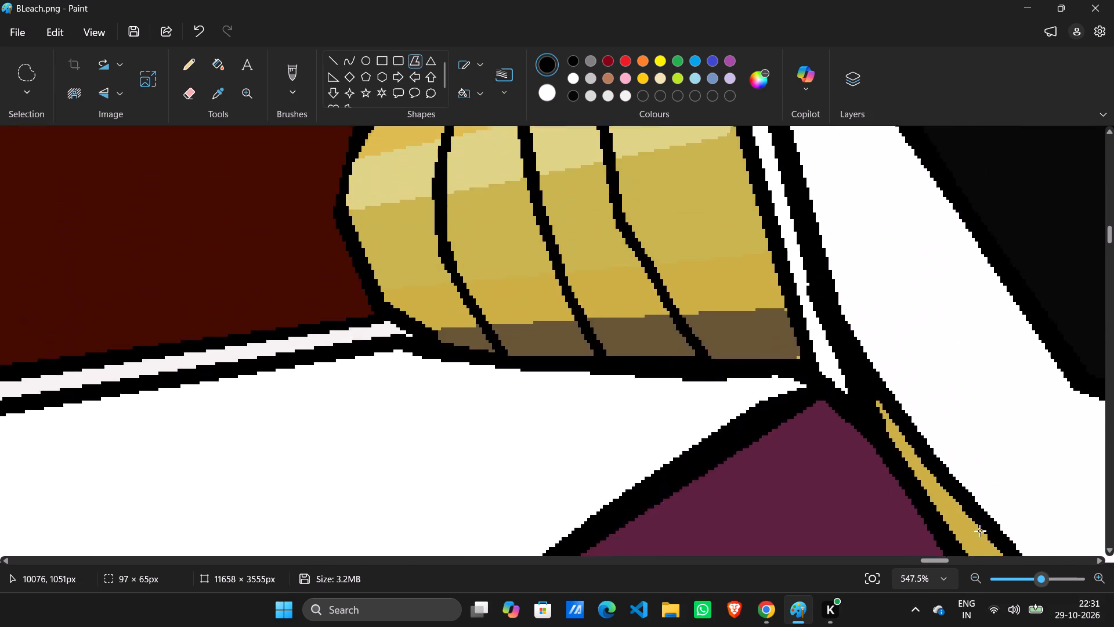
{"action": "left_click", "coordinate": [216, 94]}
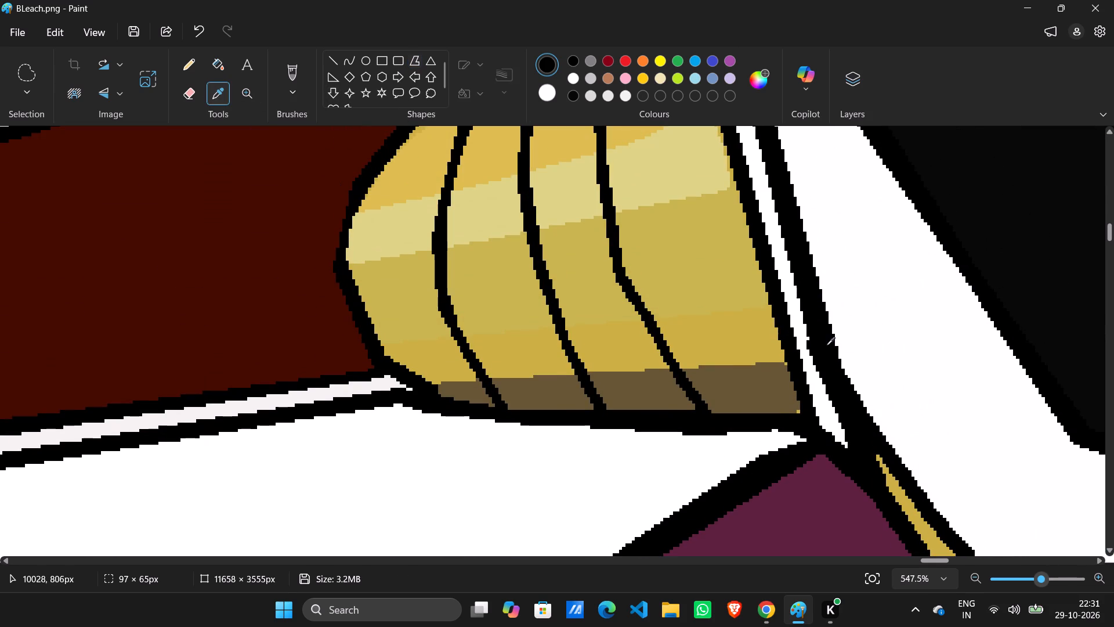
{"action": "left_click", "coordinate": [785, 380]}
{"action": "scroll", "coordinate": [948, 519], "scroll_direction": "down", "scroll_amount": 5}
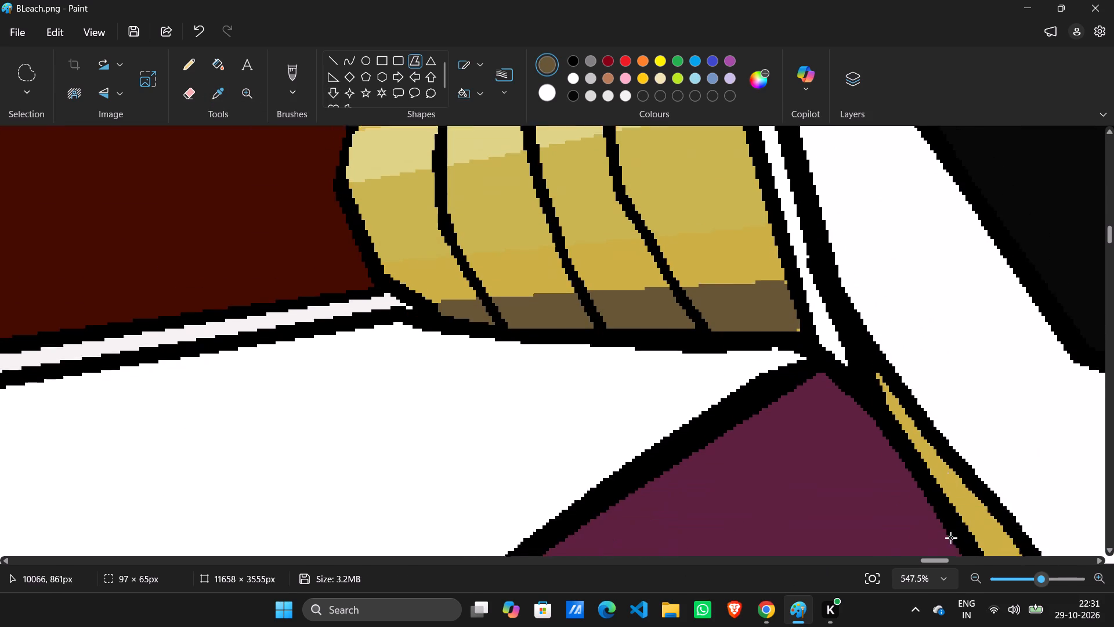
{"action": "scroll", "coordinate": [951, 538], "scroll_direction": "down", "scroll_amount": 2}
{"action": "left_click_drag", "start_coordinate": [942, 559], "coordinate": [969, 558]}
{"action": "scroll", "coordinate": [917, 505], "scroll_direction": "down", "scroll_amount": 6}
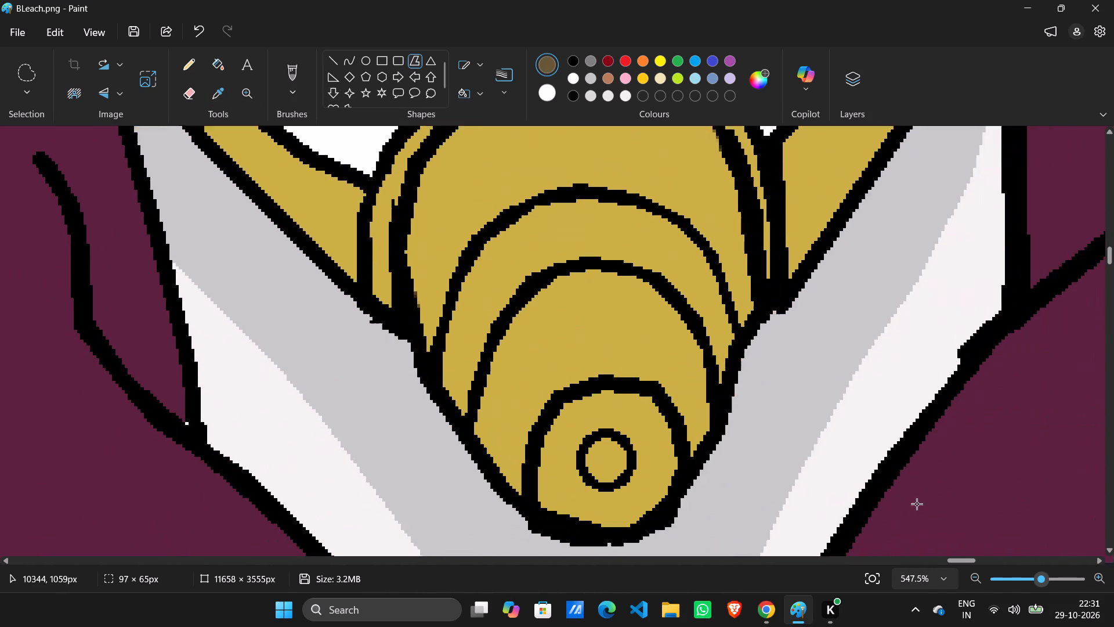
{"action": "left_click", "coordinate": [218, 62]}
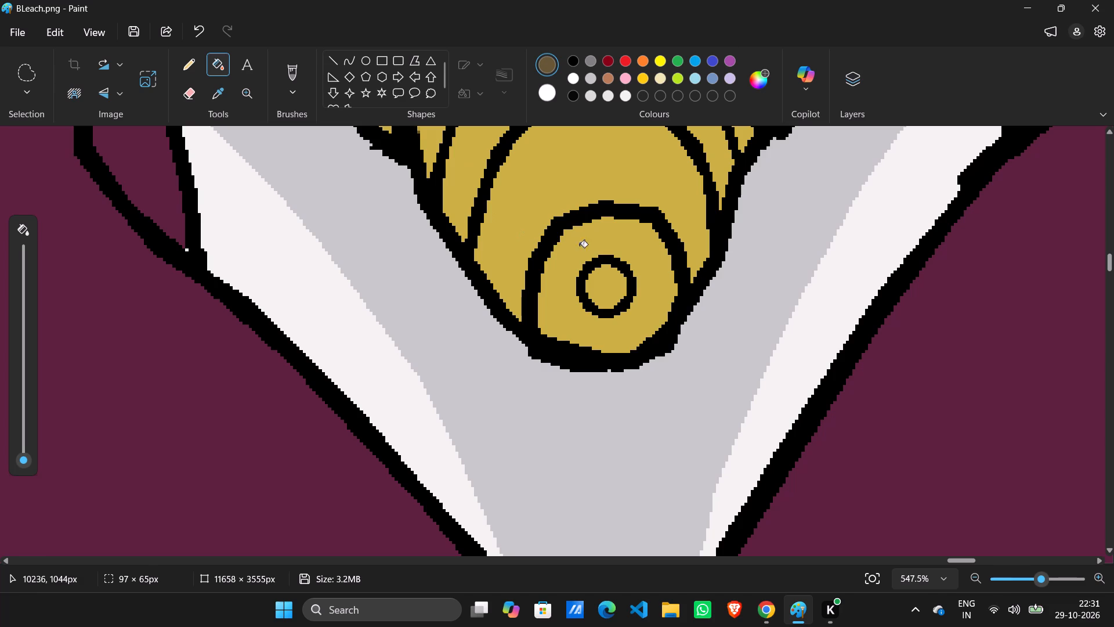
{"action": "left_click", "coordinate": [591, 246]}
{"action": "left_click", "coordinate": [602, 290]}
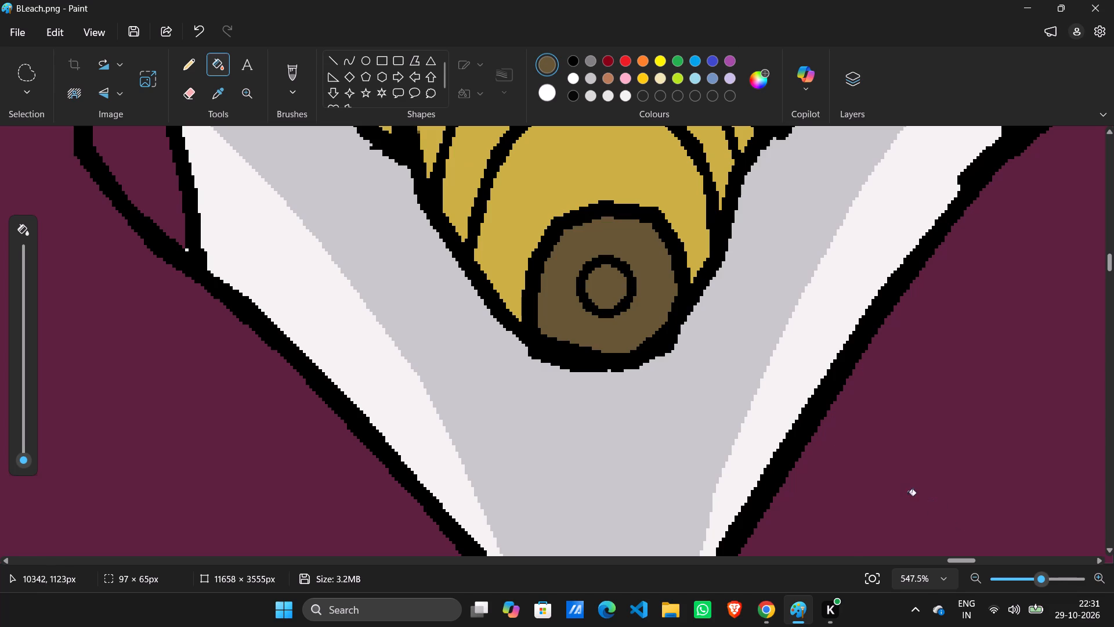
Undo both dark brown fills and refill only the small inner circle at the chin cone's tip.
{"action": "key", "text": "ctrl+z"}
{"action": "key", "text": "ctrl+z"}
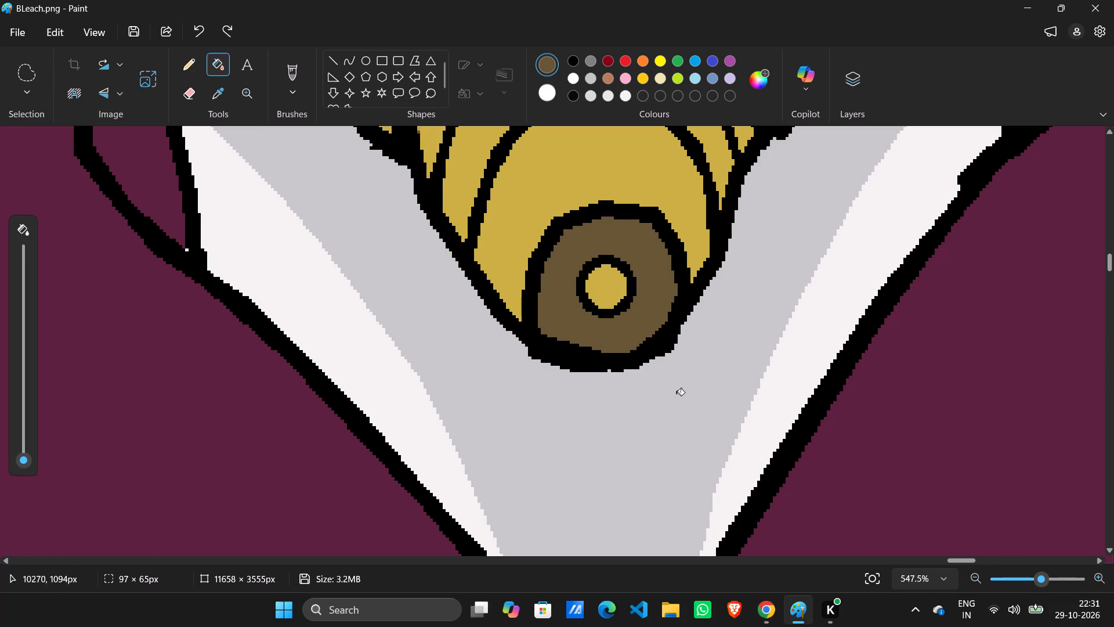
{"action": "left_click", "coordinate": [605, 295]}
Lighten the brown to #8F784A and fill the chin cone's rounded tip around the inner circle with it.
{"action": "left_click", "coordinate": [758, 87]}
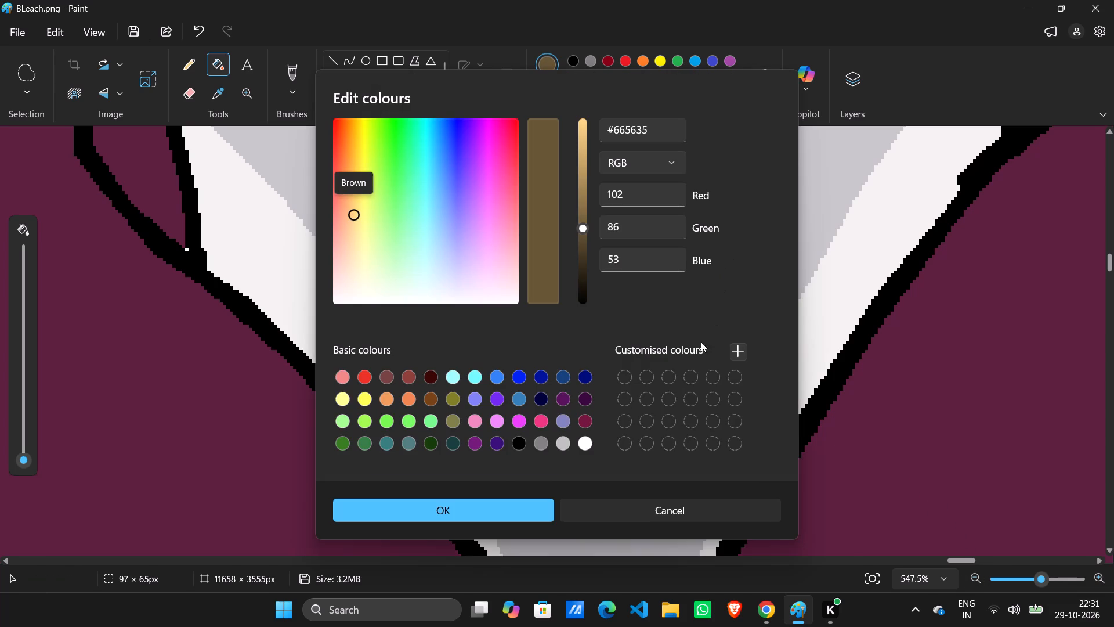
{"action": "left_click_drag", "start_coordinate": [578, 227], "coordinate": [583, 200]}
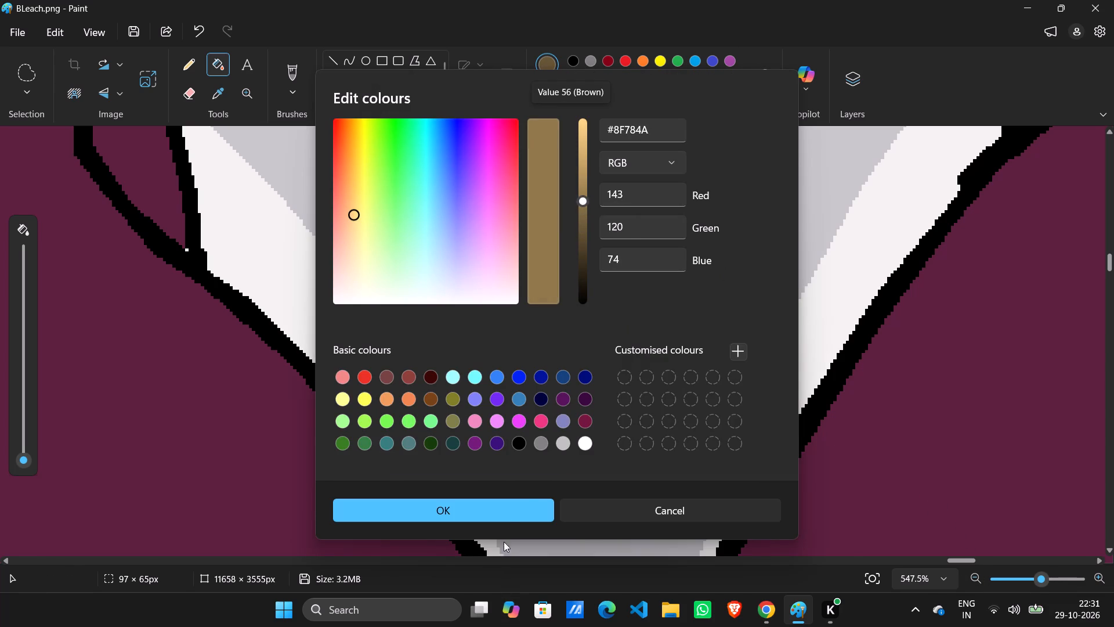
{"action": "left_click", "coordinate": [505, 518]}
{"action": "left_click", "coordinate": [588, 249]}
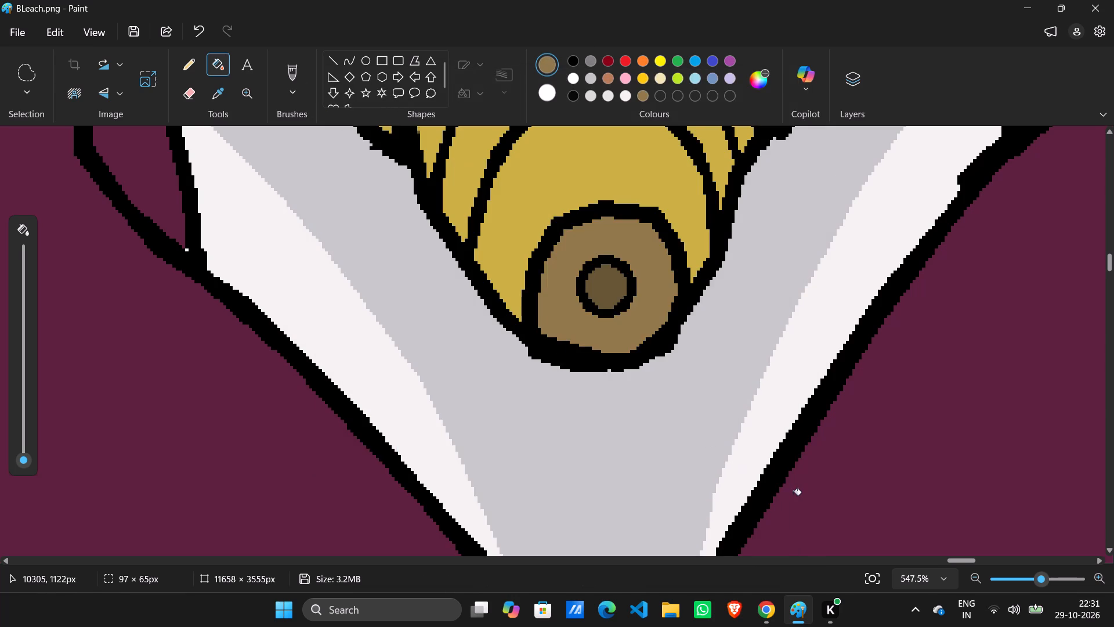
Fill the three chin cone bands above the brown tip with the olive gold sampled from the left ear cone.
{"action": "scroll", "coordinate": [793, 494], "scroll_direction": "down", "scroll_amount": 17, "text": "ctrl"}
{"action": "scroll", "coordinate": [793, 494], "scroll_direction": "down", "scroll_amount": 4, "text": "ctrl"}
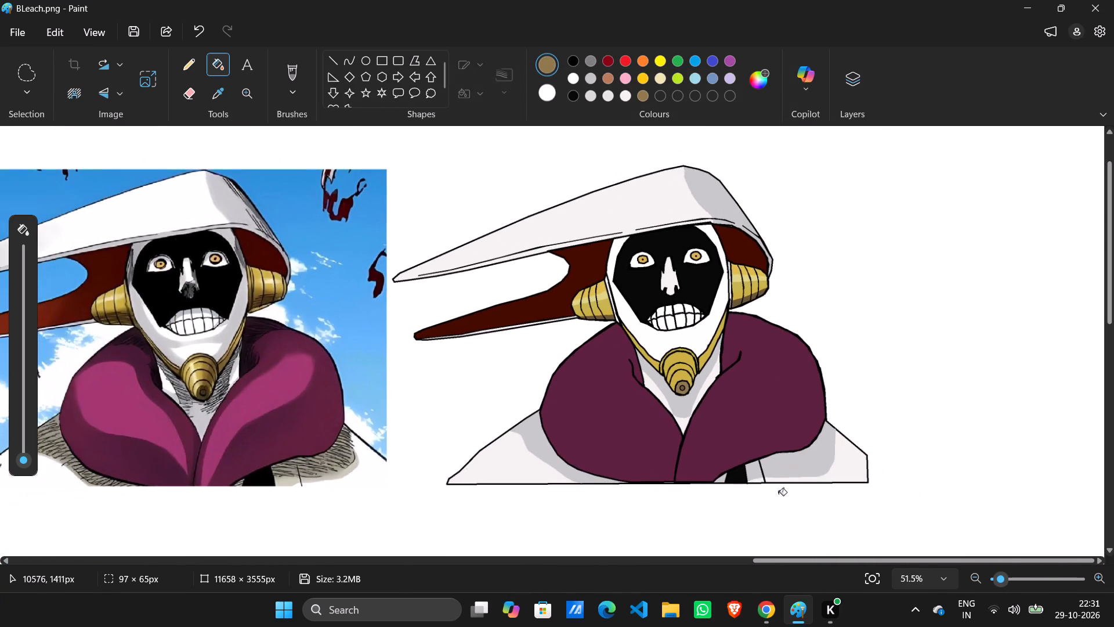
{"action": "scroll", "coordinate": [779, 494], "scroll_direction": "up", "scroll_amount": 3, "text": "ctrl"}
{"action": "scroll", "coordinate": [779, 494], "scroll_direction": "down", "scroll_amount": 1}
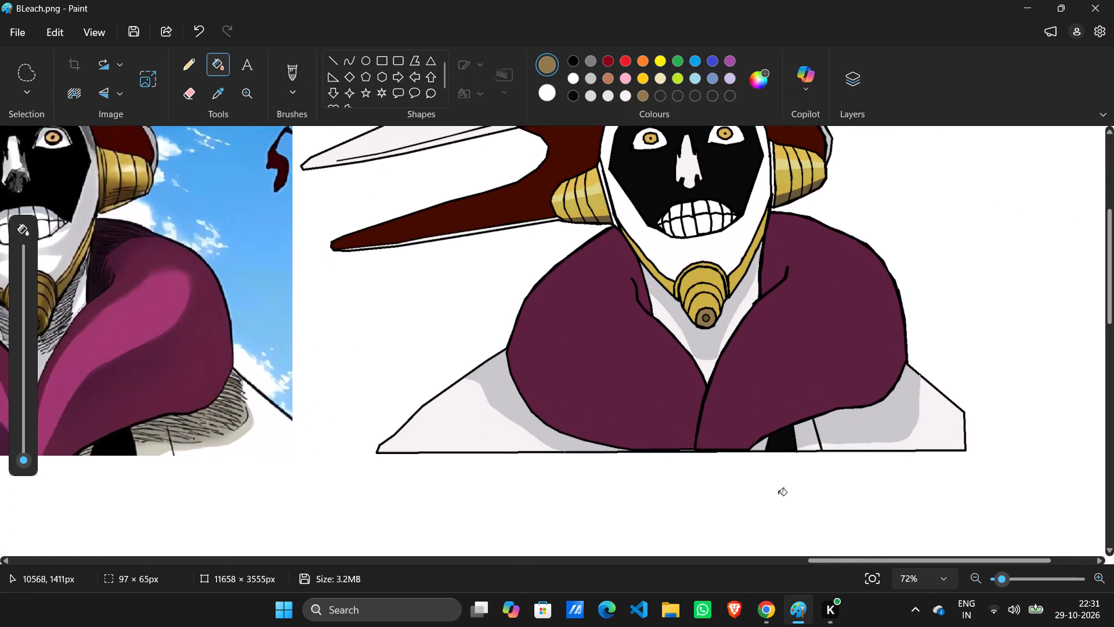
{"action": "left_click", "coordinate": [213, 99]}
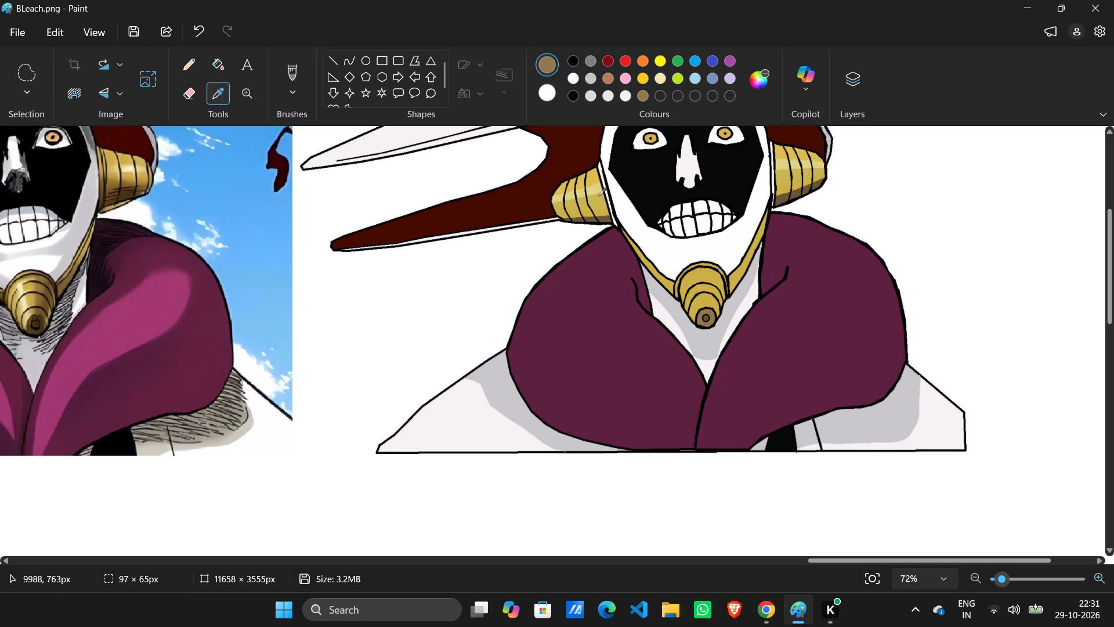
{"action": "left_click", "coordinate": [598, 198]}
{"action": "left_click", "coordinate": [709, 277]}
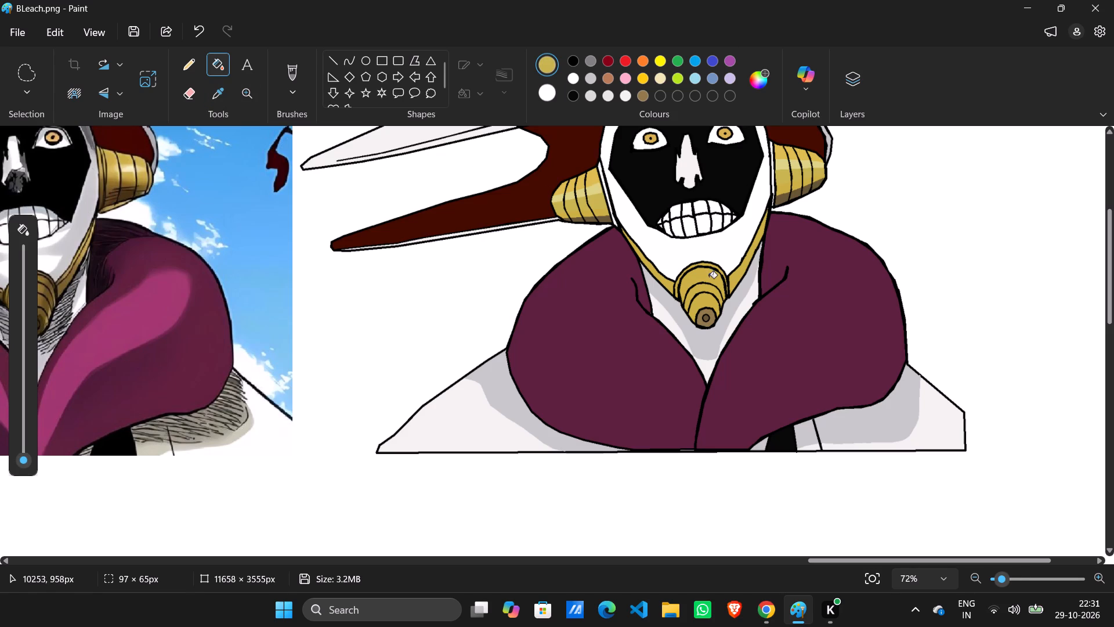
{"action": "left_click", "coordinate": [708, 289]}
{"action": "left_click", "coordinate": [708, 307]}
Sample the left ear cone's pale gold highlight and outline a narrow slanted strip about 14 × 67 px down the chin cone's left side.
{"action": "scroll", "coordinate": [780, 329], "scroll_direction": "up", "scroll_amount": 4, "text": "ctrl"}
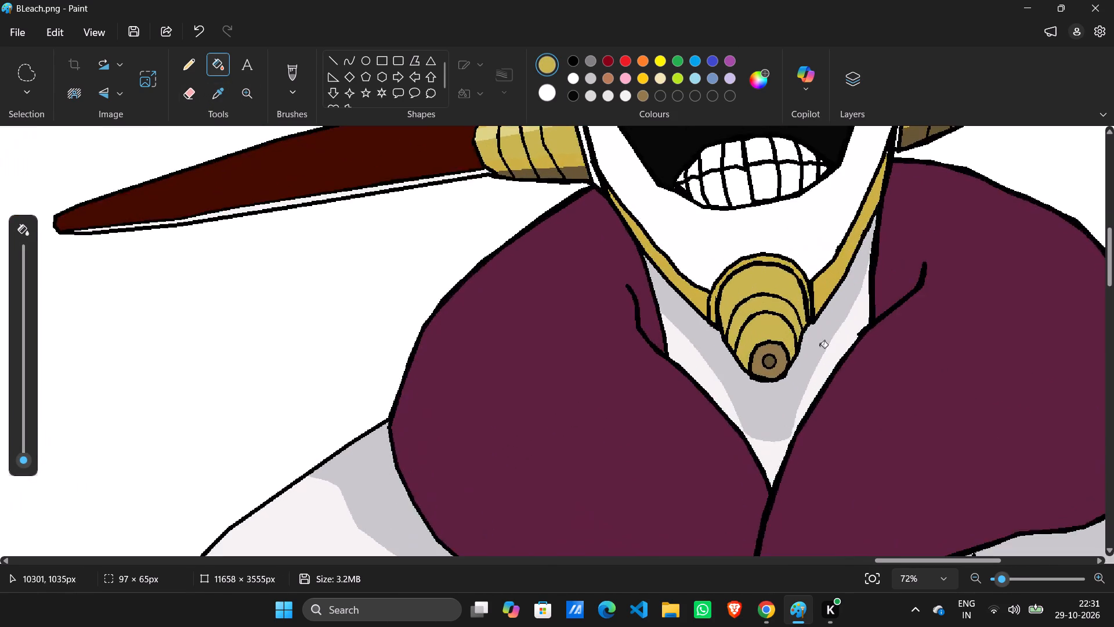
{"action": "scroll", "coordinate": [858, 356], "scroll_direction": "up", "scroll_amount": 4, "text": "ctrl"}
{"action": "scroll", "coordinate": [1011, 424], "scroll_direction": "up", "scroll_amount": 4}
{"action": "scroll", "coordinate": [1011, 424], "scroll_direction": "down", "scroll_amount": 6, "text": "ctrl"}
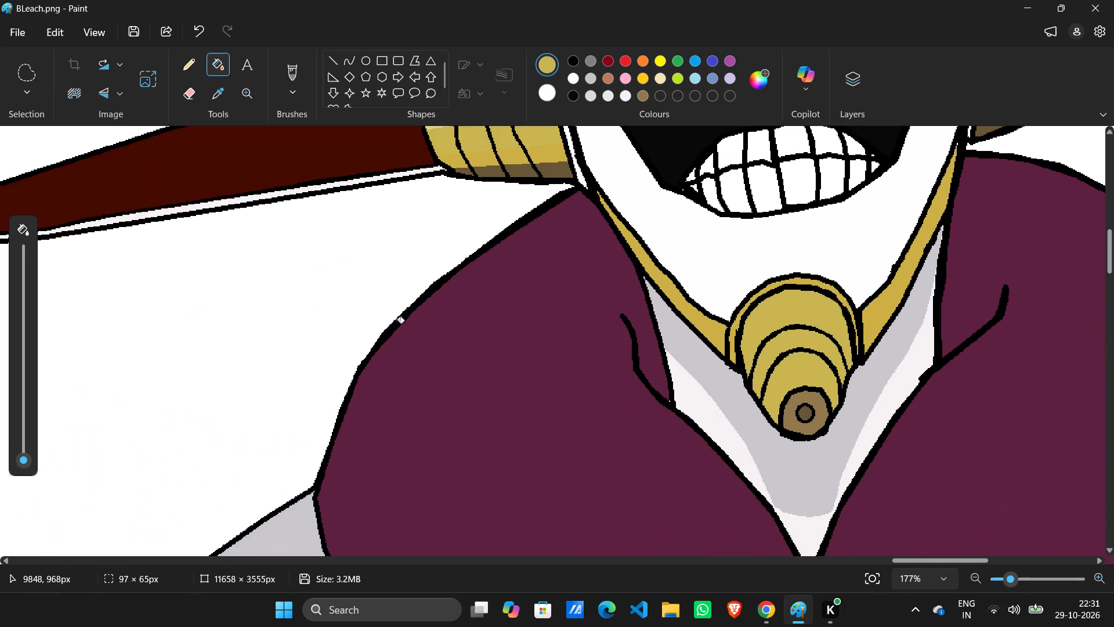
{"action": "scroll", "coordinate": [406, 322], "scroll_direction": "up", "scroll_amount": 3}
{"action": "left_click", "coordinate": [217, 92]}
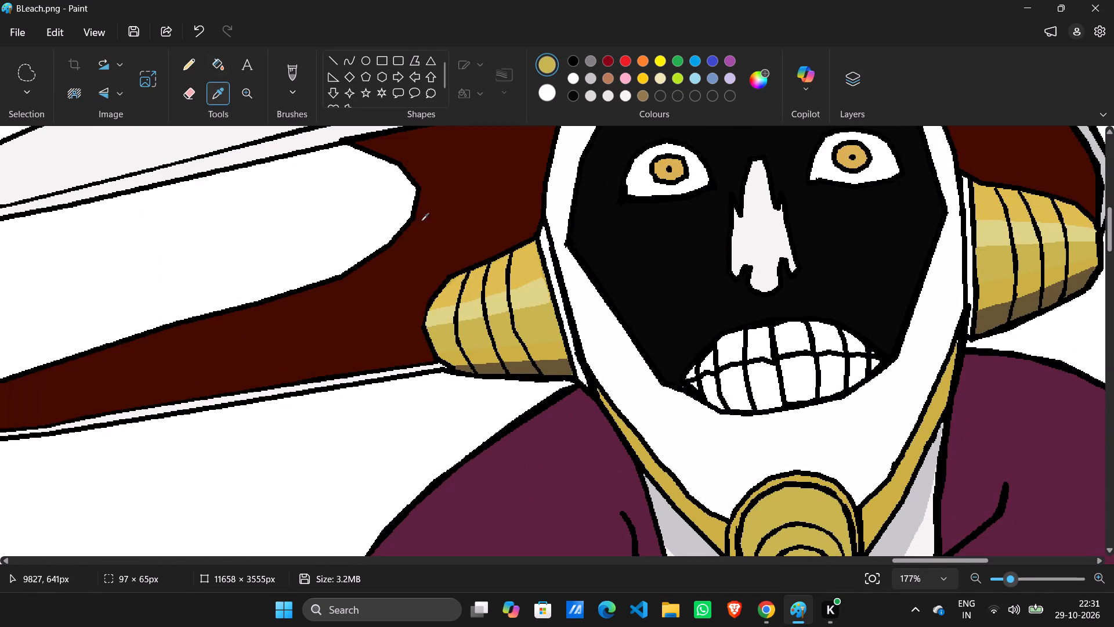
{"action": "left_click", "coordinate": [533, 297]}
{"action": "scroll", "coordinate": [819, 554], "scroll_direction": "up", "scroll_amount": 5, "text": "ctrl"}
{"action": "scroll", "coordinate": [824, 554], "scroll_direction": "down", "scroll_amount": 6}
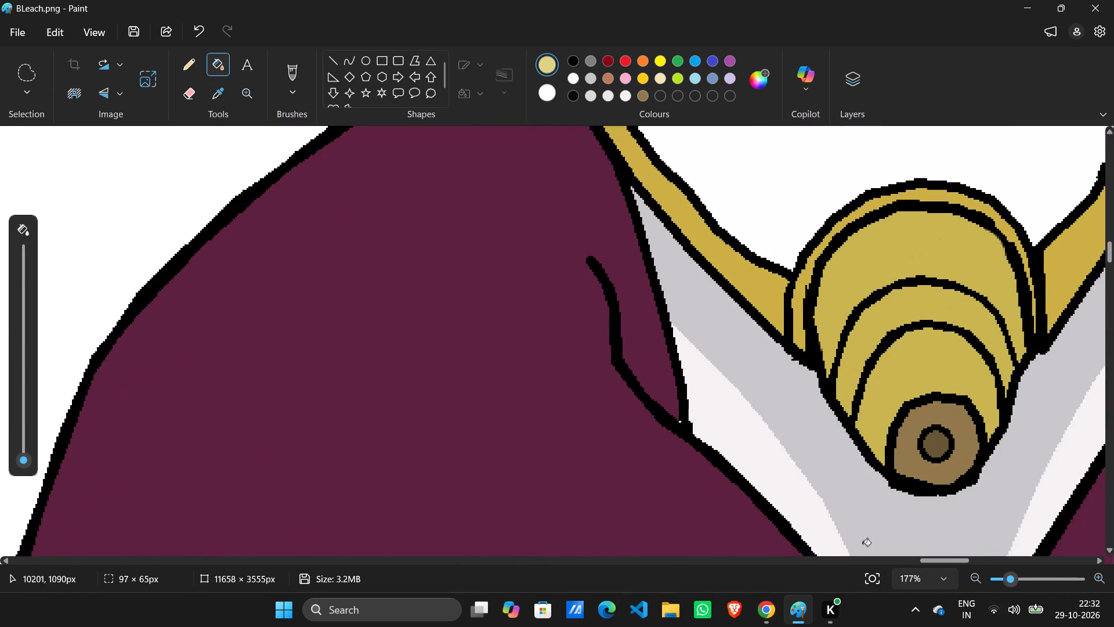
{"action": "left_click_drag", "start_coordinate": [938, 559], "coordinate": [955, 558]}
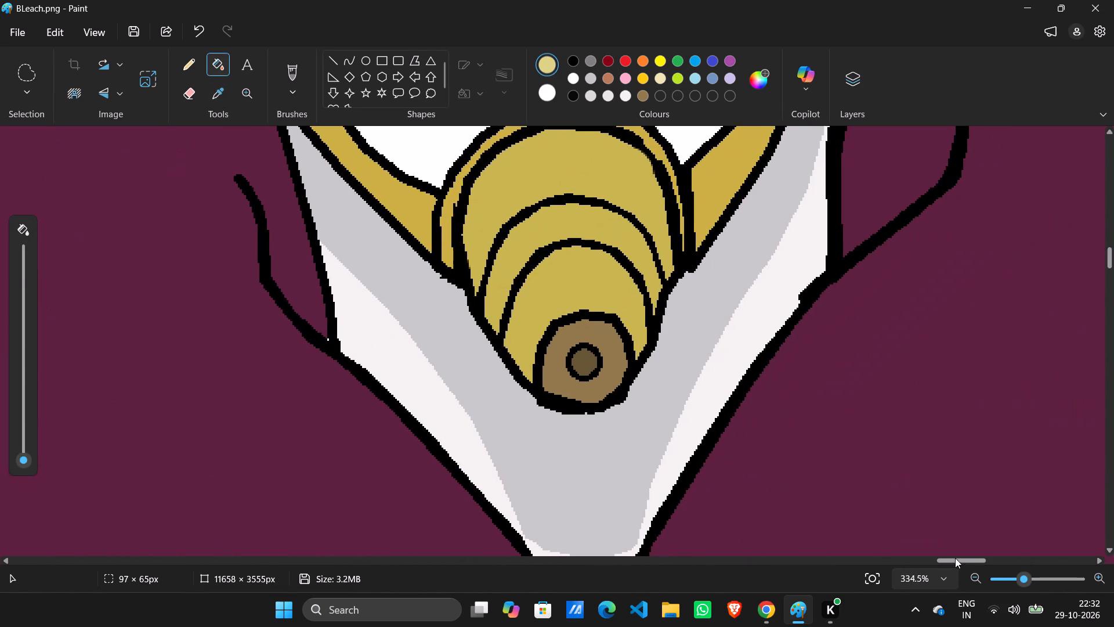
{"action": "scroll", "coordinate": [648, 448], "scroll_direction": "up", "scroll_amount": 4, "text": "ctrl"}
{"action": "scroll", "coordinate": [648, 448], "scroll_direction": "up", "scroll_amount": 3}
{"action": "left_click", "coordinate": [417, 63]}
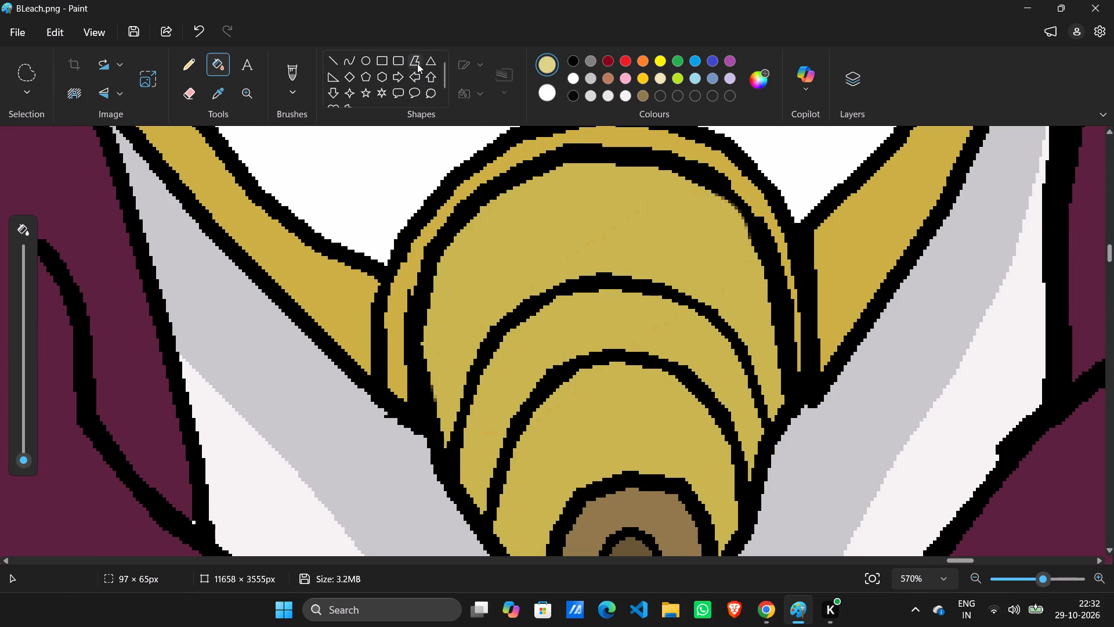
{"action": "left_click_drag", "start_coordinate": [500, 435], "coordinate": [492, 414]}
{"action": "left_click_drag", "start_coordinate": [487, 403], "coordinate": [480, 362]}
{"action": "left_click_drag", "start_coordinate": [483, 334], "coordinate": [471, 273]}
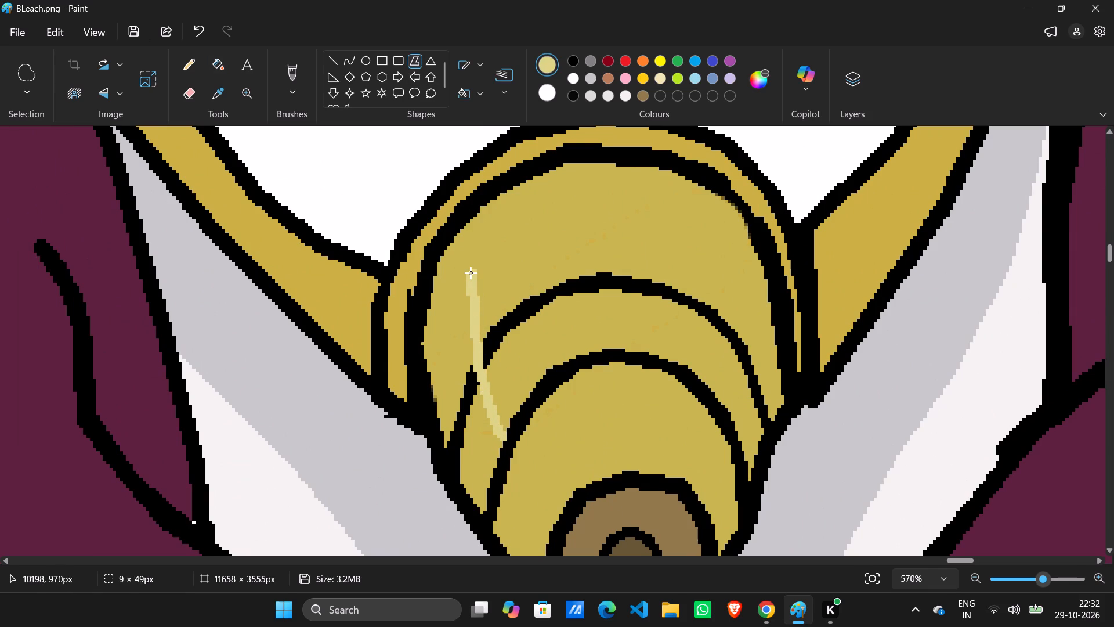
{"action": "left_click_drag", "start_coordinate": [471, 273], "coordinate": [474, 221]}
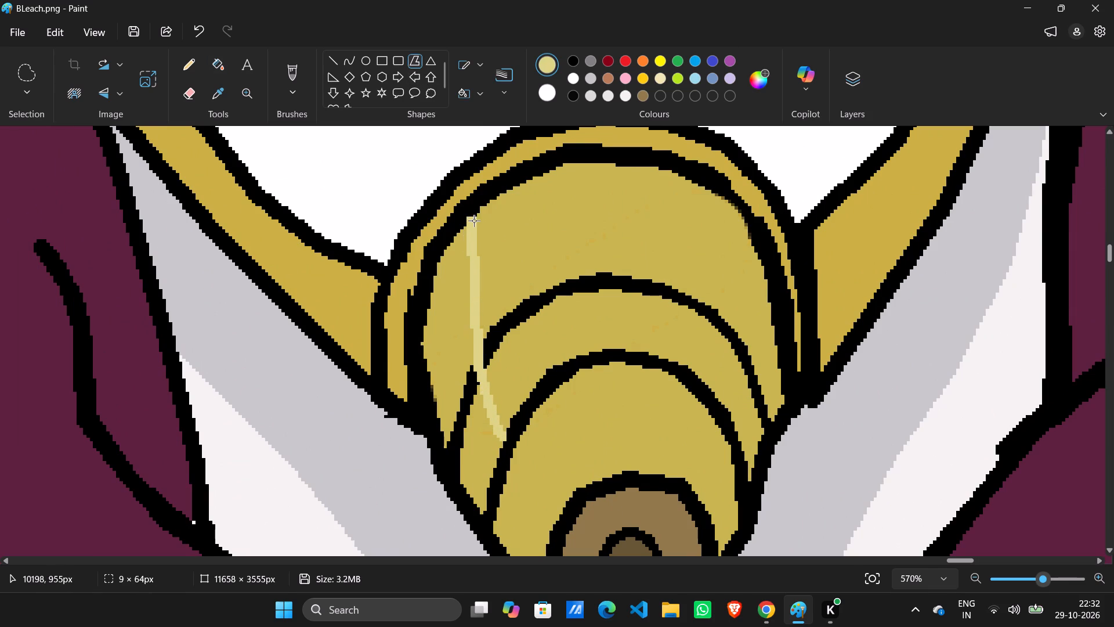
{"action": "left_click_drag", "start_coordinate": [474, 221], "coordinate": [466, 237]}
{"action": "left_click_drag", "start_coordinate": [466, 237], "coordinate": [479, 216]}
{"action": "left_click_drag", "start_coordinate": [479, 228], "coordinate": [482, 276]}
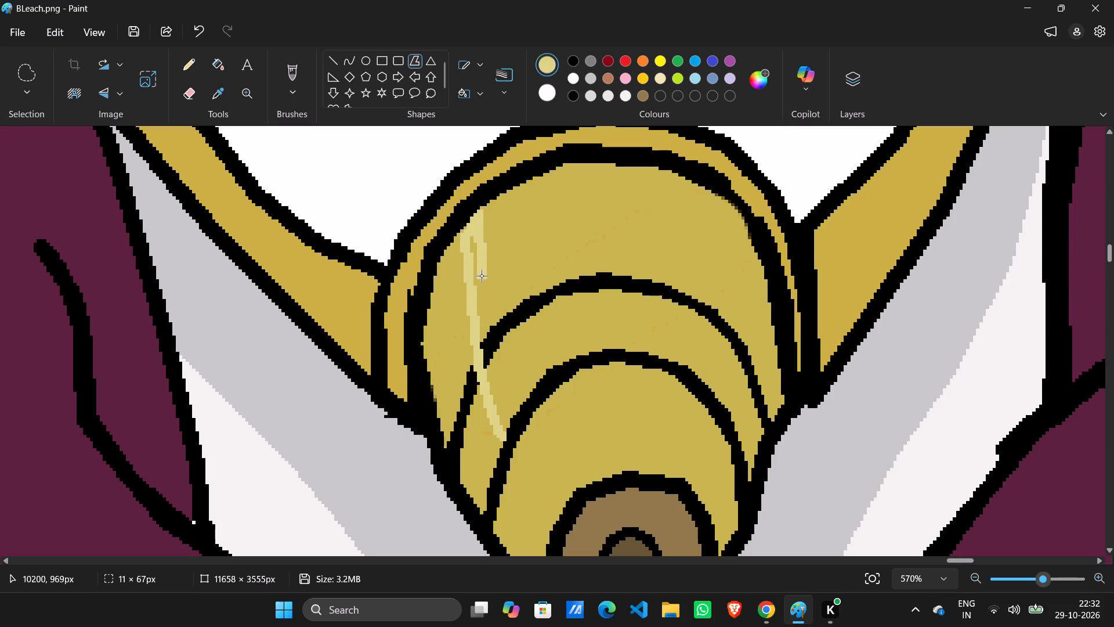
{"action": "left_click_drag", "start_coordinate": [482, 276], "coordinate": [483, 282]}
{"action": "left_click_drag", "start_coordinate": [483, 285], "coordinate": [493, 334]}
{"action": "left_click_drag", "start_coordinate": [493, 339], "coordinate": [511, 411]}
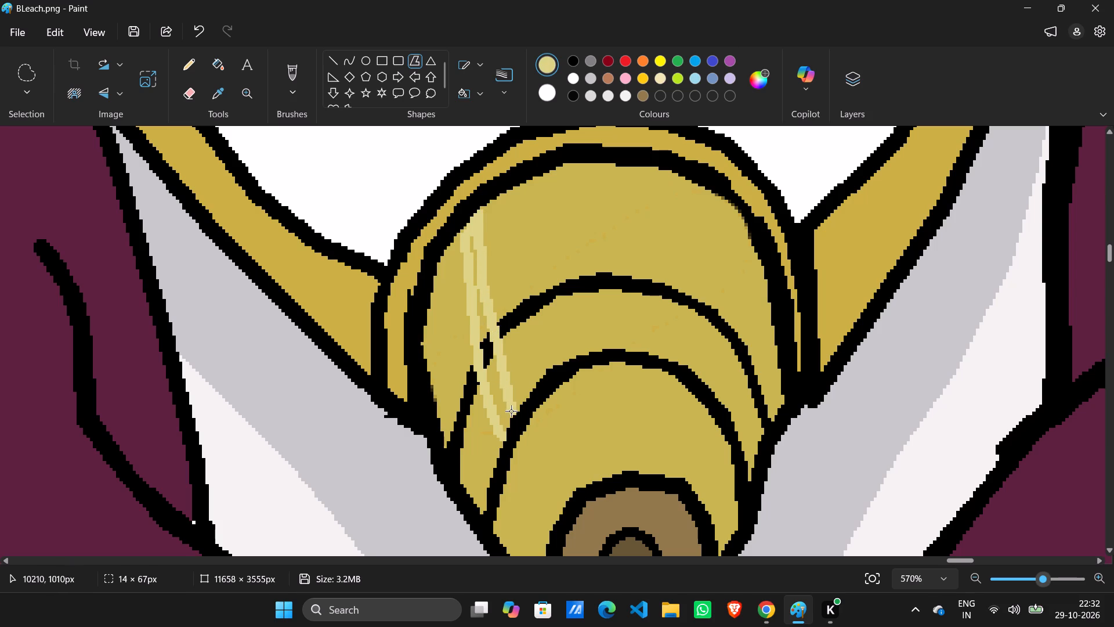
{"action": "left_click_drag", "start_coordinate": [511, 411], "coordinate": [511, 412]}
{"action": "left_click_drag", "start_coordinate": [508, 419], "coordinate": [501, 436]}
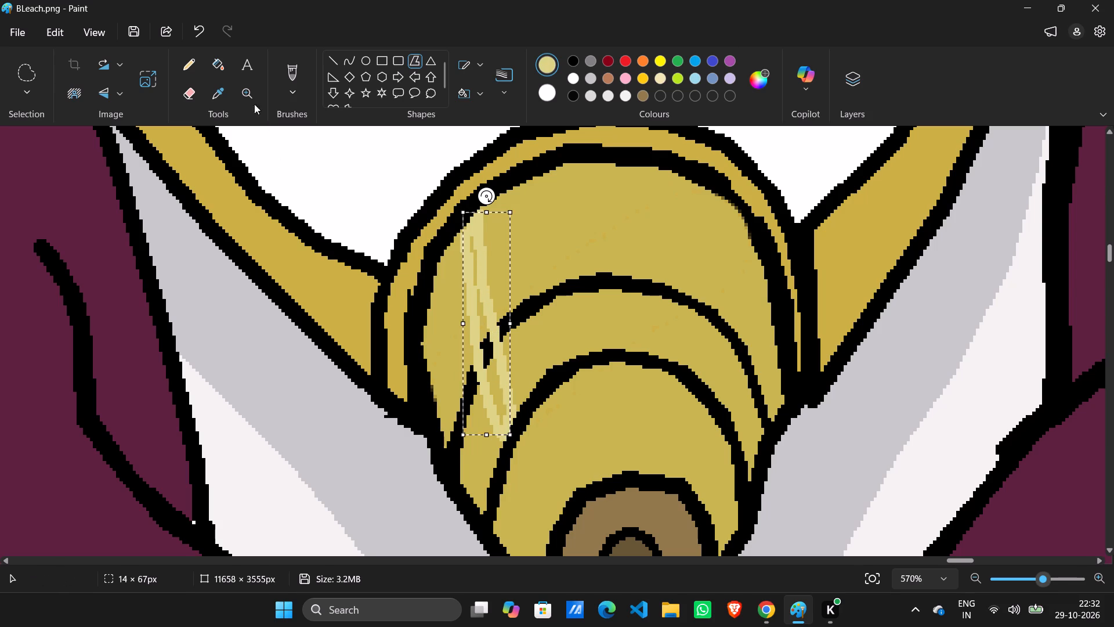
Fill the inside of the slanted highlight strip on the chin cone with the same pale gold.
{"action": "left_click", "coordinate": [219, 63]}
{"action": "scroll", "coordinate": [473, 438], "scroll_direction": "up", "scroll_amount": 5, "text": "ctrl"}
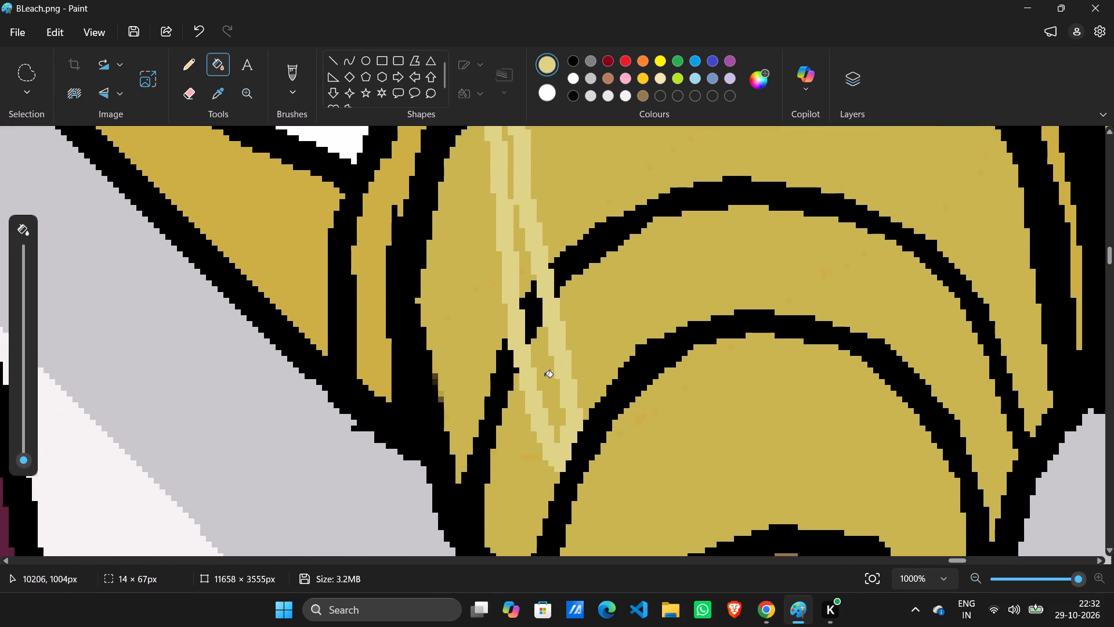
{"action": "left_click", "coordinate": [543, 376]}
{"action": "left_click", "coordinate": [527, 282]}
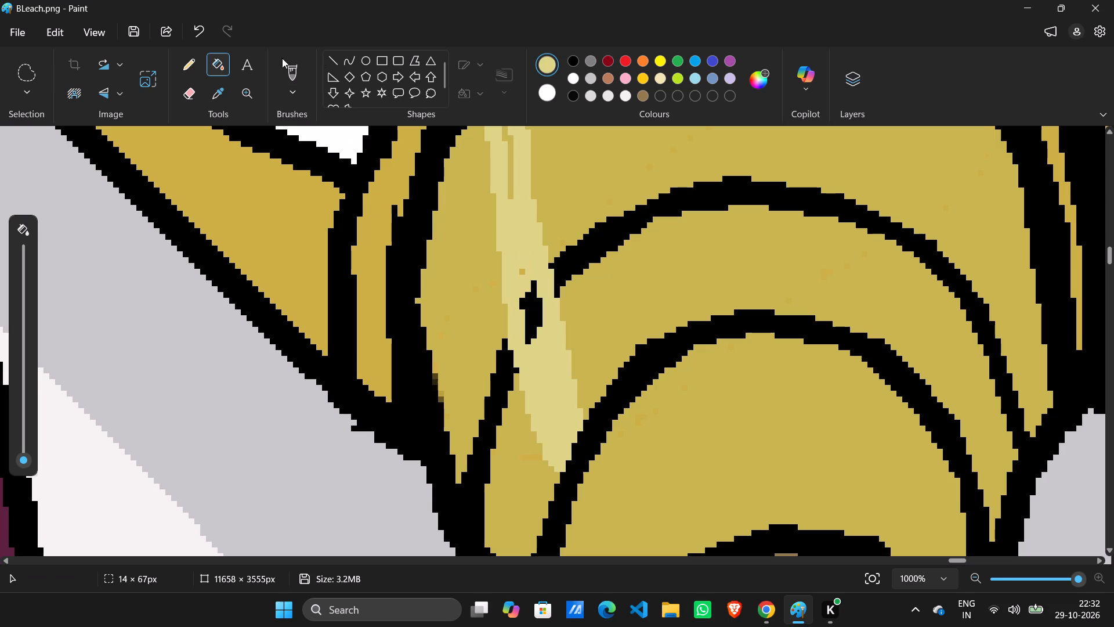
Reduce the brush size and paint pale gold over the unfilled gaps and black line fragment inside the chin cone's highlight strip.
{"action": "left_click", "coordinate": [294, 71]}
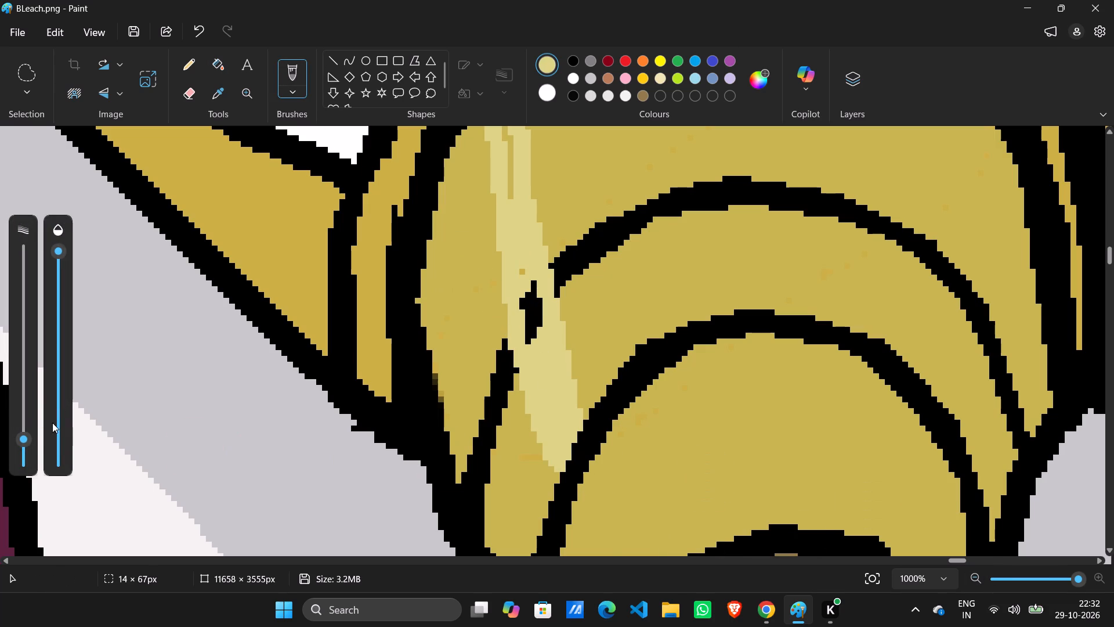
{"action": "left_click_drag", "start_coordinate": [31, 446], "coordinate": [31, 453]}
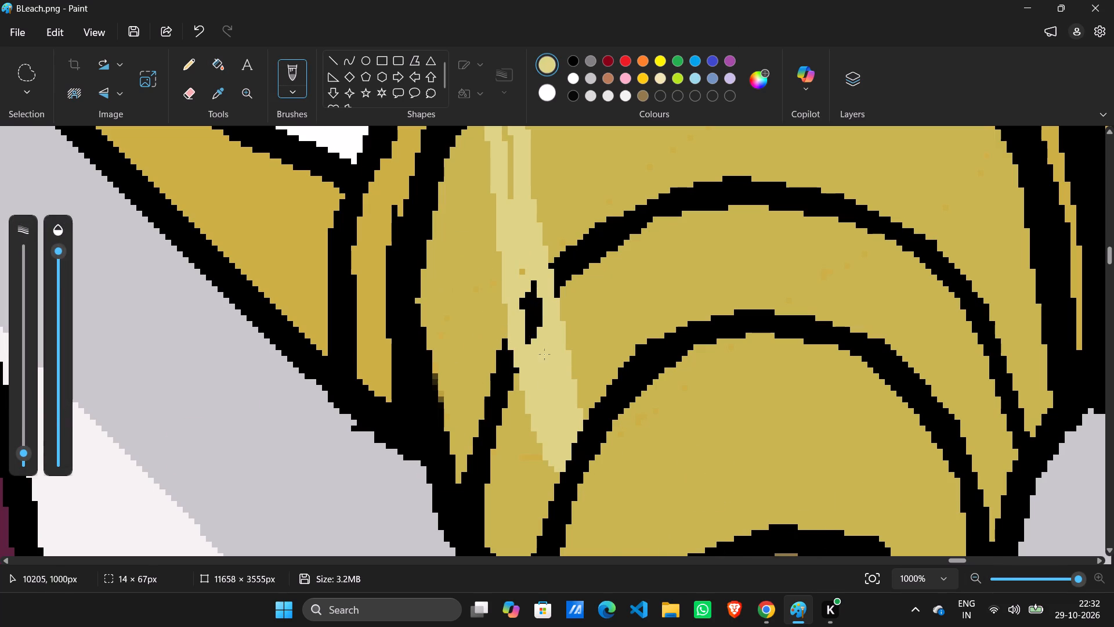
{"action": "left_click_drag", "start_coordinate": [546, 364], "coordinate": [524, 309]}
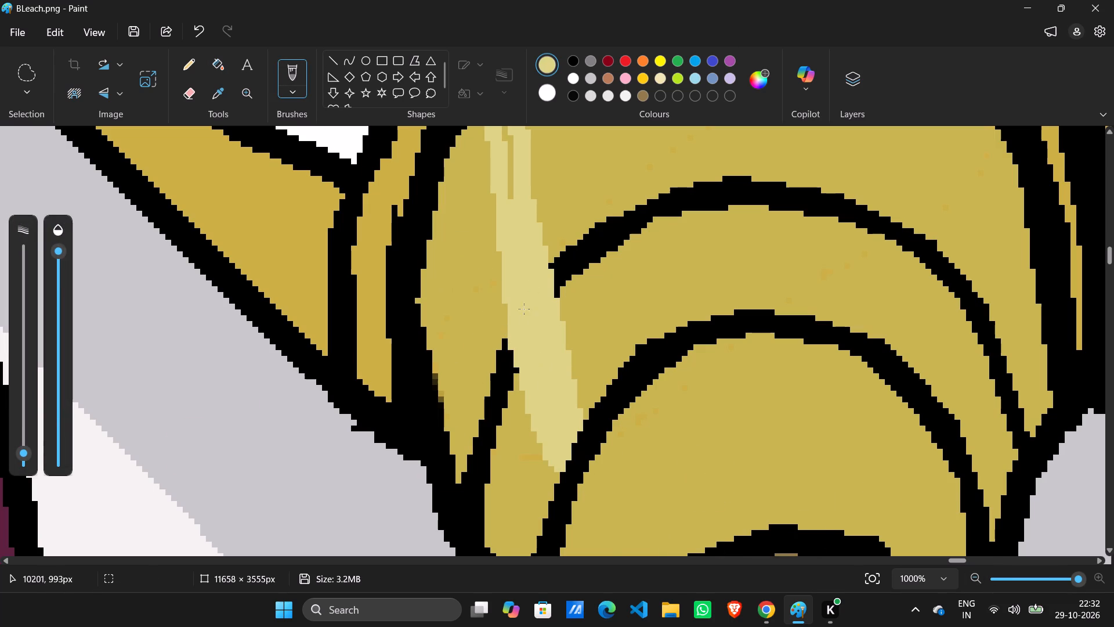
{"action": "left_click_drag", "start_coordinate": [524, 309], "coordinate": [523, 307]}
{"action": "scroll", "coordinate": [530, 338], "scroll_direction": "up", "scroll_amount": 2}
{"action": "left_click_drag", "start_coordinate": [521, 344], "coordinate": [508, 255]}
{"action": "scroll", "coordinate": [639, 487], "scroll_direction": "down", "scroll_amount": 9, "text": "ctrl"}
{"action": "scroll", "coordinate": [625, 487], "scroll_direction": "up", "scroll_amount": 2}
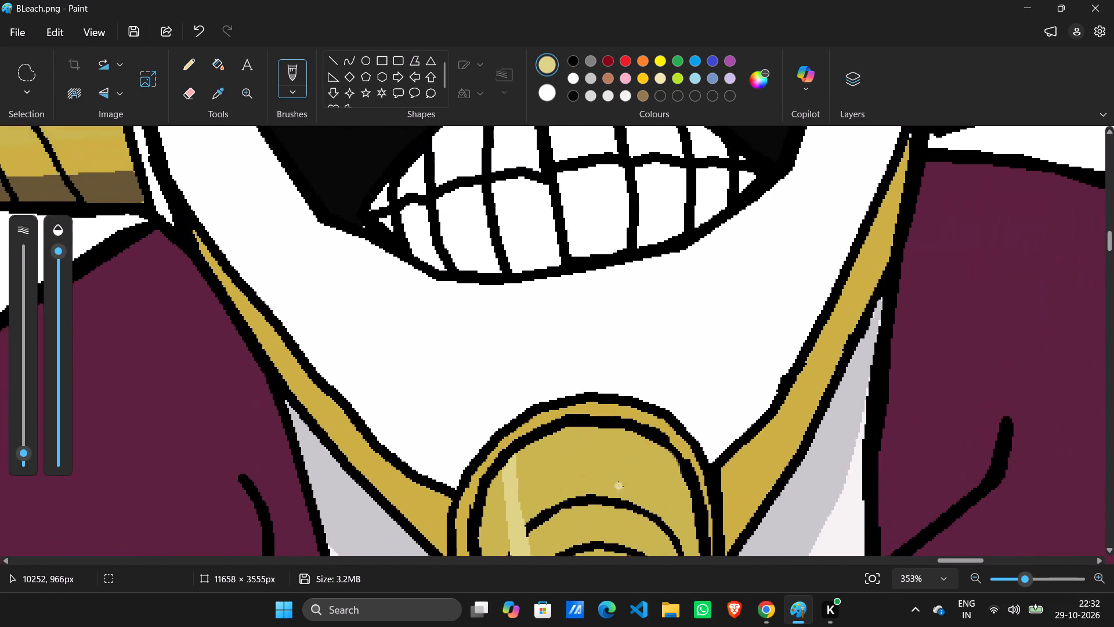
Draw a narrow black 3 px detail line about 119 × 145 px along the middle of the gold strap left of the chin cone.
{"action": "scroll", "coordinate": [618, 487], "scroll_direction": "down", "scroll_amount": 1}
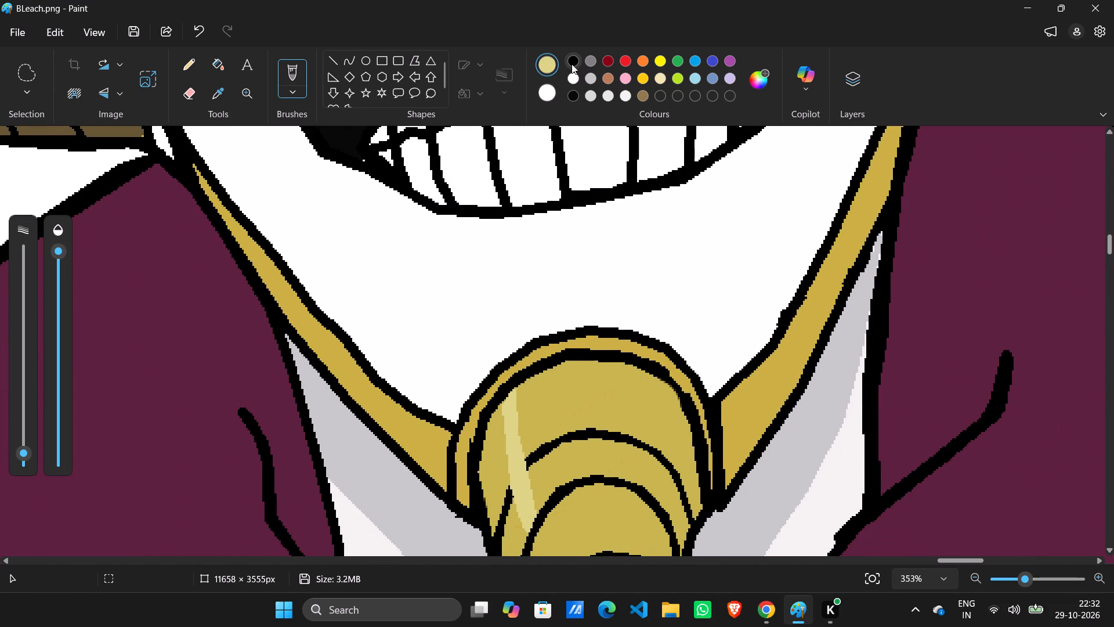
{"action": "left_click", "coordinate": [572, 64]}
{"action": "left_click", "coordinate": [419, 67]}
{"action": "left_click", "coordinate": [506, 83]}
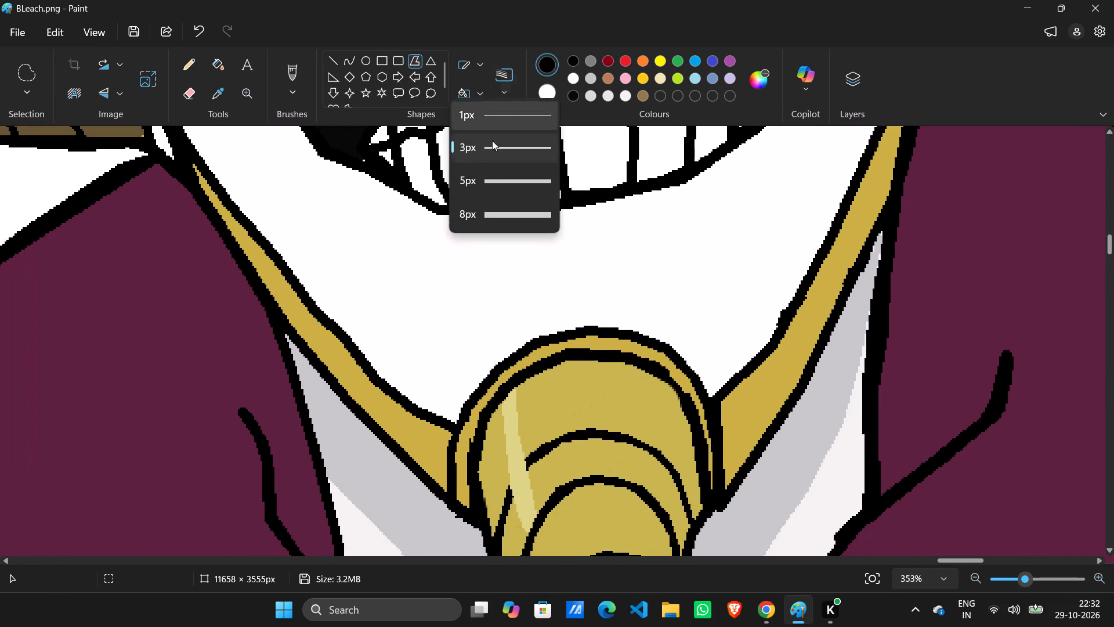
{"action": "left_click", "coordinate": [490, 160]}
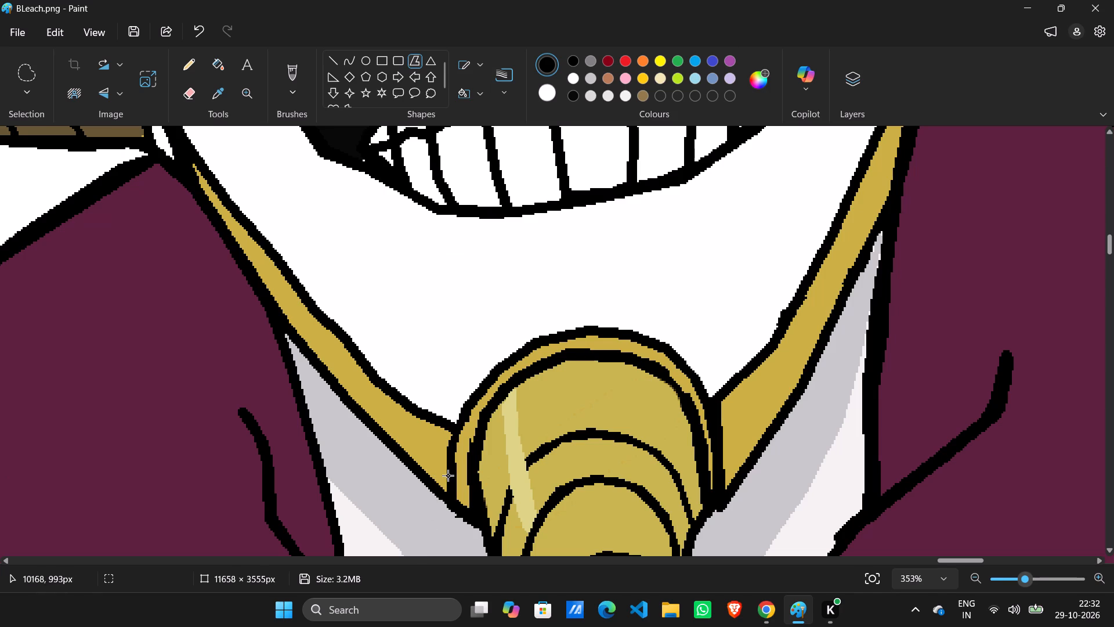
{"action": "left_click_drag", "start_coordinate": [443, 472], "coordinate": [413, 446]}
{"action": "left_click_drag", "start_coordinate": [391, 435], "coordinate": [372, 397]}
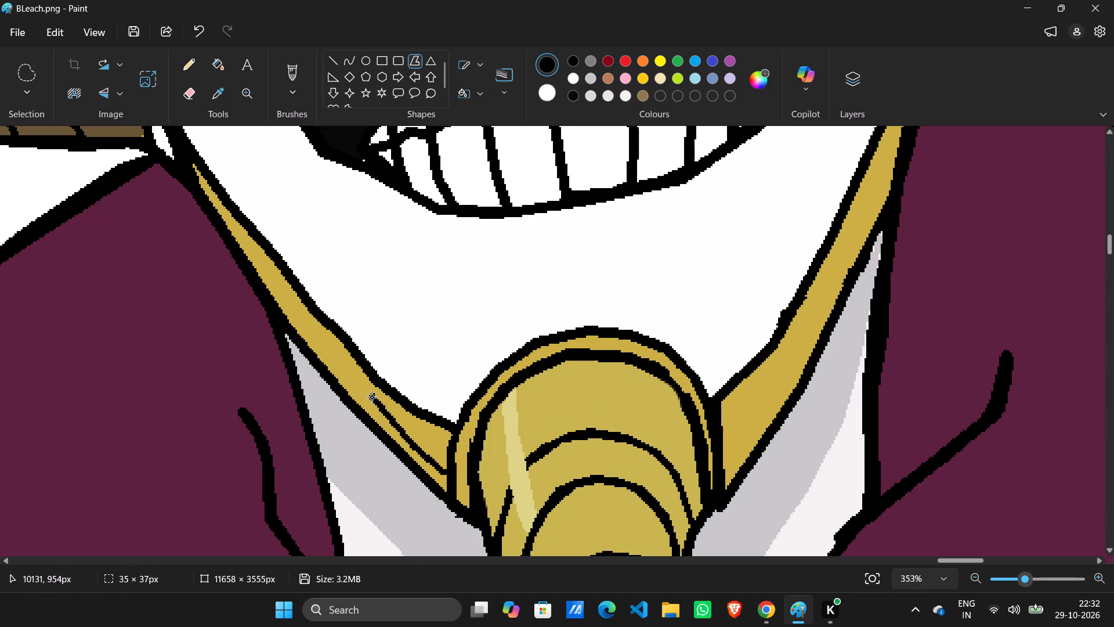
{"action": "left_click_drag", "start_coordinate": [372, 397], "coordinate": [361, 394]}
{"action": "left_click_drag", "start_coordinate": [324, 359], "coordinate": [312, 334]}
{"action": "left_click_drag", "start_coordinate": [293, 315], "coordinate": [263, 276]}
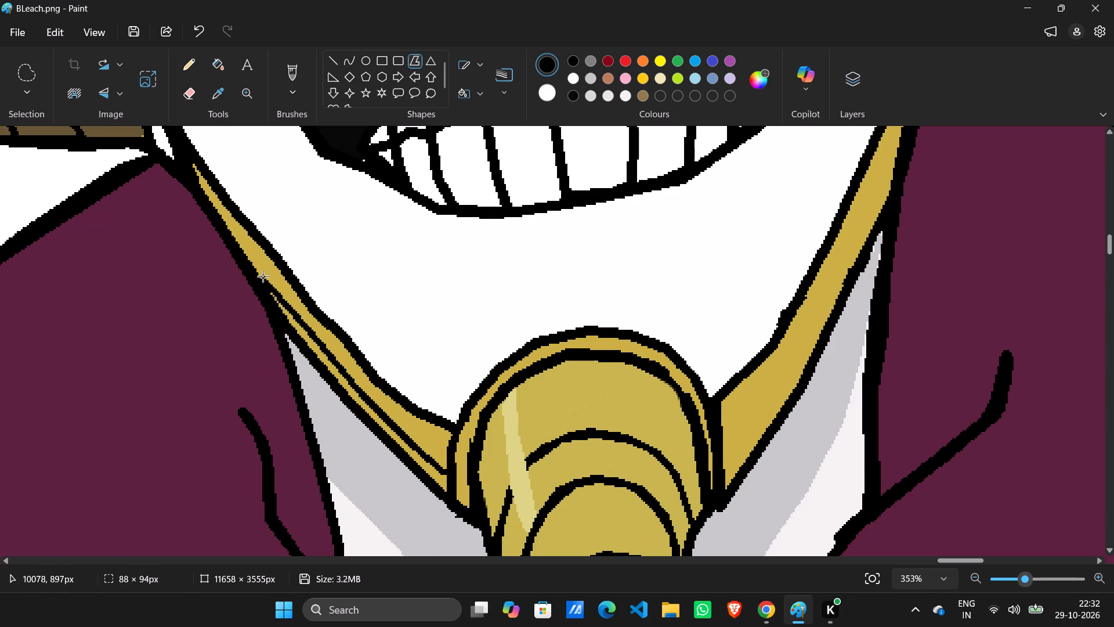
{"action": "left_click_drag", "start_coordinate": [263, 276], "coordinate": [263, 271]}
{"action": "left_click_drag", "start_coordinate": [258, 262], "coordinate": [247, 247]}
{"action": "left_click_drag", "start_coordinate": [243, 242], "coordinate": [201, 174]}
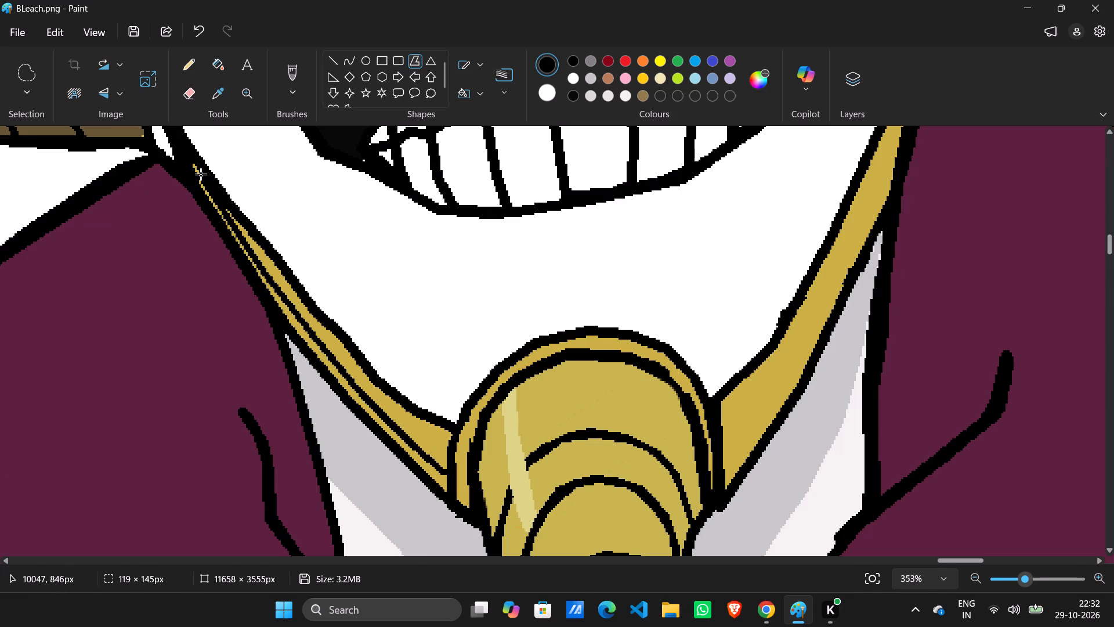
{"action": "left_click_drag", "start_coordinate": [201, 174], "coordinate": [200, 174]}
{"action": "left_click_drag", "start_coordinate": [226, 203], "coordinate": [294, 309]}
{"action": "left_click_drag", "start_coordinate": [295, 312], "coordinate": [337, 357]}
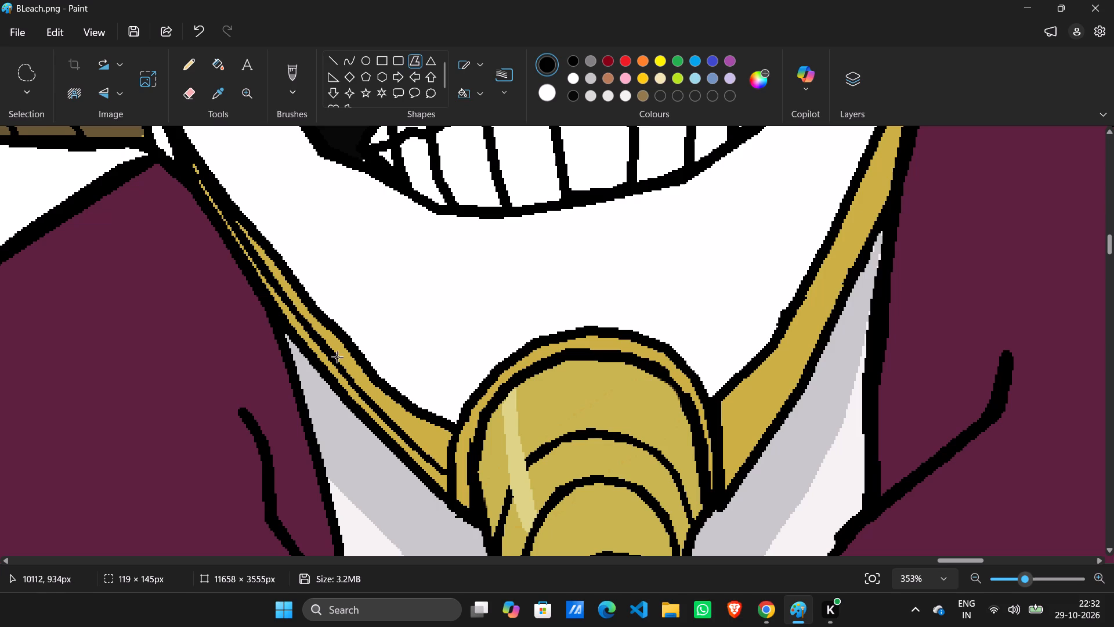
{"action": "left_click_drag", "start_coordinate": [337, 357], "coordinate": [342, 368]}
{"action": "left_click_drag", "start_coordinate": [345, 373], "coordinate": [390, 420]}
{"action": "left_click_drag", "start_coordinate": [396, 424], "coordinate": [435, 458]}
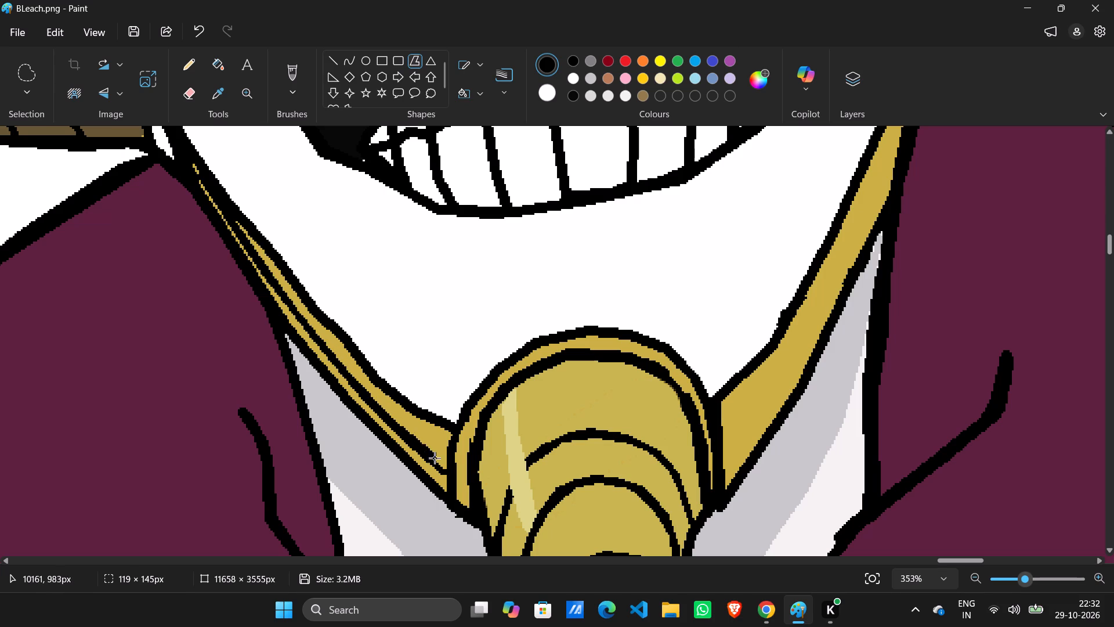
{"action": "left_click_drag", "start_coordinate": [435, 458], "coordinate": [444, 470]}
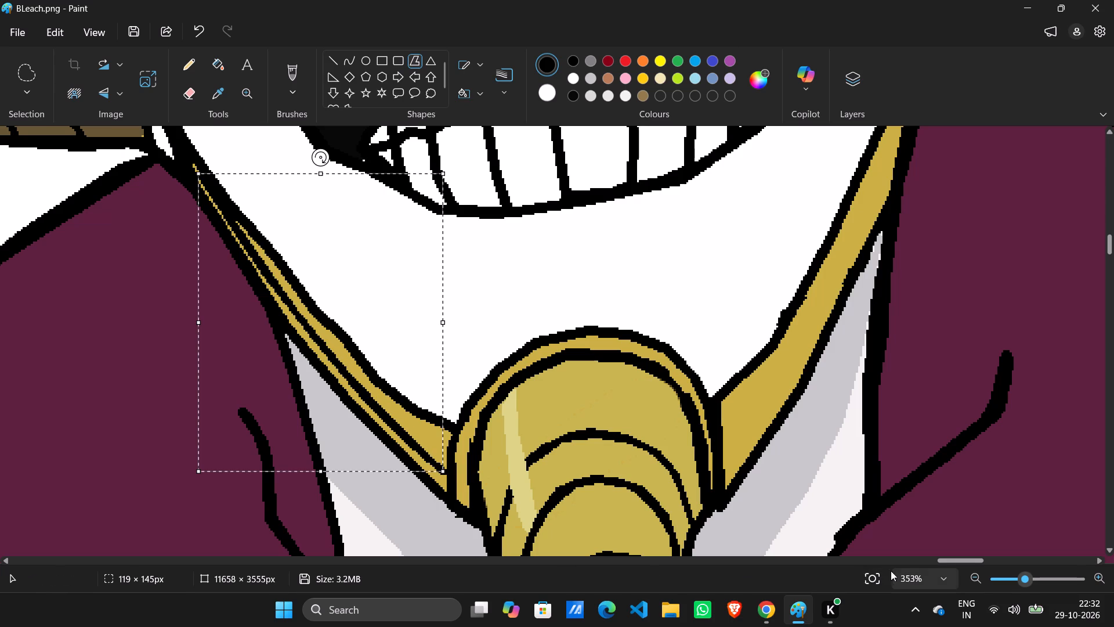
Draw a matching narrow black detail line about 88 × 178 px along the middle of the gold strap right of the chin cone.
{"action": "left_click_drag", "start_coordinate": [947, 560], "coordinate": [961, 560]}
{"action": "scroll", "coordinate": [563, 545], "scroll_direction": "up", "scroll_amount": 2}
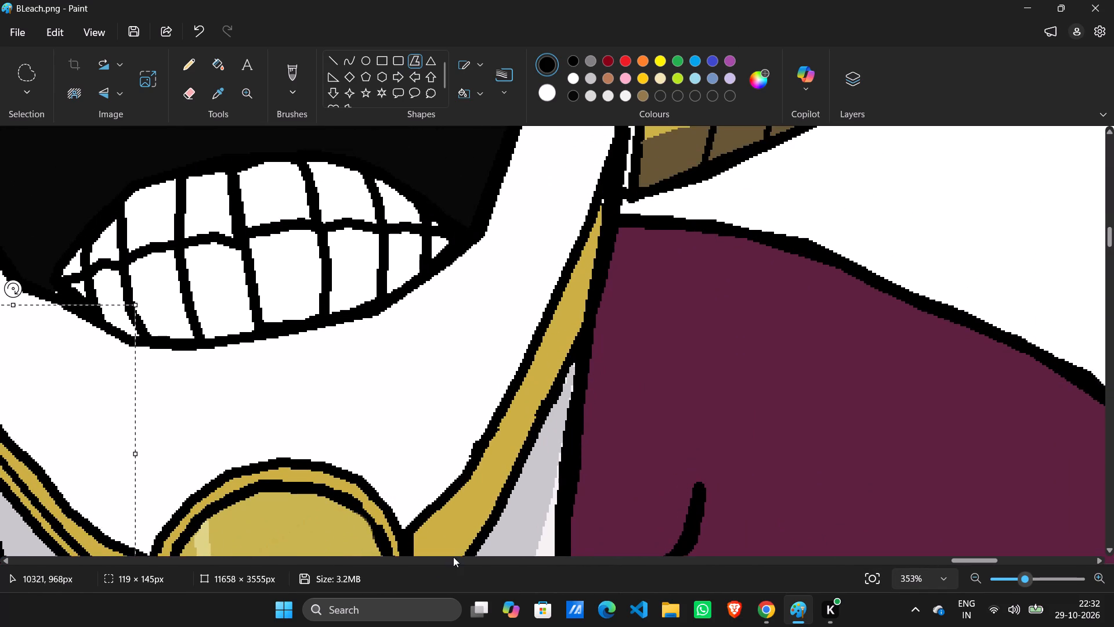
{"action": "scroll", "coordinate": [453, 557], "scroll_direction": "down", "scroll_amount": 2}
{"action": "scroll", "coordinate": [450, 528], "scroll_direction": "up", "scroll_amount": 1}
{"action": "left_click_drag", "start_coordinate": [418, 510], "coordinate": [444, 489]}
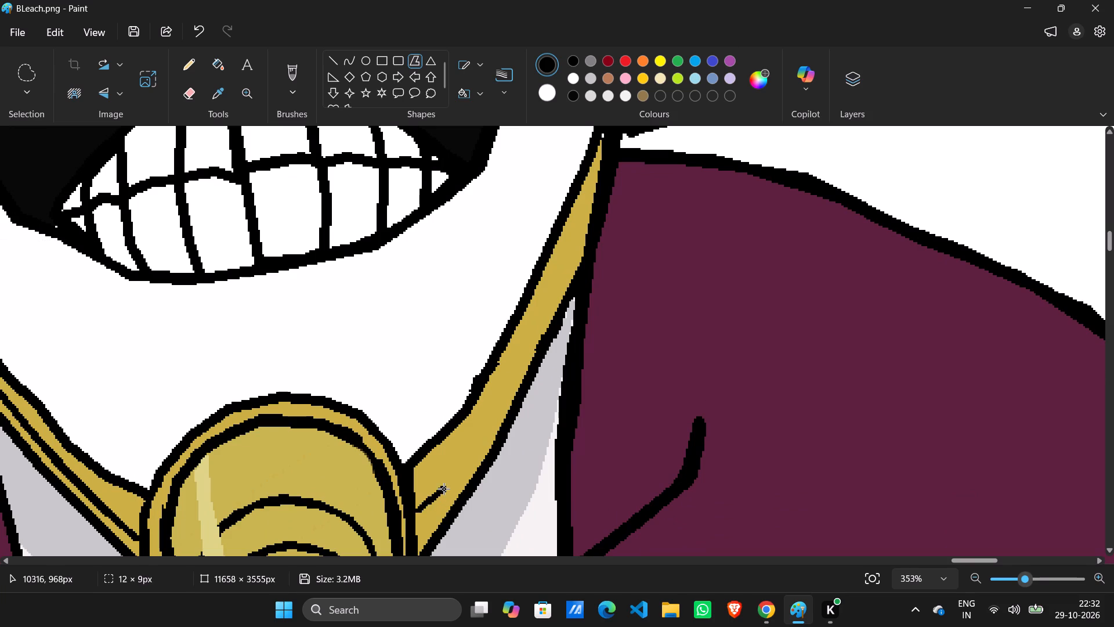
{"action": "left_click_drag", "start_coordinate": [444, 489], "coordinate": [444, 488]}
{"action": "left_click_drag", "start_coordinate": [451, 472], "coordinate": [479, 438]}
{"action": "left_click_drag", "start_coordinate": [482, 431], "coordinate": [506, 384]}
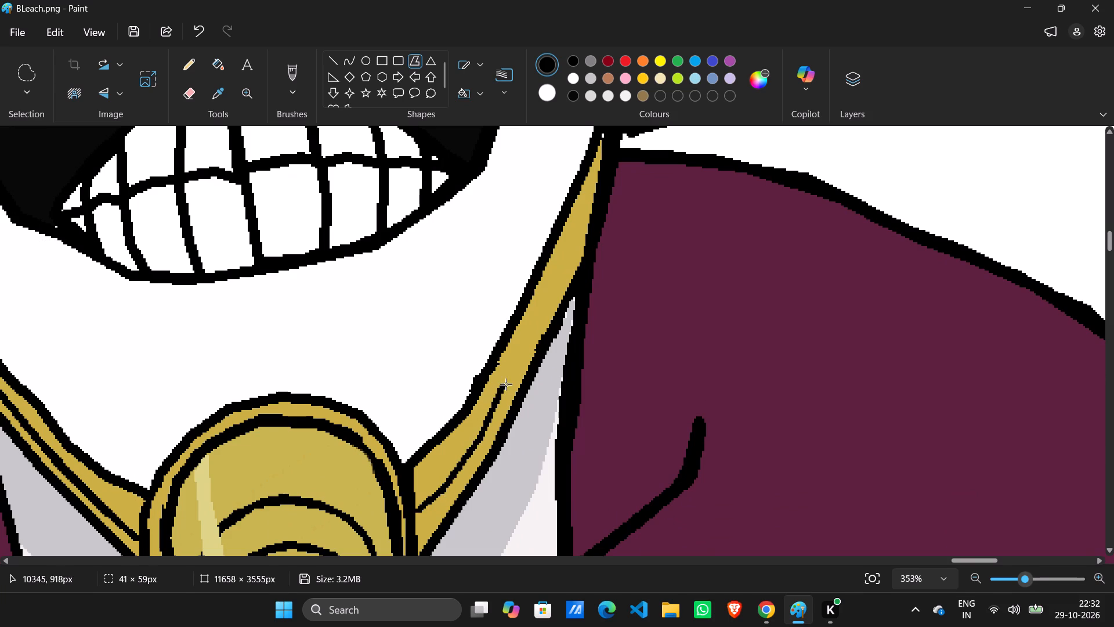
{"action": "left_click_drag", "start_coordinate": [506, 384], "coordinate": [508, 383]}
{"action": "left_click_drag", "start_coordinate": [513, 369], "coordinate": [534, 330]}
{"action": "left_click_drag", "start_coordinate": [540, 320], "coordinate": [564, 255]}
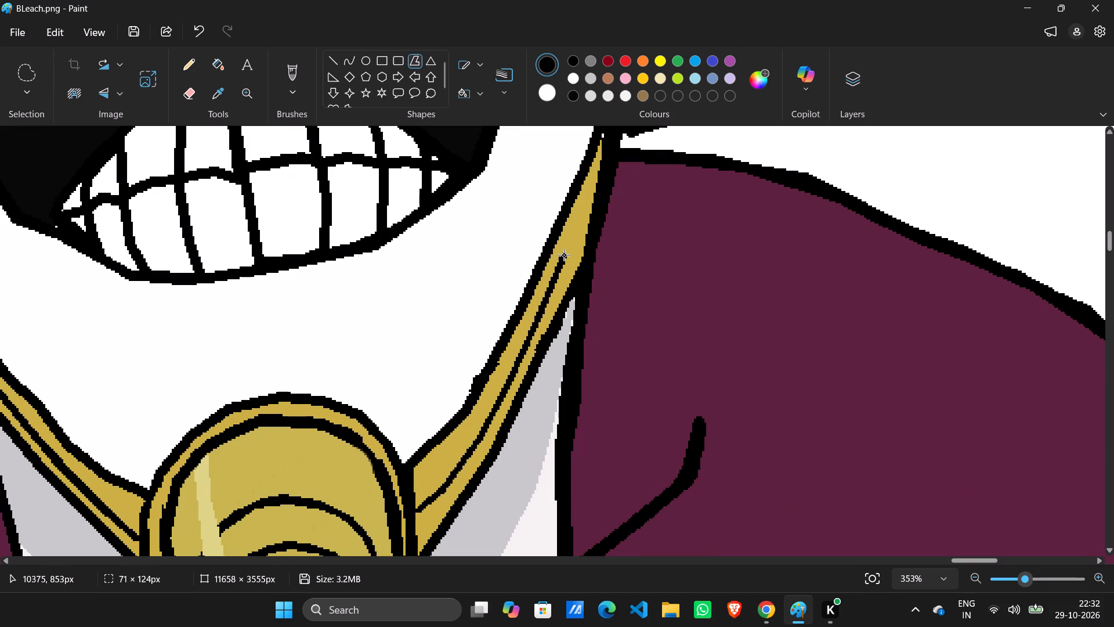
{"action": "left_click_drag", "start_coordinate": [564, 255], "coordinate": [564, 254]}
{"action": "left_click_drag", "start_coordinate": [571, 242], "coordinate": [591, 189]}
{"action": "left_click_drag", "start_coordinate": [593, 180], "coordinate": [599, 144]}
{"action": "left_click_drag", "start_coordinate": [601, 144], "coordinate": [581, 218]}
{"action": "left_click_drag", "start_coordinate": [577, 222], "coordinate": [555, 273]}
{"action": "left_click_drag", "start_coordinate": [552, 279], "coordinate": [540, 311]}
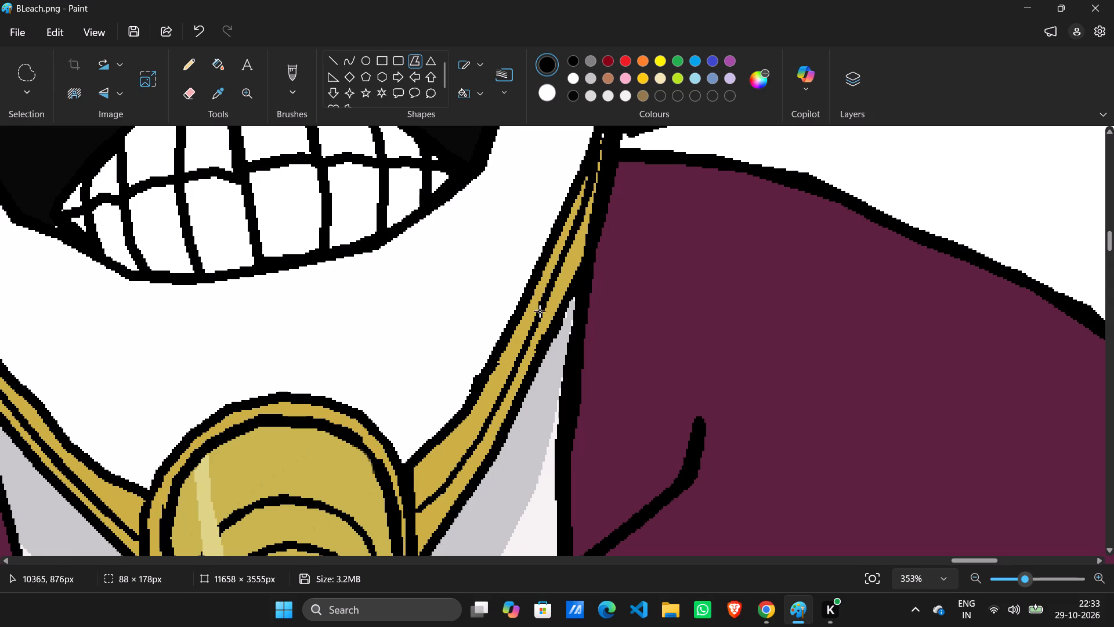
{"action": "left_click_drag", "start_coordinate": [540, 311], "coordinate": [523, 348]}
{"action": "left_click_drag", "start_coordinate": [519, 357], "coordinate": [502, 397]}
{"action": "left_click_drag", "start_coordinate": [498, 403], "coordinate": [470, 453]}
{"action": "left_click_drag", "start_coordinate": [470, 453], "coordinate": [466, 460]}
{"action": "left_click_drag", "start_coordinate": [457, 473], "coordinate": [414, 517]}
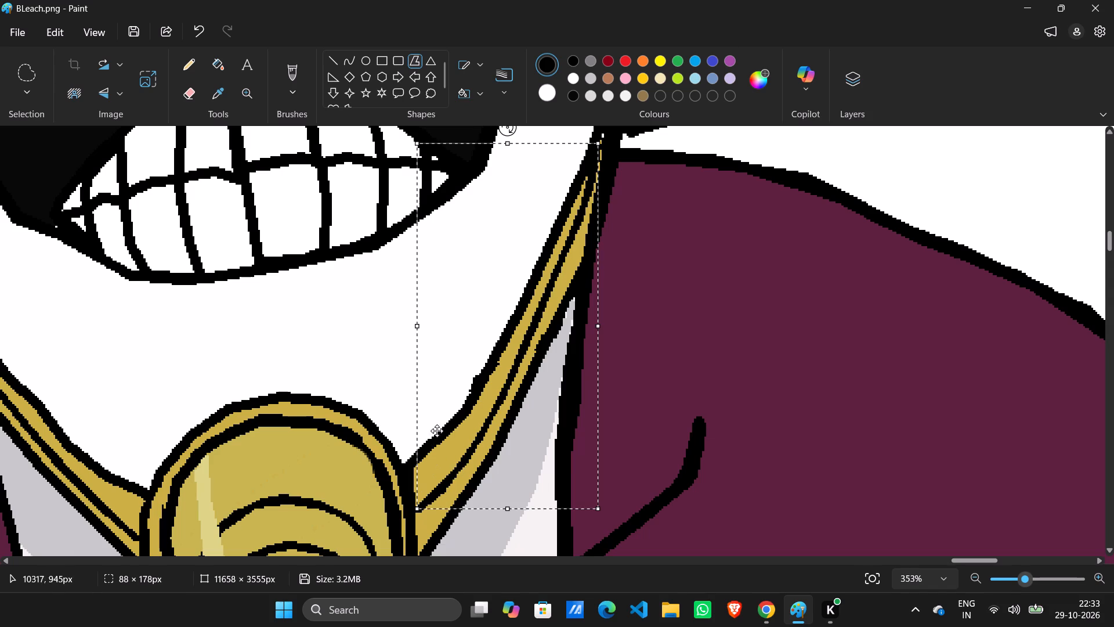
{"action": "left_click", "coordinate": [349, 387]}
Sample the light grey of the neck shading and draw a freeform arc about 56 × 27 px across the lower nose between the outer nostril tips.
{"action": "left_click", "coordinate": [219, 99]}
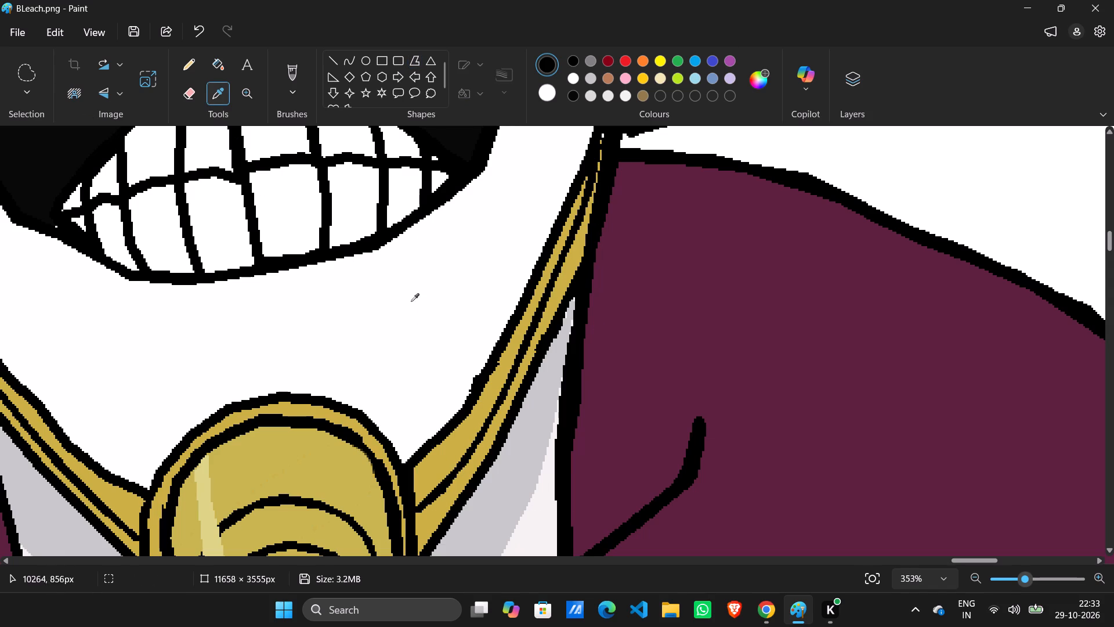
{"action": "left_click", "coordinate": [481, 521]}
{"action": "scroll", "coordinate": [190, 418], "scroll_direction": "up", "scroll_amount": 7}
{"action": "scroll", "coordinate": [197, 421], "scroll_direction": "up", "scroll_amount": 2, "text": "ctrl"}
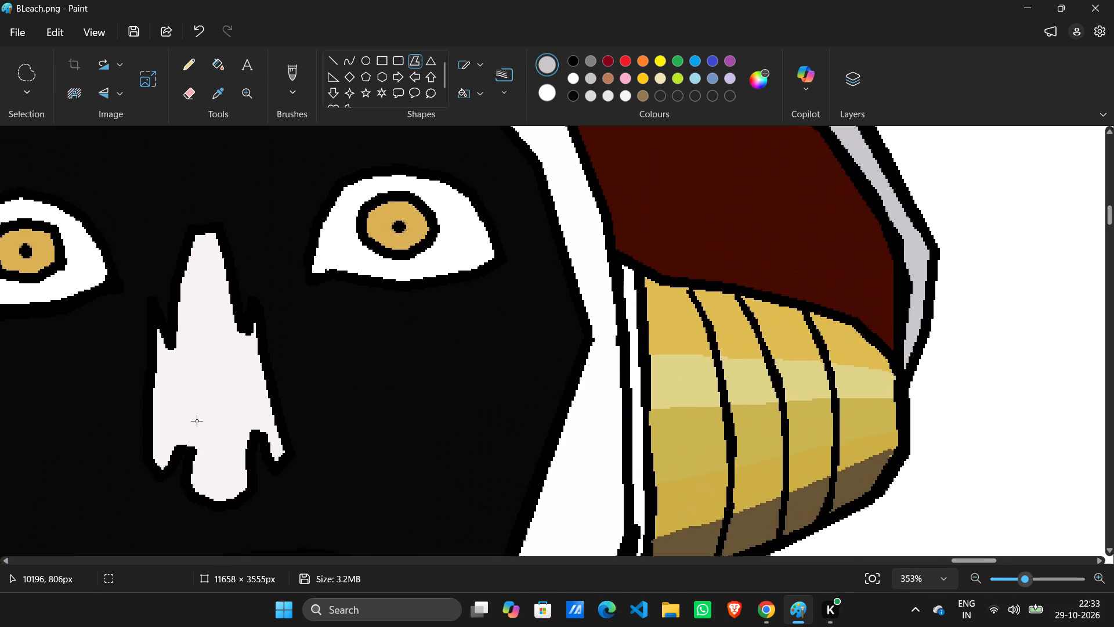
{"action": "scroll", "coordinate": [206, 431], "scroll_direction": "down", "scroll_amount": 1}
{"action": "scroll", "coordinate": [222, 466], "scroll_direction": "down", "scroll_amount": 18, "text": "ctrl"}
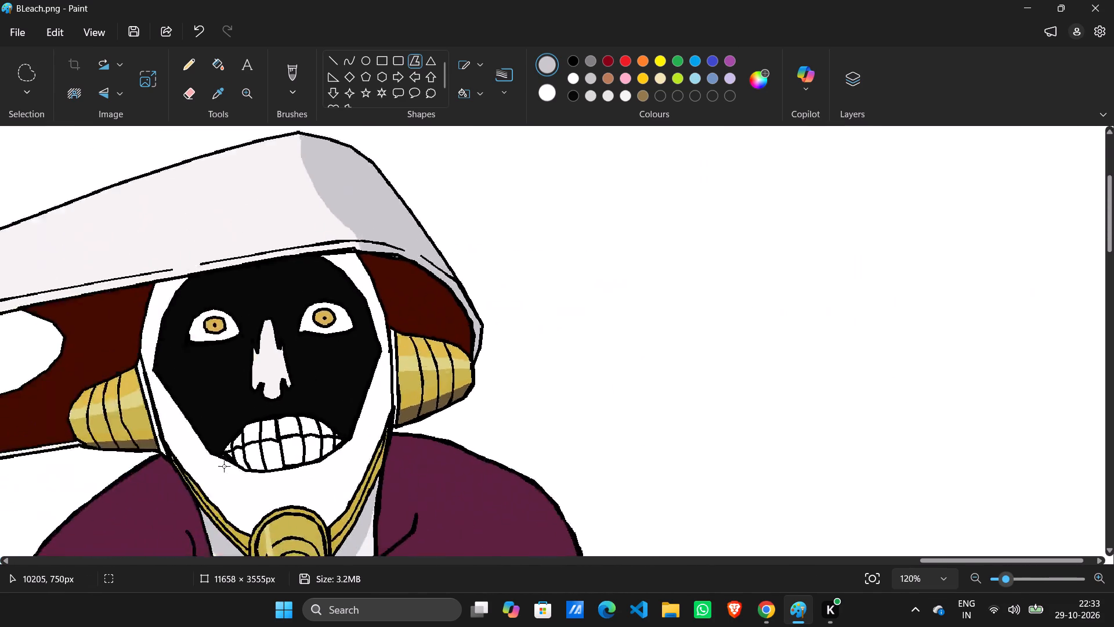
{"action": "scroll", "coordinate": [418, 454], "scroll_direction": "down", "scroll_amount": 1}
{"action": "scroll", "coordinate": [418, 454], "scroll_direction": "up", "scroll_amount": 1}
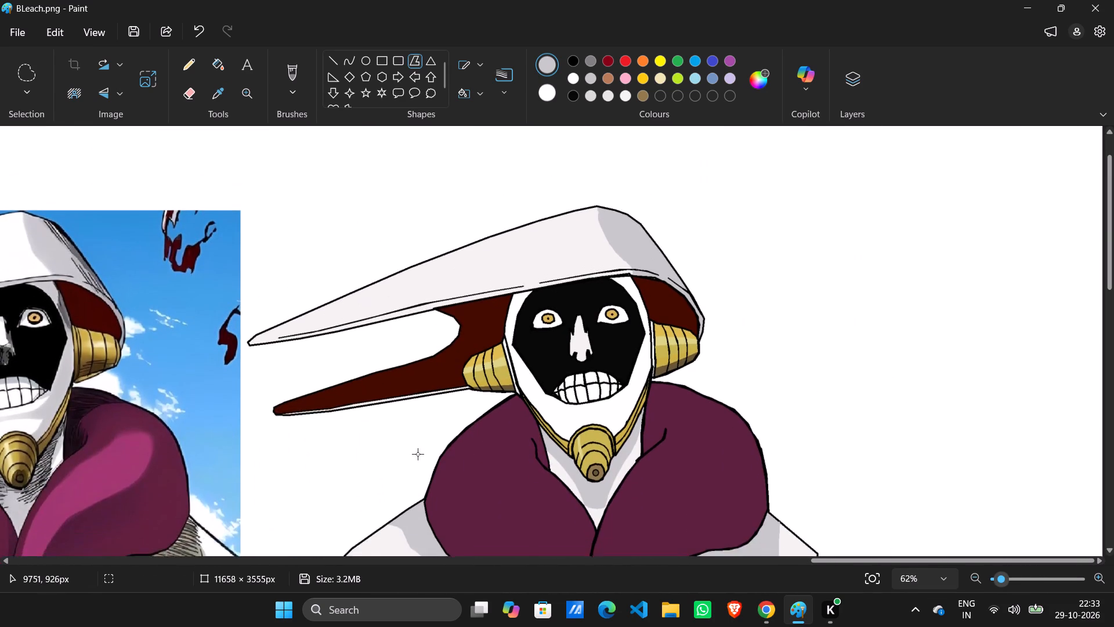
{"action": "scroll", "coordinate": [418, 454], "scroll_direction": "down", "scroll_amount": 1, "text": "ctrl"}
{"action": "scroll", "coordinate": [881, 401], "scroll_direction": "up", "scroll_amount": 1, "text": "ctrl"}
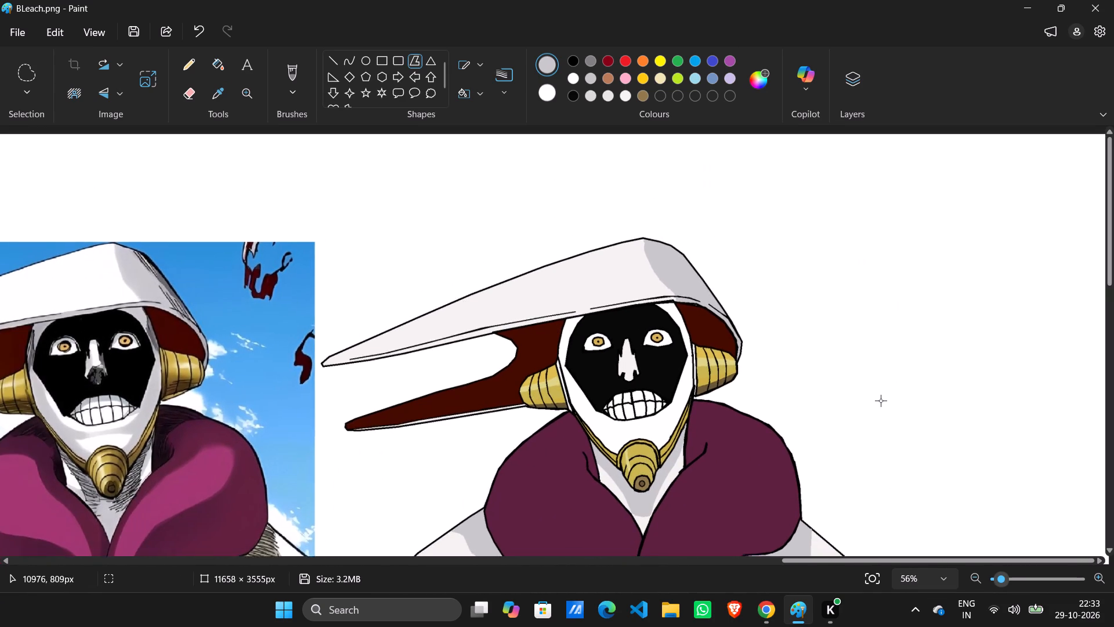
{"action": "scroll", "coordinate": [881, 401], "scroll_direction": "up", "scroll_amount": 2, "text": "ctrl"}
{"action": "scroll", "coordinate": [494, 439], "scroll_direction": "down", "scroll_amount": 3, "text": "ctrl"}
{"action": "scroll", "coordinate": [748, 446], "scroll_direction": "up", "scroll_amount": 14, "text": "ctrl"}
{"action": "scroll", "coordinate": [1034, 495], "scroll_direction": "up", "scroll_amount": 3, "text": "ctrl"}
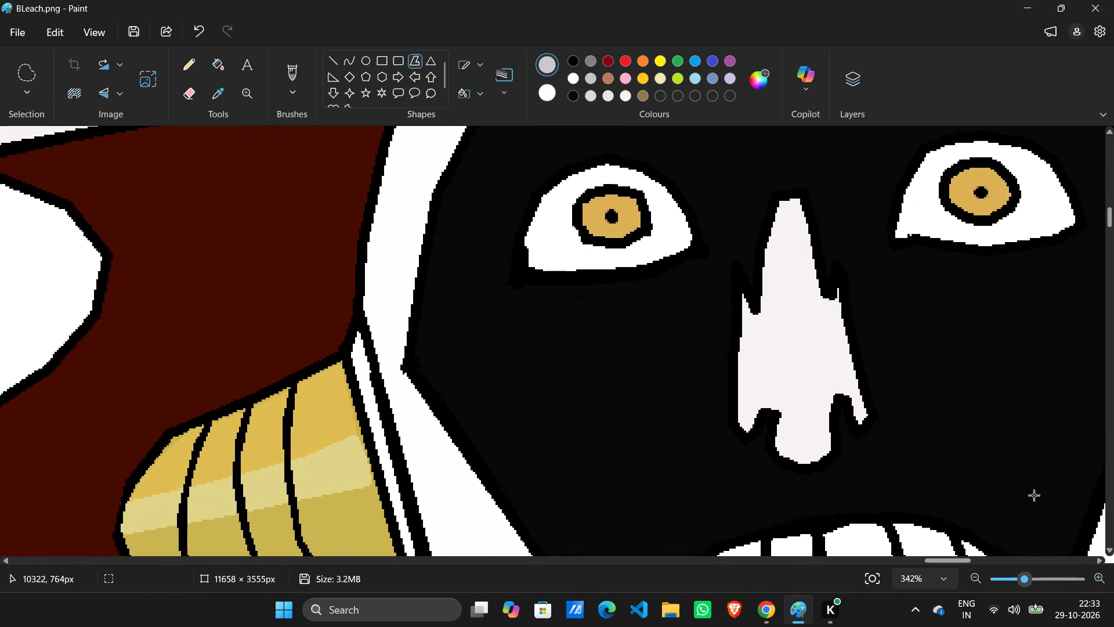
{"action": "scroll", "coordinate": [1034, 495], "scroll_direction": "up", "scroll_amount": 5, "text": "ctrl"}
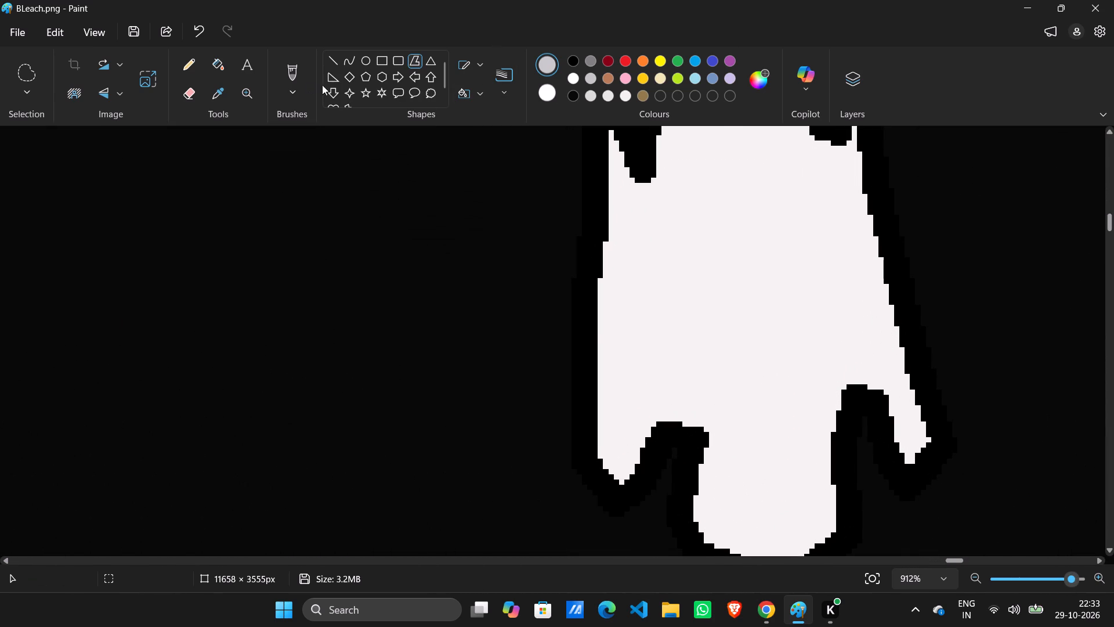
{"action": "left_click_drag", "start_coordinate": [613, 475], "coordinate": [632, 437]}
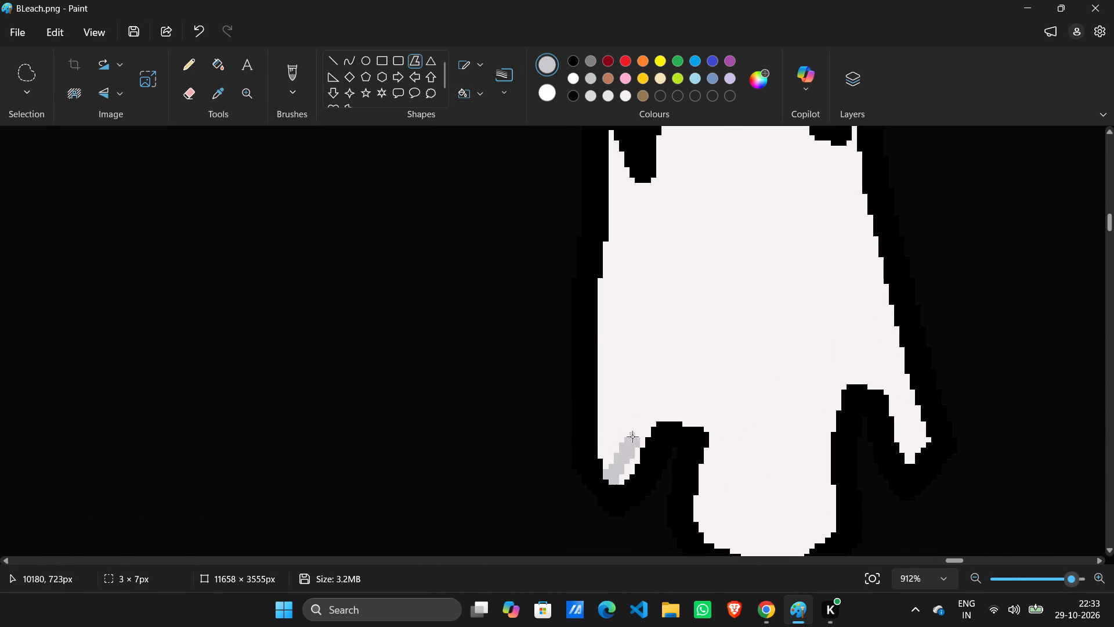
{"action": "left_click_drag", "start_coordinate": [632, 437], "coordinate": [650, 395]}
{"action": "left_click_drag", "start_coordinate": [660, 383], "coordinate": [692, 361]}
{"action": "left_click", "coordinate": [695, 357]}
{"action": "left_click_drag", "start_coordinate": [703, 351], "coordinate": [715, 343]}
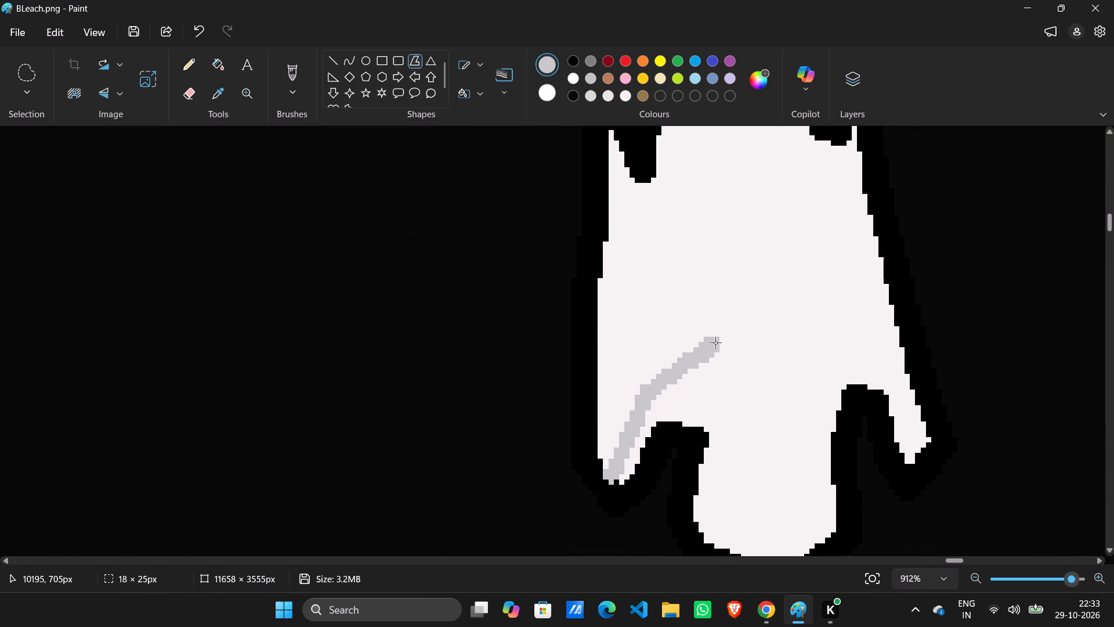
{"action": "left_click_drag", "start_coordinate": [715, 343], "coordinate": [729, 333]}
{"action": "left_click_drag", "start_coordinate": [739, 329], "coordinate": [781, 337]}
{"action": "left_click_drag", "start_coordinate": [789, 338], "coordinate": [837, 355]}
{"action": "left_click_drag", "start_coordinate": [839, 355], "coordinate": [840, 356]}
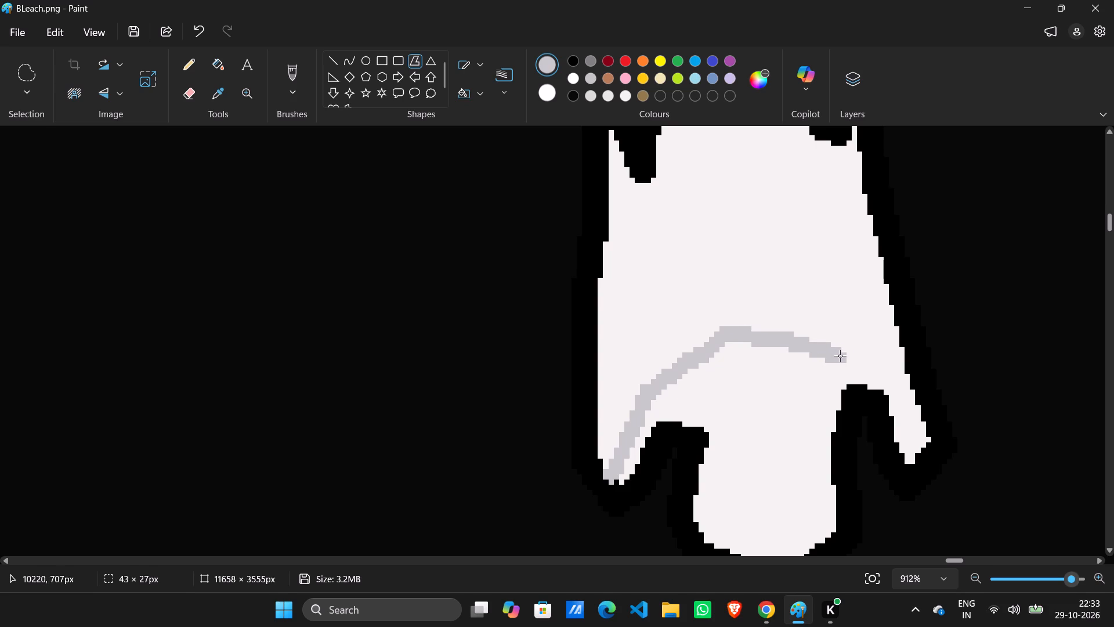
{"action": "left_click_drag", "start_coordinate": [840, 356], "coordinate": [877, 379]}
{"action": "left_click_drag", "start_coordinate": [880, 380], "coordinate": [894, 409]}
{"action": "left_click_drag", "start_coordinate": [897, 422], "coordinate": [909, 457]}
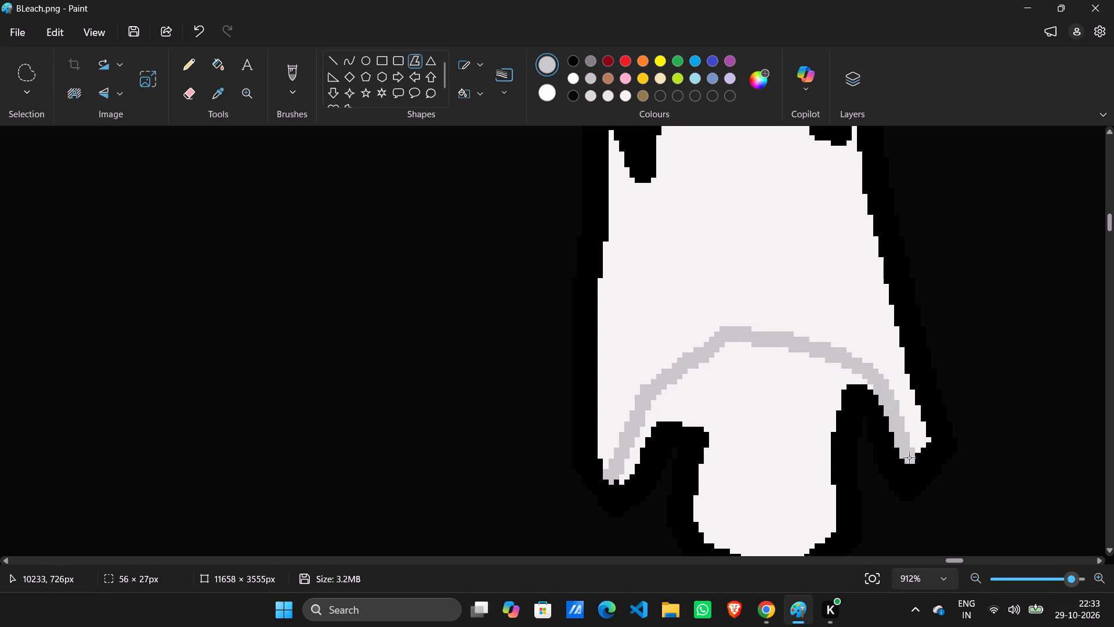
{"action": "left_click_drag", "start_coordinate": [909, 457], "coordinate": [910, 458]}
Trace back along the nose arc to its starting tip, closing the light grey freeform shape at about 56 × 29 px.
{"action": "left_click_drag", "start_coordinate": [907, 438], "coordinate": [874, 380]}
{"action": "left_click_drag", "start_coordinate": [871, 373], "coordinate": [835, 357]}
{"action": "left_click_drag", "start_coordinate": [809, 347], "coordinate": [794, 341]}
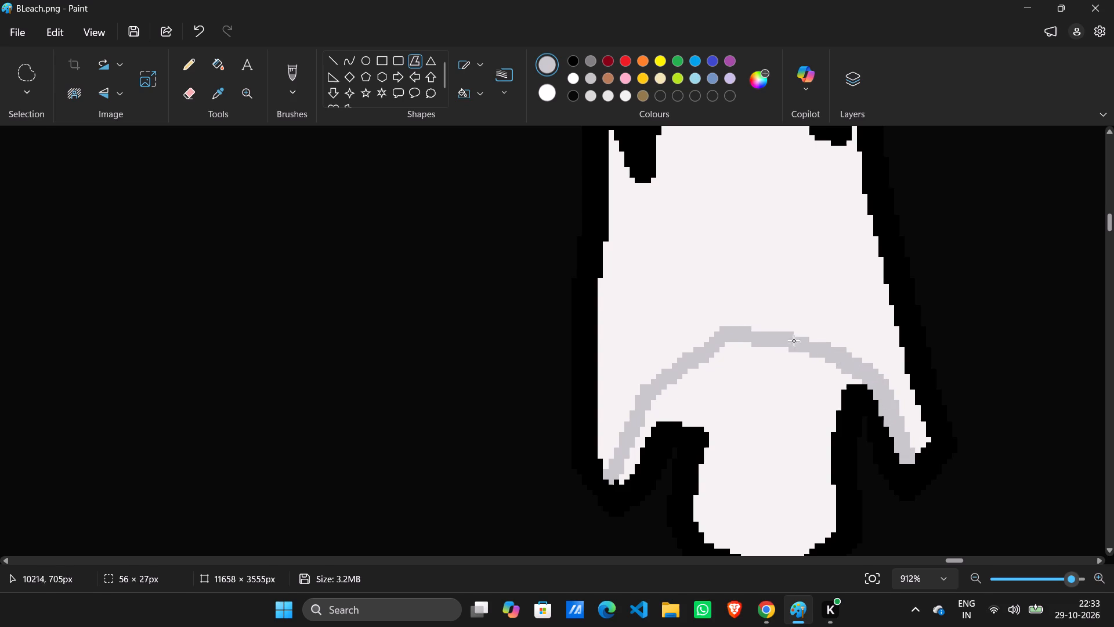
{"action": "left_click_drag", "start_coordinate": [794, 341], "coordinate": [765, 323]}
{"action": "left_click_drag", "start_coordinate": [759, 323], "coordinate": [719, 338]}
{"action": "left_click_drag", "start_coordinate": [703, 345], "coordinate": [698, 353]}
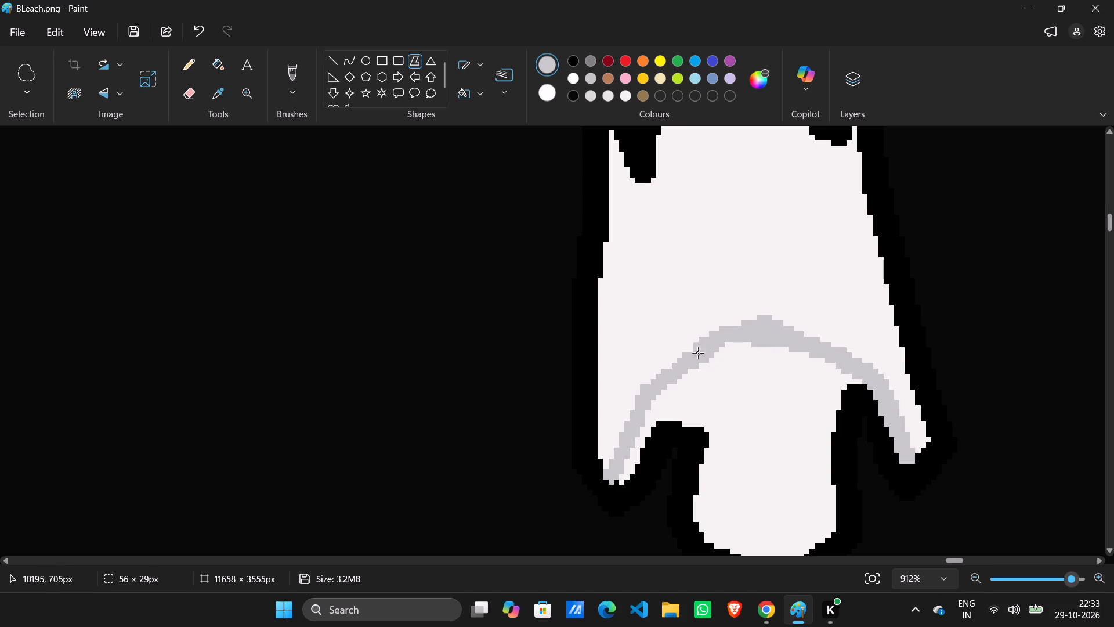
{"action": "left_click_drag", "start_coordinate": [698, 353], "coordinate": [678, 376]}
{"action": "left_click_drag", "start_coordinate": [670, 380], "coordinate": [641, 420]}
{"action": "left_click_drag", "start_coordinate": [641, 422], "coordinate": [627, 471]}
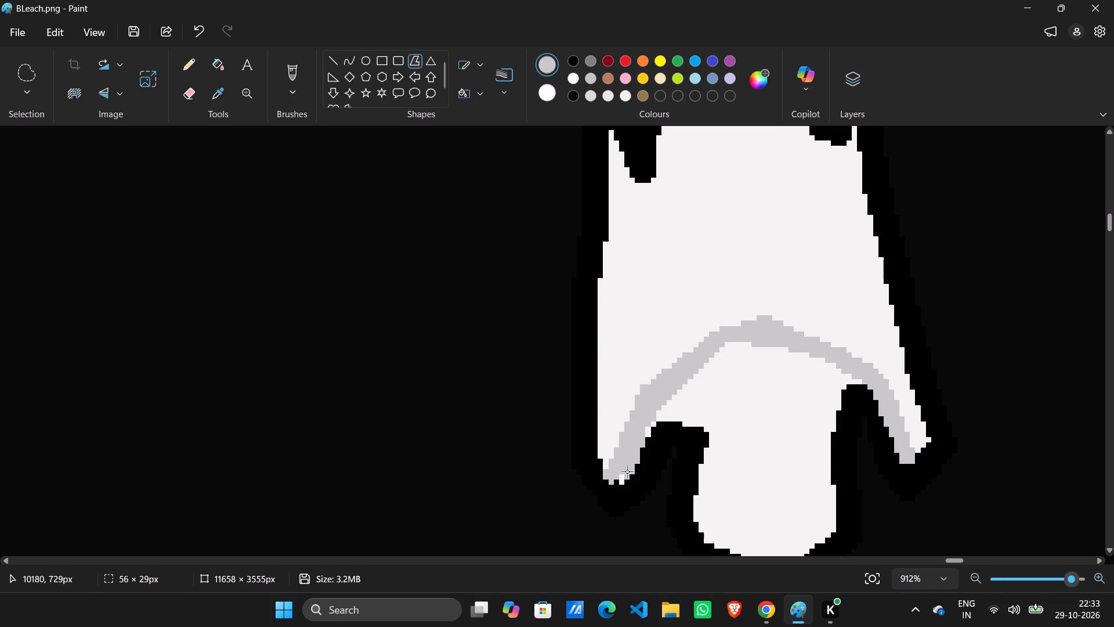
{"action": "left_click_drag", "start_coordinate": [627, 471], "coordinate": [648, 426]}
{"action": "left_click_drag", "start_coordinate": [644, 433], "coordinate": [620, 478]}
{"action": "left_click", "coordinate": [580, 223]}
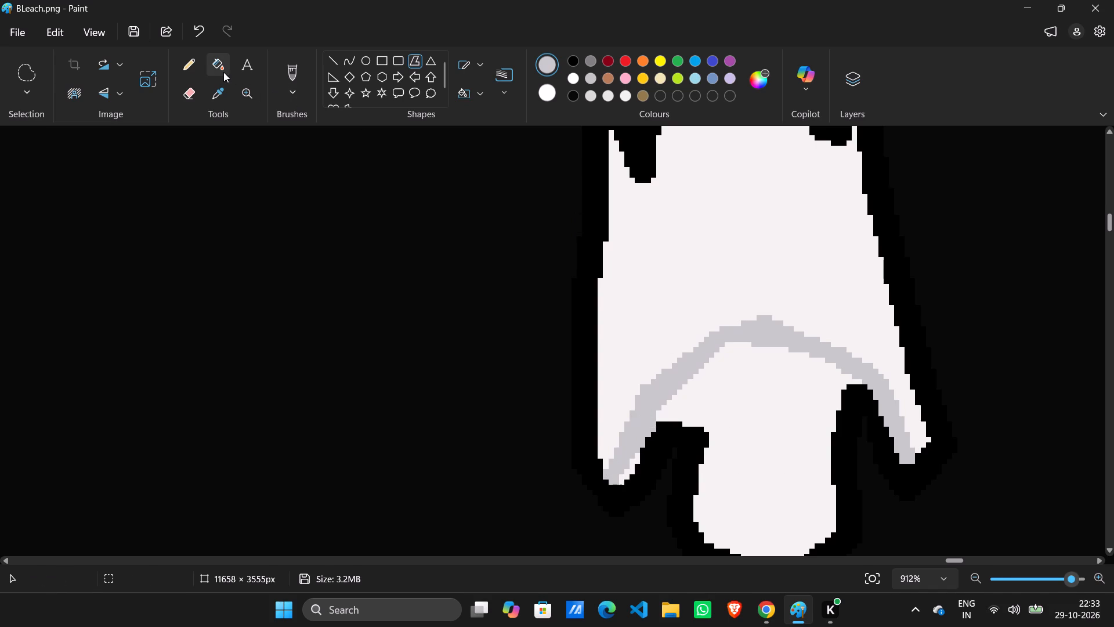
Fill the lower nose area beneath the arc with the same light grey.
{"action": "left_click", "coordinate": [223, 72]}
{"action": "left_click", "coordinate": [773, 451]}
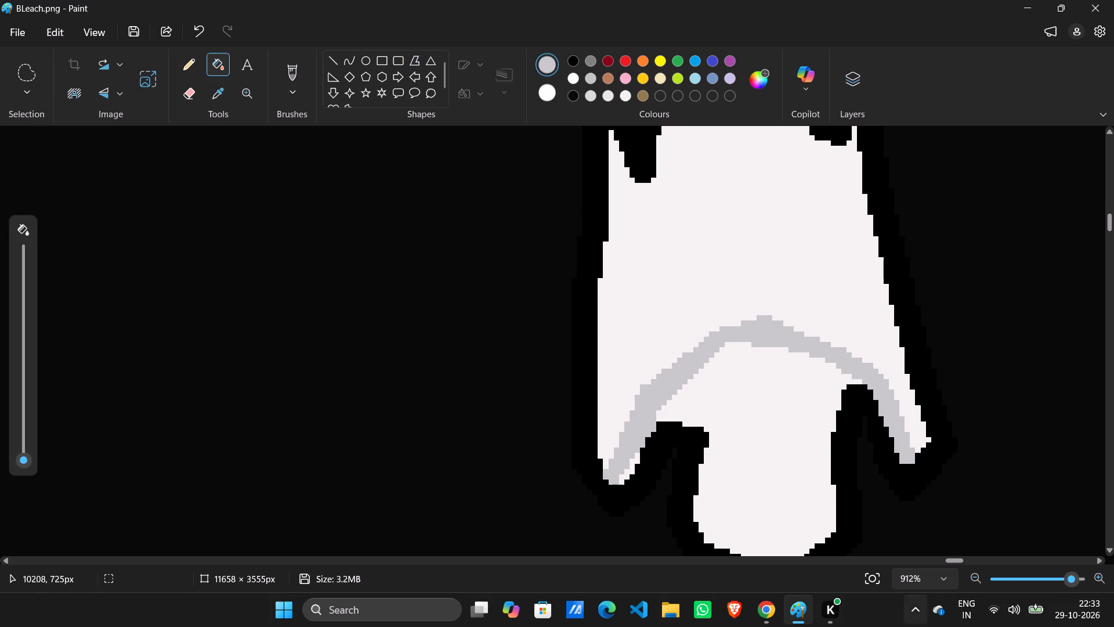
Draw a narrow light grey freeform shading strip about 14 × 48 px along the right edge of the nose.
{"action": "scroll", "coordinate": [869, 280], "scroll_direction": "up", "scroll_amount": 3}
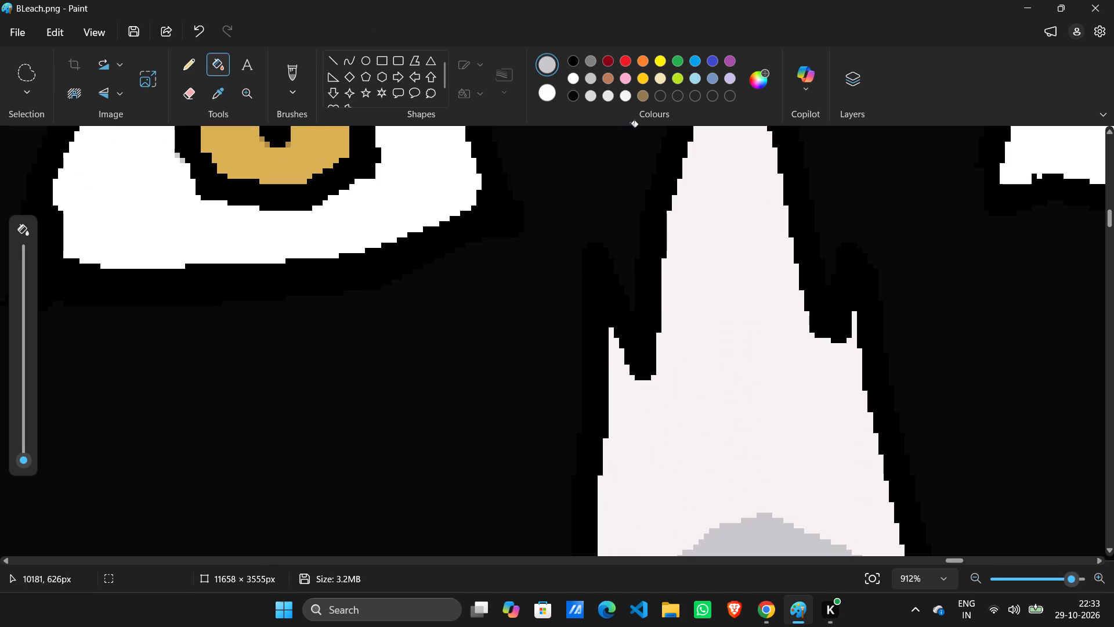
{"action": "left_click", "coordinate": [422, 58]}
{"action": "scroll", "coordinate": [768, 277], "scroll_direction": "down", "scroll_amount": 2}
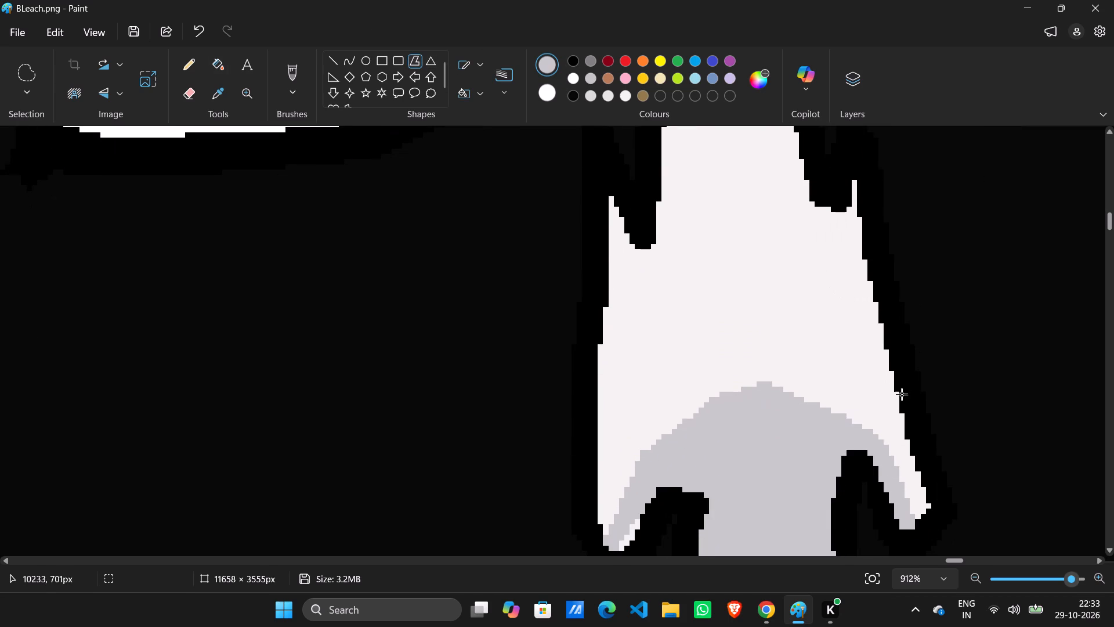
{"action": "left_click_drag", "start_coordinate": [907, 444], "coordinate": [876, 327]}
{"action": "left_click_drag", "start_coordinate": [874, 309], "coordinate": [853, 217]}
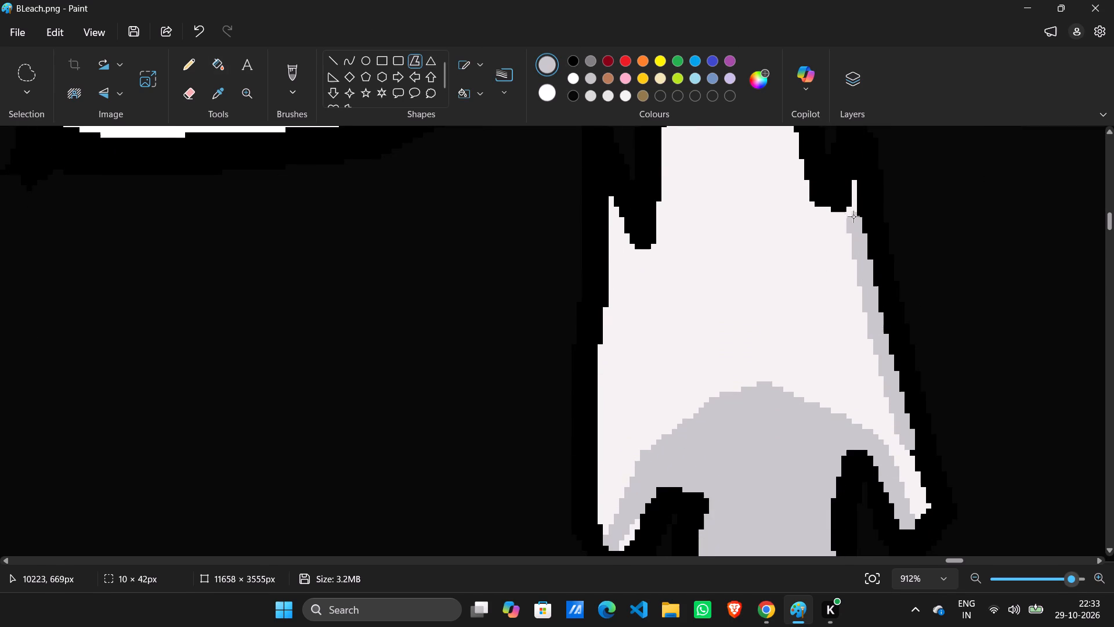
{"action": "left_click_drag", "start_coordinate": [853, 217], "coordinate": [851, 186]}
{"action": "left_click_drag", "start_coordinate": [837, 200], "coordinate": [848, 208]}
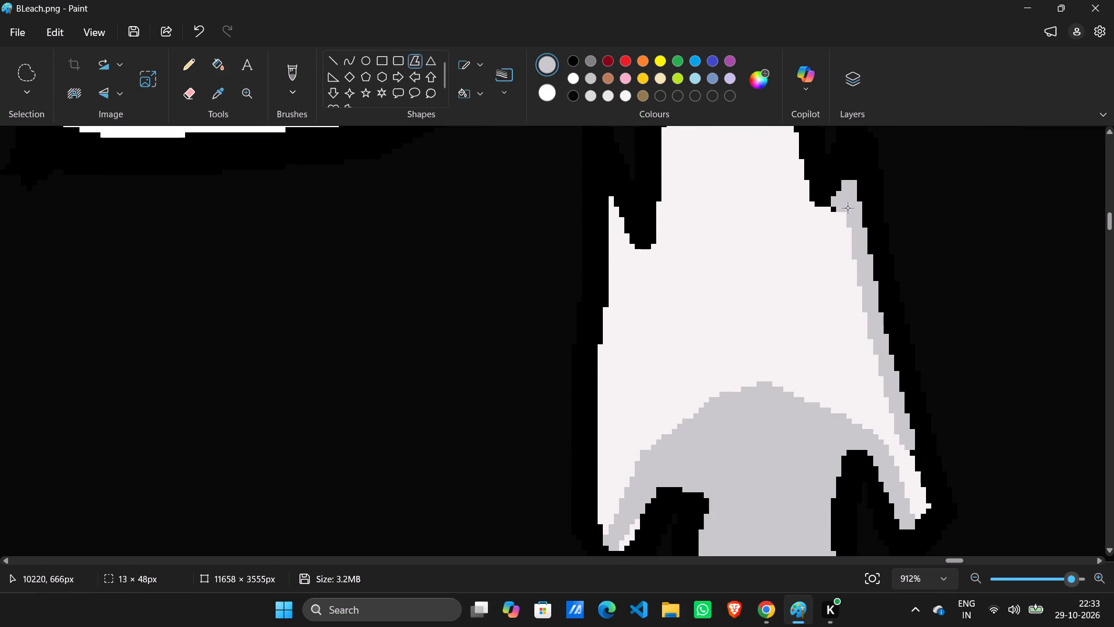
{"action": "left_click_drag", "start_coordinate": [848, 208], "coordinate": [850, 208]}
{"action": "left_click_drag", "start_coordinate": [847, 209], "coordinate": [840, 209]}
{"action": "left_click_drag", "start_coordinate": [837, 209], "coordinate": [831, 209]}
{"action": "left_click_drag", "start_coordinate": [831, 210], "coordinate": [853, 282]}
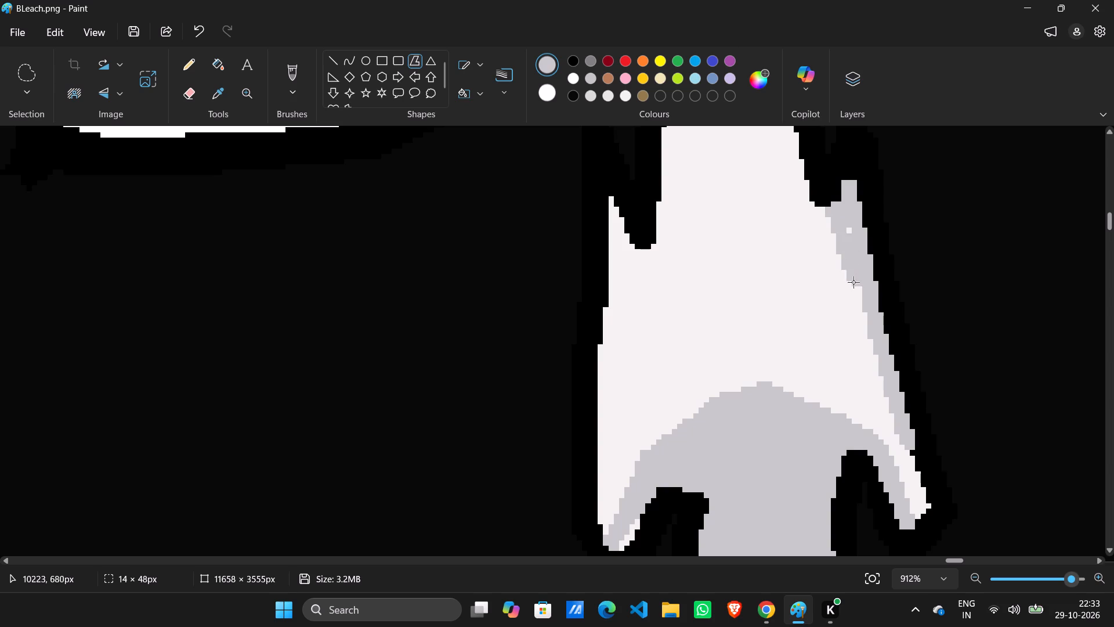
{"action": "left_click_drag", "start_coordinate": [853, 282], "coordinate": [885, 409]}
{"action": "left_click", "coordinate": [885, 392]}
{"action": "left_click", "coordinate": [665, 242]}
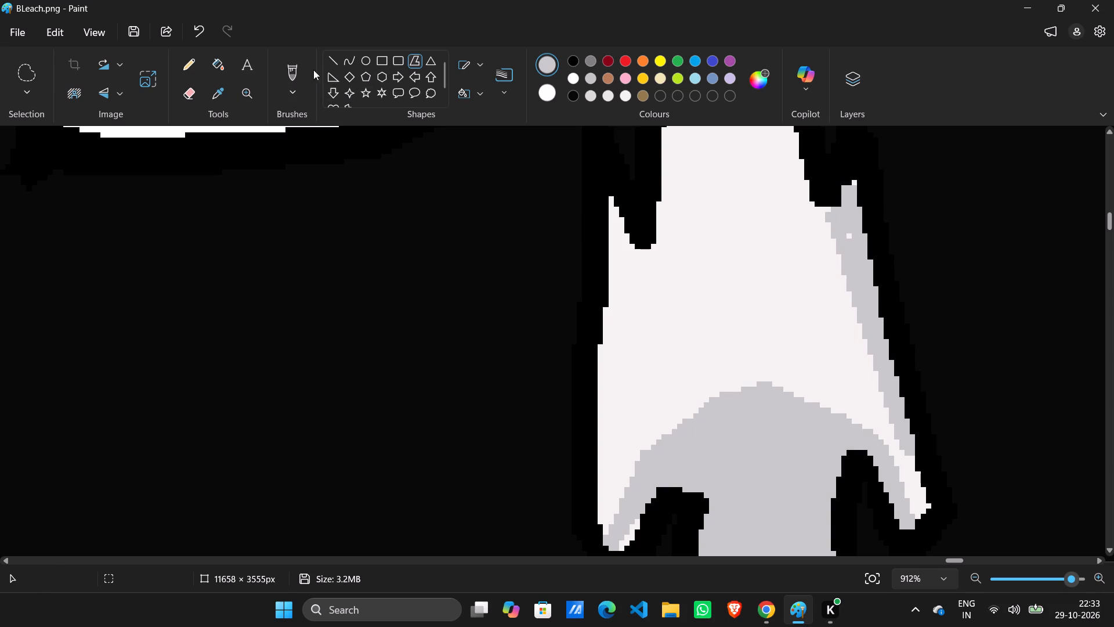
Brush the same light grey over the unfilled gaps inside the shading strip on the nose's right edge.
{"action": "left_click", "coordinate": [286, 64]}
{"action": "left_click_drag", "start_coordinate": [851, 238], "coordinate": [859, 284]}
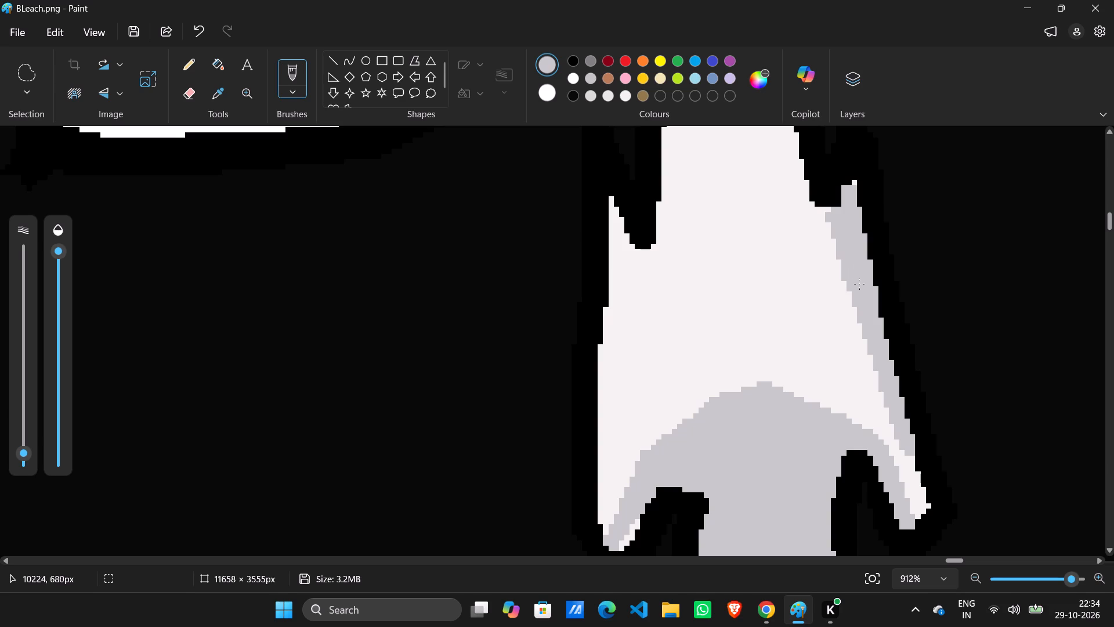
{"action": "left_click_drag", "start_coordinate": [859, 284], "coordinate": [899, 412]}
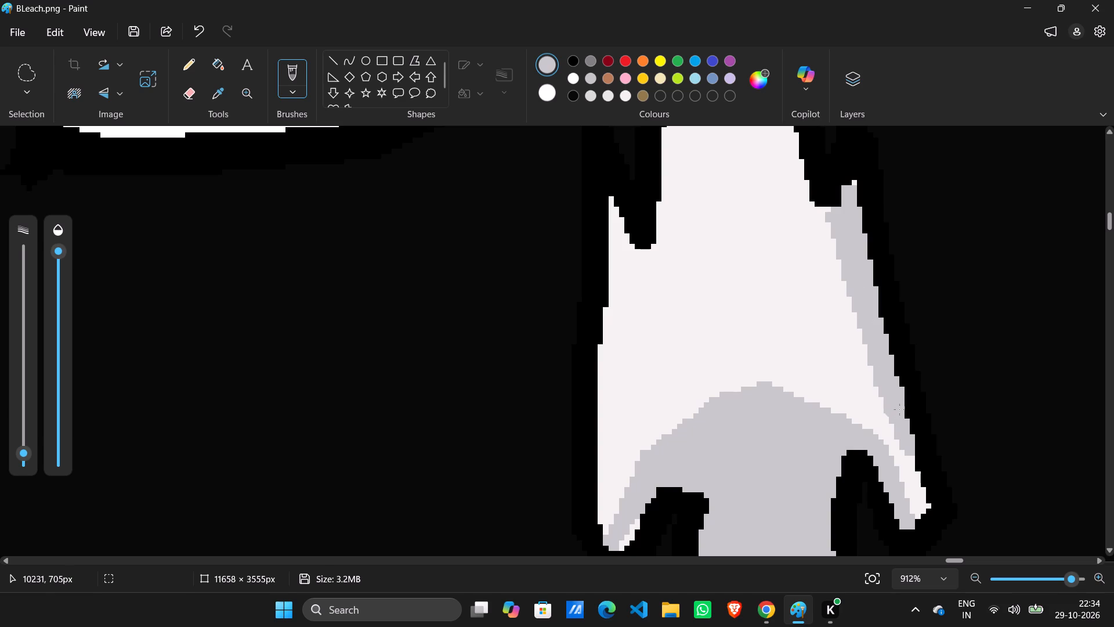
Save the masked character drawing.
{"action": "scroll", "coordinate": [898, 403], "scroll_direction": "down", "scroll_amount": 20, "text": "ctrl"}
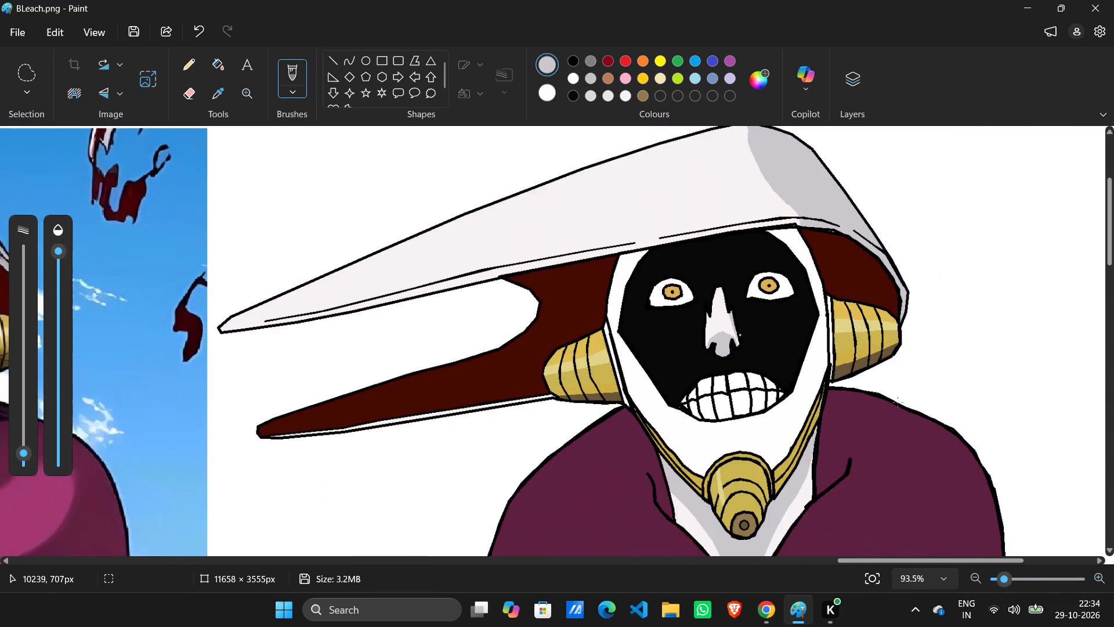
{"action": "scroll", "coordinate": [898, 402], "scroll_direction": "down", "scroll_amount": 6, "text": "ctrl"}
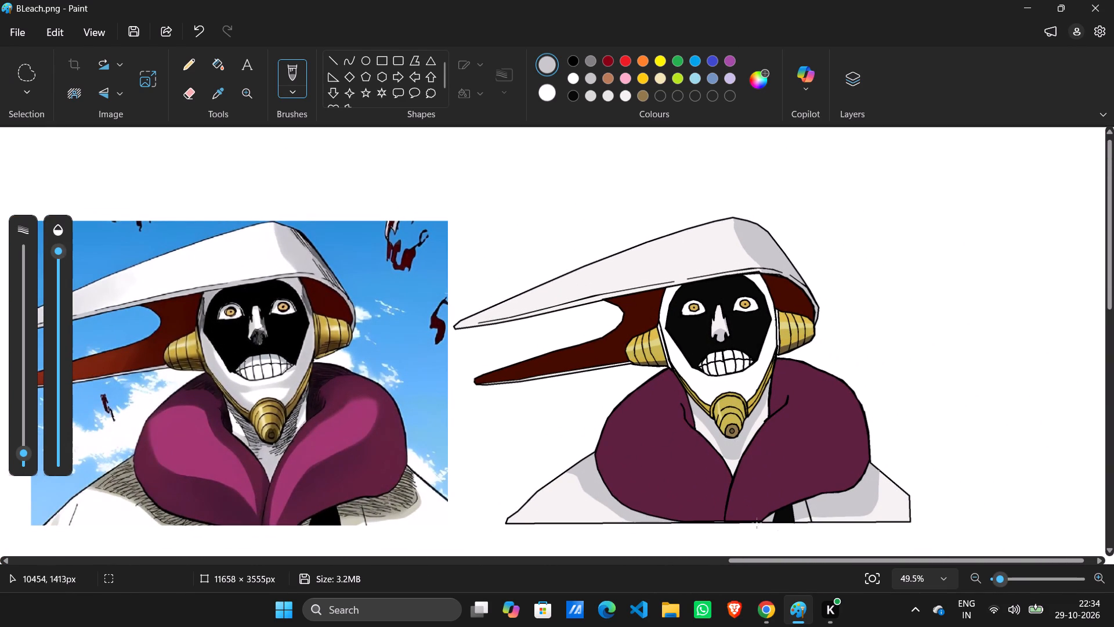
{"action": "left_click", "coordinate": [486, 0]}
{"action": "key", "text": "ctrl+s"}
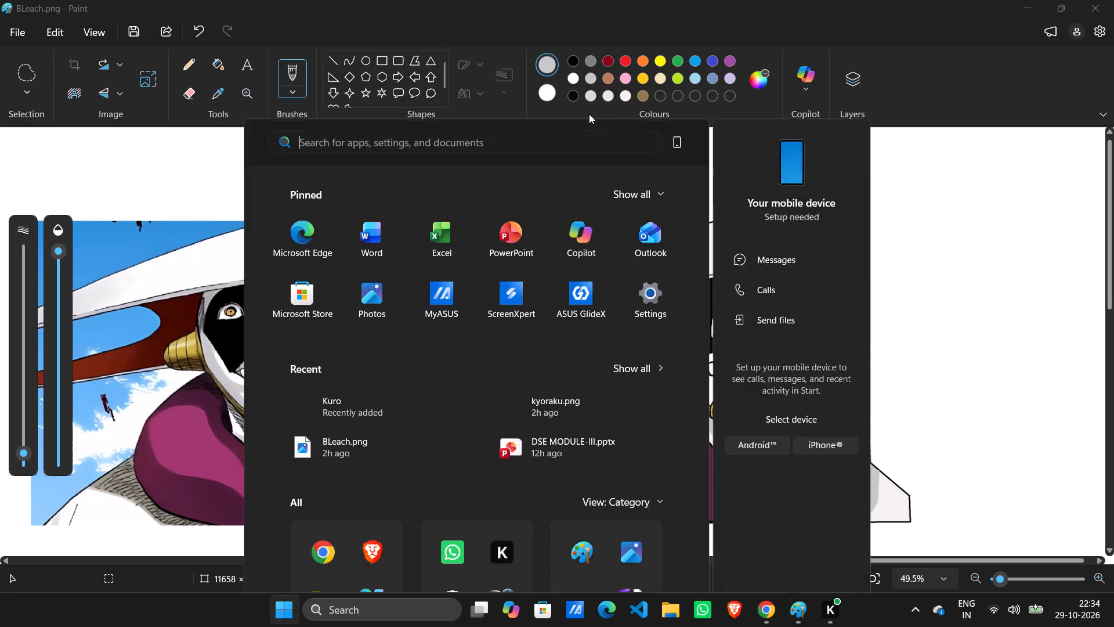
Launch a second Paint window and open Ganesha.png in it.
{"action": "type", "text": "paint"}
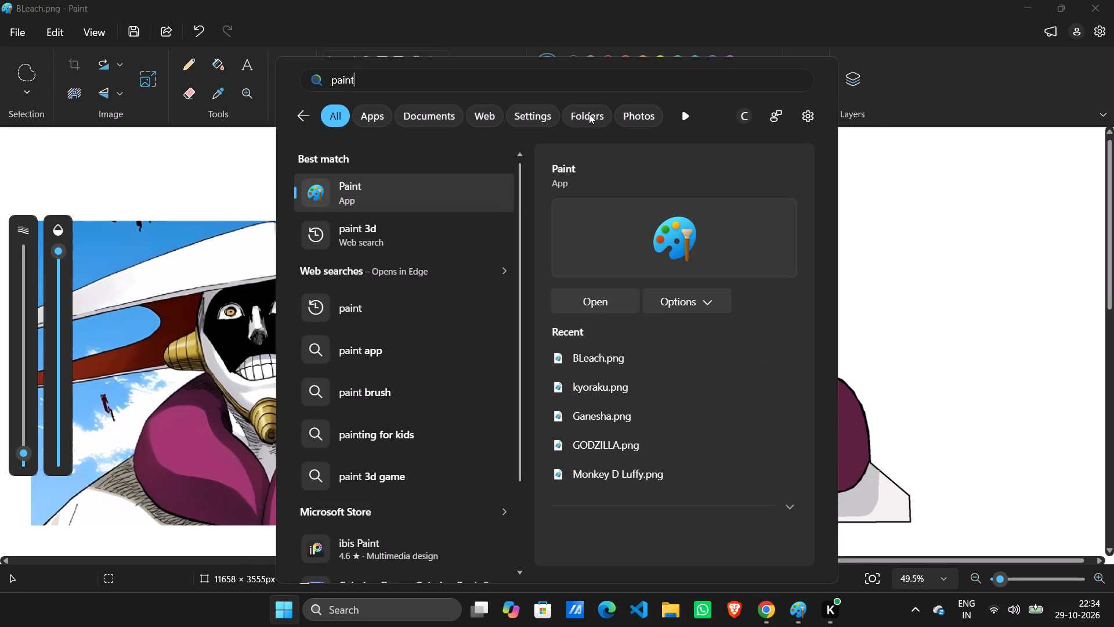
{"action": "key", "text": "Return"}
{"action": "left_click", "coordinate": [21, 39]}
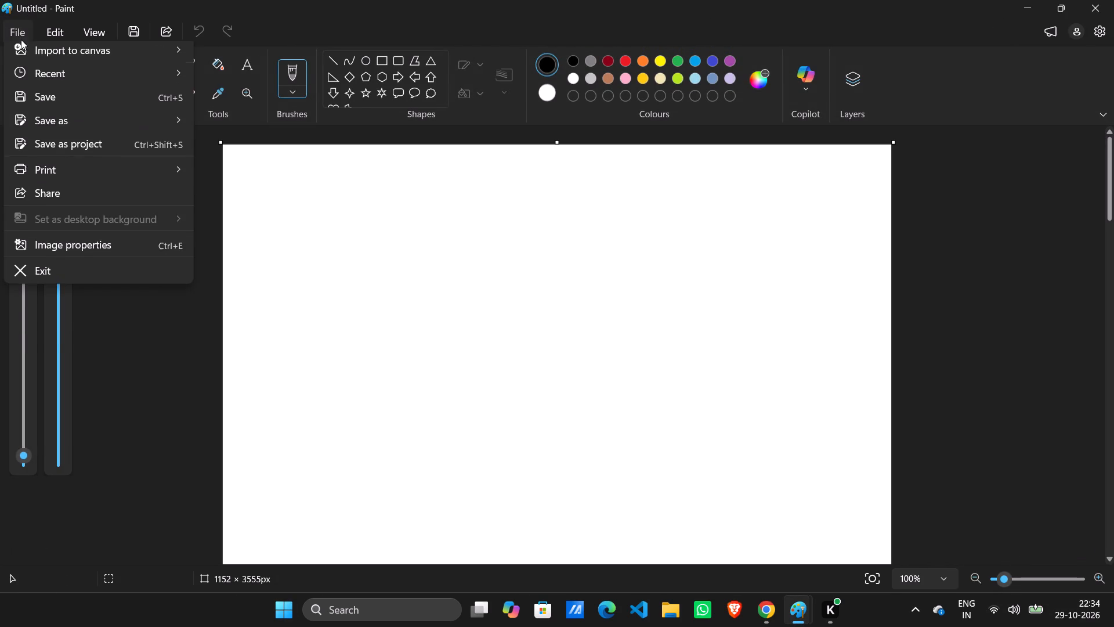
{"action": "left_click", "coordinate": [67, 90]}
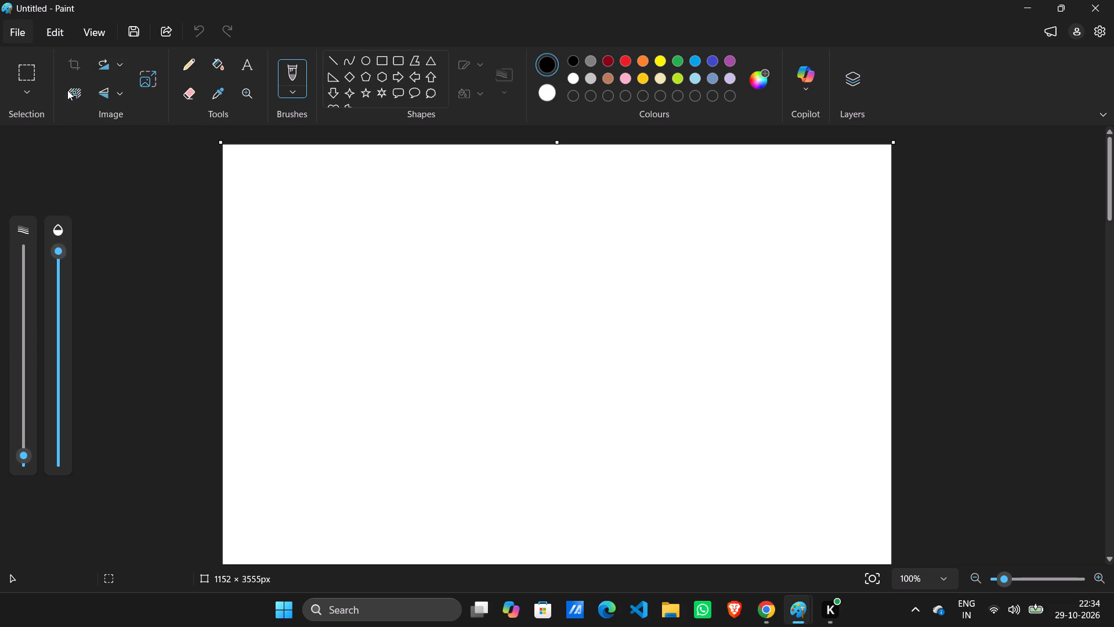
{"action": "double_click", "coordinate": [432, 221]}
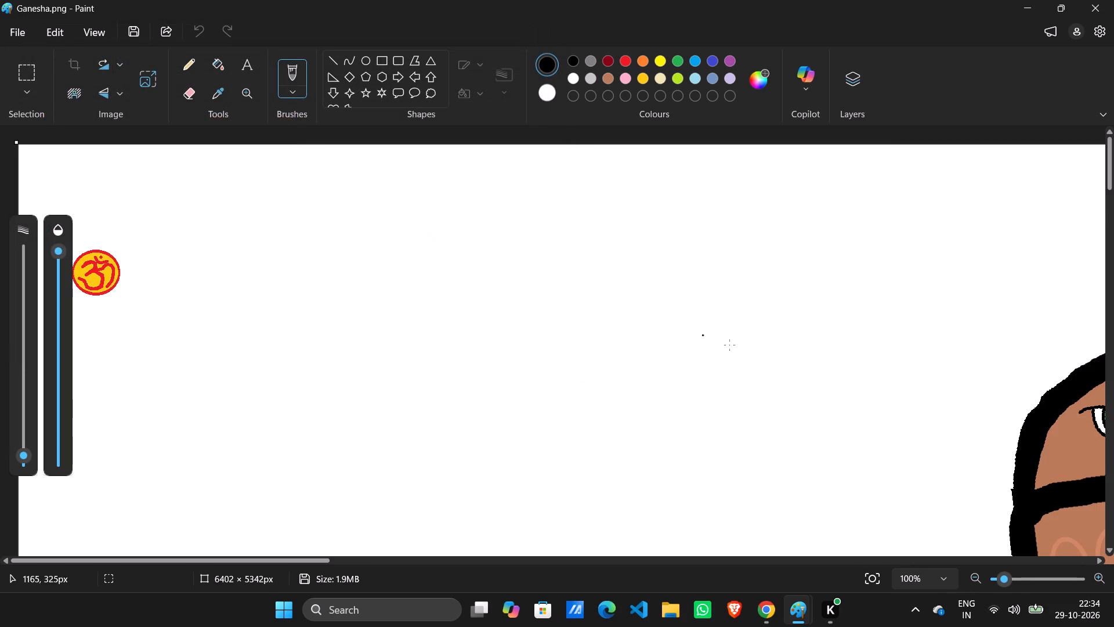
Examine the Ganesha drawing as a whole and in close-up, down to the feet and pedestal.
{"action": "scroll", "coordinate": [766, 358], "scroll_direction": "down", "scroll_amount": 16, "text": "ctrl"}
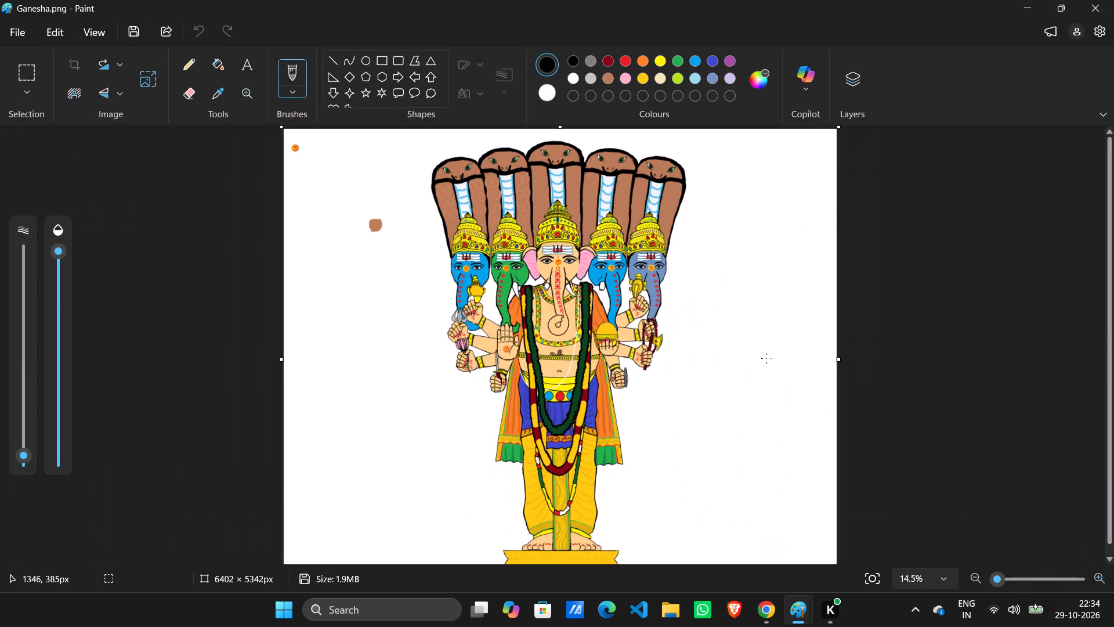
{"action": "scroll", "coordinate": [766, 358], "scroll_direction": "up", "scroll_amount": 3, "text": "ctrl"}
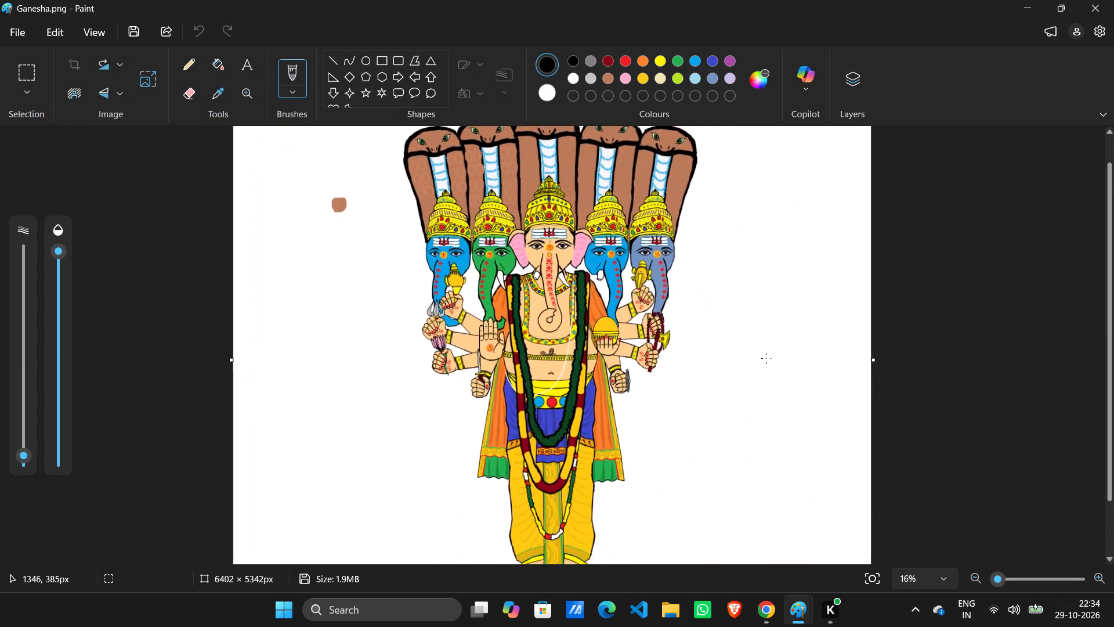
{"action": "scroll", "coordinate": [766, 358], "scroll_direction": "up", "scroll_amount": 4}
{"action": "scroll", "coordinate": [725, 355], "scroll_direction": "up", "scroll_amount": 6, "text": "ctrl"}
{"action": "scroll", "coordinate": [717, 353], "scroll_direction": "down", "scroll_amount": 20}
{"action": "scroll", "coordinate": [717, 353], "scroll_direction": "up", "scroll_amount": 1}
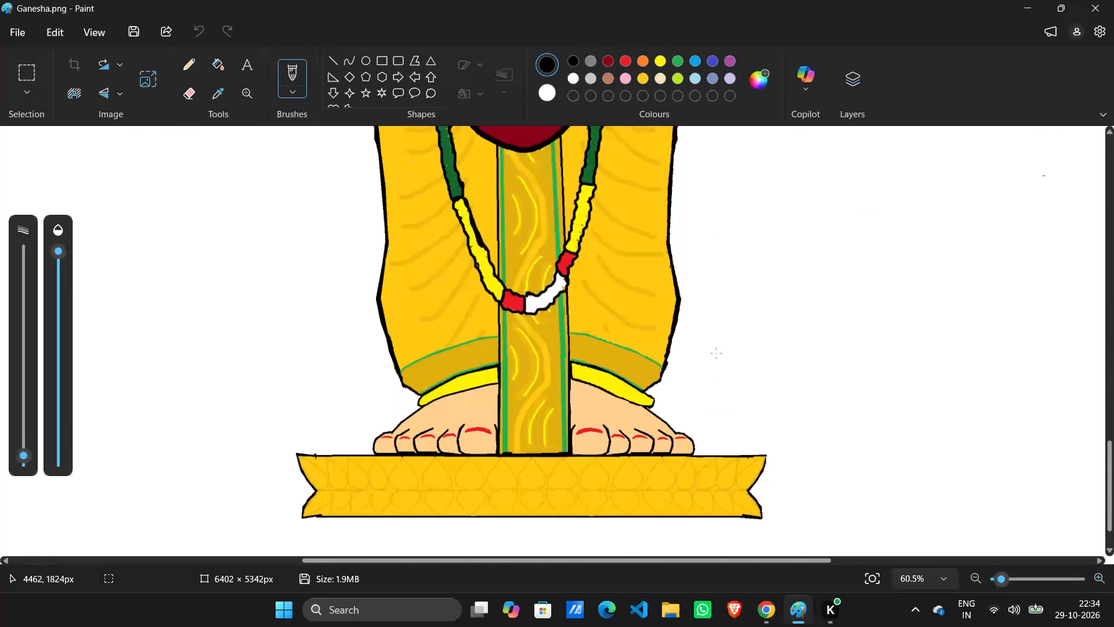
Examine the Ganesha drawing again, from the pedestal up to the crowned heads and back over the torso.
{"action": "scroll", "coordinate": [534, 336], "scroll_direction": "up", "scroll_amount": 16}
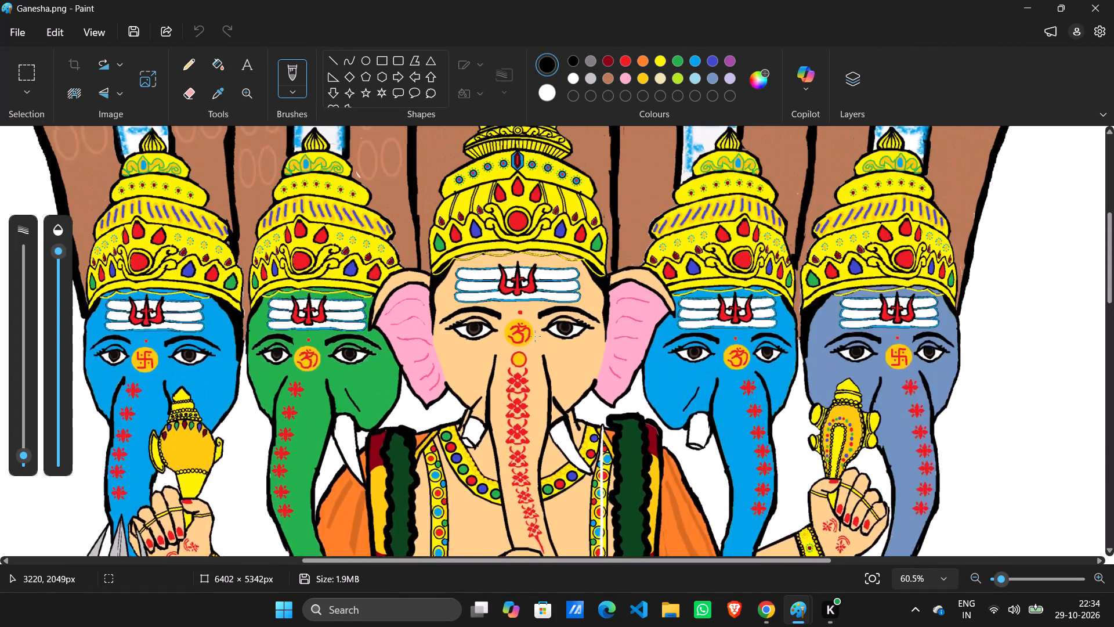
{"action": "scroll", "coordinate": [535, 336], "scroll_direction": "up", "scroll_amount": 5}
{"action": "scroll", "coordinate": [535, 336], "scroll_direction": "down", "scroll_amount": 12}
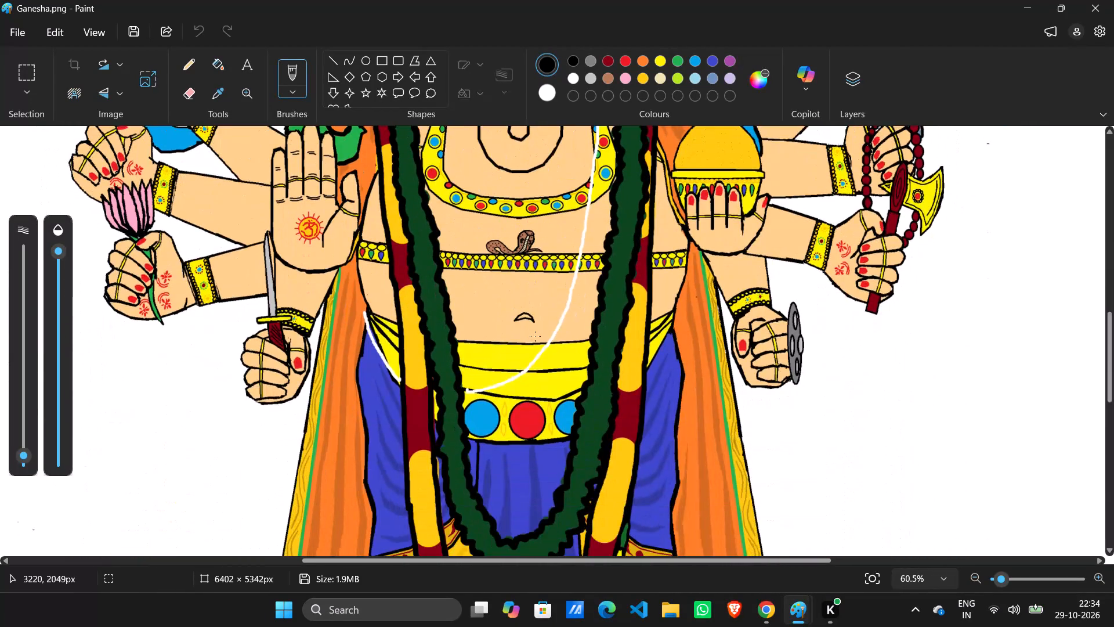
{"action": "scroll", "coordinate": [535, 336], "scroll_direction": "down", "scroll_amount": 8}
Close the Ganesha.png window to return to the BLeach.png drawing.
{"action": "left_click", "coordinate": [1113, 0]}
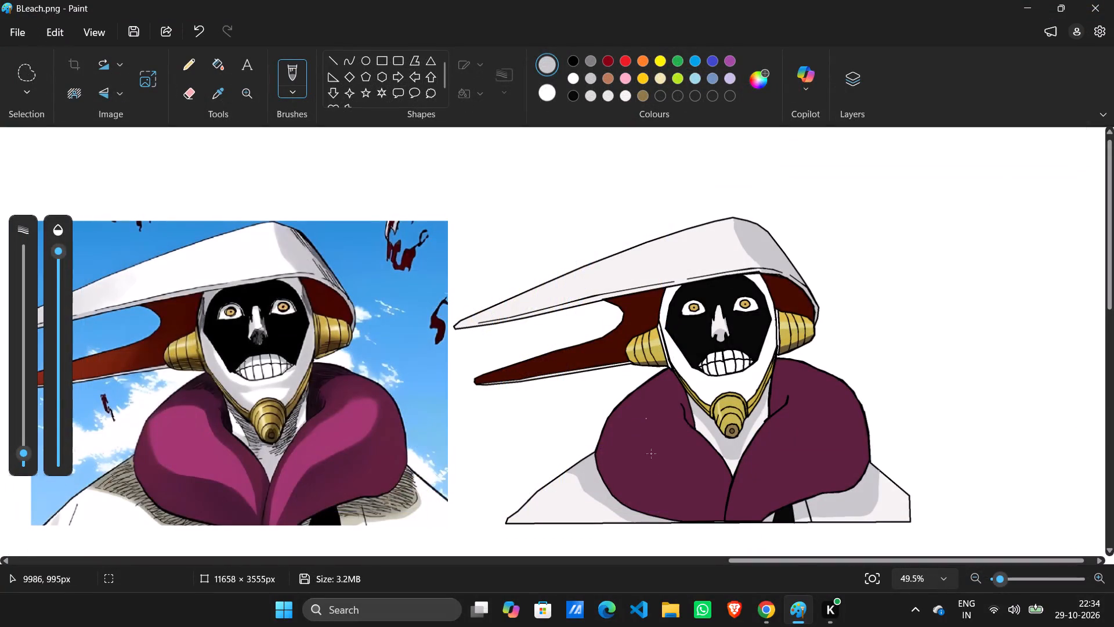
Review the row of Bleach character drawings from the orange-haired one to the masked character and its reference.
{"action": "left_click_drag", "start_coordinate": [798, 561], "coordinate": [534, 584]}
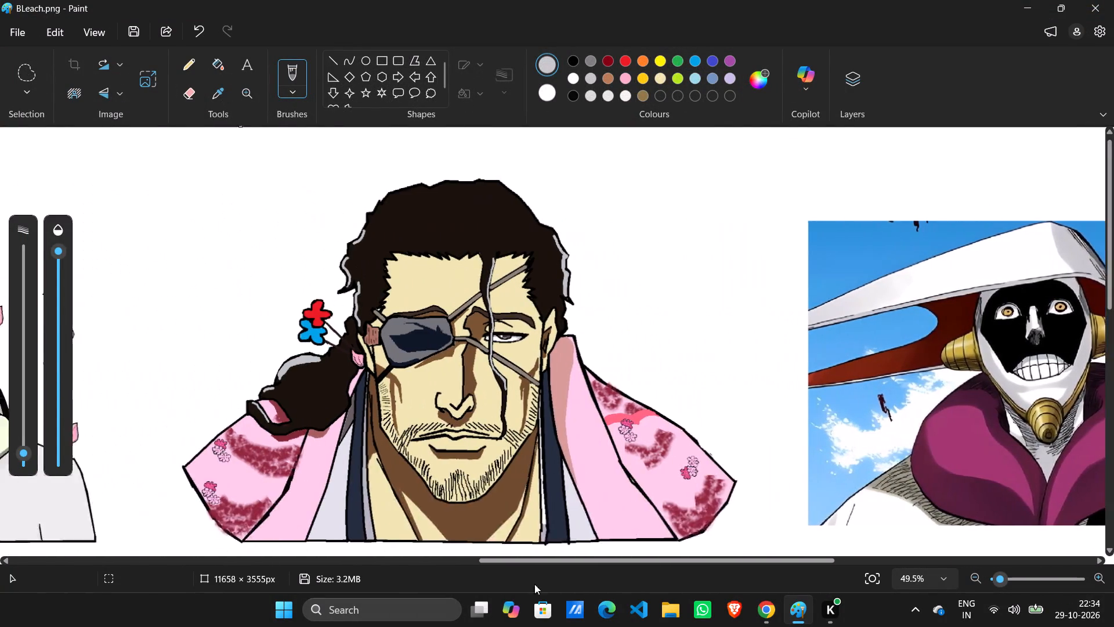
{"action": "left_click_drag", "start_coordinate": [534, 584], "coordinate": [500, 583]}
{"action": "scroll", "coordinate": [484, 533], "scroll_direction": "down", "scroll_amount": 8, "text": "ctrl"}
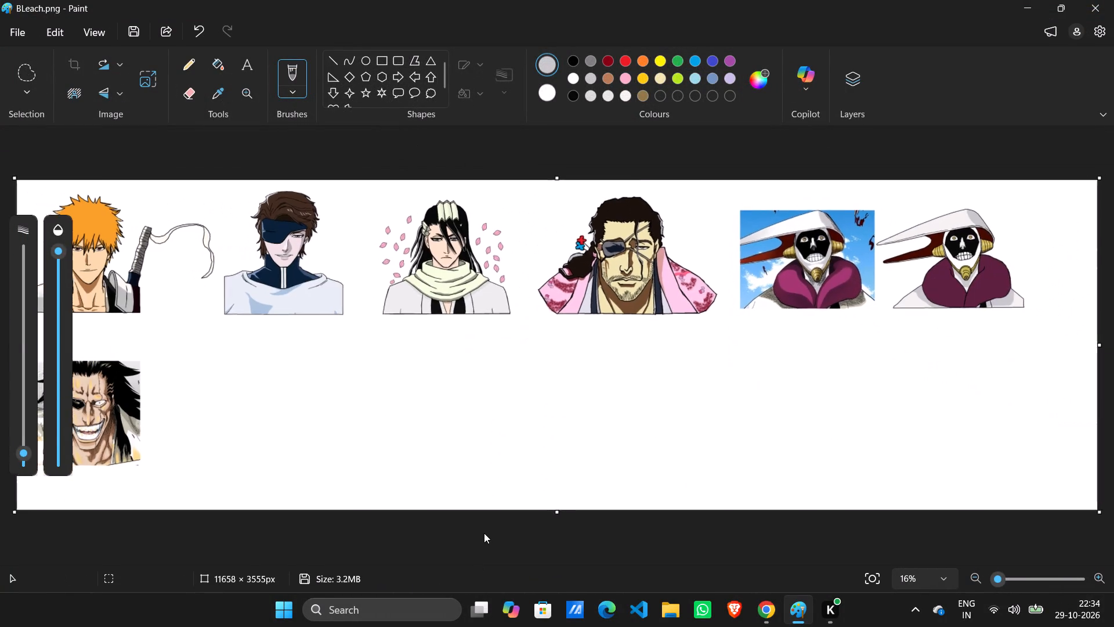
{"action": "scroll", "coordinate": [281, 426], "scroll_direction": "up", "scroll_amount": 4, "text": "ctrl"}
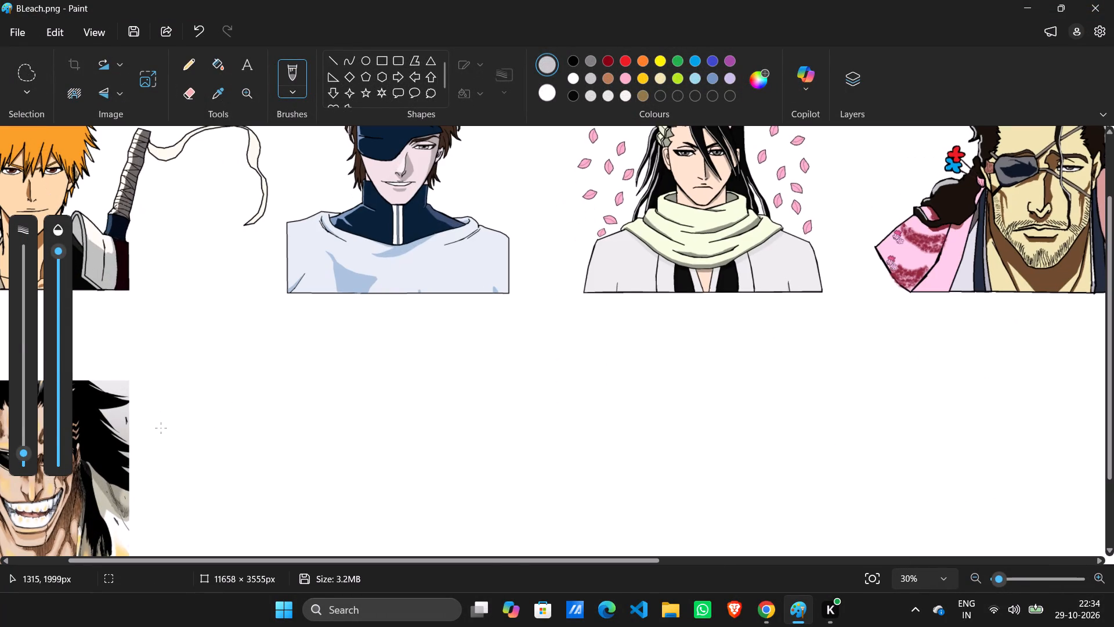
{"action": "left_click_drag", "start_coordinate": [502, 558], "coordinate": [345, 557]}
{"action": "scroll", "coordinate": [238, 390], "scroll_direction": "up", "scroll_amount": 3, "text": "ctrl"}
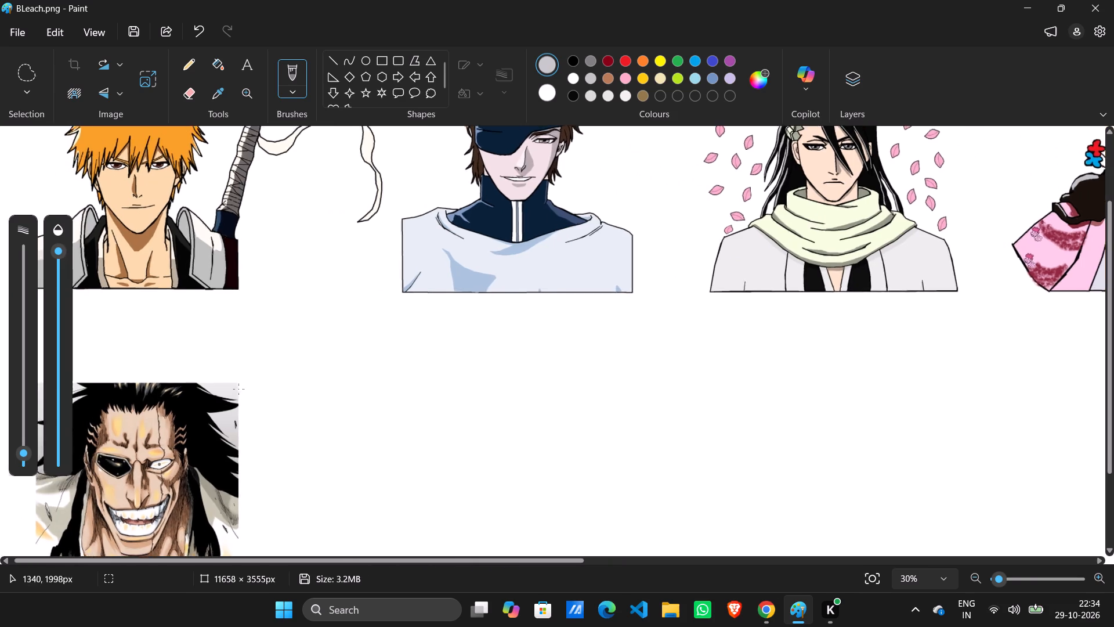
{"action": "scroll", "coordinate": [238, 389], "scroll_direction": "up", "scroll_amount": 2, "text": "ctrl"}
{"action": "scroll", "coordinate": [343, 417], "scroll_direction": "up", "scroll_amount": 5}
{"action": "scroll", "coordinate": [544, 474], "scroll_direction": "down", "scroll_amount": 3, "text": "ctrl"}
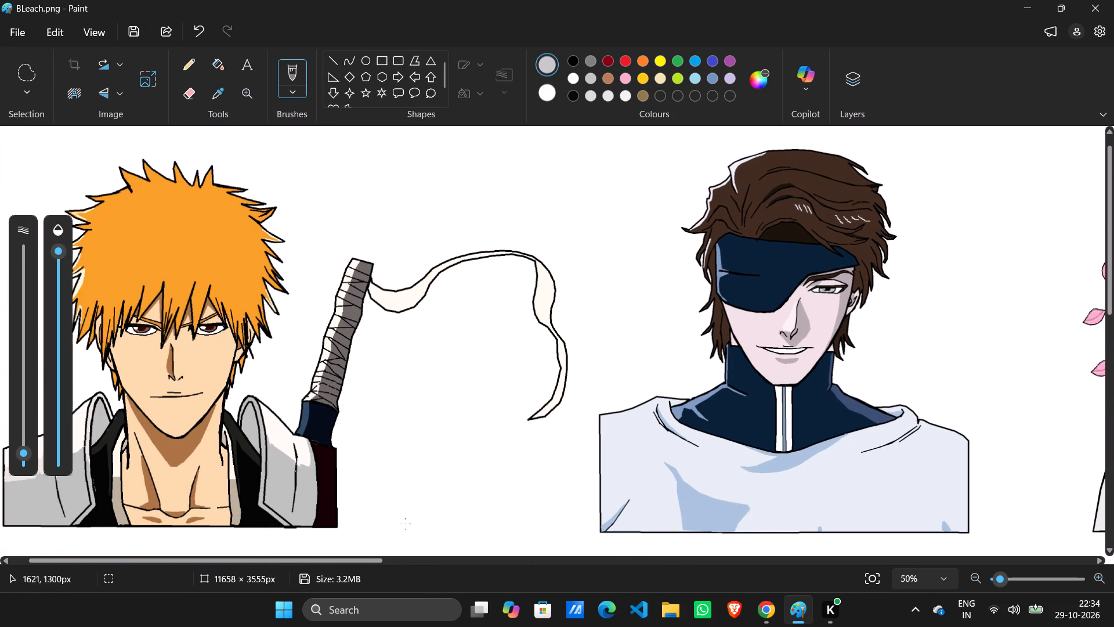
{"action": "left_click_drag", "start_coordinate": [375, 561], "coordinate": [375, 566]}
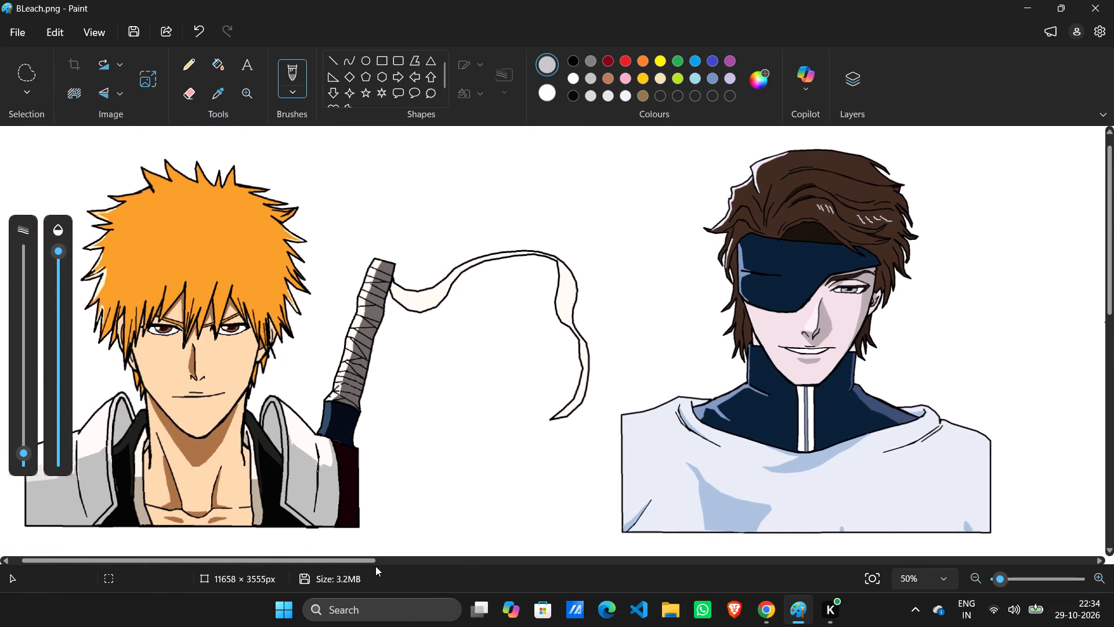
{"action": "left_click_drag", "start_coordinate": [375, 566], "coordinate": [693, 554]}
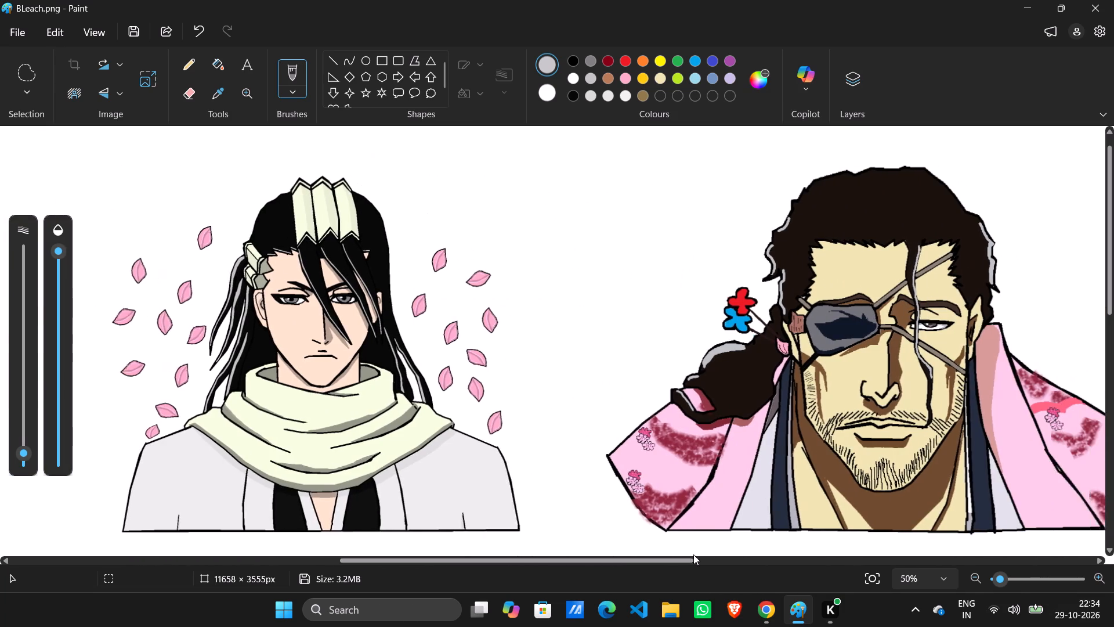
{"action": "left_click_drag", "start_coordinate": [693, 554], "coordinate": [1111, 552]}
{"action": "scroll", "coordinate": [1113, 421], "scroll_direction": "up", "scroll_amount": 4}
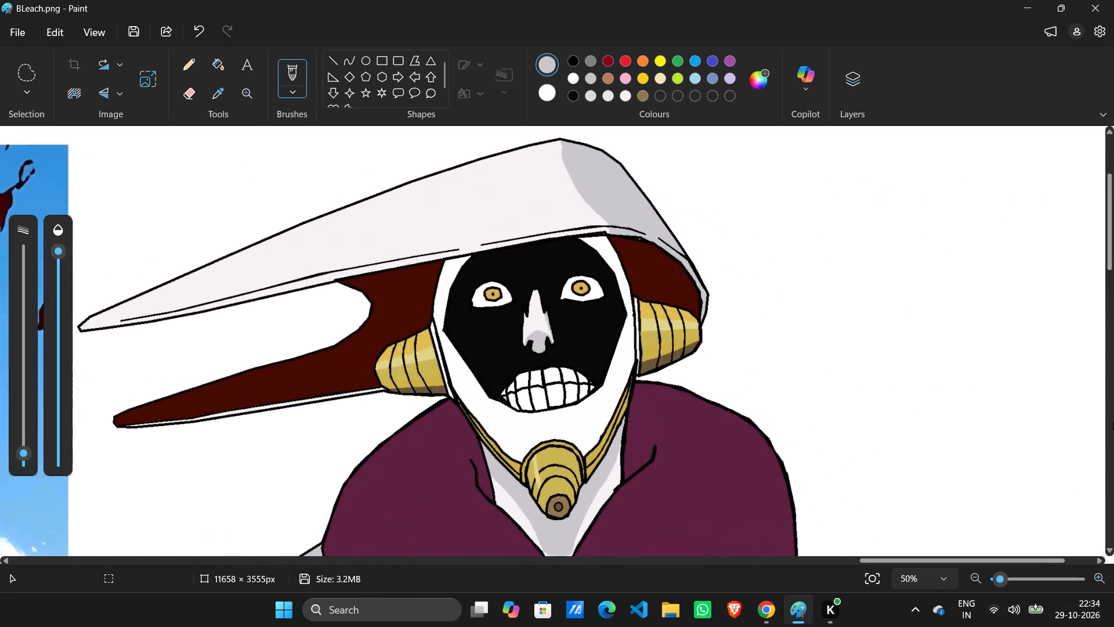
{"action": "scroll", "coordinate": [1113, 421], "scroll_direction": "down", "scroll_amount": 4, "text": "ctrl"}
{"action": "scroll", "coordinate": [1113, 399], "scroll_direction": "up", "scroll_amount": 1, "text": "ctrl"}
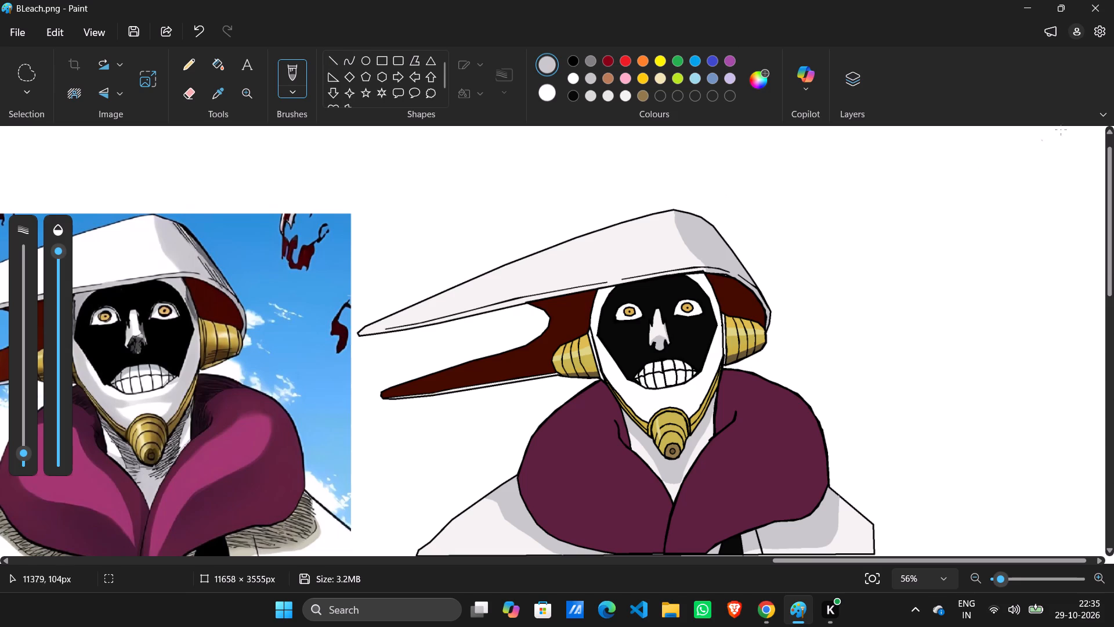
Draw a narrow light grey polygon, about 29 × 87 px, inside the white face's right edge beside the dark red hat lining.
{"action": "left_click", "coordinate": [417, 67]}
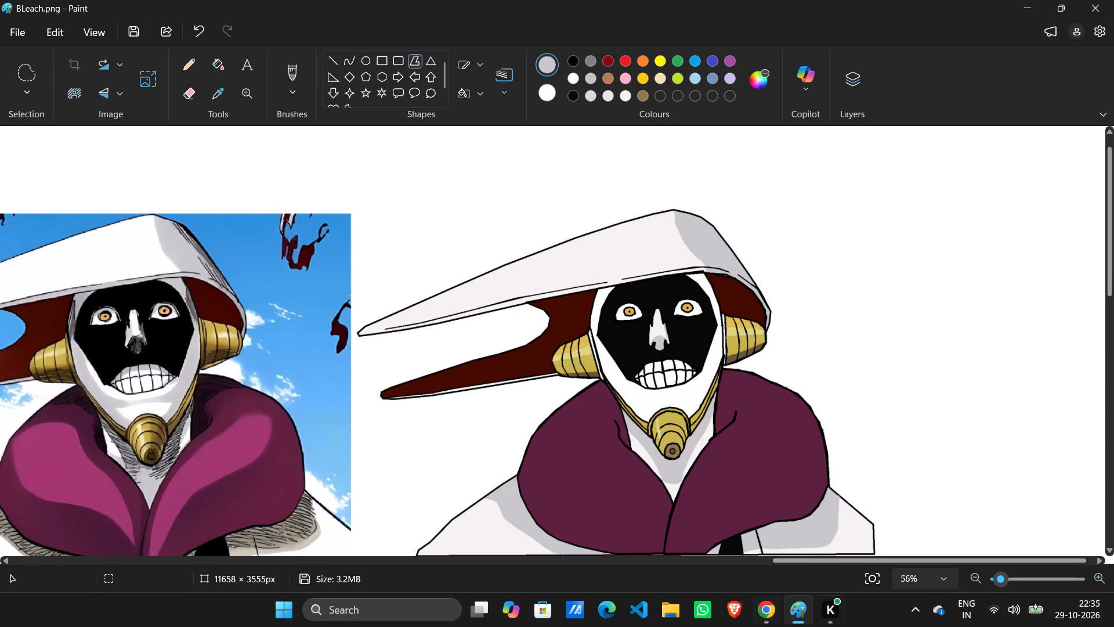
{"action": "scroll", "coordinate": [1036, 363], "scroll_direction": "up", "scroll_amount": 4, "text": "ctrl"}
{"action": "scroll", "coordinate": [735, 341], "scroll_direction": "up", "scroll_amount": 2, "text": "ctrl"}
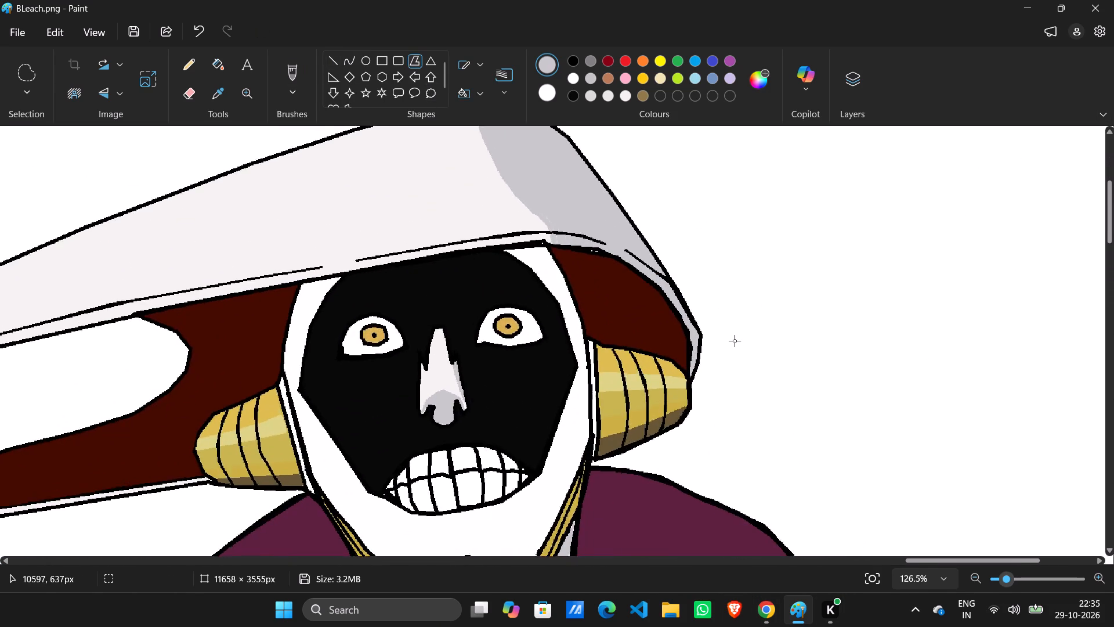
{"action": "scroll", "coordinate": [735, 341], "scroll_direction": "up", "scroll_amount": 3, "text": "ctrl"}
{"action": "left_click_drag", "start_coordinate": [529, 280], "coordinate": [523, 305]}
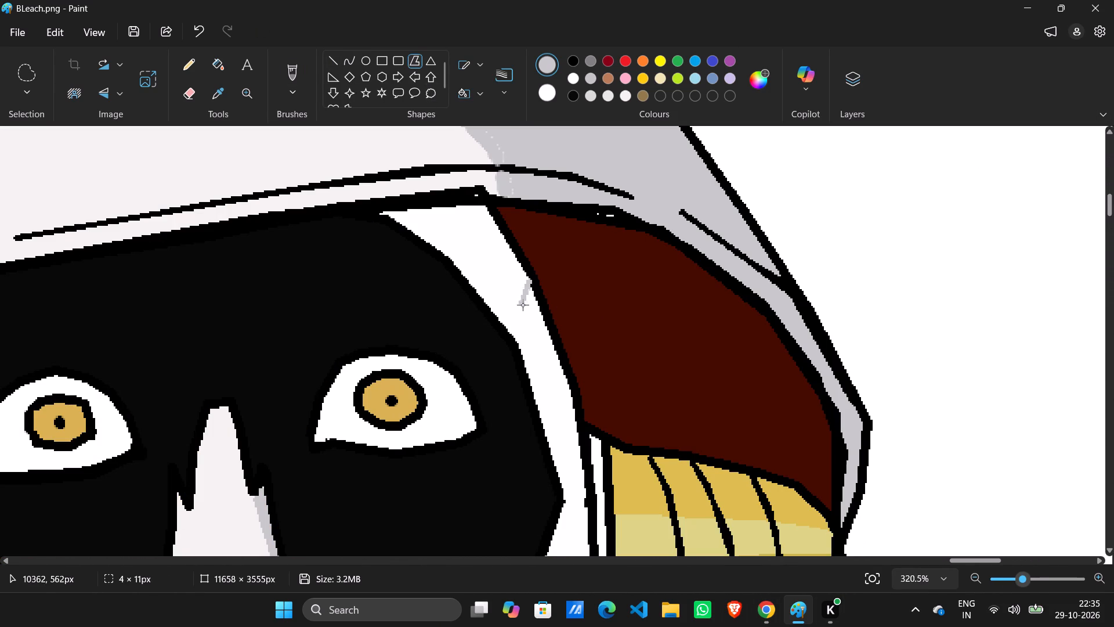
{"action": "left_click_drag", "start_coordinate": [523, 305], "coordinate": [523, 306]}
{"action": "left_click_drag", "start_coordinate": [524, 317], "coordinate": [534, 353]}
{"action": "left_click_drag", "start_coordinate": [535, 359], "coordinate": [548, 398]}
{"action": "left_click_drag", "start_coordinate": [549, 403], "coordinate": [565, 432]}
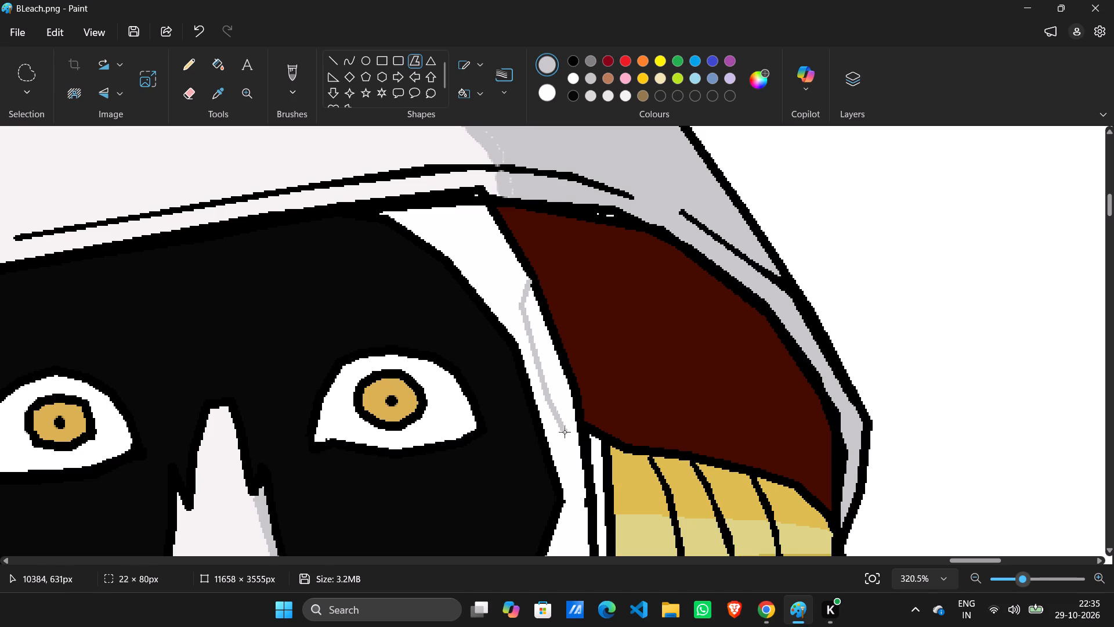
{"action": "left_click_drag", "start_coordinate": [565, 432], "coordinate": [572, 441]}
{"action": "left_click_drag", "start_coordinate": [572, 431], "coordinate": [572, 416]}
{"action": "left_click_drag", "start_coordinate": [572, 416], "coordinate": [575, 442]}
{"action": "left_click_drag", "start_coordinate": [576, 438], "coordinate": [571, 403]}
{"action": "left_click_drag", "start_coordinate": [571, 398], "coordinate": [564, 379]}
{"action": "left_click_drag", "start_coordinate": [560, 370], "coordinate": [548, 340]}
{"action": "left_click_drag", "start_coordinate": [545, 327], "coordinate": [532, 289]}
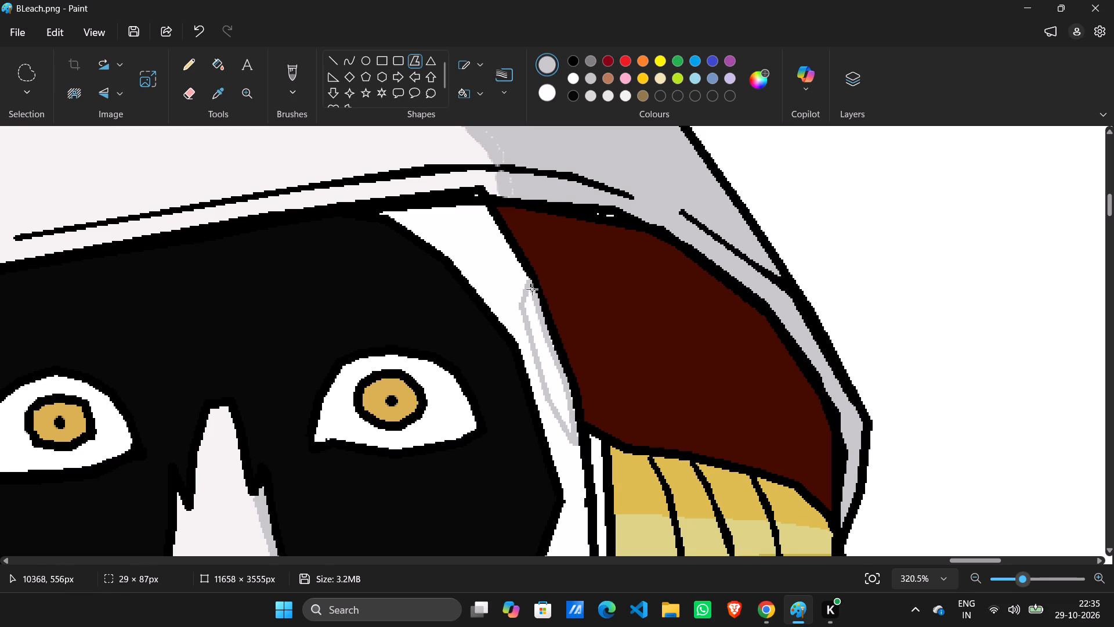
{"action": "left_click_drag", "start_coordinate": [532, 289], "coordinate": [529, 283]}
{"action": "scroll", "coordinate": [578, 331], "scroll_direction": "up", "scroll_amount": 4, "text": "ctrl"}
{"action": "left_click_drag", "start_coordinate": [591, 365], "coordinate": [589, 369]}
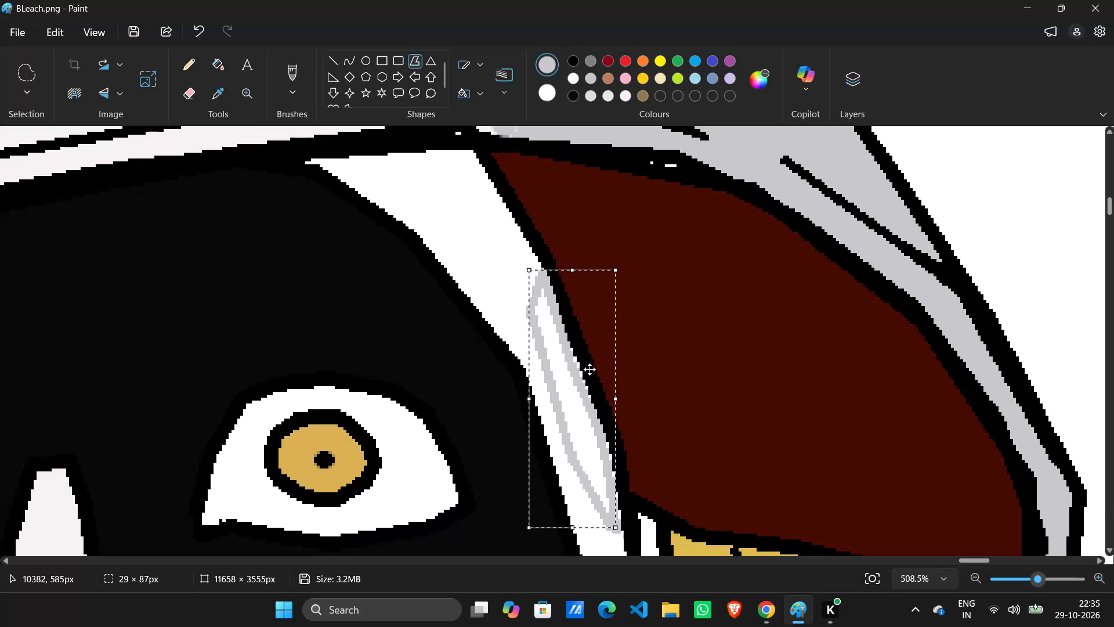
{"action": "left_click_drag", "start_coordinate": [589, 369], "coordinate": [591, 372]}
{"action": "left_click", "coordinate": [674, 358]}
Draw a thin light grey polygon, about 6 × 65 px, inside the white face's left edge above the gold ear piece.
{"action": "scroll", "coordinate": [682, 365], "scroll_direction": "down", "scroll_amount": 16, "text": "ctrl"}
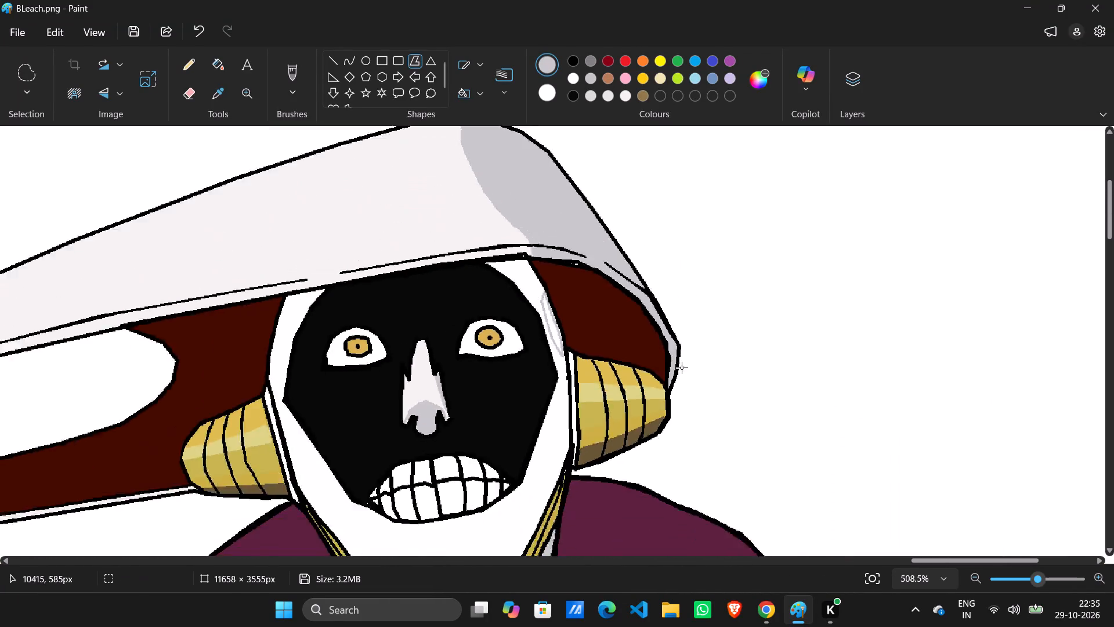
{"action": "scroll", "coordinate": [682, 367], "scroll_direction": "down", "scroll_amount": 4, "text": "ctrl"}
{"action": "scroll", "coordinate": [794, 343], "scroll_direction": "up", "scroll_amount": 4, "text": "ctrl"}
{"action": "scroll", "coordinate": [1026, 327], "scroll_direction": "up", "scroll_amount": 4, "text": "ctrl"}
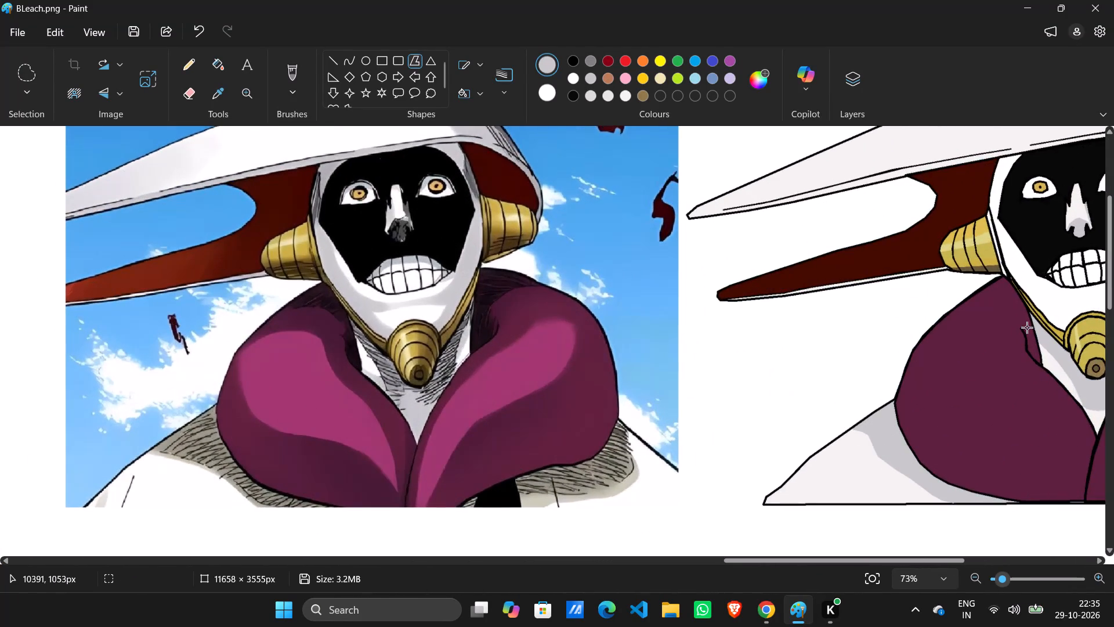
{"action": "scroll", "coordinate": [1027, 327], "scroll_direction": "up", "scroll_amount": 6, "text": "ctrl"}
{"action": "scroll", "coordinate": [985, 424], "scroll_direction": "down", "scroll_amount": 13, "text": "ctrl"}
{"action": "scroll", "coordinate": [994, 305], "scroll_direction": "up", "scroll_amount": 5, "text": "ctrl"}
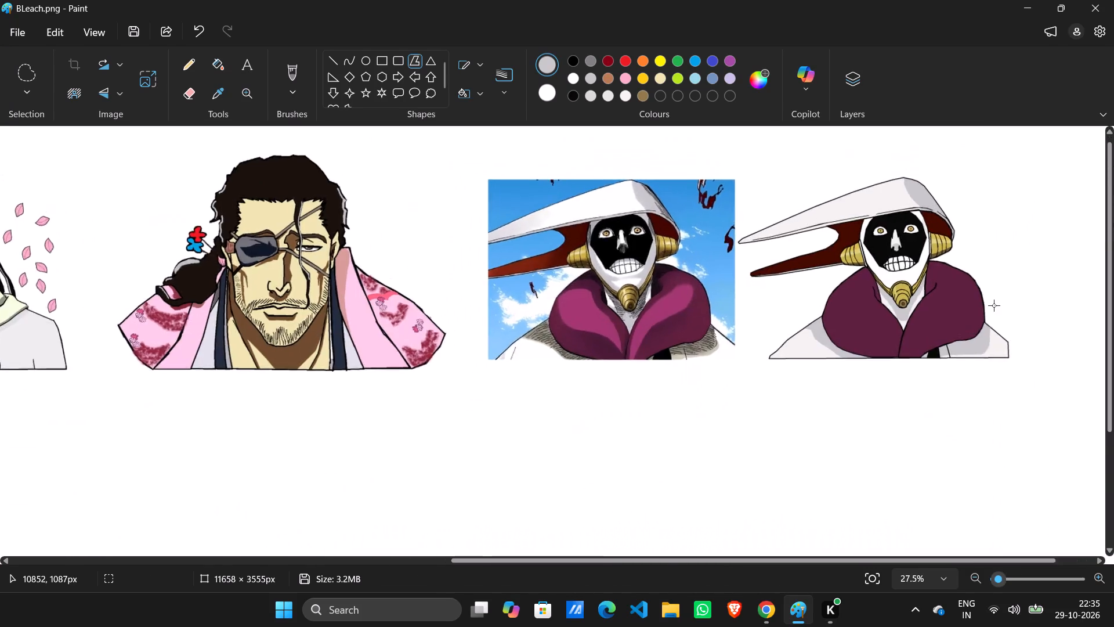
{"action": "scroll", "coordinate": [1037, 277], "scroll_direction": "up", "scroll_amount": 8}
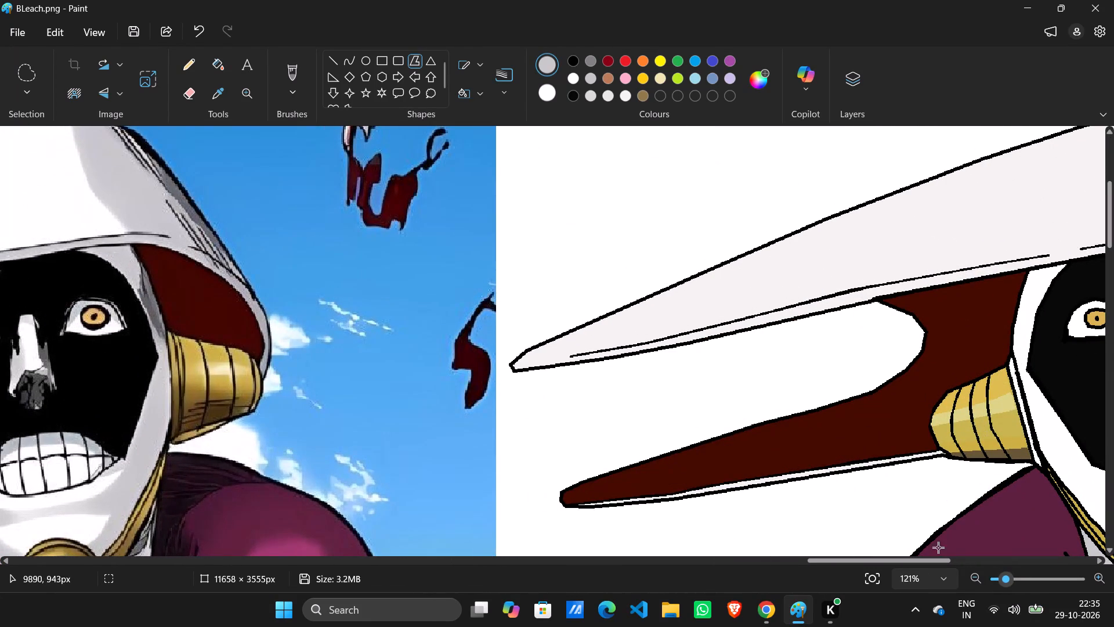
{"action": "left_click_drag", "start_coordinate": [935, 560], "coordinate": [959, 561]}
{"action": "scroll", "coordinate": [968, 427], "scroll_direction": "up", "scroll_amount": 5, "text": "ctrl"}
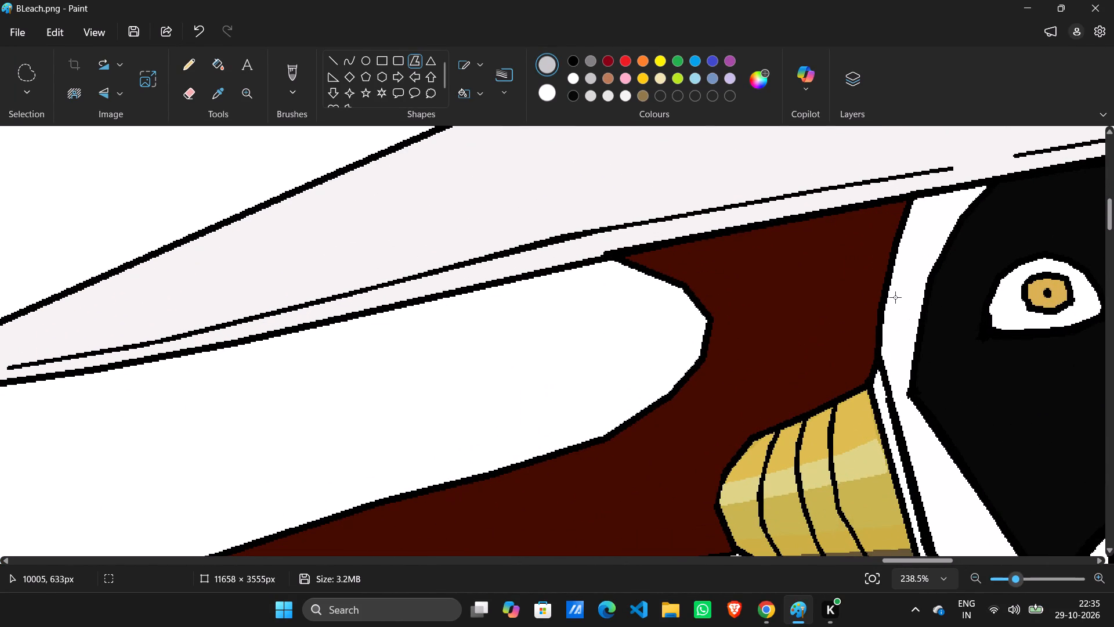
{"action": "left_click_drag", "start_coordinate": [891, 294], "coordinate": [898, 343]}
{"action": "left_click_drag", "start_coordinate": [898, 349], "coordinate": [892, 385]}
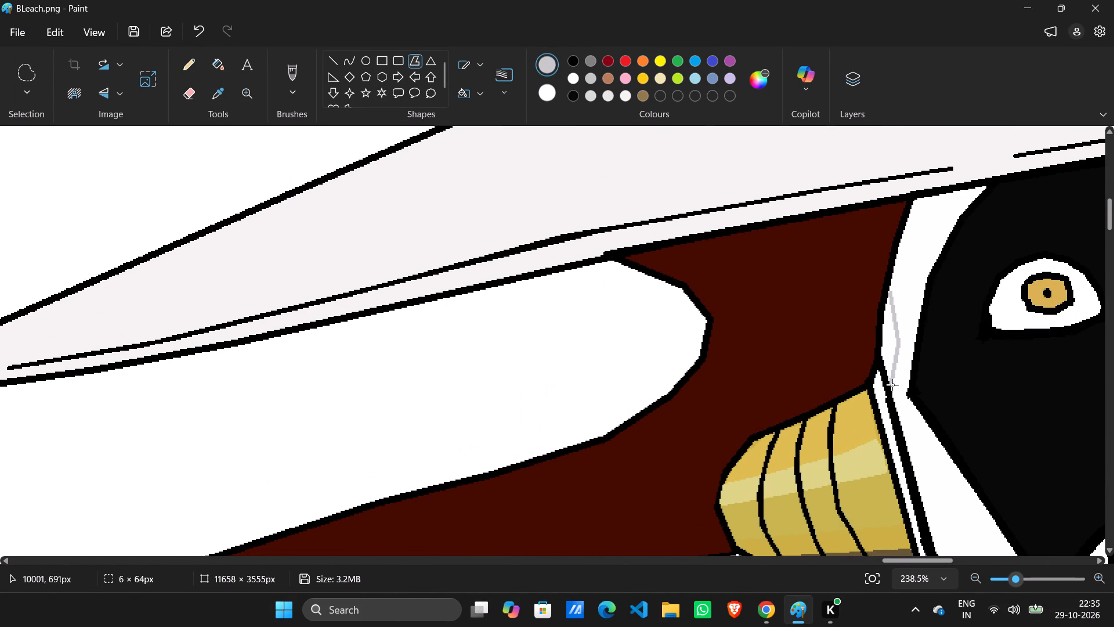
{"action": "left_click_drag", "start_coordinate": [892, 385], "coordinate": [894, 383]}
{"action": "left_click_drag", "start_coordinate": [894, 383], "coordinate": [897, 353]}
{"action": "left_click_drag", "start_coordinate": [898, 347], "coordinate": [899, 329]}
{"action": "left_click_drag", "start_coordinate": [899, 329], "coordinate": [891, 293]}
{"action": "left_click", "coordinate": [988, 230]}
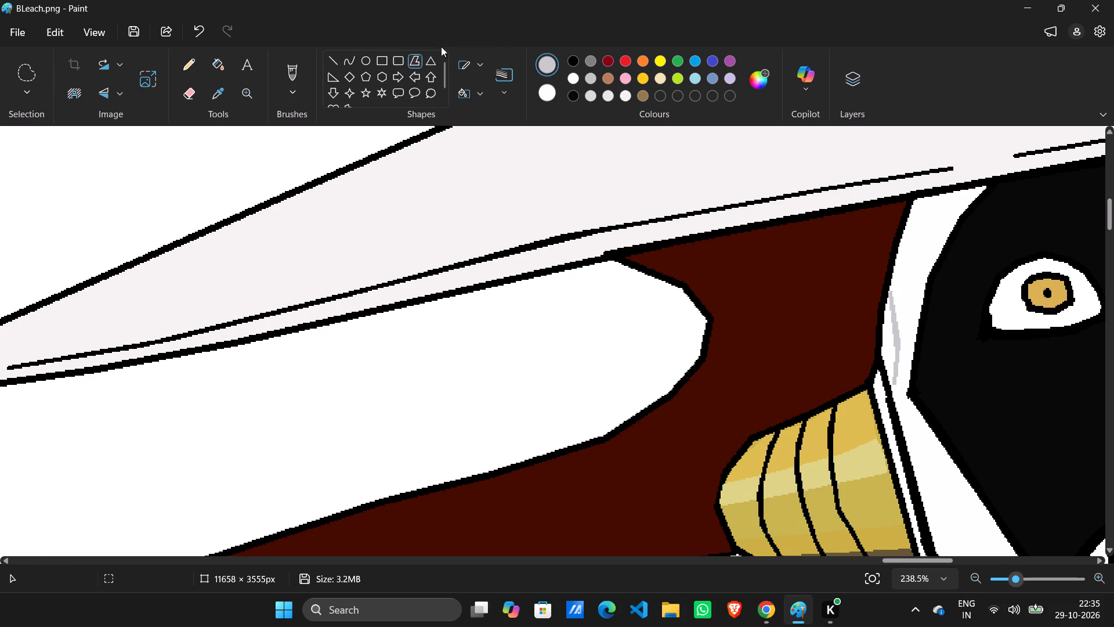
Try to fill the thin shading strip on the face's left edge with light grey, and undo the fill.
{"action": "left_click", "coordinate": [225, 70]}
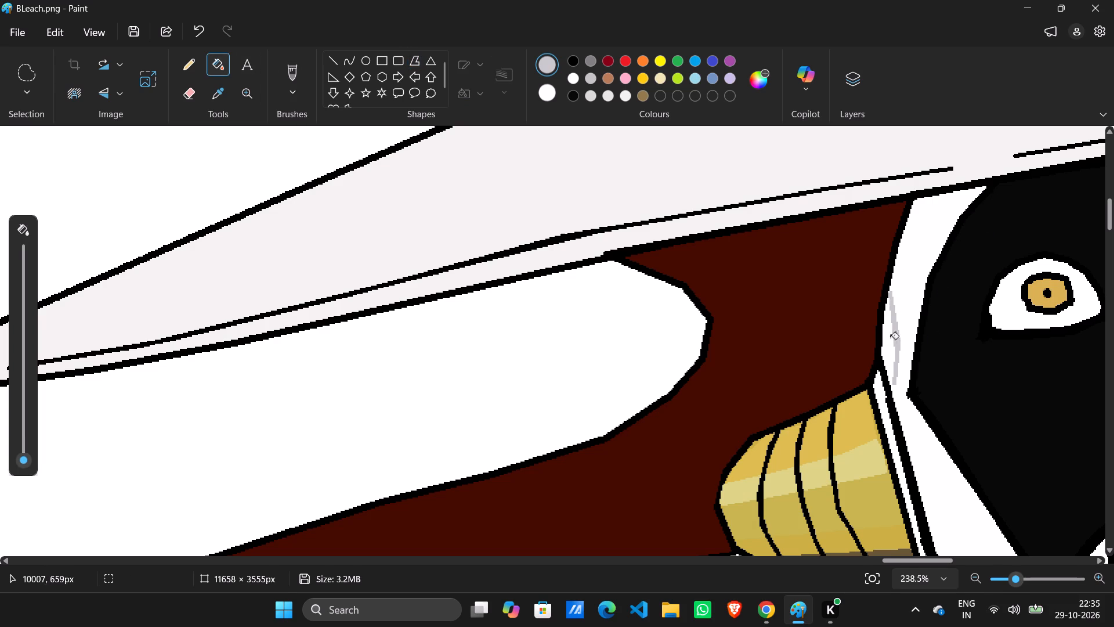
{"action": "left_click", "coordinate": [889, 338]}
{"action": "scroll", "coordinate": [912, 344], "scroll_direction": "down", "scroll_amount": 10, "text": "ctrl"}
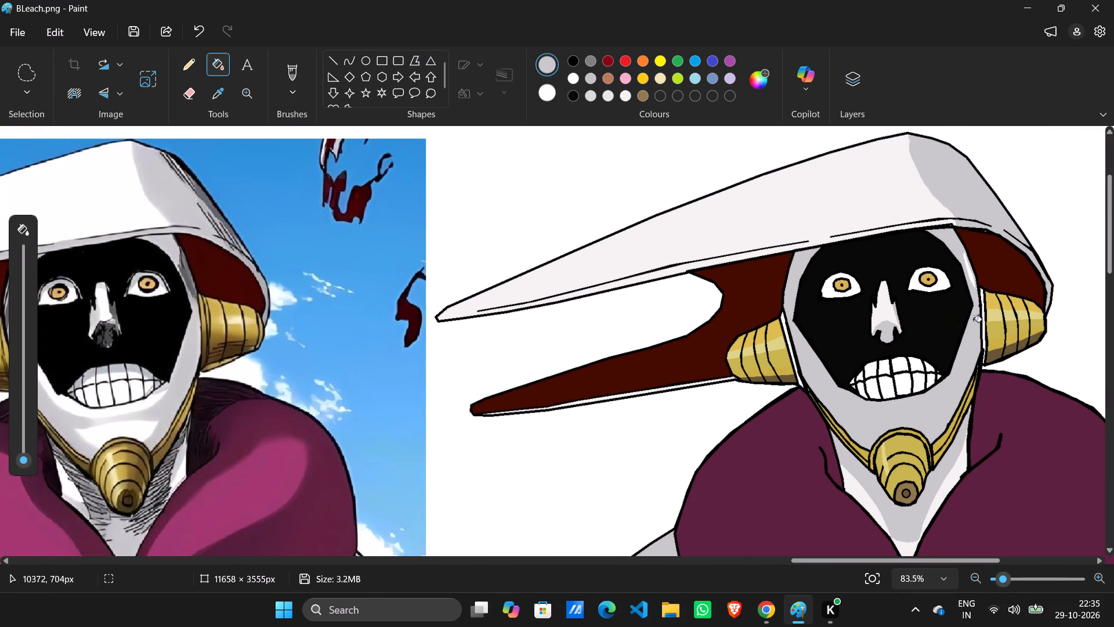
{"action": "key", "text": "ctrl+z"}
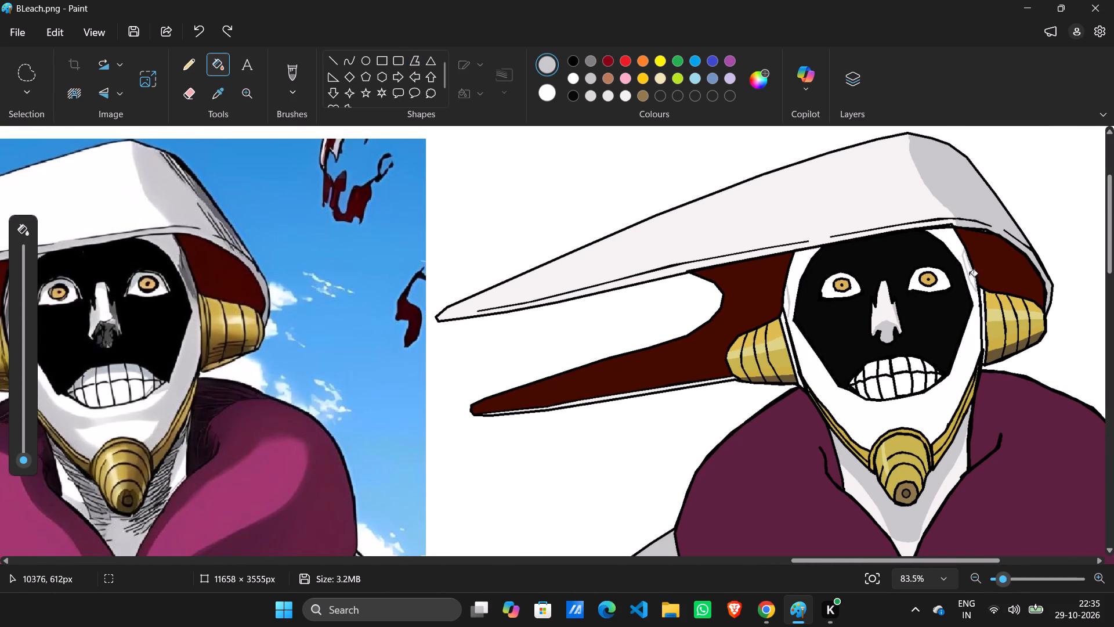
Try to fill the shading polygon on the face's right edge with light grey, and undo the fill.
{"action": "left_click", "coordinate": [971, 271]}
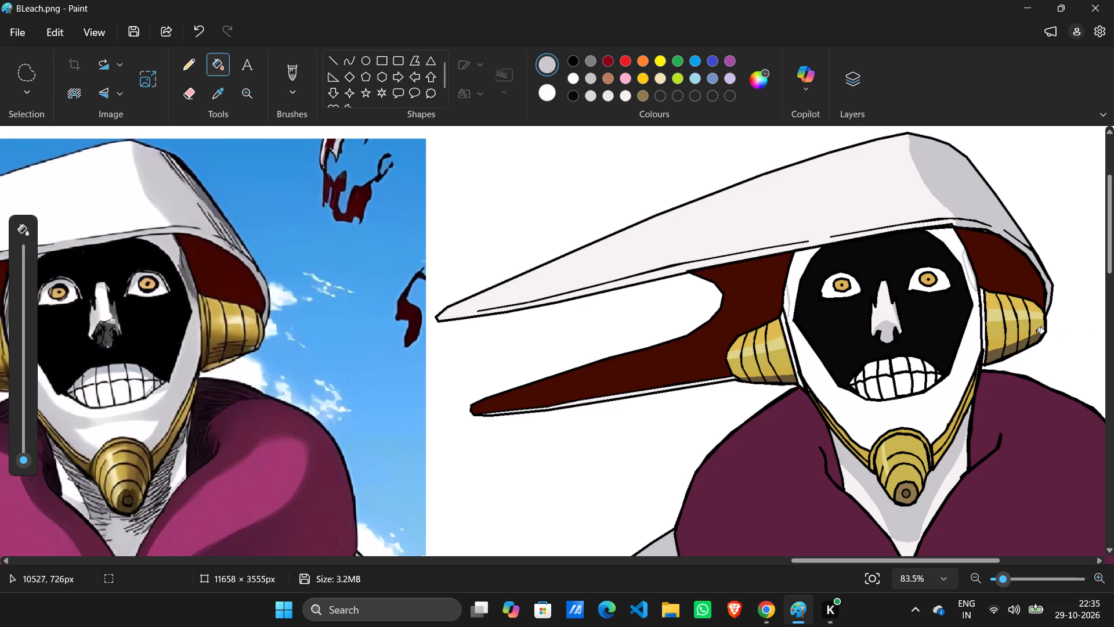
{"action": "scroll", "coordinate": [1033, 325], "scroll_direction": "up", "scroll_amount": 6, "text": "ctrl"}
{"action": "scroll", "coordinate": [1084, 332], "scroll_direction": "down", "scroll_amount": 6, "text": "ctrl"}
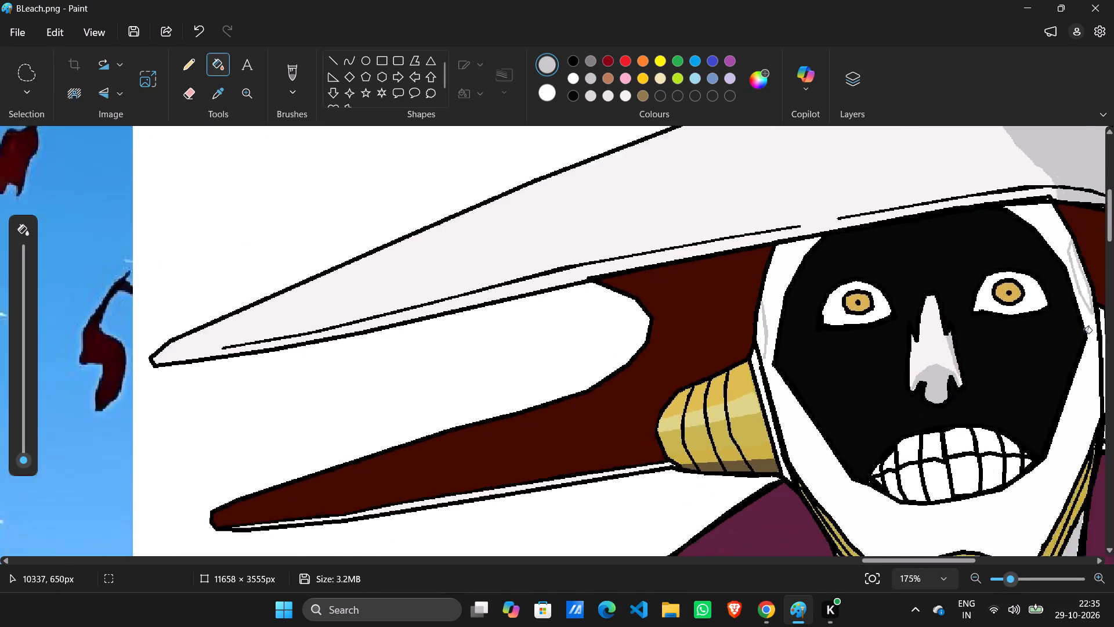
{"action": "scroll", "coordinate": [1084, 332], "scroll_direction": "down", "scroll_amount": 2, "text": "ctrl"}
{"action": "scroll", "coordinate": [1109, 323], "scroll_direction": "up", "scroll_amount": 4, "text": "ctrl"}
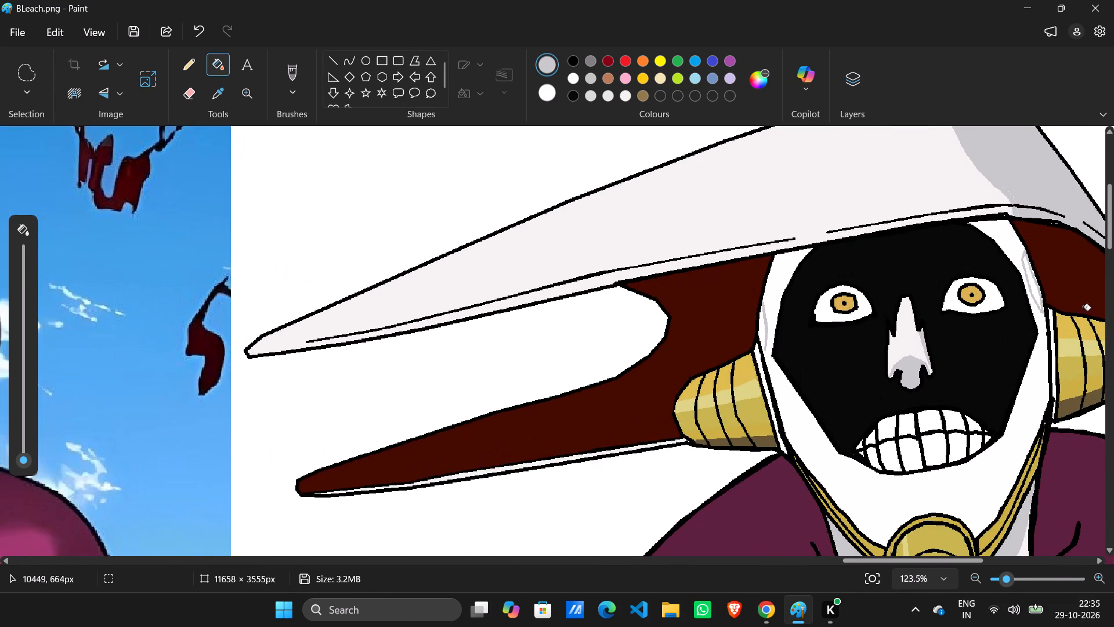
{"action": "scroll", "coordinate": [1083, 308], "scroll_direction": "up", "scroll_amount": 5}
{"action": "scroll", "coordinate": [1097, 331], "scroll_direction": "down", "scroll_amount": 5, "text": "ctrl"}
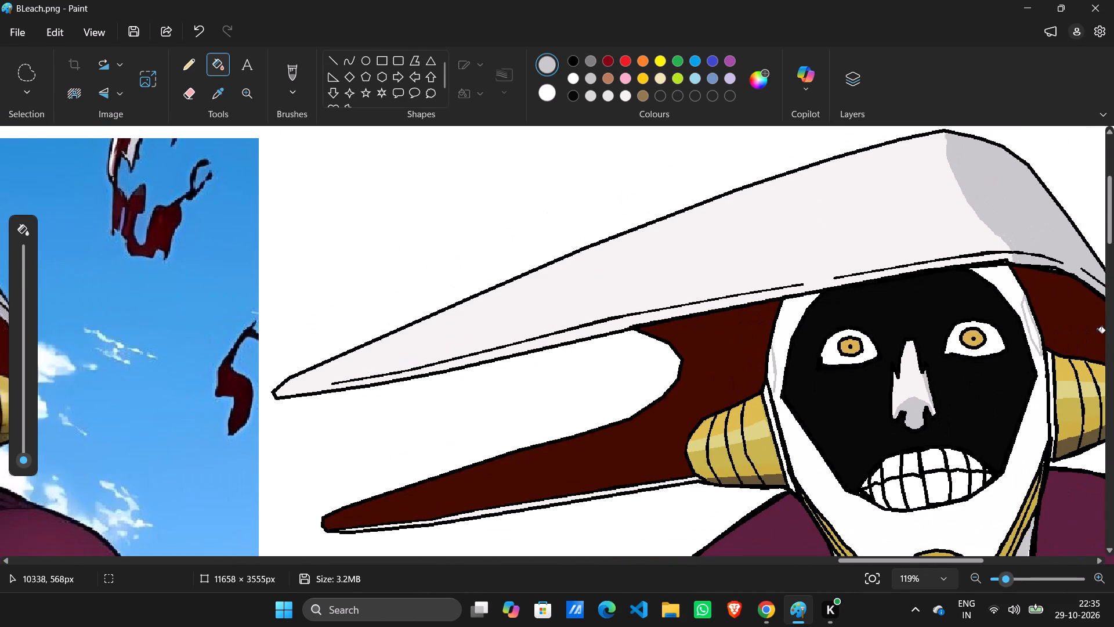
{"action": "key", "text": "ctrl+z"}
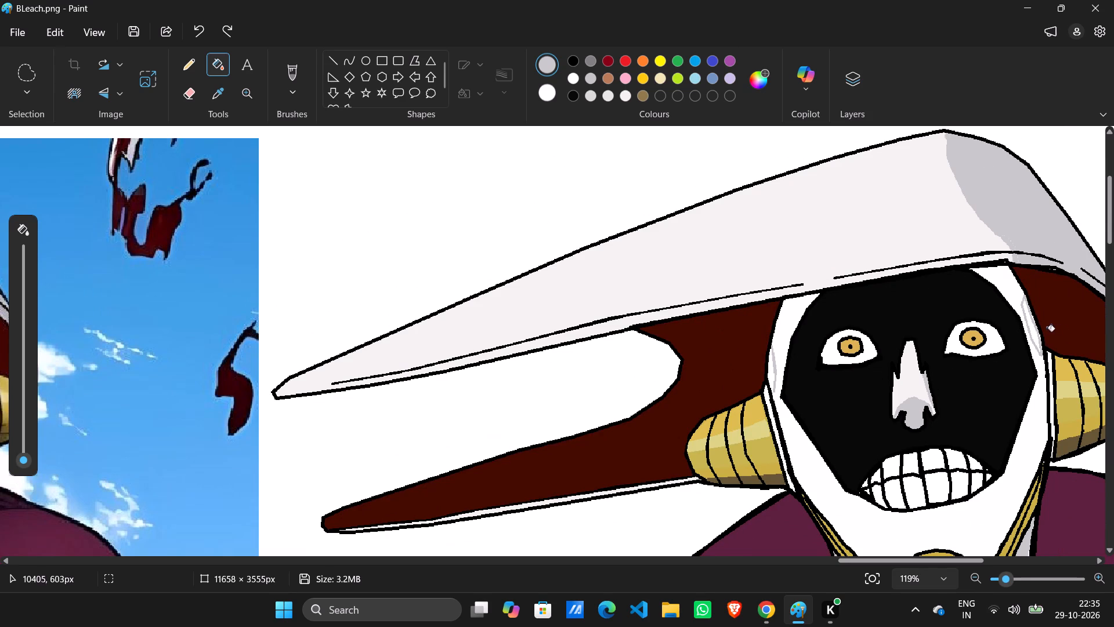
Fill the shading polygon on the white face's right edge with light grey.
{"action": "left_click", "coordinate": [1035, 333]}
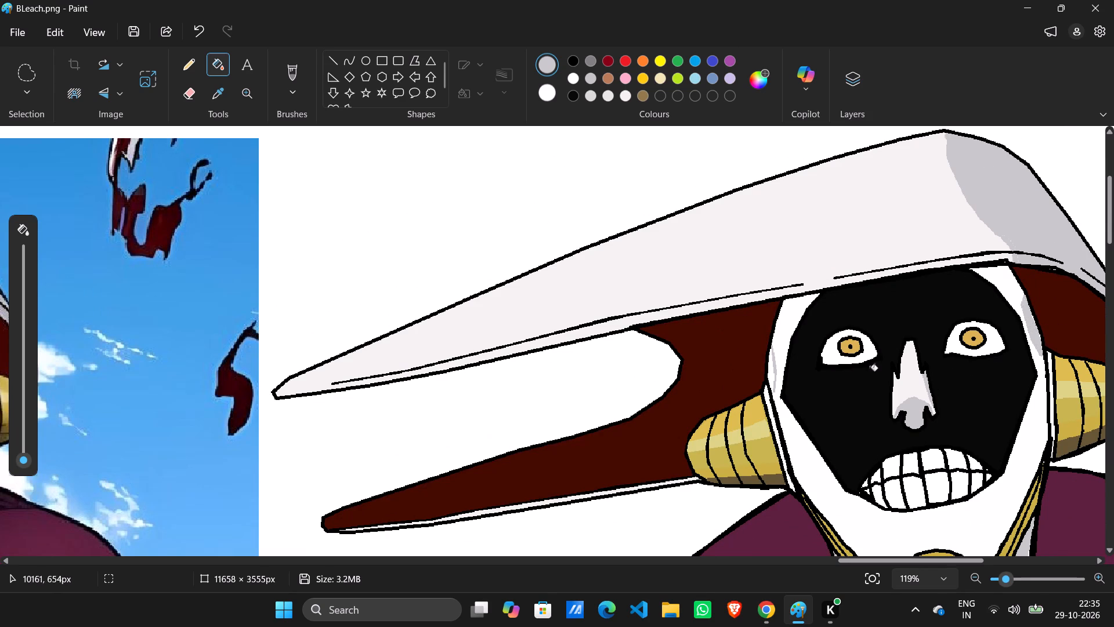
Close the bottom gap of the face's left-edge shading strip with a light grey brush stroke and fill the strip light grey.
{"action": "scroll", "coordinate": [836, 390], "scroll_direction": "up", "scroll_amount": 5, "text": "ctrl"}
{"action": "scroll", "coordinate": [999, 434], "scroll_direction": "up", "scroll_amount": 4, "text": "ctrl"}
{"action": "scroll", "coordinate": [999, 434], "scroll_direction": "up", "scroll_amount": 4}
{"action": "scroll", "coordinate": [999, 434], "scroll_direction": "down", "scroll_amount": 3}
{"action": "scroll", "coordinate": [886, 388], "scroll_direction": "down", "scroll_amount": 2}
{"action": "left_click", "coordinate": [281, 81]}
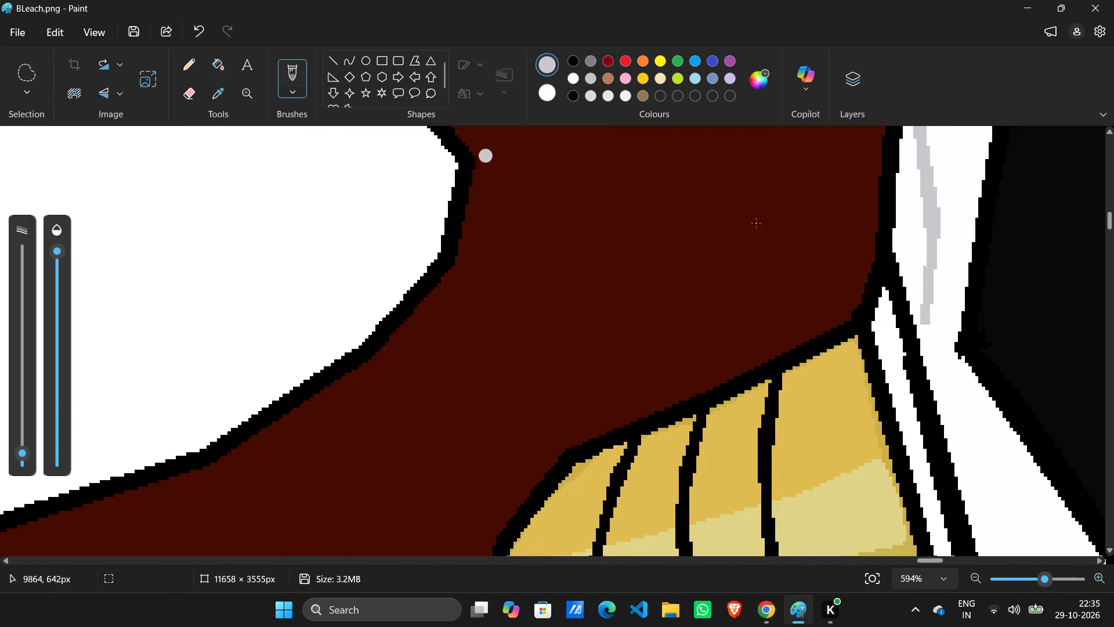
{"action": "left_click_drag", "start_coordinate": [921, 334], "coordinate": [934, 312]}
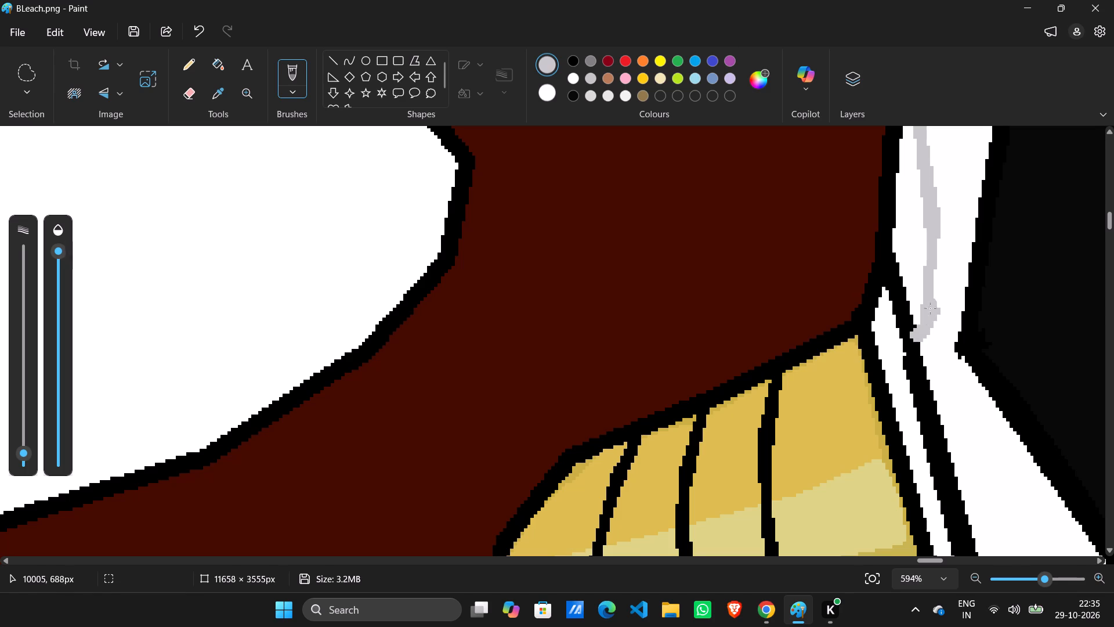
{"action": "key", "text": "ctrl+z"}
{"action": "left_click_drag", "start_coordinate": [922, 334], "coordinate": [930, 304]}
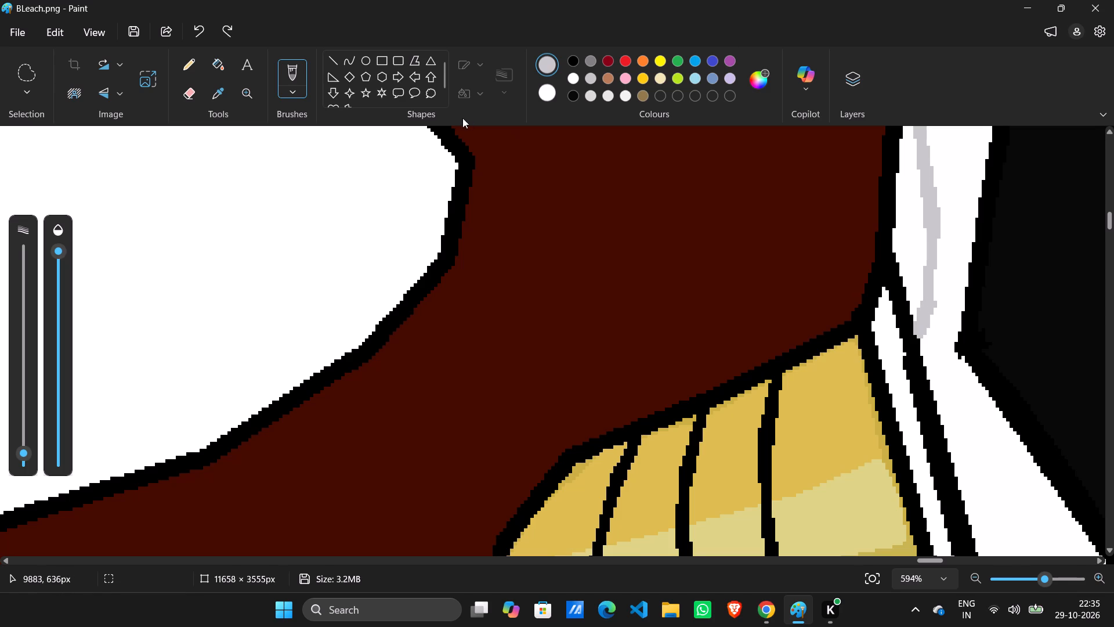
{"action": "left_click", "coordinate": [217, 63]}
{"action": "left_click", "coordinate": [912, 217]}
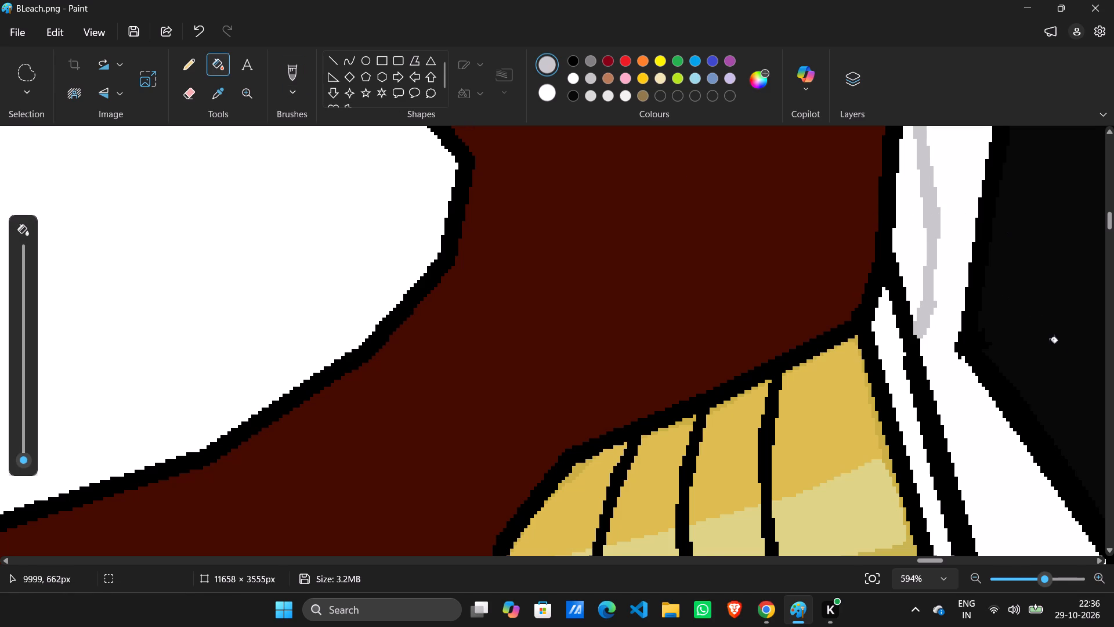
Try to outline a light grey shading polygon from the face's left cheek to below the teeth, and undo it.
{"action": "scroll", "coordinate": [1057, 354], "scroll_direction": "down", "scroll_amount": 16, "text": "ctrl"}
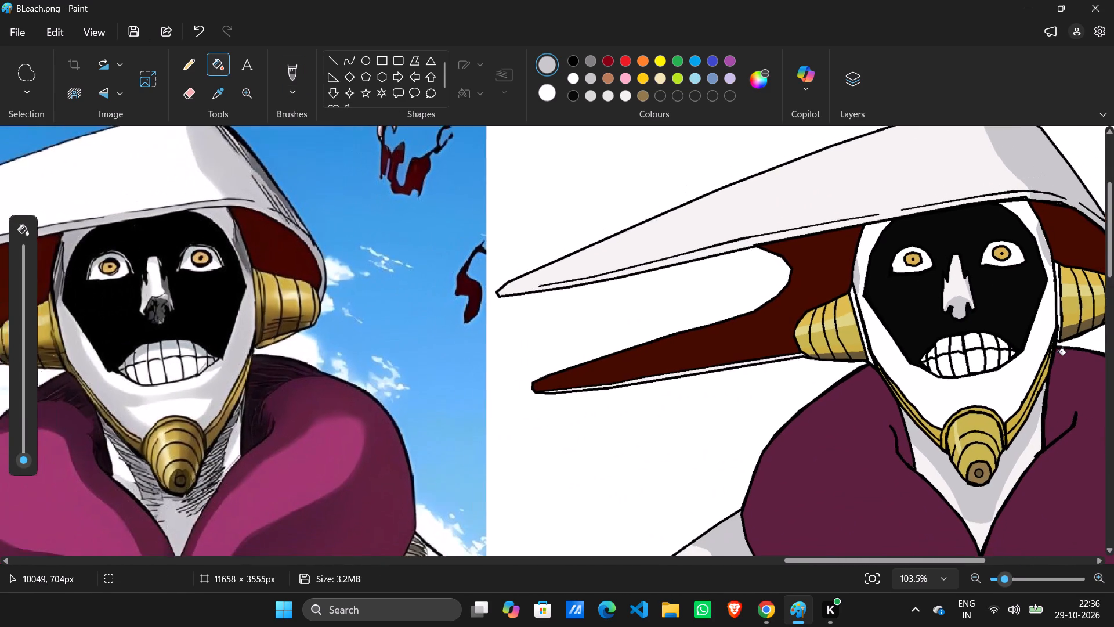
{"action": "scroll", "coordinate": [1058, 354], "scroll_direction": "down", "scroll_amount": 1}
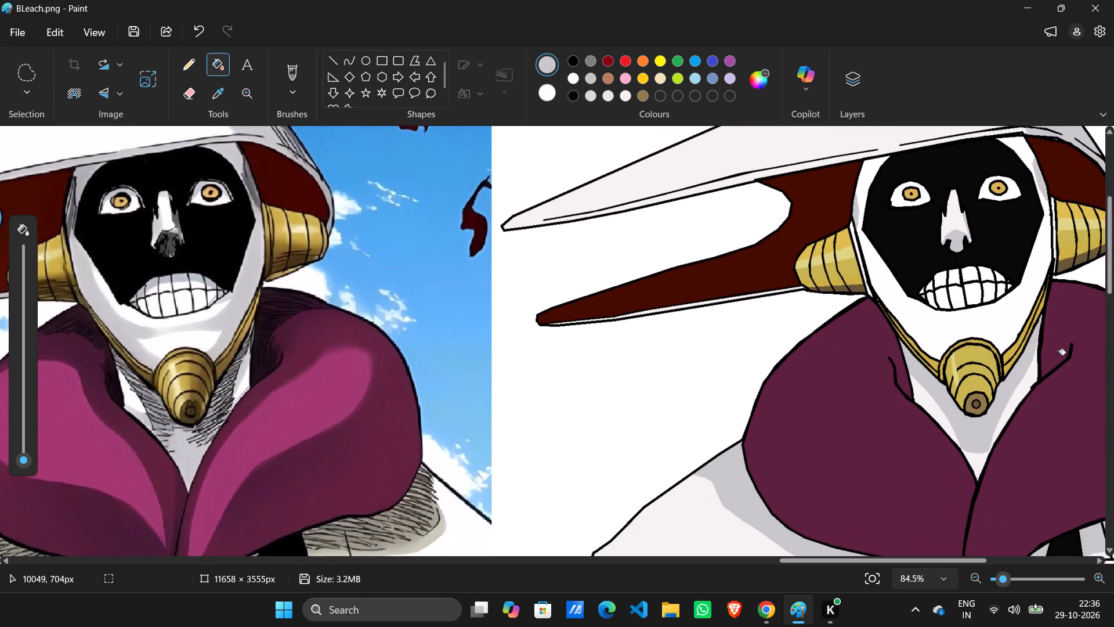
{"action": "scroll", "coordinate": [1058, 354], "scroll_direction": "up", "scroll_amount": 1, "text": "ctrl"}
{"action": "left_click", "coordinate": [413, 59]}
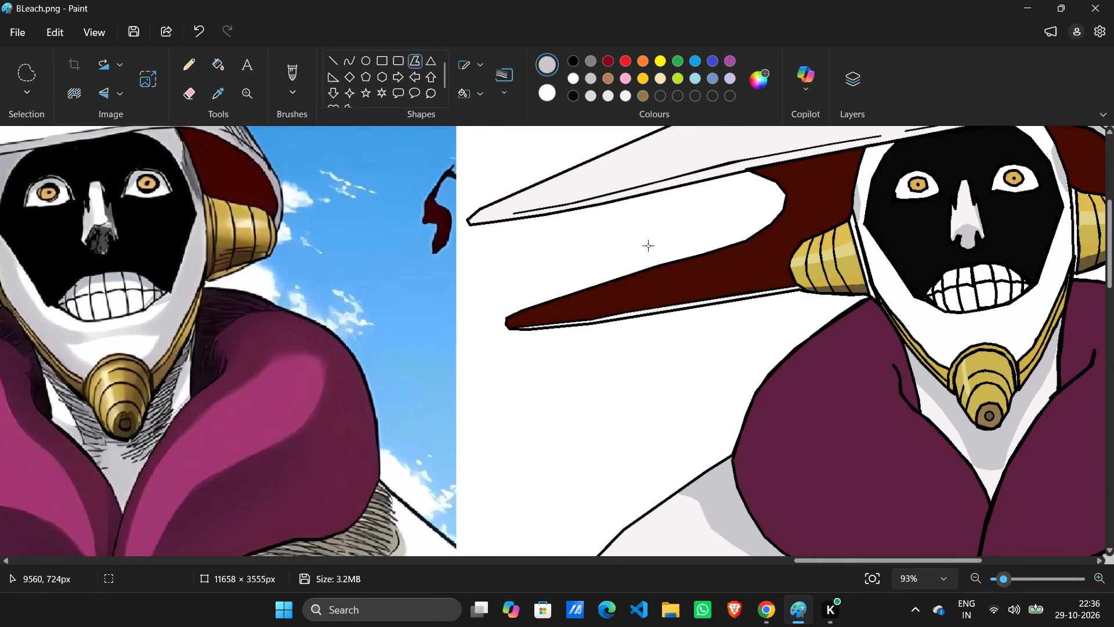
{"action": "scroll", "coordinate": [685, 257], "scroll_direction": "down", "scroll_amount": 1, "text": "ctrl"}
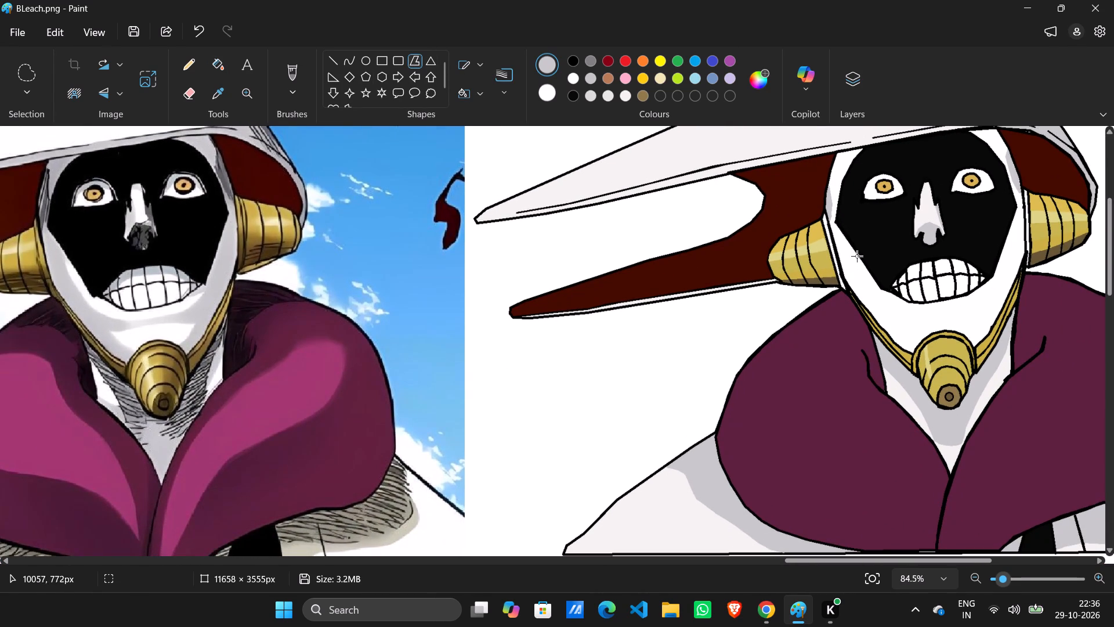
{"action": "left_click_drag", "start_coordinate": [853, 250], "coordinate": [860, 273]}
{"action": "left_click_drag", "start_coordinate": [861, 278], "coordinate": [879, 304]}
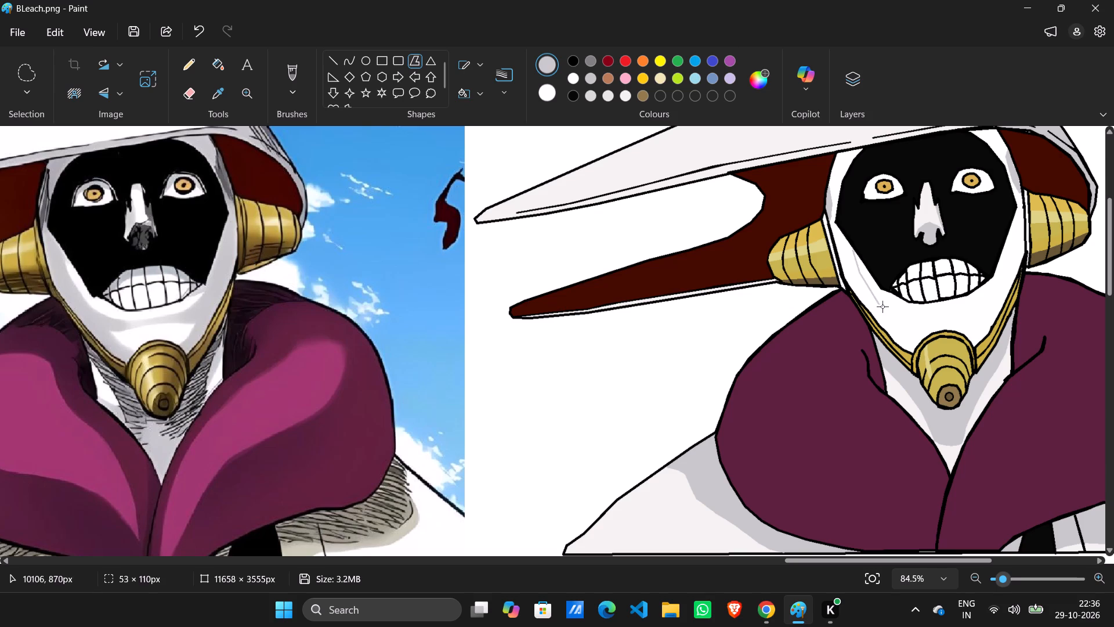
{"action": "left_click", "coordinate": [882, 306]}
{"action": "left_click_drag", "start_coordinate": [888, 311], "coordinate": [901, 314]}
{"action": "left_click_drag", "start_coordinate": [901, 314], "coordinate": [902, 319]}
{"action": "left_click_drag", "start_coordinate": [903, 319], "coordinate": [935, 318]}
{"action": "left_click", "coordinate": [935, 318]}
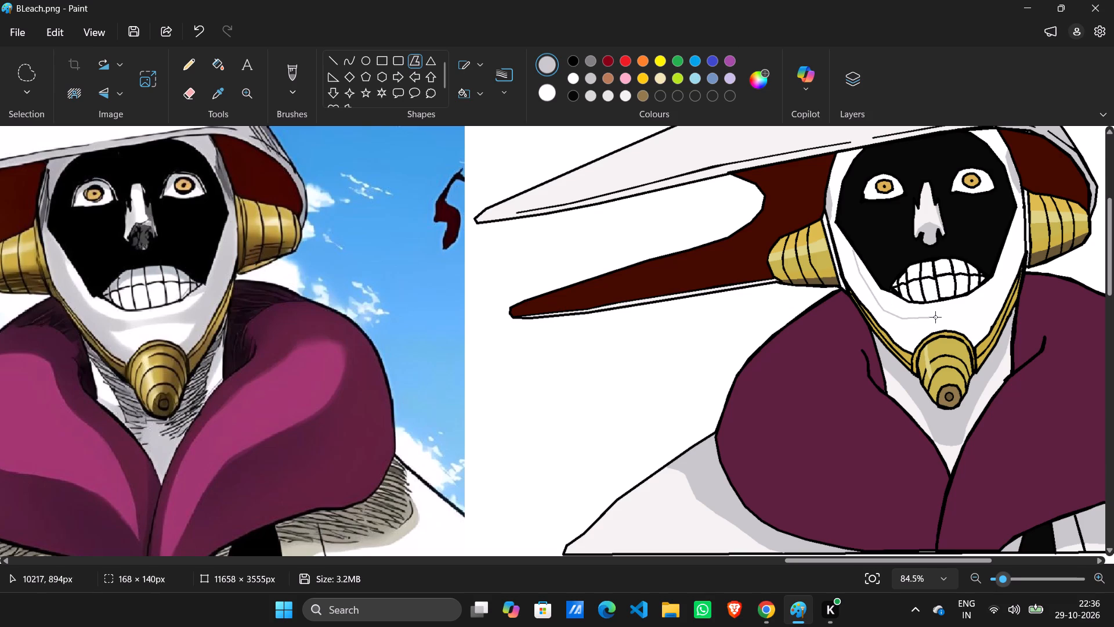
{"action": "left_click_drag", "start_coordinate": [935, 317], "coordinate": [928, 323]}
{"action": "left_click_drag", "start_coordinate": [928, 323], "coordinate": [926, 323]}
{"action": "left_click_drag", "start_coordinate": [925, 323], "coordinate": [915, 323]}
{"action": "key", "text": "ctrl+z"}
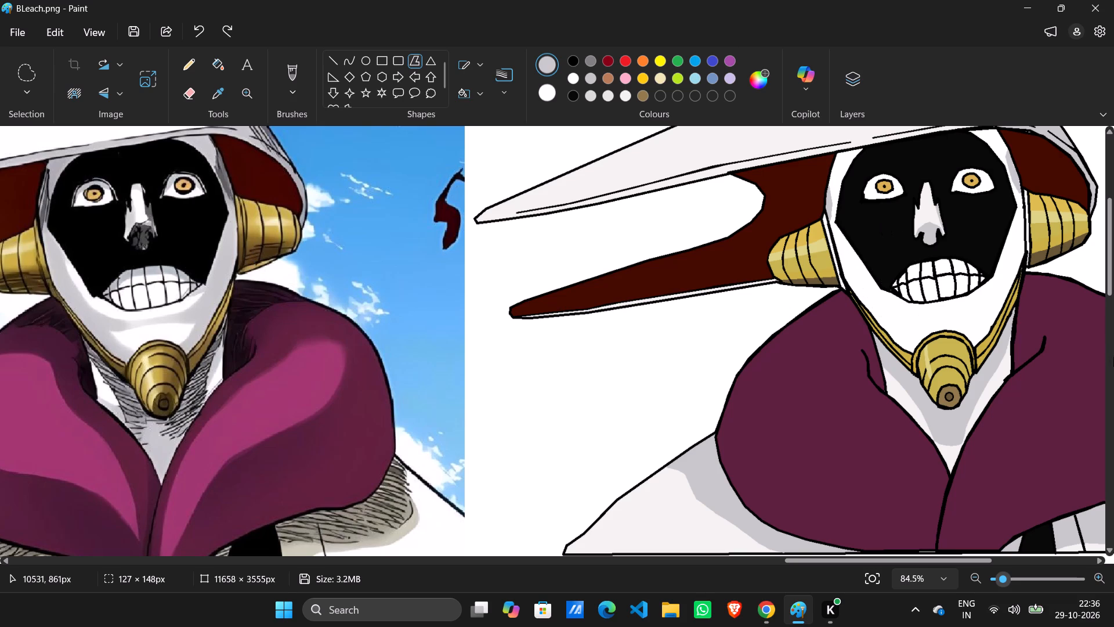
Draw a light grey polygon outline, about 156 × 49 px, on the chin above the gold chin piece, ending at its right side.
{"action": "scroll", "coordinate": [1113, 352], "scroll_direction": "up", "scroll_amount": 4, "text": "ctrl"}
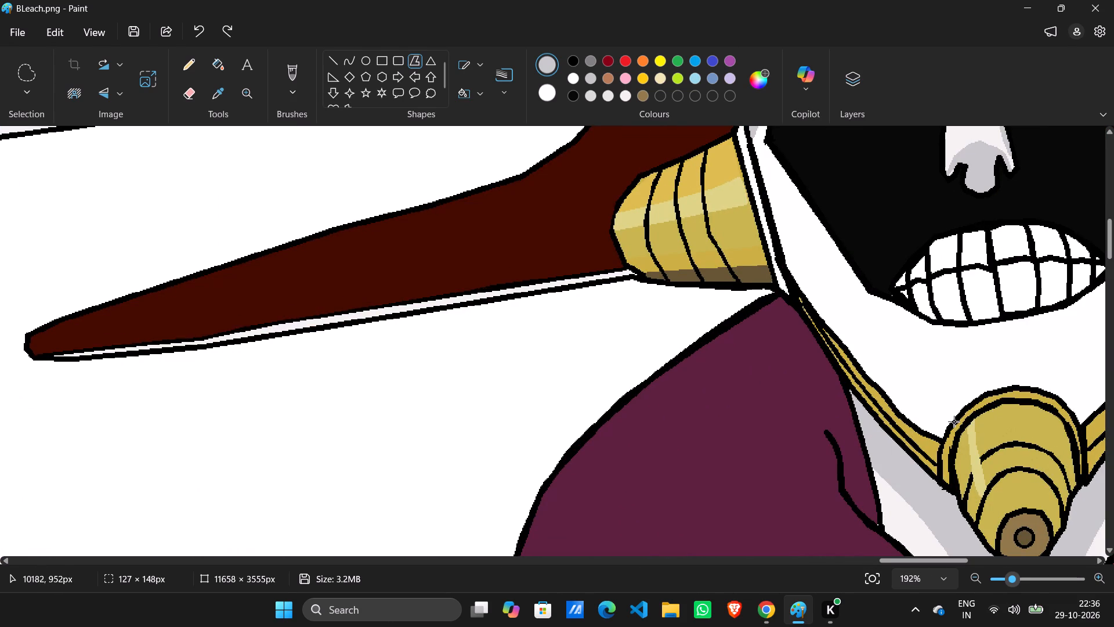
{"action": "left_click_drag", "start_coordinate": [950, 421], "coordinate": [941, 412]}
{"action": "left_click_drag", "start_coordinate": [940, 412], "coordinate": [935, 409]}
{"action": "left_click_drag", "start_coordinate": [935, 409], "coordinate": [933, 404]}
{"action": "left_click_drag", "start_coordinate": [932, 399], "coordinate": [925, 385]}
{"action": "left_click_drag", "start_coordinate": [925, 385], "coordinate": [923, 380]}
{"action": "left_click_drag", "start_coordinate": [923, 379], "coordinate": [933, 379]}
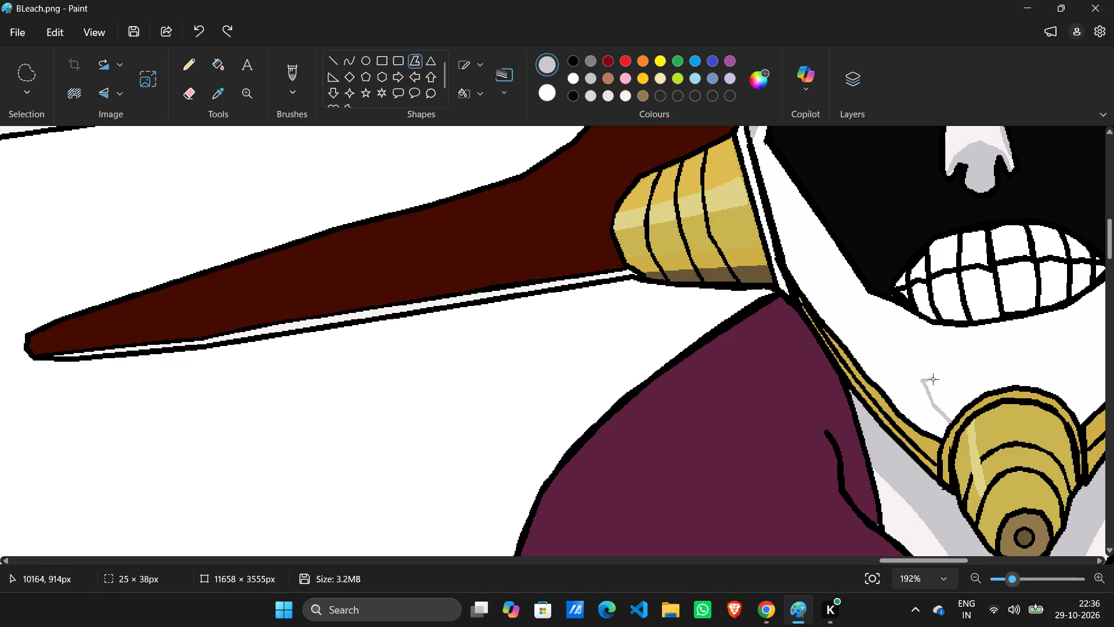
{"action": "left_click_drag", "start_coordinate": [933, 379], "coordinate": [920, 372]}
{"action": "left_click_drag", "start_coordinate": [920, 372], "coordinate": [936, 374]}
{"action": "left_click_drag", "start_coordinate": [938, 374], "coordinate": [959, 375]}
{"action": "left_click_drag", "start_coordinate": [963, 375], "coordinate": [992, 374]}
{"action": "left_click_drag", "start_coordinate": [995, 374], "coordinate": [1053, 373]}
{"action": "left_click_drag", "start_coordinate": [1061, 373], "coordinate": [1080, 370]}
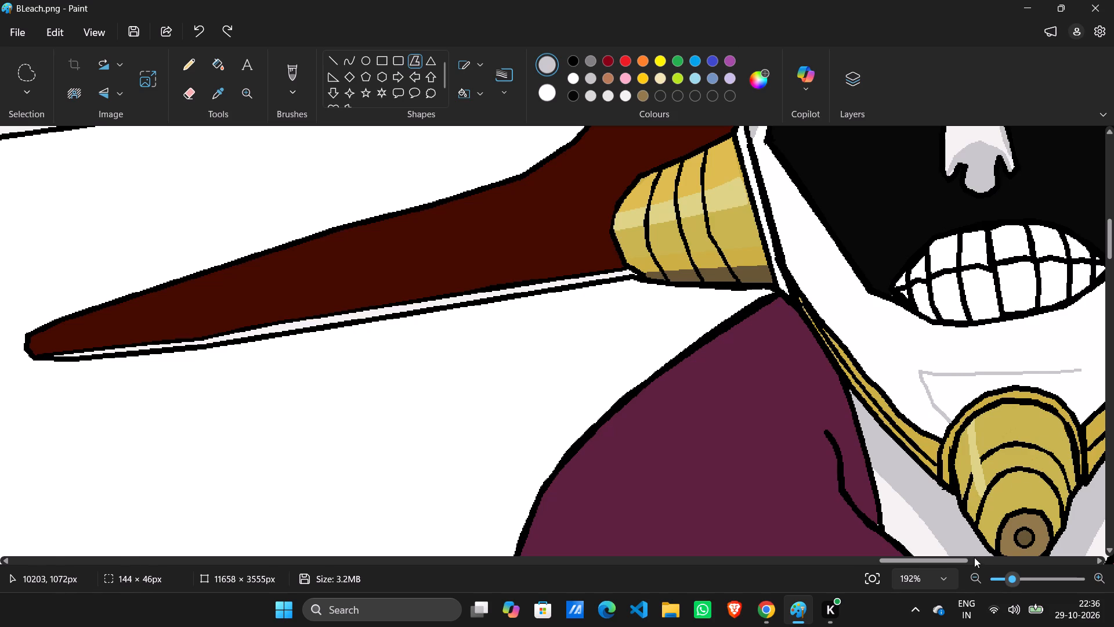
{"action": "left_click_drag", "start_coordinate": [964, 560], "coordinate": [982, 560]}
{"action": "scroll", "coordinate": [938, 377], "scroll_direction": "up", "scroll_amount": 2, "text": "ctrl"}
{"action": "left_click_drag", "start_coordinate": [878, 385], "coordinate": [879, 386]}
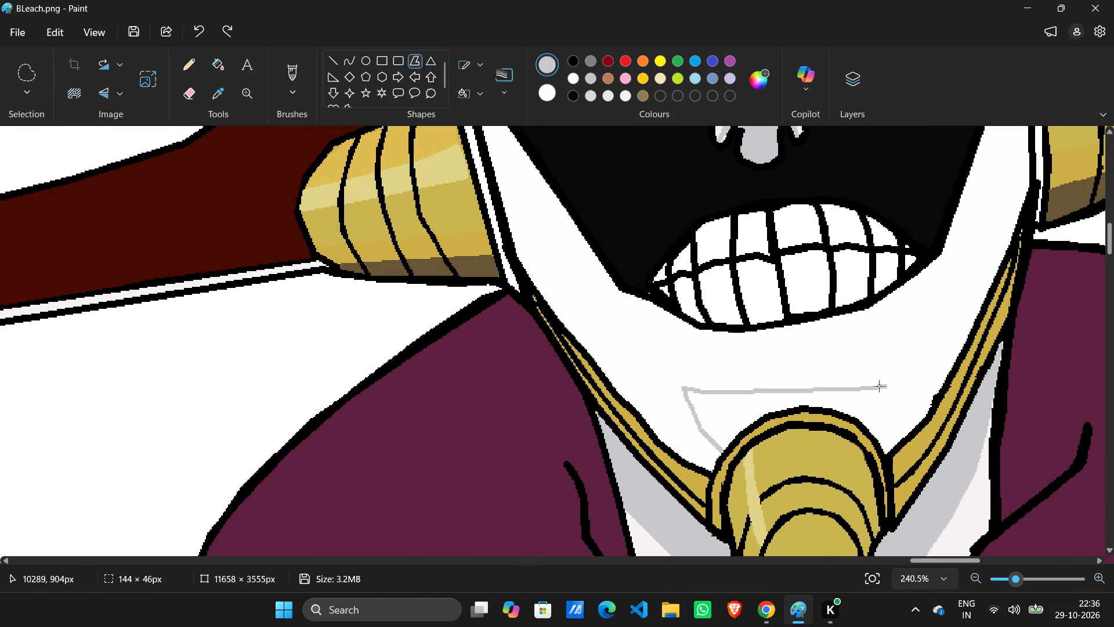
{"action": "left_click_drag", "start_coordinate": [879, 386], "coordinate": [902, 383]}
{"action": "left_click_drag", "start_coordinate": [902, 383], "coordinate": [899, 401]}
{"action": "left_click_drag", "start_coordinate": [898, 405], "coordinate": [894, 421]}
{"action": "left_click_drag", "start_coordinate": [891, 426], "coordinate": [881, 441]}
Retrace the chin outline's right side, top edge and left side back to its start to close the polygon.
{"action": "left_click_drag", "start_coordinate": [881, 441], "coordinate": [891, 427]}
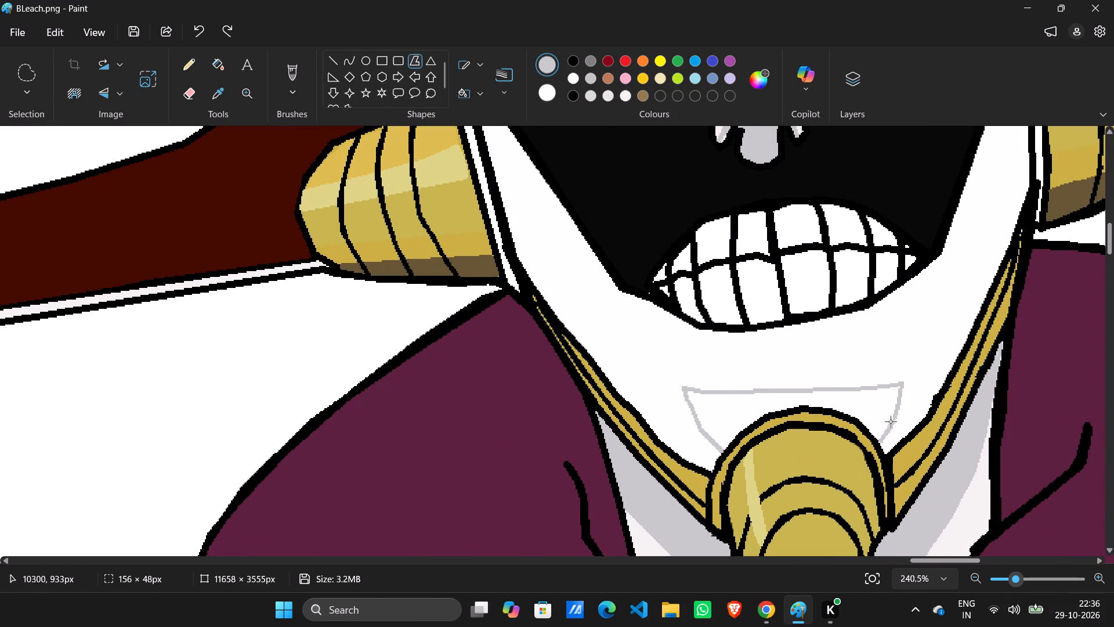
{"action": "left_click_drag", "start_coordinate": [891, 420], "coordinate": [902, 398]}
{"action": "left_click_drag", "start_coordinate": [902, 391], "coordinate": [902, 383]}
{"action": "left_click_drag", "start_coordinate": [902, 383], "coordinate": [874, 388]}
{"action": "left_click_drag", "start_coordinate": [867, 388], "coordinate": [807, 390]}
{"action": "left_click_drag", "start_coordinate": [801, 390], "coordinate": [736, 392]}
{"action": "left_click_drag", "start_coordinate": [724, 392], "coordinate": [694, 391]}
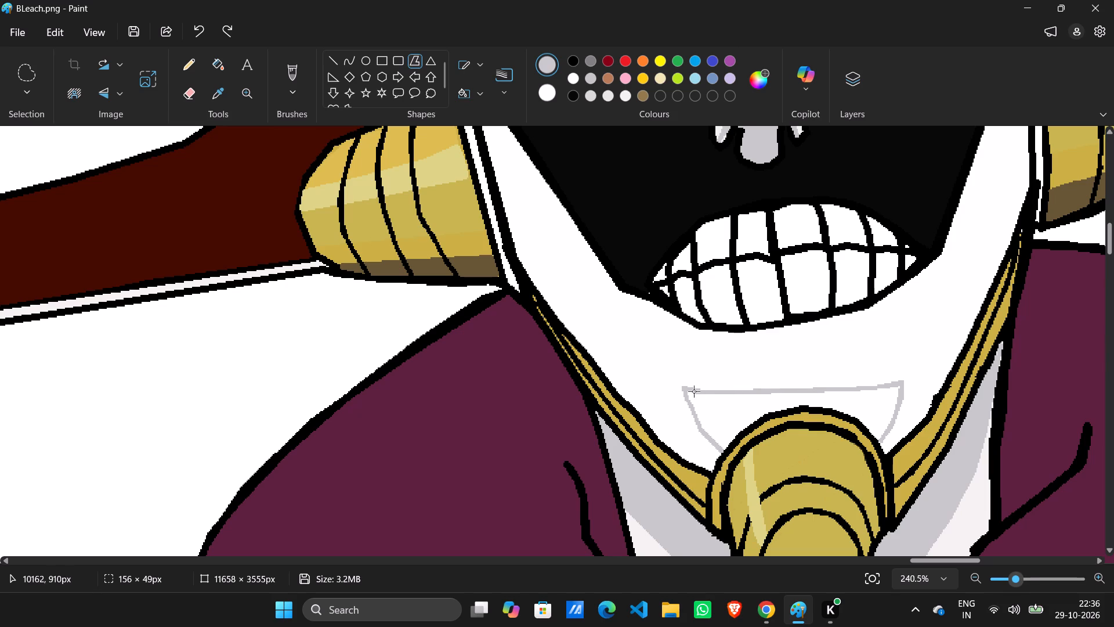
{"action": "left_click_drag", "start_coordinate": [694, 391], "coordinate": [695, 392]}
{"action": "left_click", "coordinate": [695, 392]}
{"action": "left_click_drag", "start_coordinate": [690, 390], "coordinate": [684, 388]}
{"action": "left_click_drag", "start_coordinate": [686, 394], "coordinate": [690, 413]}
{"action": "left_click_drag", "start_coordinate": [690, 413], "coordinate": [696, 418]}
{"action": "left_click_drag", "start_coordinate": [698, 425], "coordinate": [721, 449]}
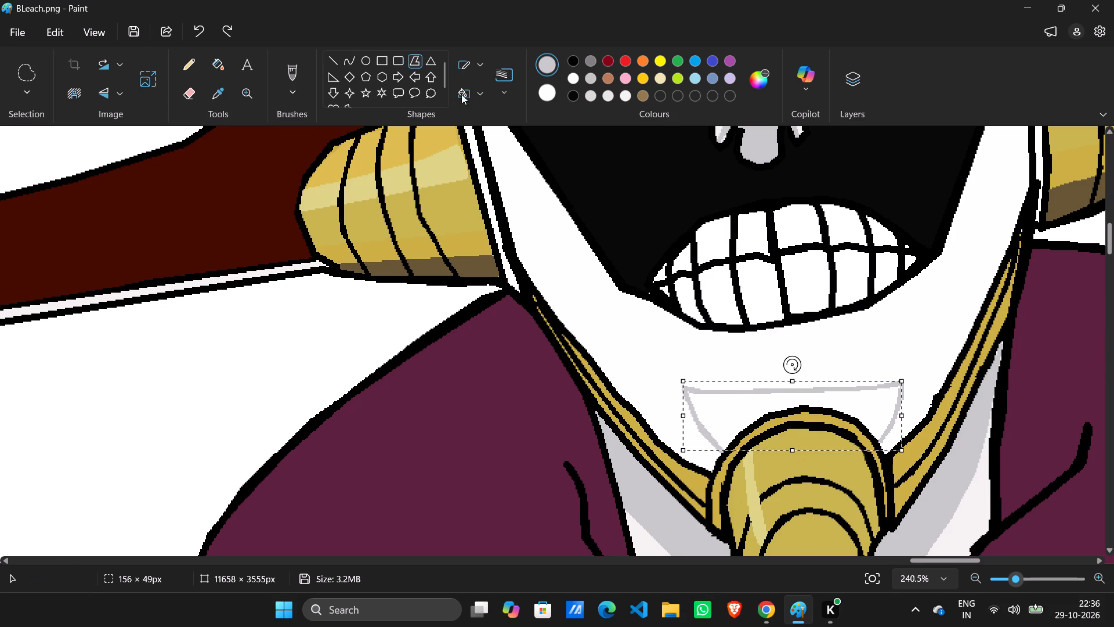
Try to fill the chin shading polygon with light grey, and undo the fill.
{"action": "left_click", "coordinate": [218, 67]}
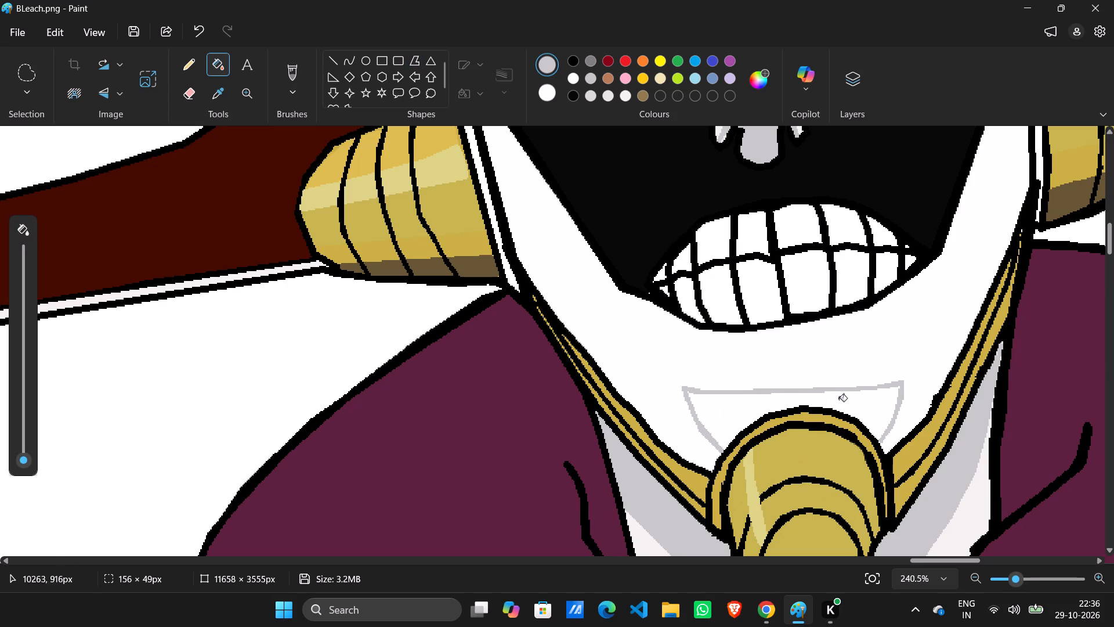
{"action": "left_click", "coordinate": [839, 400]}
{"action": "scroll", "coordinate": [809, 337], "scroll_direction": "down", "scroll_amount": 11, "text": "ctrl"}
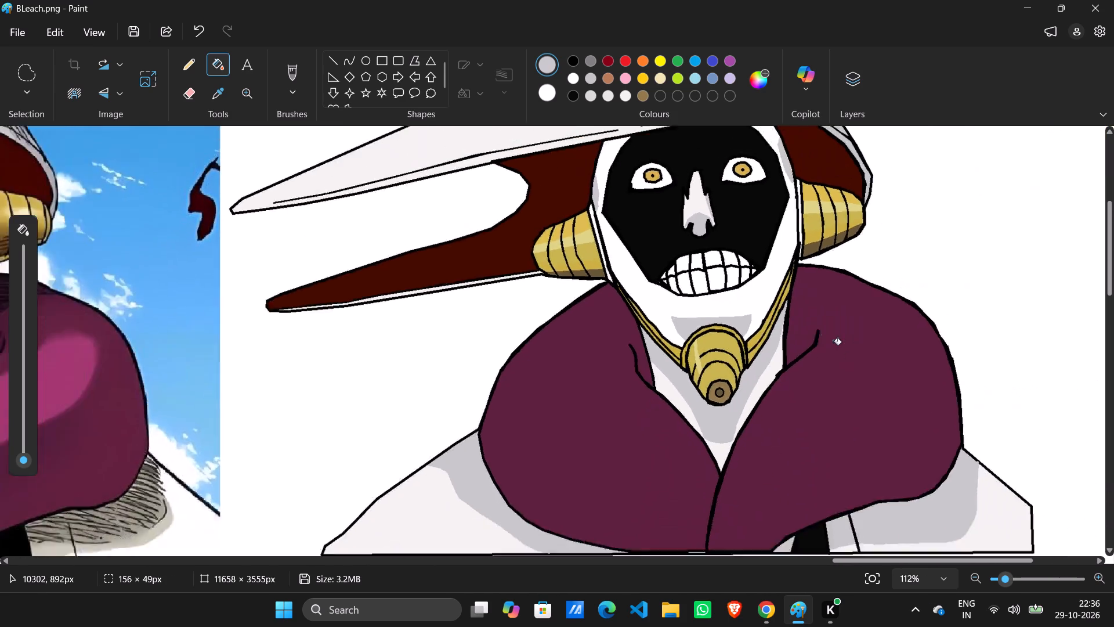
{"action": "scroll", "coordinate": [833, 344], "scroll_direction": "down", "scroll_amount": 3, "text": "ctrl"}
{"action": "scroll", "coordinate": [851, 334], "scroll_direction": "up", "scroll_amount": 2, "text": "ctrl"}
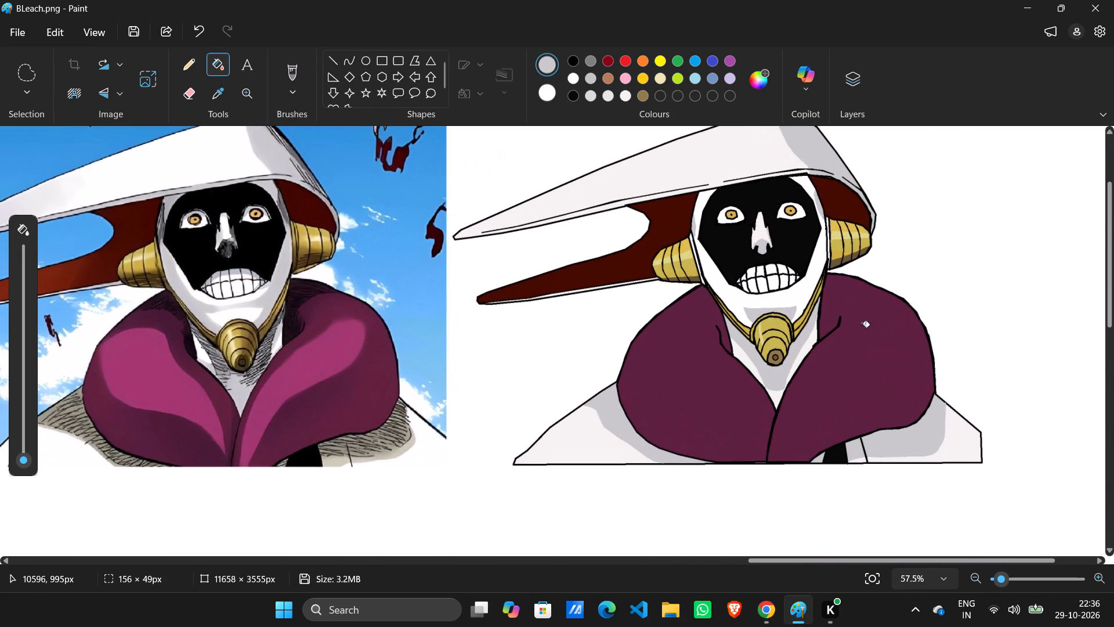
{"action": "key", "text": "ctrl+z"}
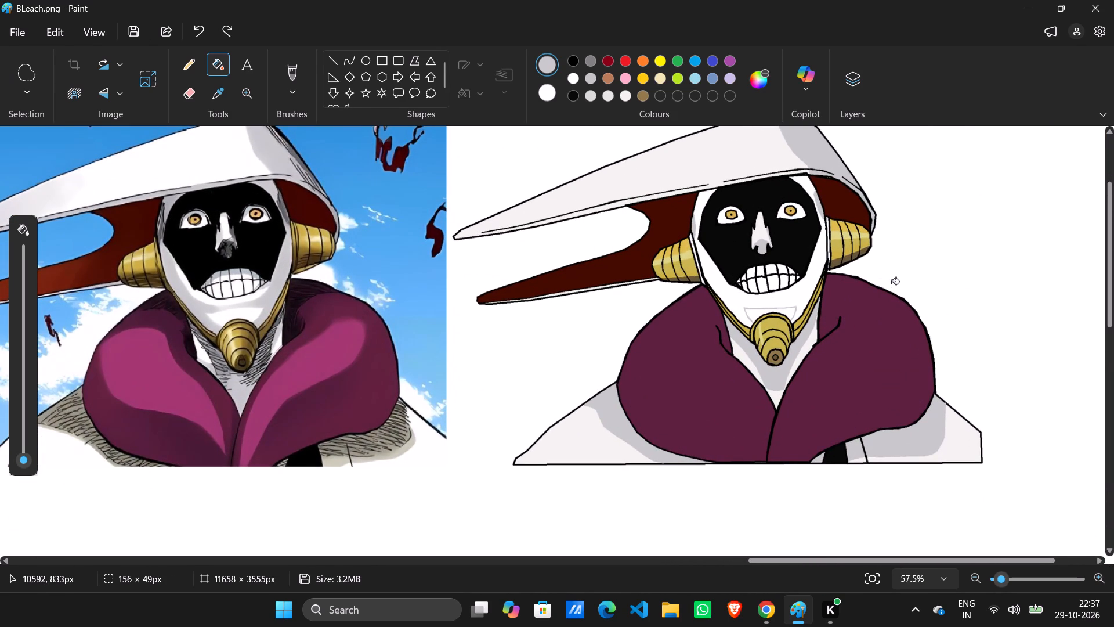
Draw a light grey polygon outline from the mask's left cheek edge down along the jaw to below the teeth, about 203 × 154 px.
{"action": "scroll", "coordinate": [891, 283], "scroll_direction": "up", "scroll_amount": 7, "text": "ctrl"}
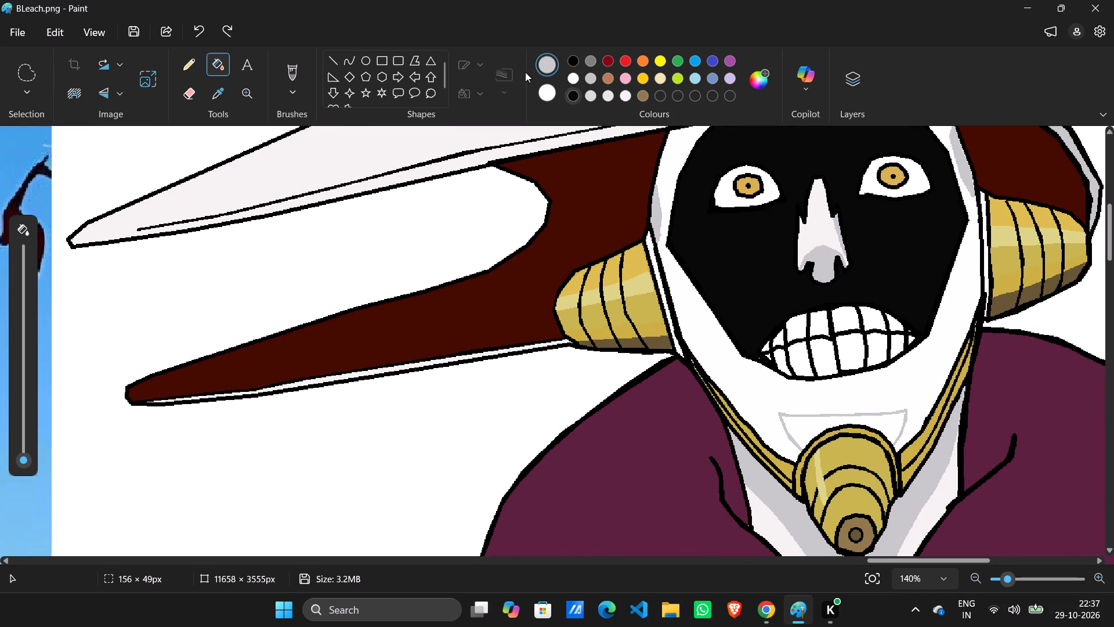
{"action": "left_click", "coordinate": [413, 56]}
{"action": "scroll", "coordinate": [1113, 340], "scroll_direction": "up", "scroll_amount": 4, "text": "ctrl"}
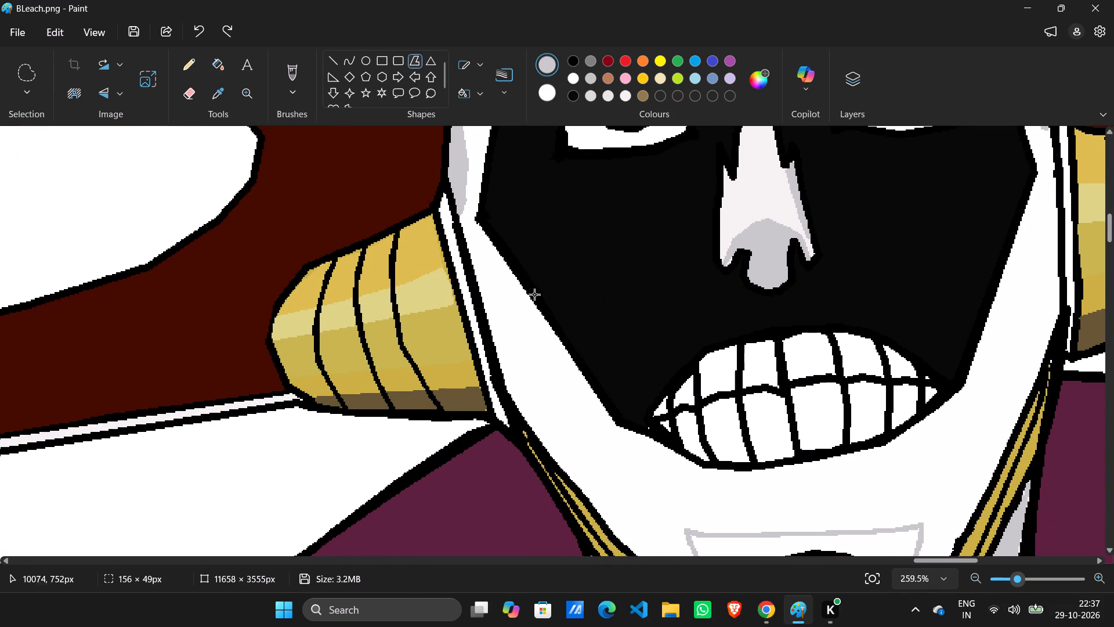
{"action": "left_click_drag", "start_coordinate": [516, 279], "coordinate": [528, 311]}
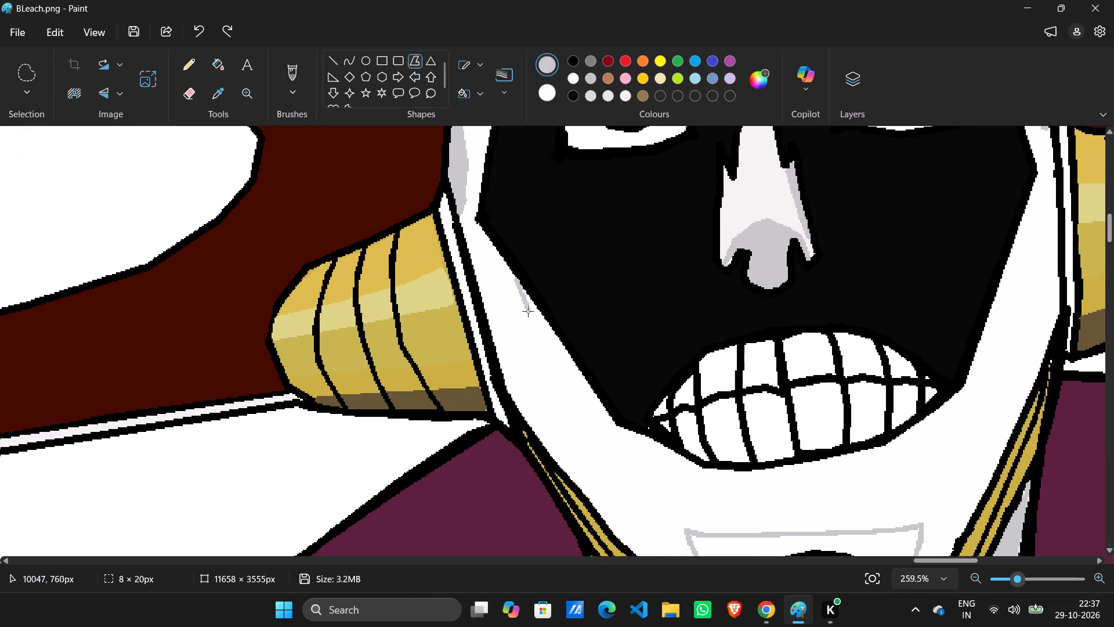
{"action": "left_click_drag", "start_coordinate": [528, 311], "coordinate": [528, 316]}
{"action": "left_click_drag", "start_coordinate": [533, 335], "coordinate": [560, 398]}
{"action": "left_click_drag", "start_coordinate": [565, 401], "coordinate": [589, 433]}
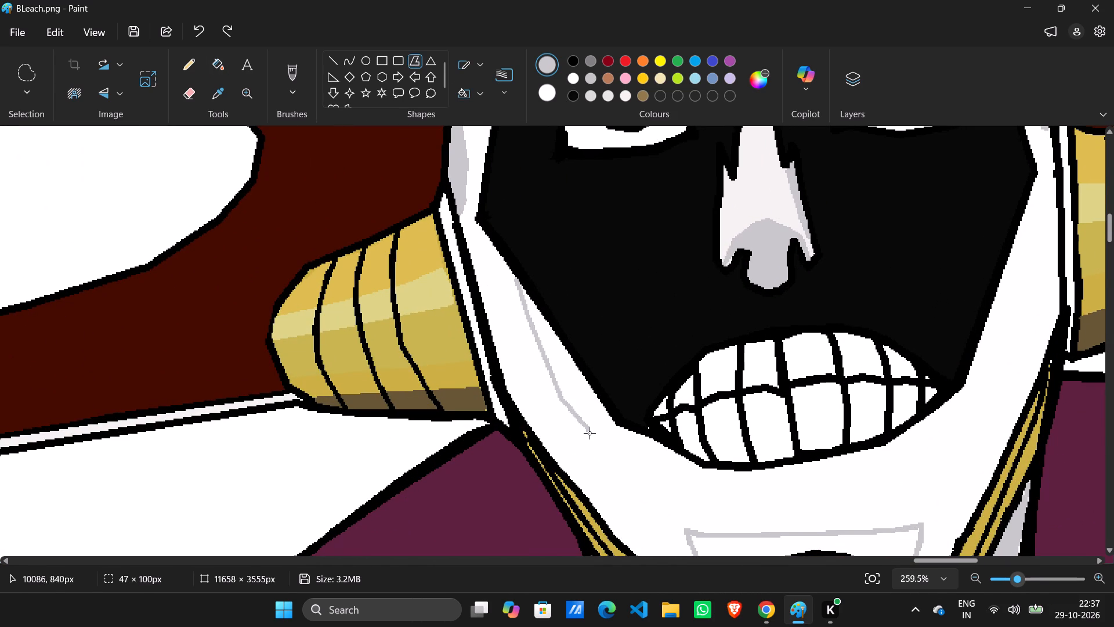
{"action": "left_click_drag", "start_coordinate": [589, 433], "coordinate": [592, 446]}
{"action": "left_click_drag", "start_coordinate": [597, 449], "coordinate": [636, 481]}
{"action": "left_click_drag", "start_coordinate": [642, 484], "coordinate": [660, 492]}
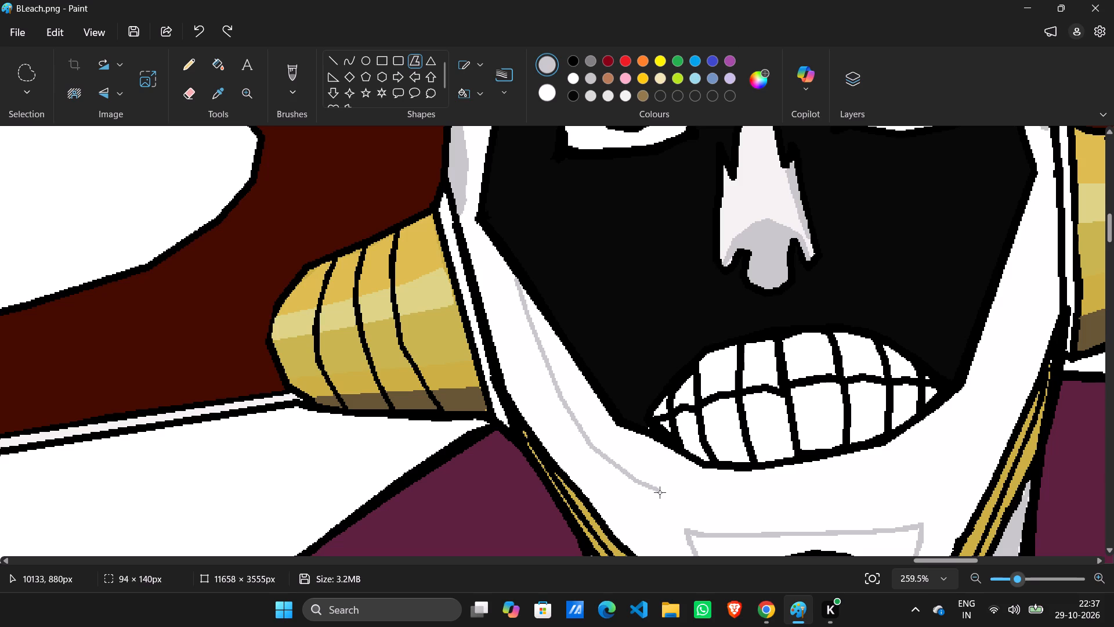
{"action": "left_click_drag", "start_coordinate": [660, 492], "coordinate": [670, 498]}
{"action": "left_click_drag", "start_coordinate": [677, 503], "coordinate": [726, 511]}
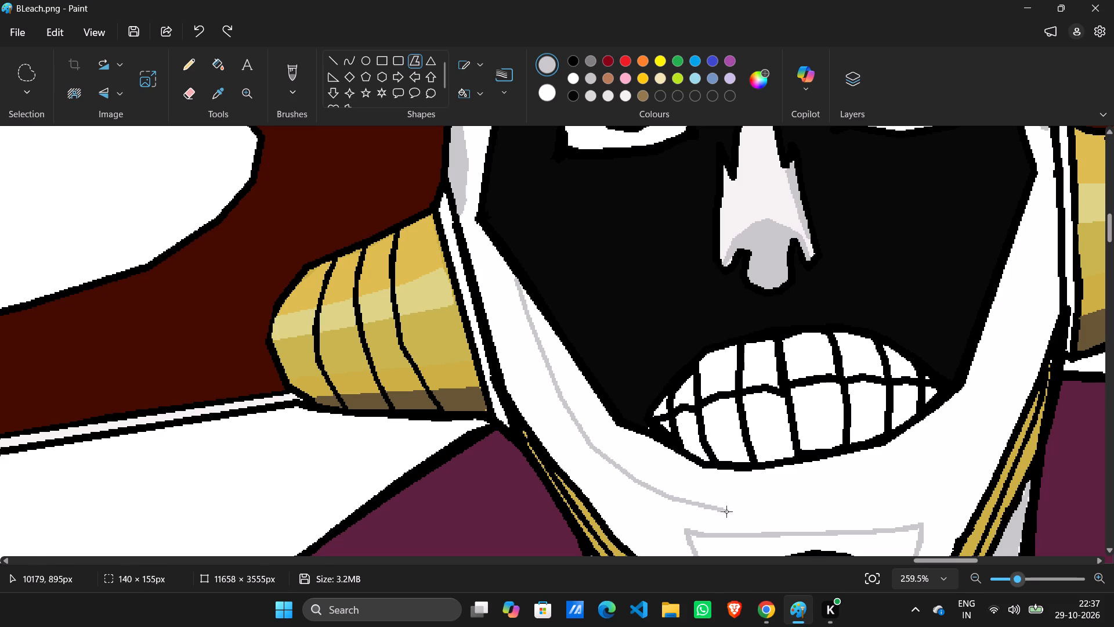
{"action": "left_click_drag", "start_coordinate": [726, 511], "coordinate": [724, 510]}
{"action": "left_click_drag", "start_coordinate": [724, 510], "coordinate": [740, 511]}
{"action": "left_click_drag", "start_coordinate": [740, 511], "coordinate": [758, 511]}
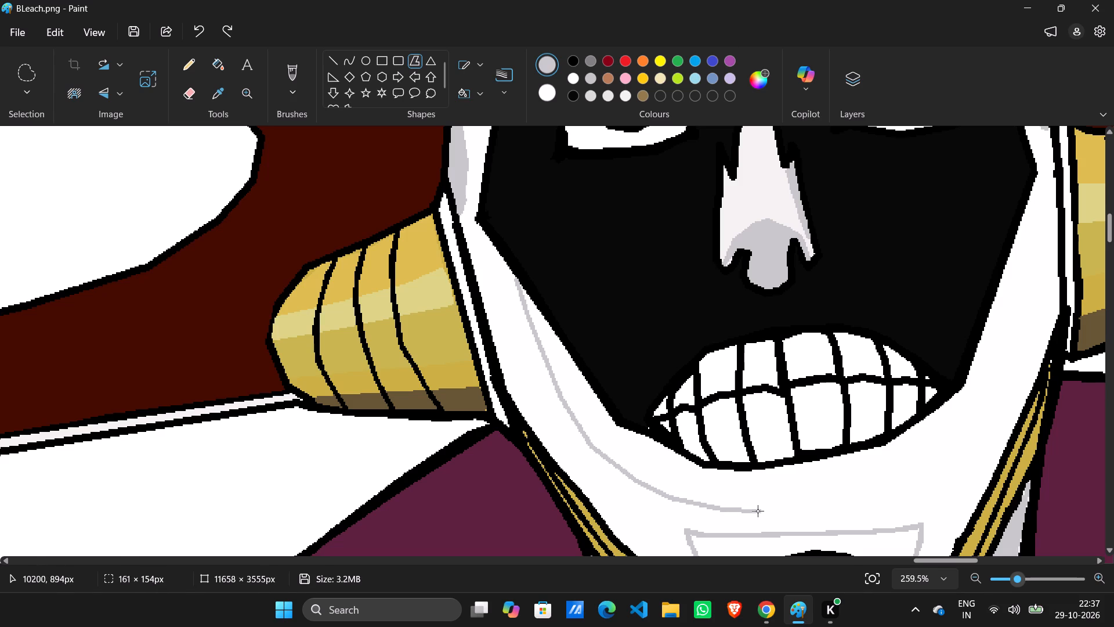
{"action": "left_click_drag", "start_coordinate": [783, 509], "coordinate": [823, 511]}
Continue the polygon outline below the teeth and up the right cheek to the black mask's edge, spanning about 347 × 200 px.
{"action": "left_click_drag", "start_coordinate": [823, 511], "coordinate": [832, 507]}
{"action": "left_click_drag", "start_coordinate": [834, 507], "coordinate": [880, 500]}
{"action": "left_click_drag", "start_coordinate": [887, 499], "coordinate": [914, 484]}
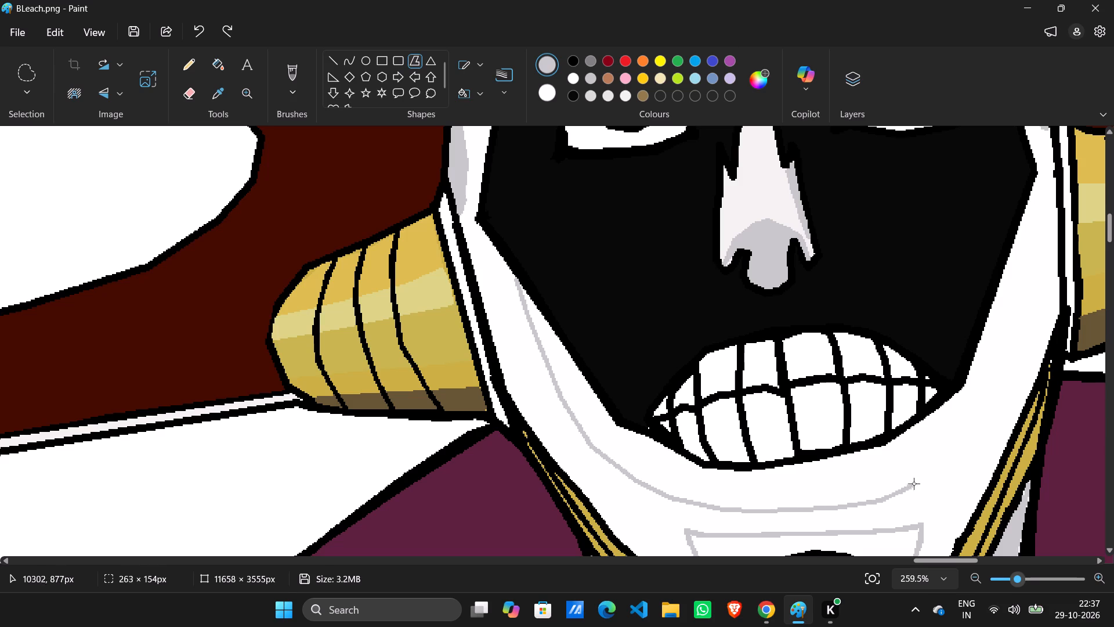
{"action": "left_click_drag", "start_coordinate": [914, 484], "coordinate": [921, 479]}
{"action": "left_click_drag", "start_coordinate": [928, 473], "coordinate": [981, 426]}
{"action": "left_click_drag", "start_coordinate": [984, 420], "coordinate": [993, 408]}
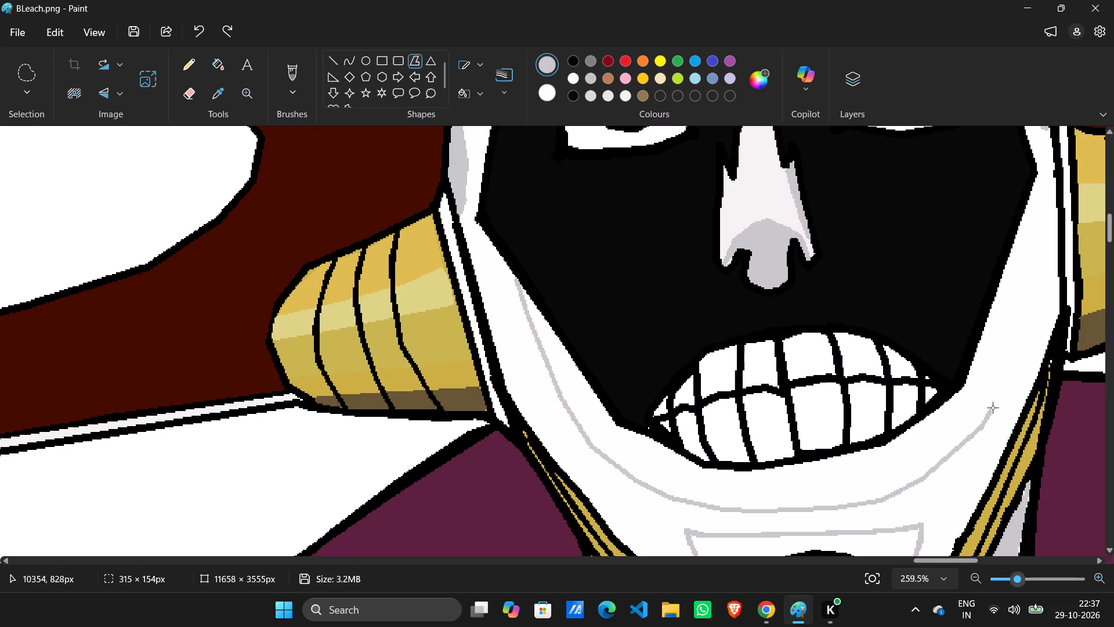
{"action": "left_click_drag", "start_coordinate": [993, 408], "coordinate": [1007, 383]}
{"action": "left_click_drag", "start_coordinate": [1011, 374], "coordinate": [1033, 327]}
{"action": "left_click_drag", "start_coordinate": [1035, 322], "coordinate": [1038, 308]}
{"action": "left_click_drag", "start_coordinate": [1038, 304], "coordinate": [1040, 293]}
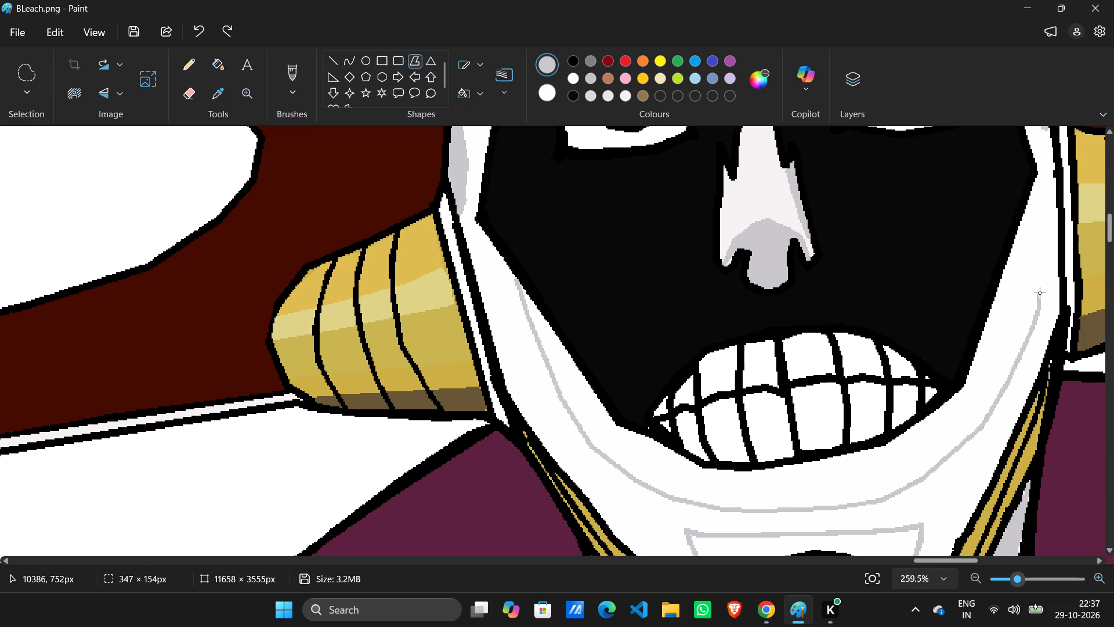
{"action": "left_click_drag", "start_coordinate": [1040, 293], "coordinate": [1037, 230]}
{"action": "left_click_drag", "start_coordinate": [1037, 230], "coordinate": [1036, 273]}
{"action": "left_click_drag", "start_coordinate": [1035, 266], "coordinate": [1032, 209]}
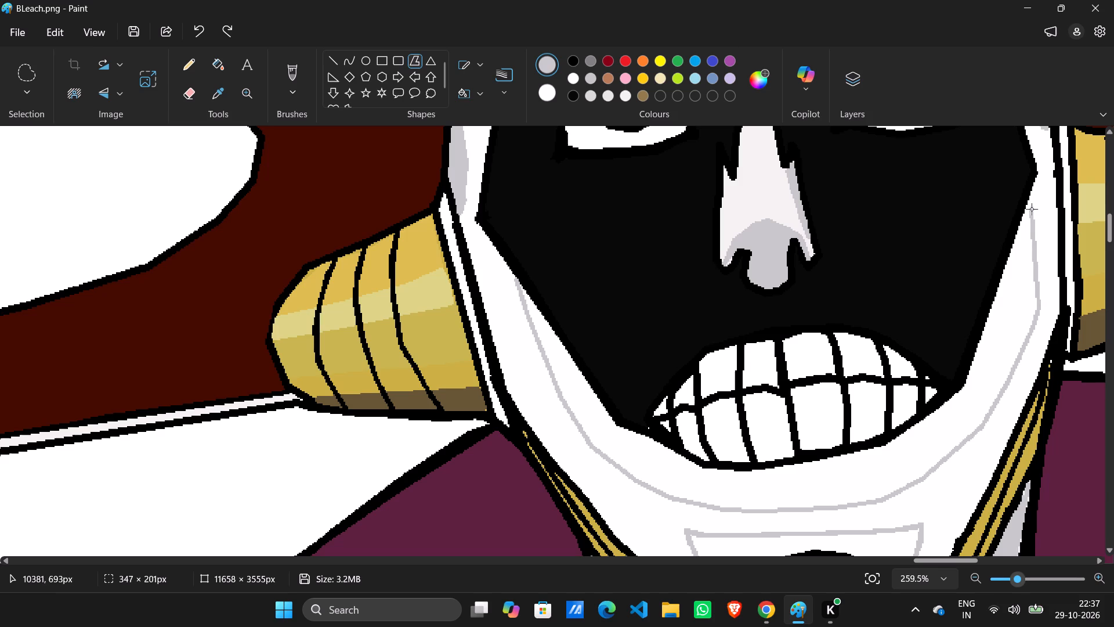
{"action": "left_click_drag", "start_coordinate": [1032, 209], "coordinate": [1033, 227]}
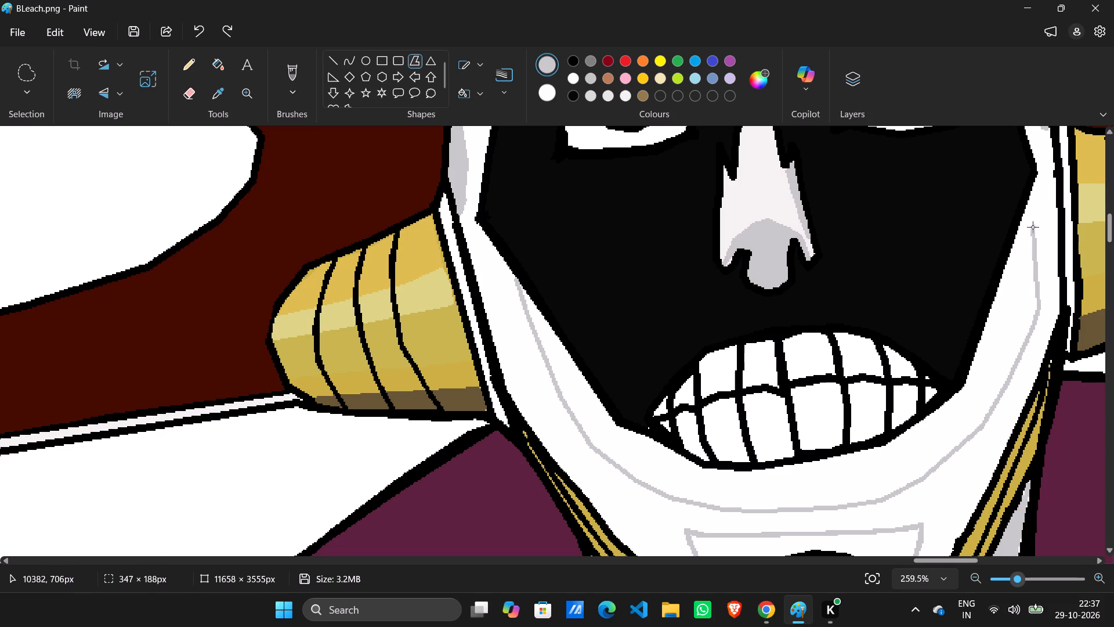
{"action": "left_click_drag", "start_coordinate": [1033, 227], "coordinate": [1032, 226]}
{"action": "left_click_drag", "start_coordinate": [1030, 222], "coordinate": [1030, 211]}
{"action": "left_click_drag", "start_coordinate": [1030, 211], "coordinate": [1029, 210]}
Retrace the outline down the right cheek, below the teeth and up the left cheek to its start to close the polygon.
{"action": "left_click_drag", "start_coordinate": [1029, 212], "coordinate": [1035, 255]}
{"action": "left_click_drag", "start_coordinate": [1035, 262], "coordinate": [1036, 307]}
{"action": "left_click_drag", "start_coordinate": [1036, 310], "coordinate": [1026, 347]}
{"action": "left_click_drag", "start_coordinate": [1022, 351], "coordinate": [992, 414]}
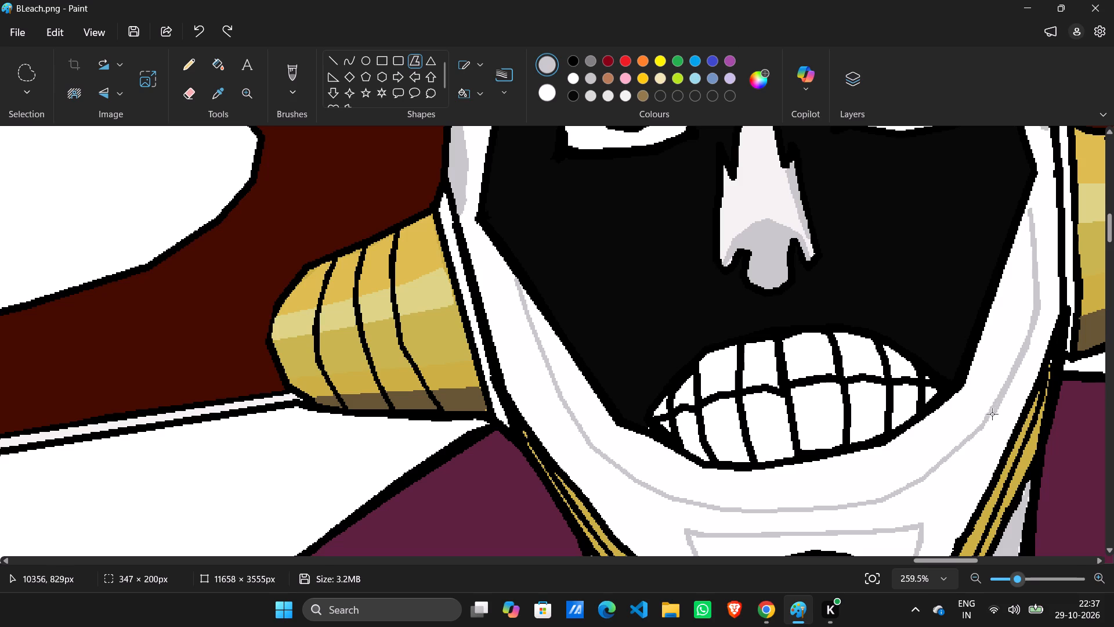
{"action": "left_click_drag", "start_coordinate": [992, 414], "coordinate": [991, 415]}
{"action": "left_click_drag", "start_coordinate": [987, 417], "coordinate": [943, 459]}
{"action": "left_click_drag", "start_coordinate": [936, 463], "coordinate": [896, 493]}
{"action": "left_click_drag", "start_coordinate": [896, 493], "coordinate": [889, 496]}
{"action": "left_click_drag", "start_coordinate": [867, 506], "coordinate": [802, 509]}
{"action": "left_click_drag", "start_coordinate": [790, 508], "coordinate": [708, 508]}
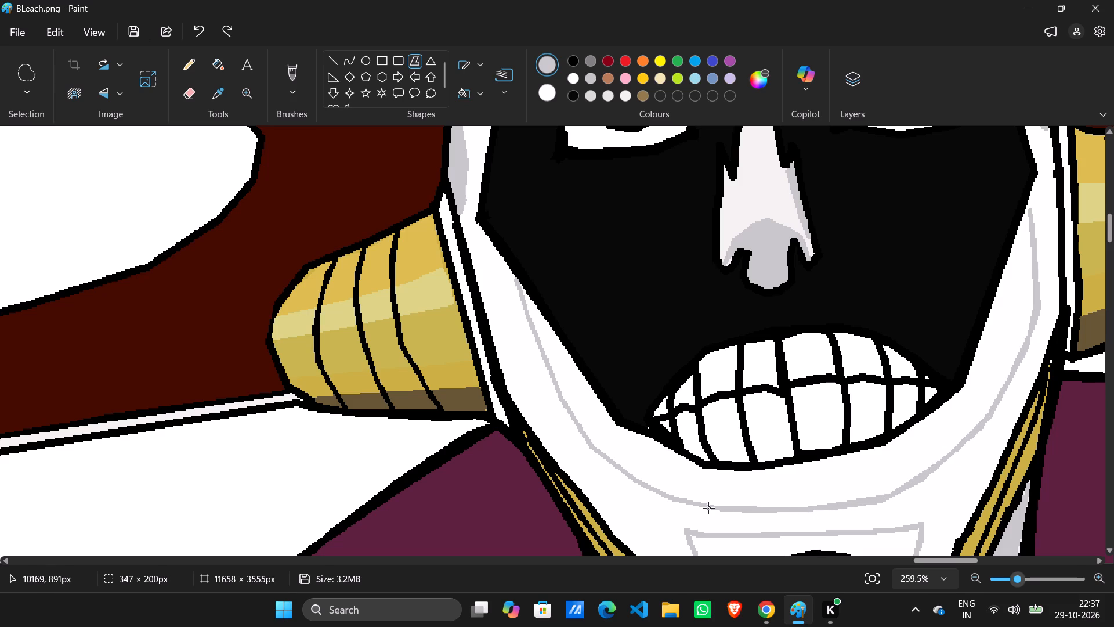
{"action": "left_click_drag", "start_coordinate": [708, 508], "coordinate": [703, 508]}
{"action": "left_click_drag", "start_coordinate": [686, 503], "coordinate": [616, 468]}
{"action": "left_click_drag", "start_coordinate": [598, 452], "coordinate": [572, 424]}
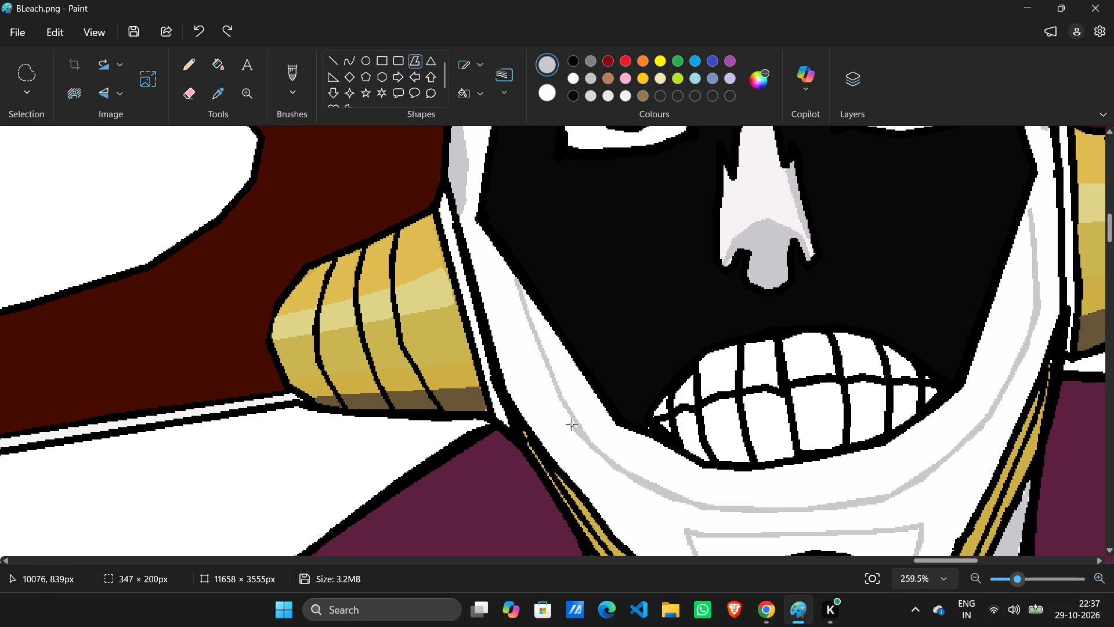
{"action": "left_click_drag", "start_coordinate": [572, 424], "coordinate": [570, 416]}
{"action": "left_click_drag", "start_coordinate": [567, 405], "coordinate": [540, 347]}
{"action": "left_click_drag", "start_coordinate": [535, 327], "coordinate": [519, 278]}
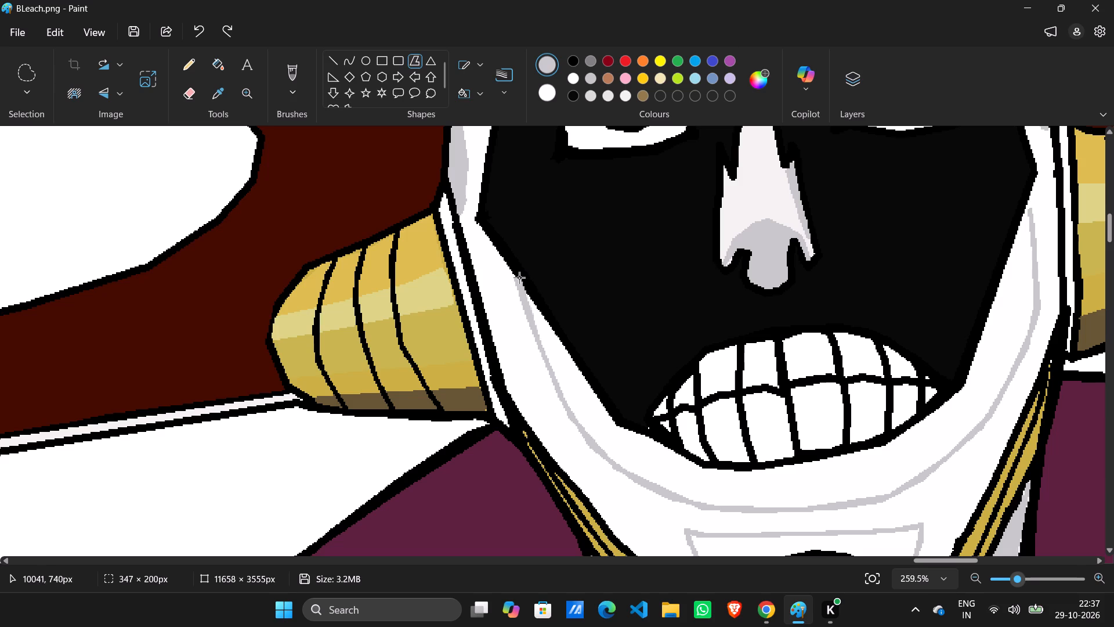
{"action": "left_click_drag", "start_coordinate": [519, 278], "coordinate": [518, 278]}
{"action": "left_click", "coordinate": [518, 278]}
{"action": "left_click", "coordinate": [462, 279]}
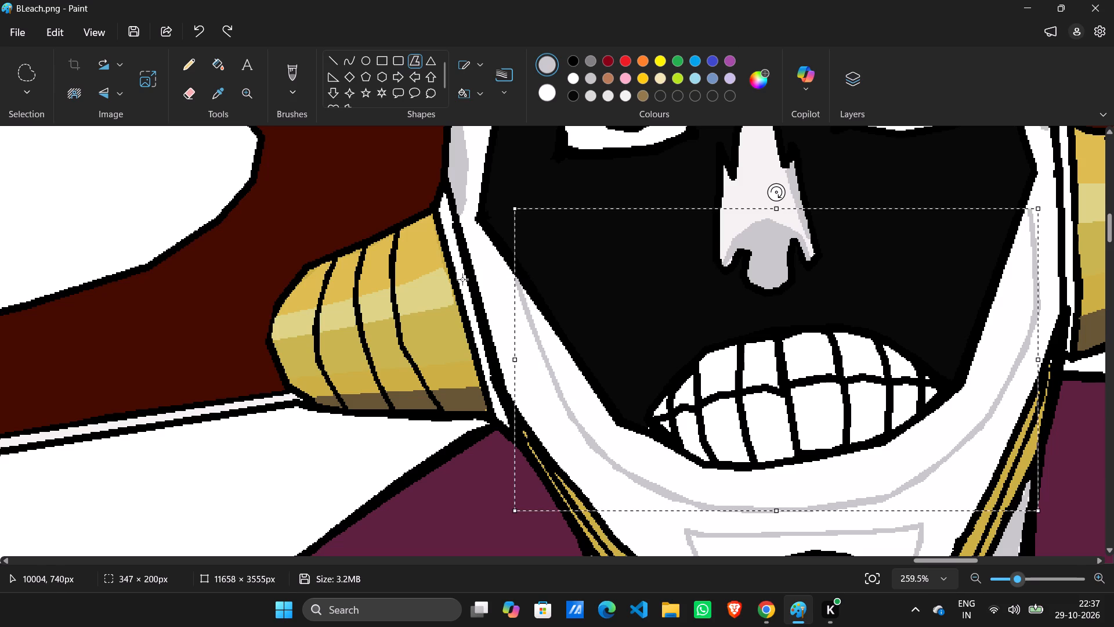
Draw a light grey connecting line, about 16 × 19 px, from the face's left-edge shading to just past the black mask's left corner.
{"action": "scroll", "coordinate": [466, 289], "scroll_direction": "down", "scroll_amount": 15, "text": "ctrl"}
{"action": "scroll", "coordinate": [653, 298], "scroll_direction": "up", "scroll_amount": 2, "text": "ctrl"}
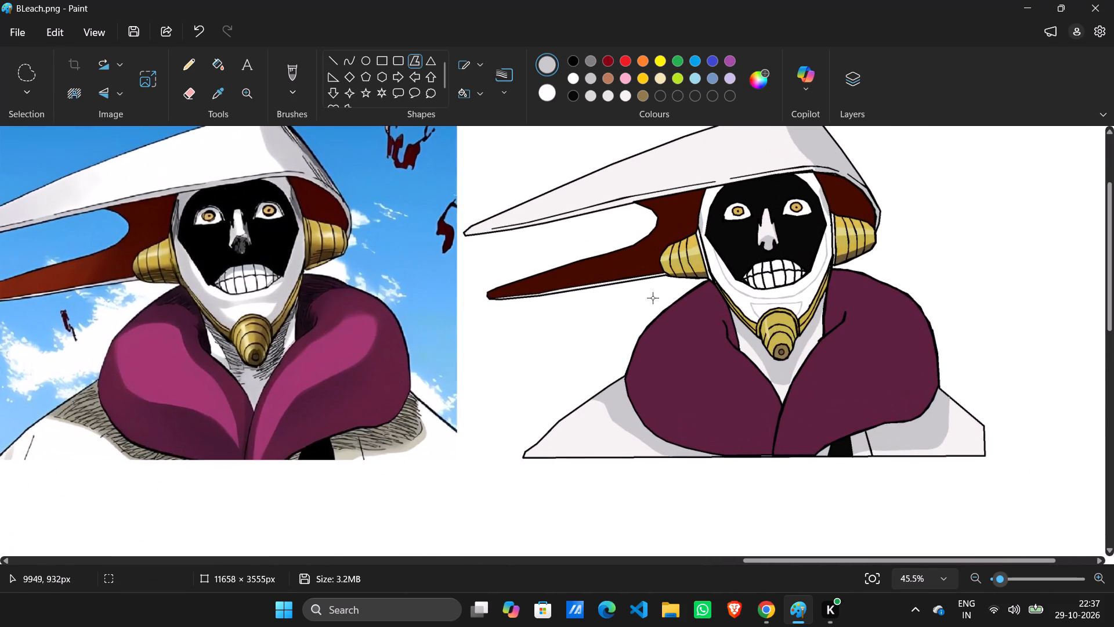
{"action": "scroll", "coordinate": [763, 313], "scroll_direction": "up", "scroll_amount": 4, "text": "ctrl"}
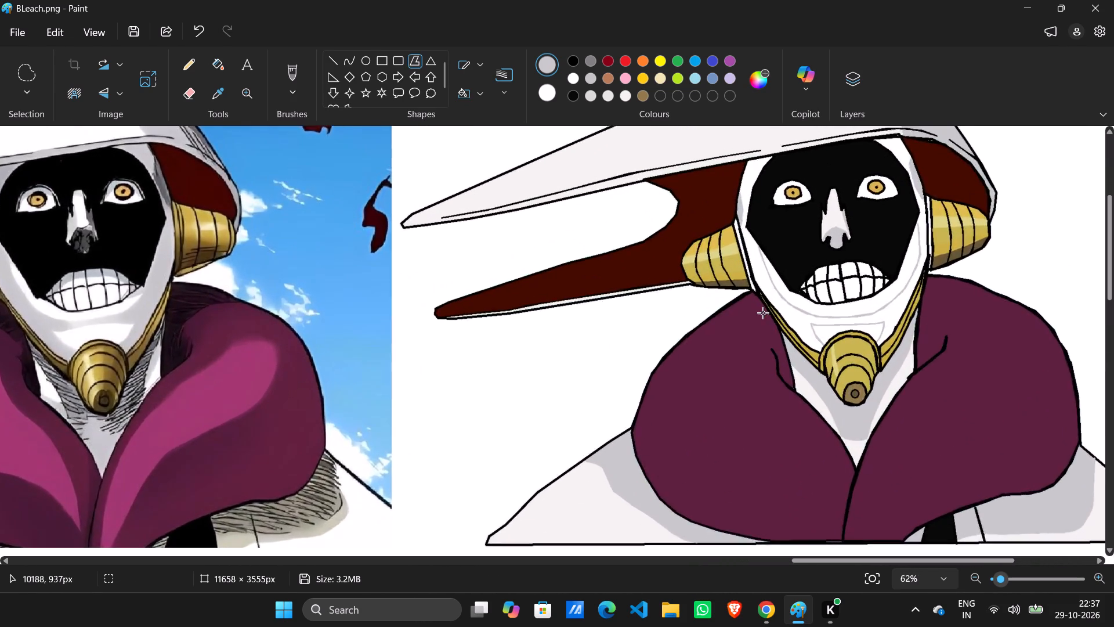
{"action": "scroll", "coordinate": [763, 313], "scroll_direction": "up", "scroll_amount": 1, "text": "ctrl"}
{"action": "scroll", "coordinate": [765, 315], "scroll_direction": "down", "scroll_amount": 2, "text": "ctrl"}
{"action": "scroll", "coordinate": [888, 292], "scroll_direction": "up", "scroll_amount": 5, "text": "ctrl"}
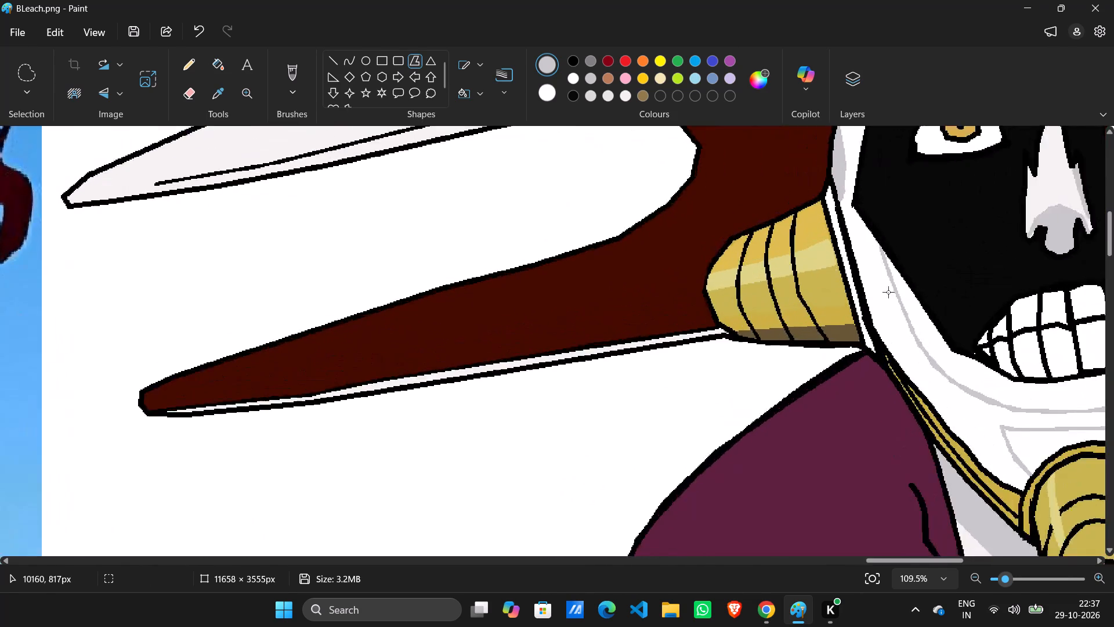
{"action": "scroll", "coordinate": [960, 302], "scroll_direction": "up", "scroll_amount": 3}
{"action": "left_click_drag", "start_coordinate": [877, 385], "coordinate": [889, 396]}
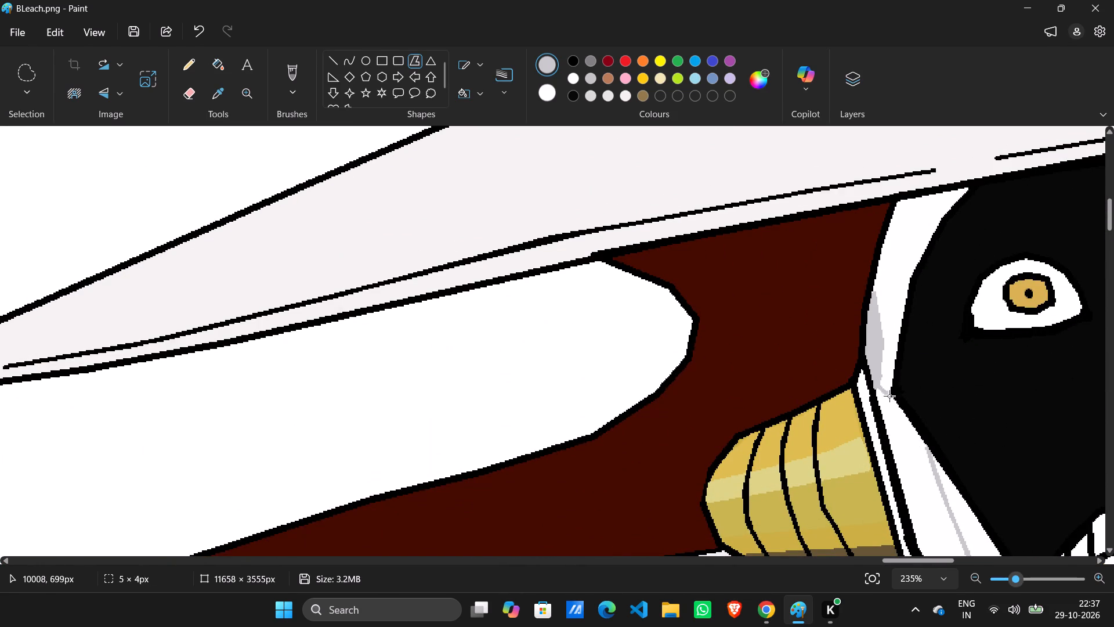
{"action": "left_click_drag", "start_coordinate": [889, 396], "coordinate": [899, 412]}
{"action": "double_click", "coordinate": [899, 412]}
{"action": "left_click", "coordinate": [621, 215]}
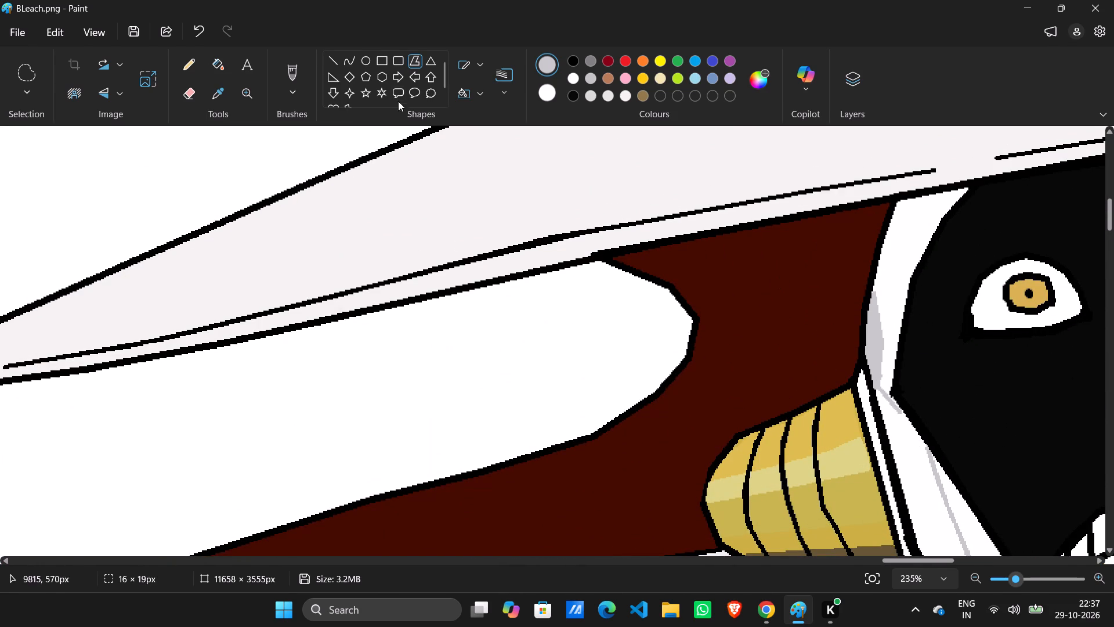
Fill the white area of the face's left cheek and jaw with light grey.
{"action": "left_click", "coordinate": [221, 59]}
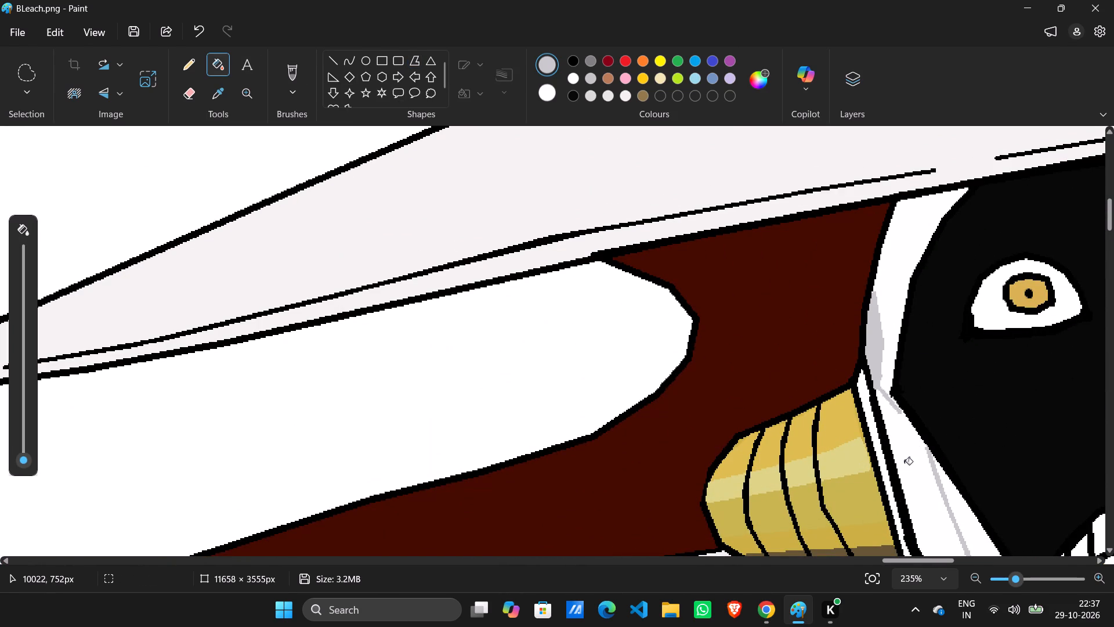
{"action": "left_click", "coordinate": [905, 463]}
Compare the grey-shaded face of the drawing with the reference artwork.
{"action": "scroll", "coordinate": [908, 463], "scroll_direction": "down", "scroll_amount": 10, "text": "ctrl"}
{"action": "scroll", "coordinate": [1001, 437], "scroll_direction": "down", "scroll_amount": 1, "text": "ctrl"}
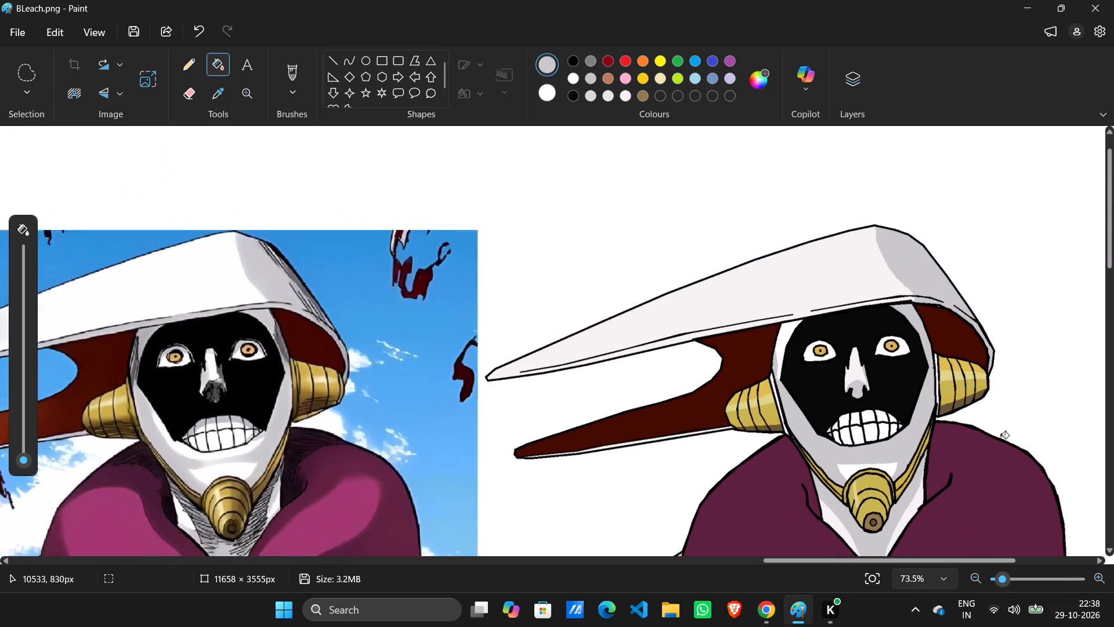
{"action": "scroll", "coordinate": [1001, 437], "scroll_direction": "down", "scroll_amount": 1, "text": "ctrl"}
{"action": "scroll", "coordinate": [1070, 404], "scroll_direction": "up", "scroll_amount": 5, "text": "ctrl"}
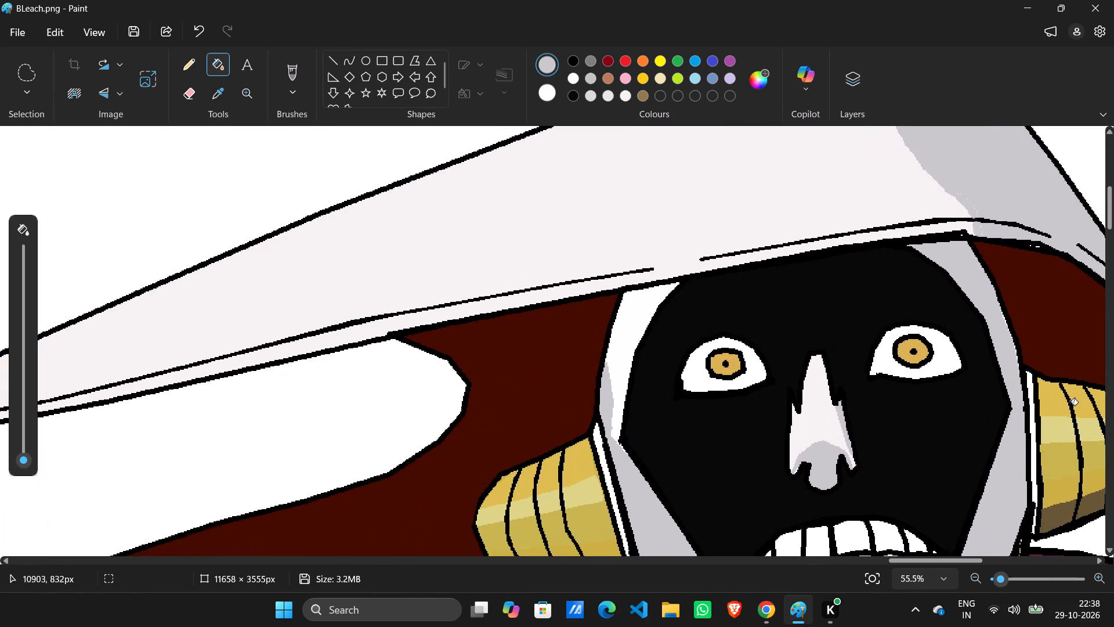
{"action": "scroll", "coordinate": [1070, 404], "scroll_direction": "down", "scroll_amount": 9, "text": "ctrl"}
{"action": "scroll", "coordinate": [1055, 423], "scroll_direction": "down", "scroll_amount": 3}
{"action": "scroll", "coordinate": [1054, 425], "scroll_direction": "up", "scroll_amount": 1}
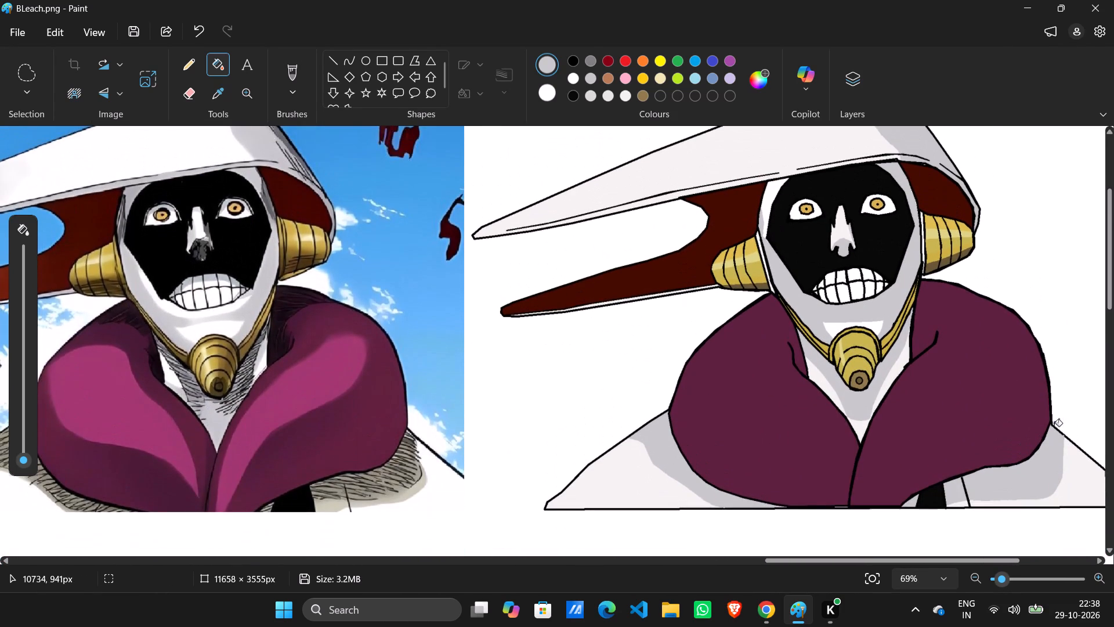
Sample the near-white tone from the reference's face and undo the last light grey fill on the drawn face.
{"action": "left_click", "coordinate": [214, 95]}
{"action": "left_click", "coordinate": [199, 321]}
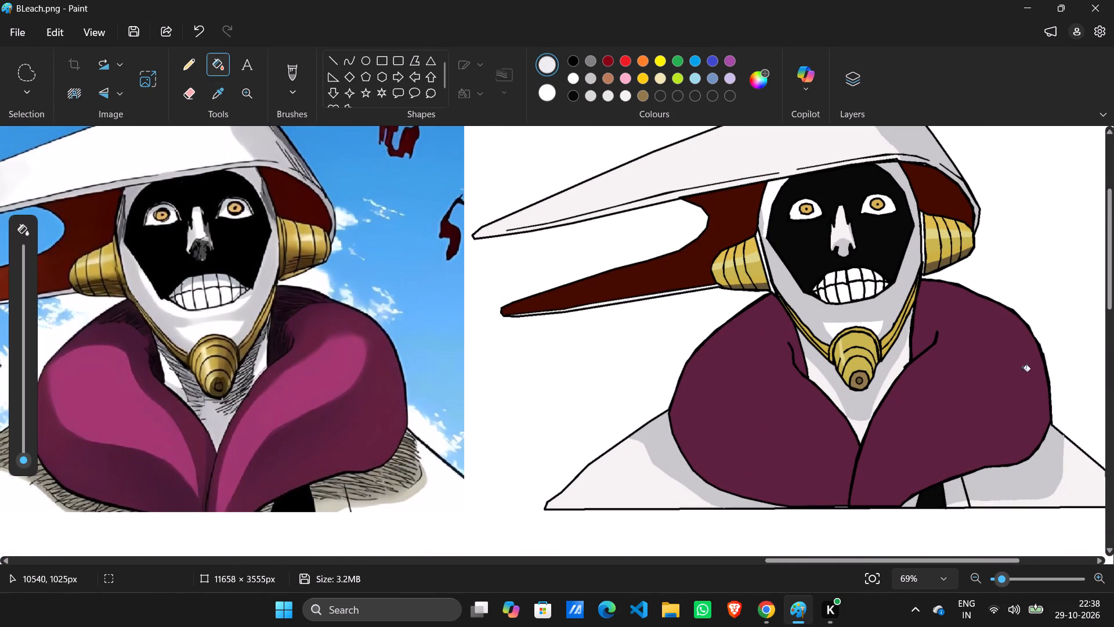
{"action": "scroll", "coordinate": [1029, 370], "scroll_direction": "up", "scroll_amount": 6}
{"action": "scroll", "coordinate": [1113, 424], "scroll_direction": "up", "scroll_amount": 1}
{"action": "scroll", "coordinate": [1113, 424], "scroll_direction": "down", "scroll_amount": 9, "text": "ctrl"}
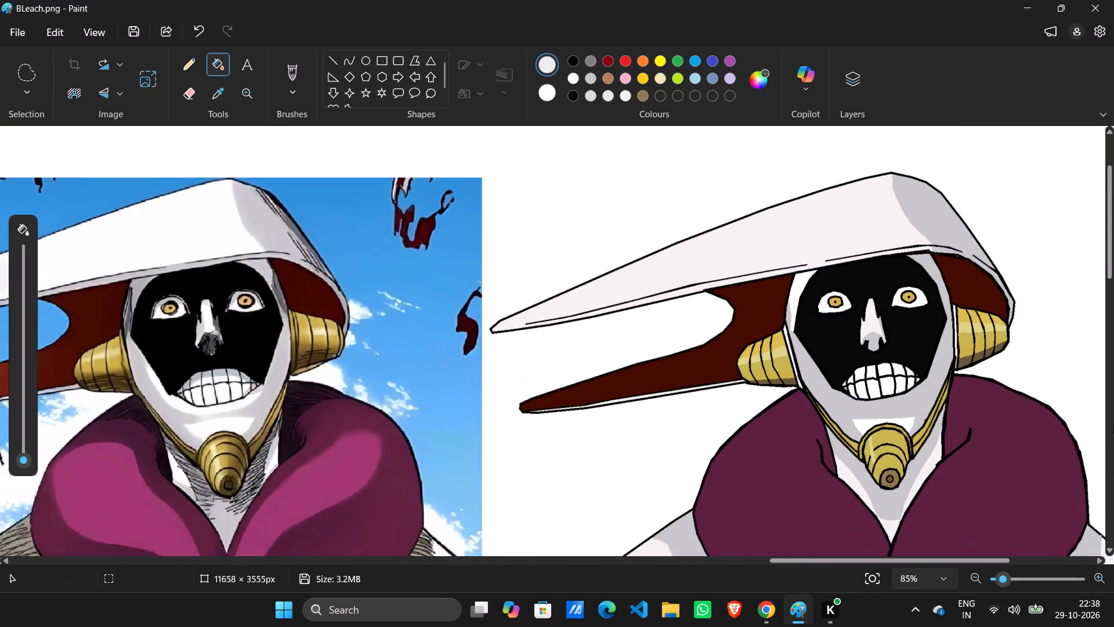
{"action": "scroll", "coordinate": [1113, 424], "scroll_direction": "up", "scroll_amount": 2, "text": "ctrl"}
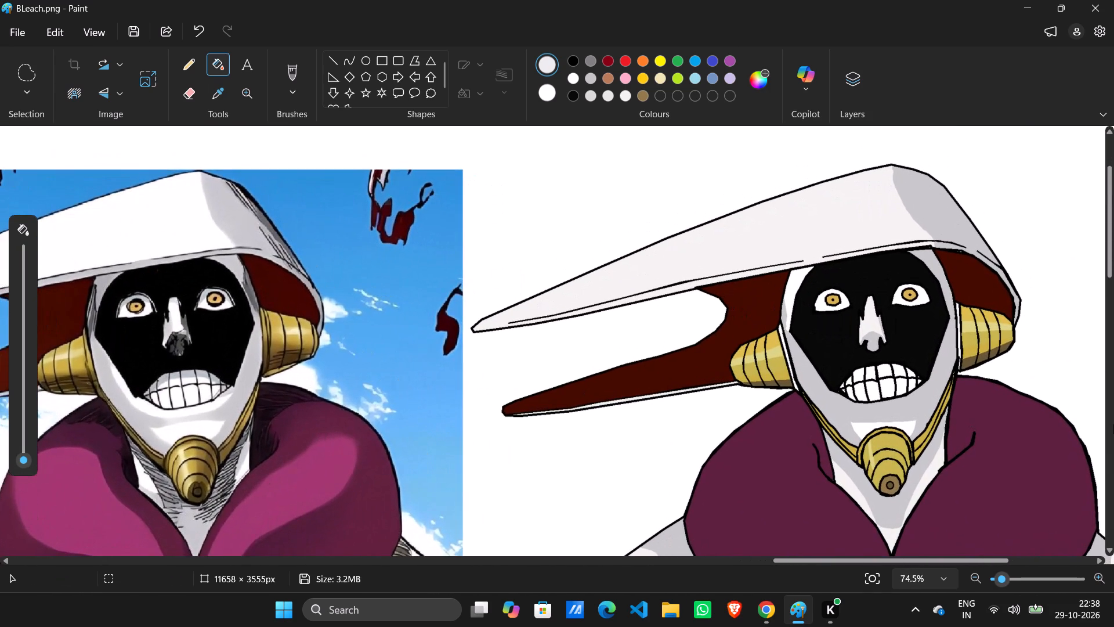
{"action": "scroll", "coordinate": [1113, 424], "scroll_direction": "up", "scroll_amount": 6, "text": "ctrl"}
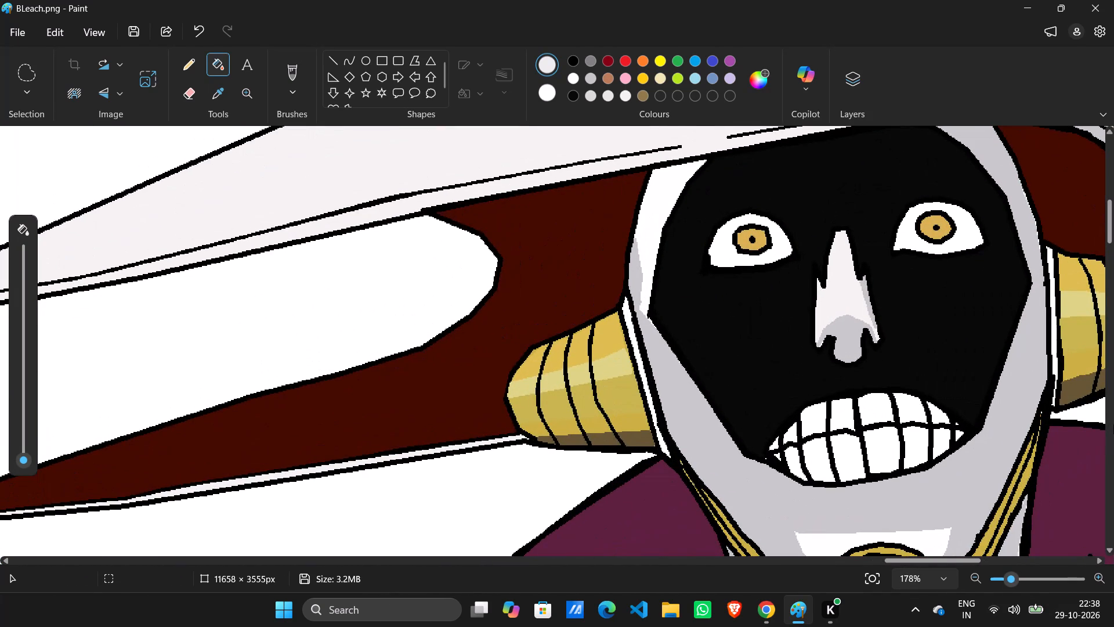
{"action": "key", "text": "ctrl+z"}
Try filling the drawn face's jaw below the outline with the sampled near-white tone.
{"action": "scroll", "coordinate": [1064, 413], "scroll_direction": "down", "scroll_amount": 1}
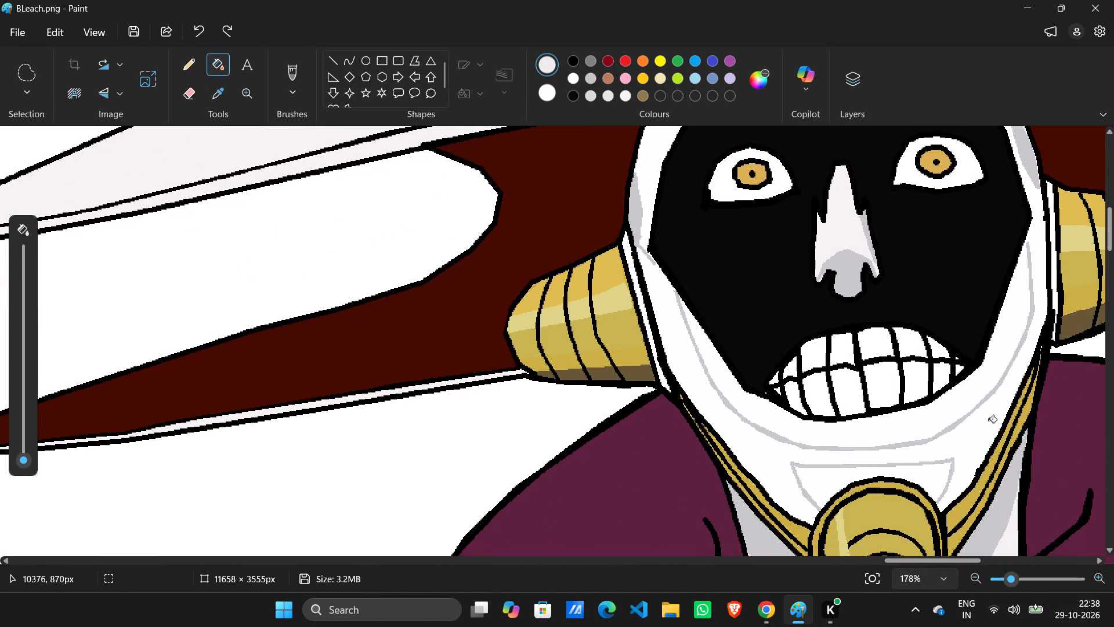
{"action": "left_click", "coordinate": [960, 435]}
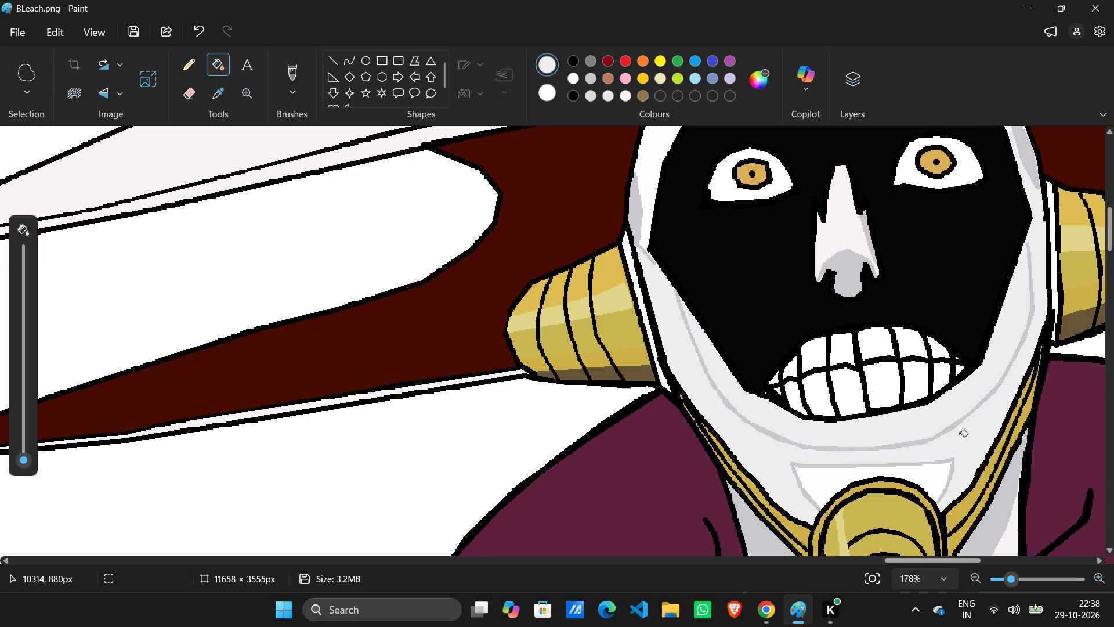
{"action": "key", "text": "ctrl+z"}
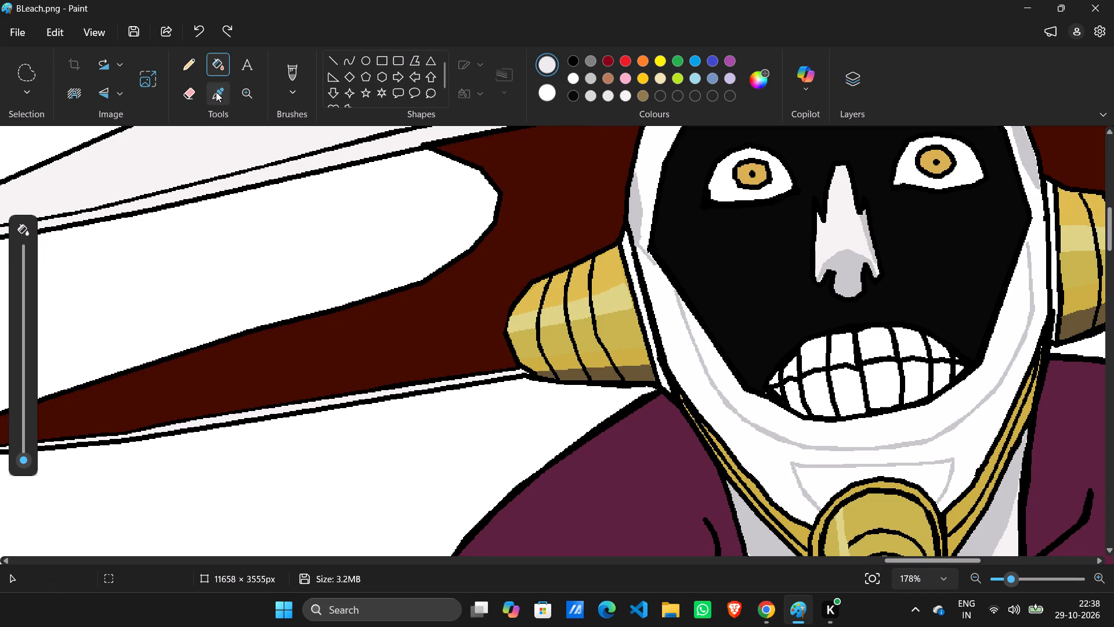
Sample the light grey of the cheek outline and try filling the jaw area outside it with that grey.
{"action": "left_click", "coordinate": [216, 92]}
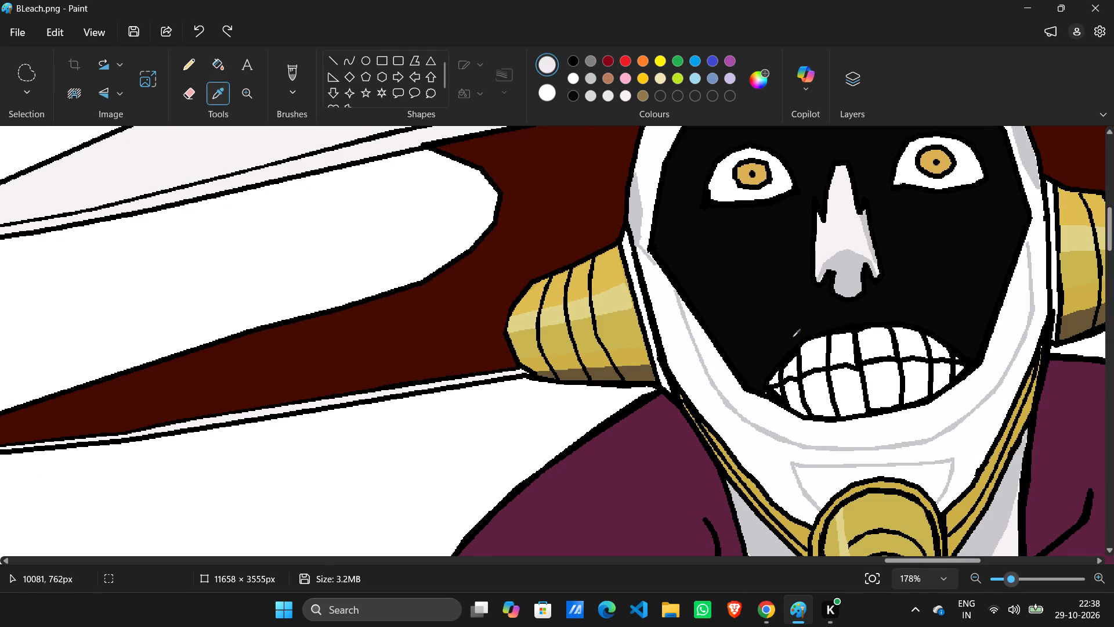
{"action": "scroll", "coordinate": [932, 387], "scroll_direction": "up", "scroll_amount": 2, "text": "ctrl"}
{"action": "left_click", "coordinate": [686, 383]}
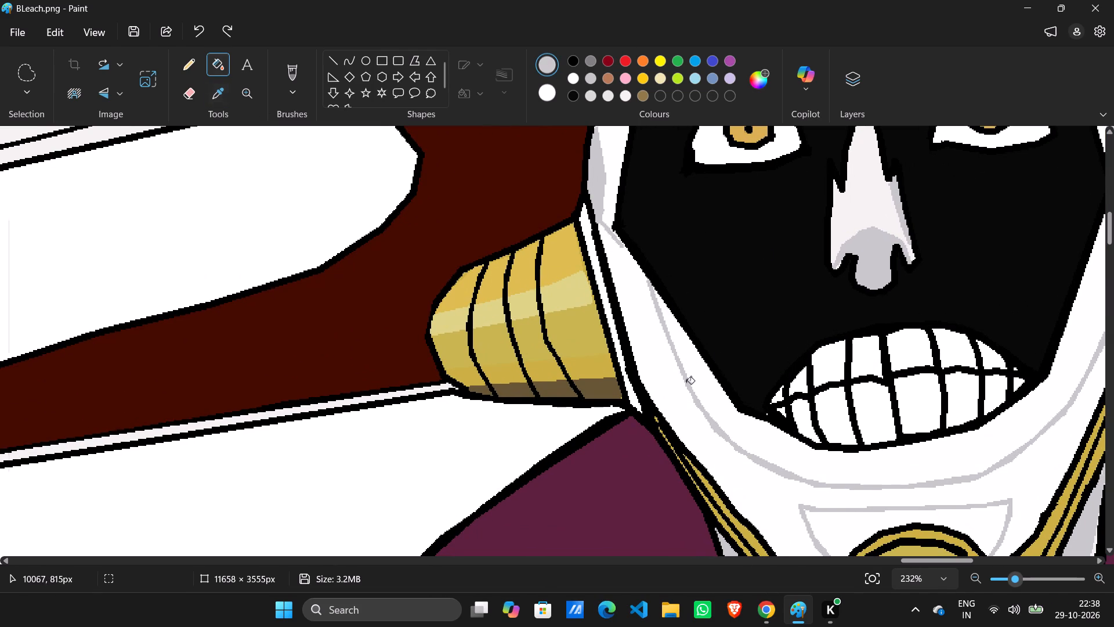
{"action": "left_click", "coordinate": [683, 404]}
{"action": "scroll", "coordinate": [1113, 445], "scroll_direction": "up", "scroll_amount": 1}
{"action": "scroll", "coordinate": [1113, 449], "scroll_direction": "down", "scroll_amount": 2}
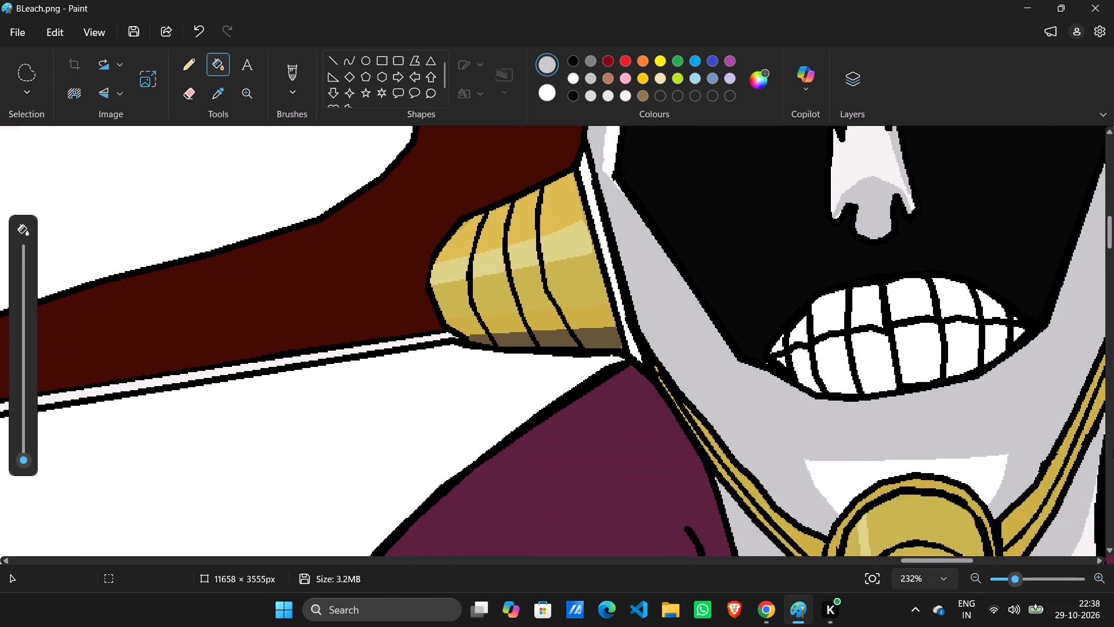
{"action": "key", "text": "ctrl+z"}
Touch up the outline's upper end on the right cheek with a light grey brush dab and fill the outer jaw area light grey.
{"action": "scroll", "coordinate": [1051, 420], "scroll_direction": "down", "scroll_amount": 3, "text": "ctrl"}
{"action": "scroll", "coordinate": [1076, 349], "scroll_direction": "up", "scroll_amount": 1, "text": "ctrl"}
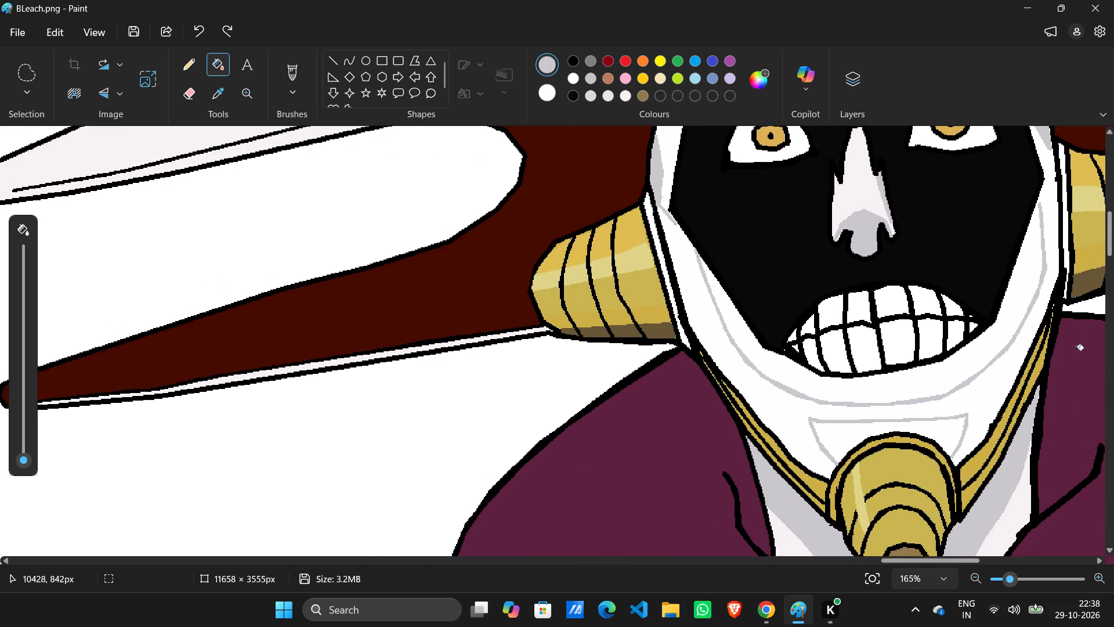
{"action": "scroll", "coordinate": [1076, 349], "scroll_direction": "up", "scroll_amount": 1, "text": "ctrl"}
{"action": "left_click", "coordinate": [277, 74]}
{"action": "left_click", "coordinate": [287, 74]}
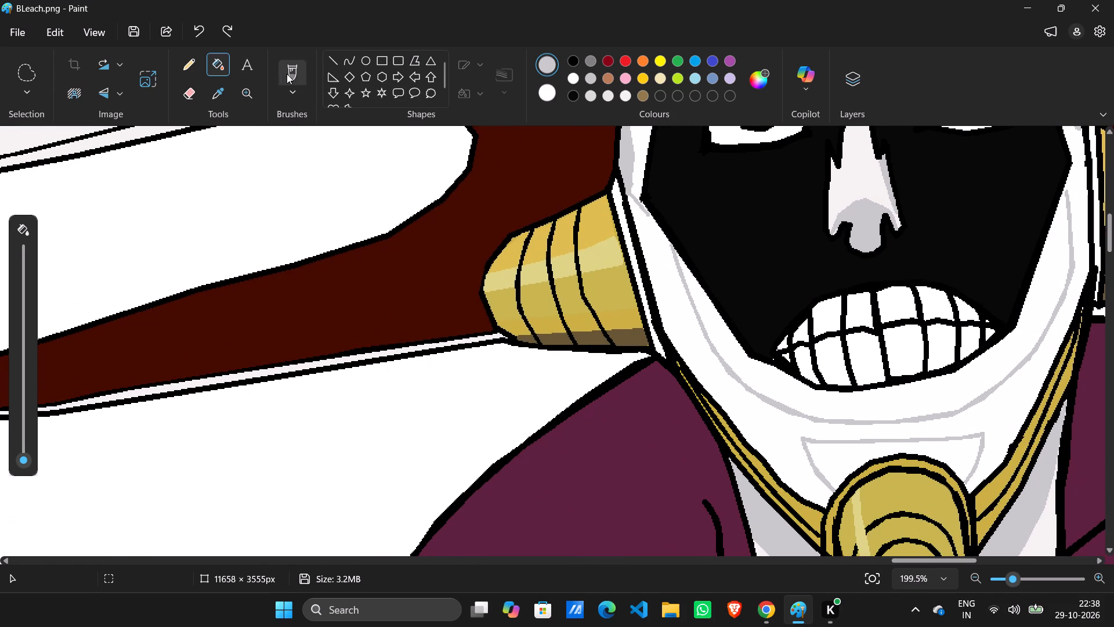
{"action": "left_click", "coordinate": [1066, 192]}
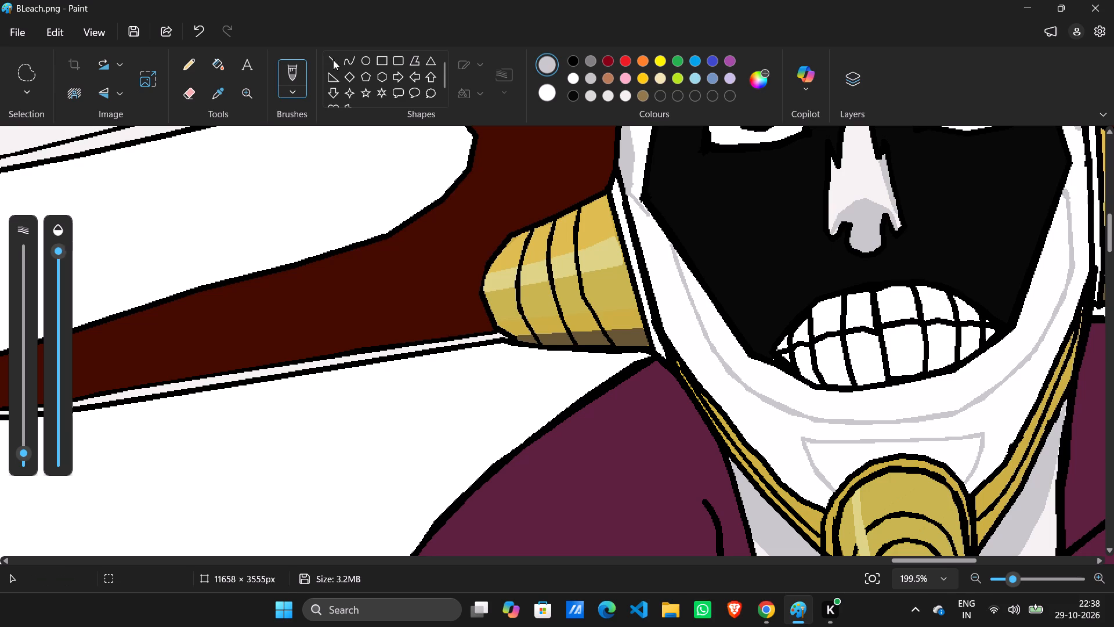
{"action": "left_click", "coordinate": [228, 66]}
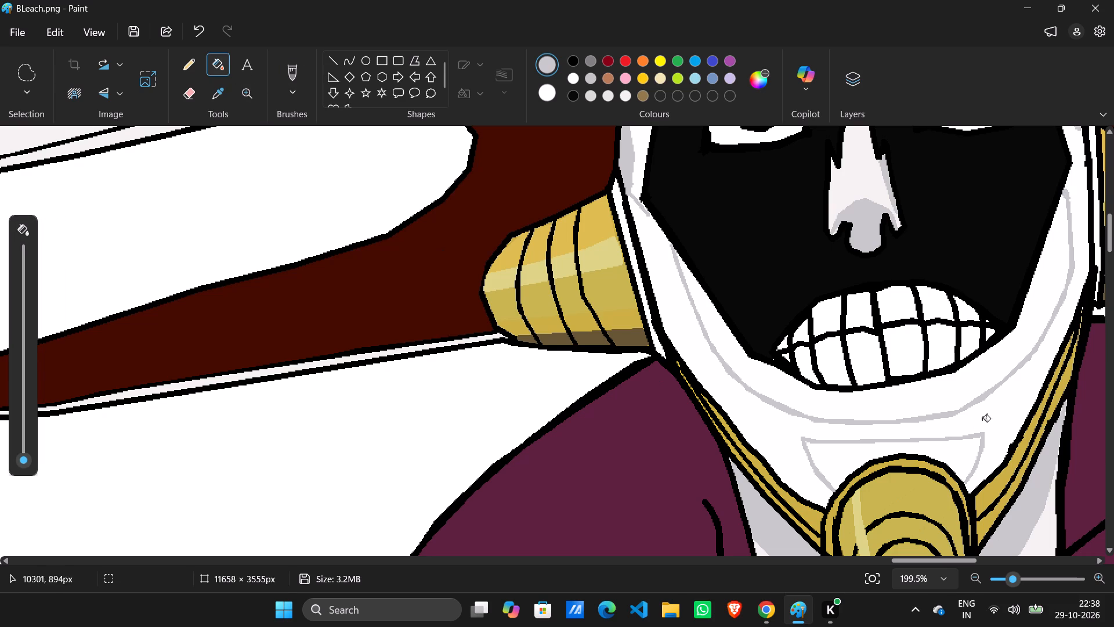
{"action": "left_click", "coordinate": [984, 419]}
Sample the near-white highlight tone from the chin in the reference artwork.
{"action": "scroll", "coordinate": [1001, 462], "scroll_direction": "down", "scroll_amount": 6, "text": "ctrl"}
{"action": "scroll", "coordinate": [1003, 466], "scroll_direction": "down", "scroll_amount": 4}
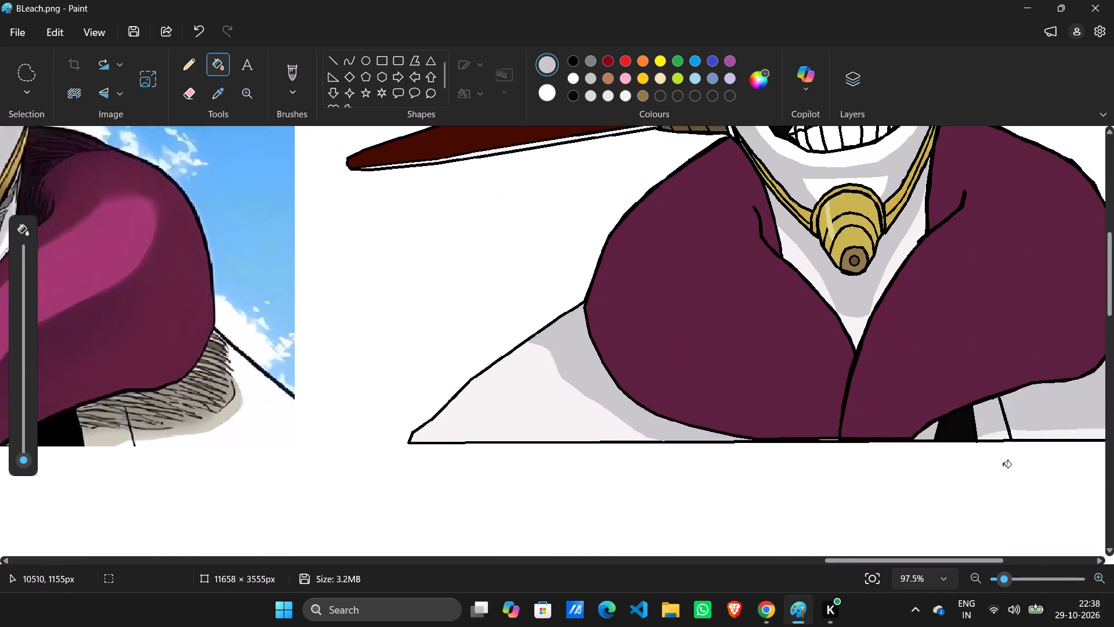
{"action": "scroll", "coordinate": [1003, 467], "scroll_direction": "down", "scroll_amount": 5, "text": "ctrl"}
{"action": "scroll", "coordinate": [1003, 467], "scroll_direction": "up", "scroll_amount": 2}
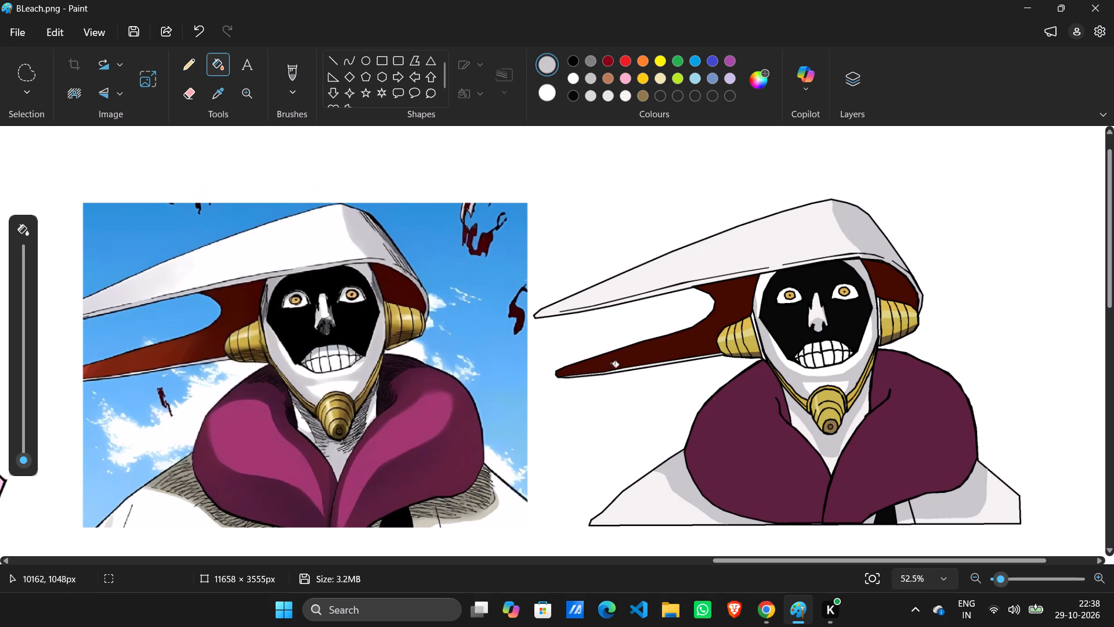
{"action": "left_click", "coordinate": [216, 95]}
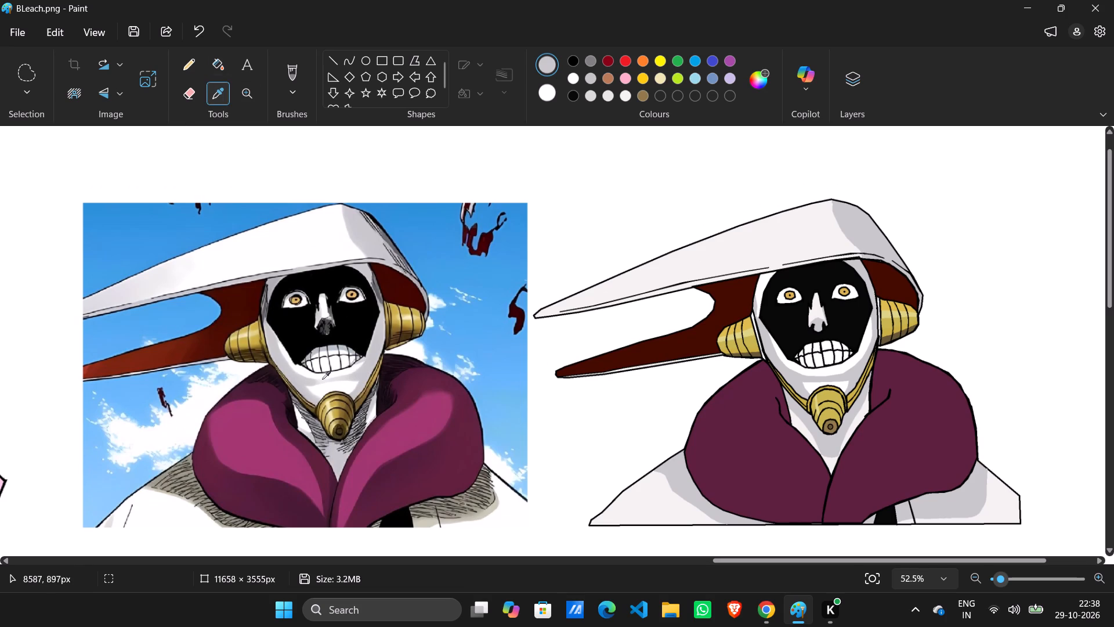
{"action": "left_click", "coordinate": [321, 382]}
Paint a horizontal near-white highlight on the grey chin band below the teeth, using a larger brush size.
{"action": "scroll", "coordinate": [945, 441], "scroll_direction": "up", "scroll_amount": 5, "text": "ctrl"}
{"action": "scroll", "coordinate": [1091, 464], "scroll_direction": "up", "scroll_amount": 4, "text": "ctrl"}
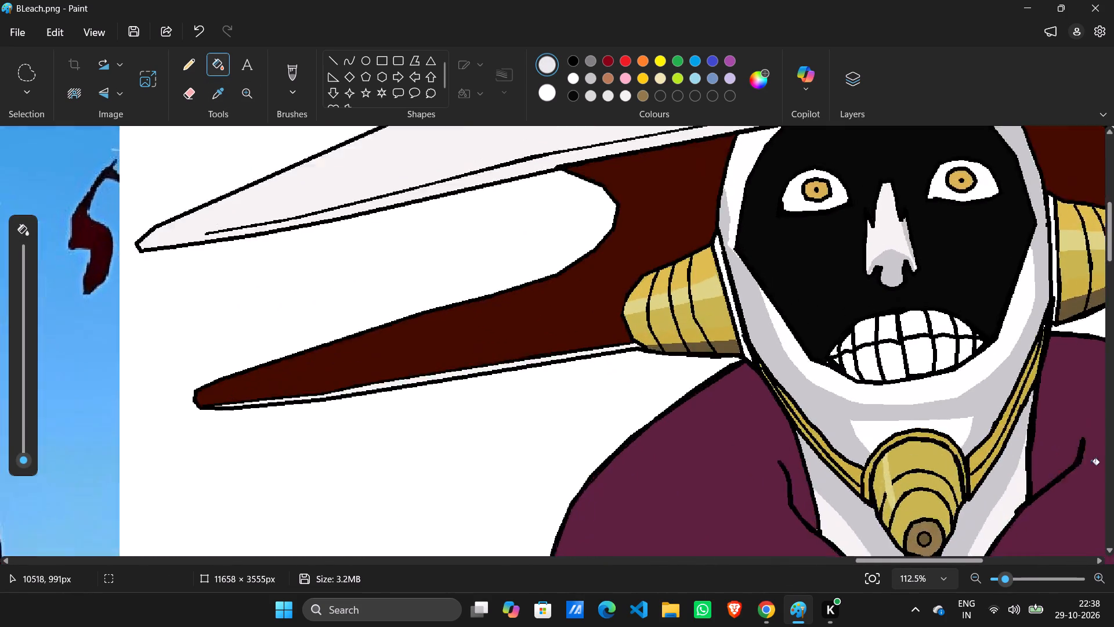
{"action": "scroll", "coordinate": [1091, 464], "scroll_direction": "up", "scroll_amount": 1, "text": "ctrl"}
{"action": "left_click", "coordinate": [293, 74]}
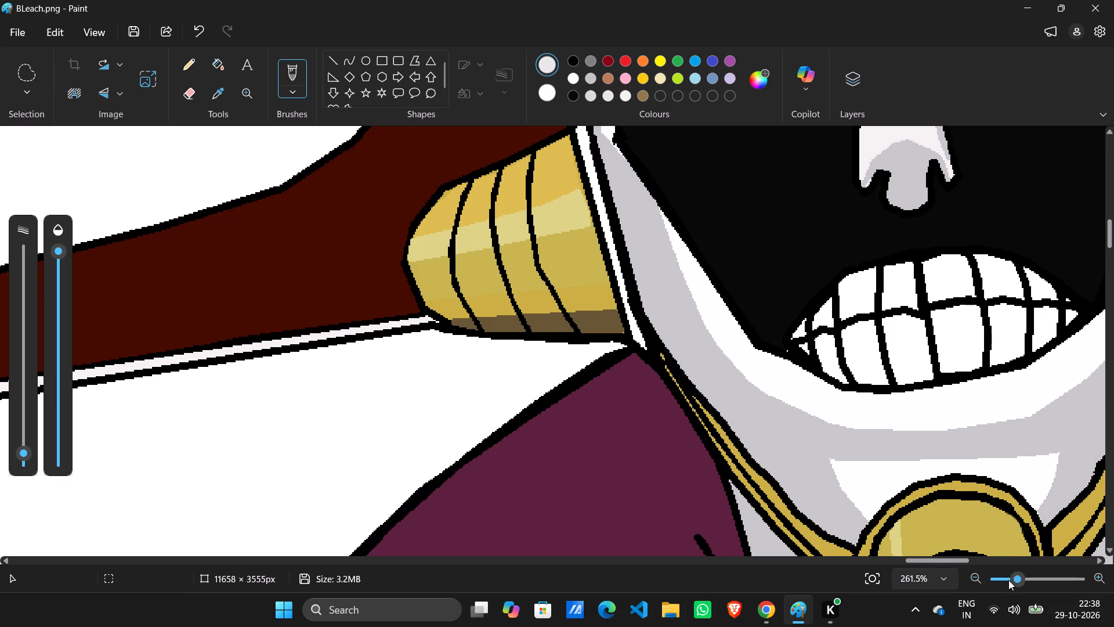
{"action": "left_click_drag", "start_coordinate": [1015, 579], "coordinate": [1020, 579]}
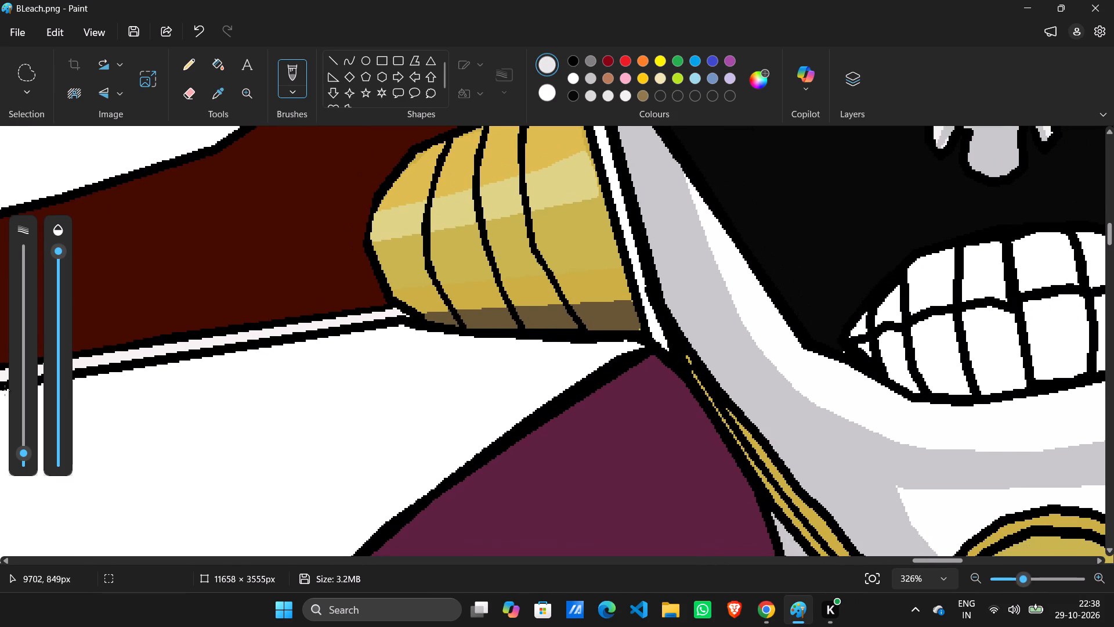
{"action": "left_click_drag", "start_coordinate": [25, 434], "coordinate": [25, 426]}
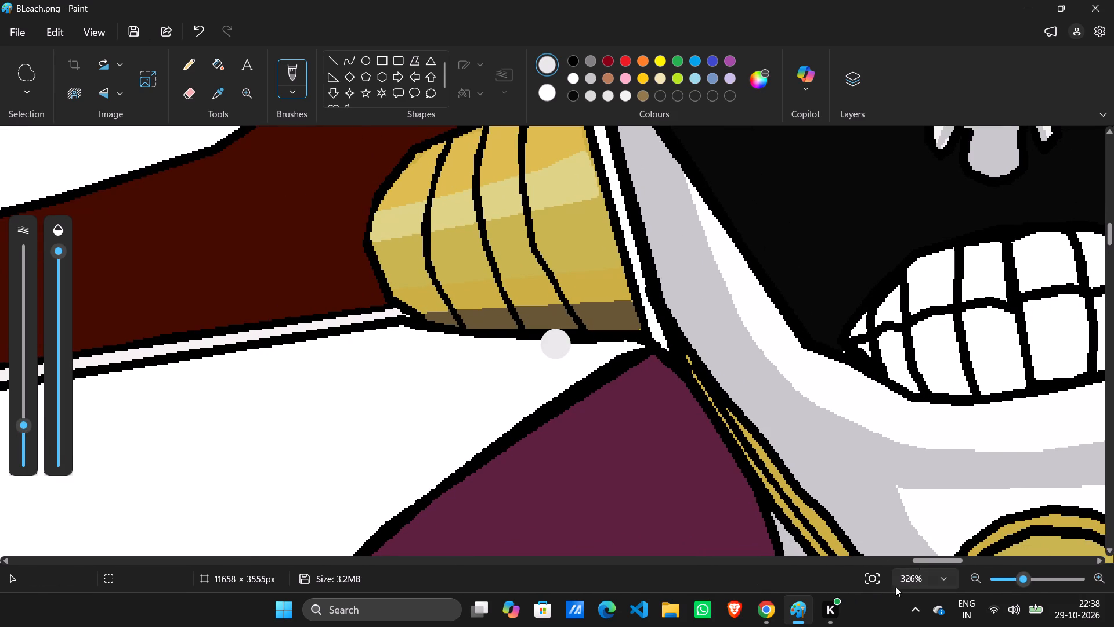
{"action": "left_click_drag", "start_coordinate": [928, 559], "coordinate": [950, 560]}
{"action": "scroll", "coordinate": [917, 545], "scroll_direction": "up", "scroll_amount": 2, "text": "ctrl"}
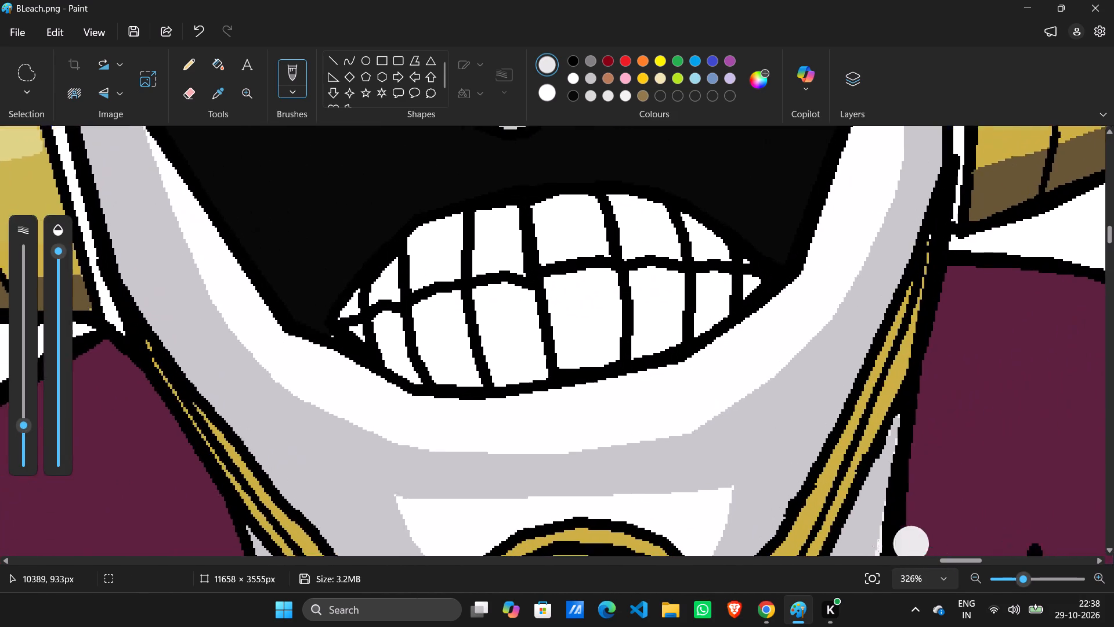
{"action": "left_click_drag", "start_coordinate": [469, 479], "coordinate": [564, 477]}
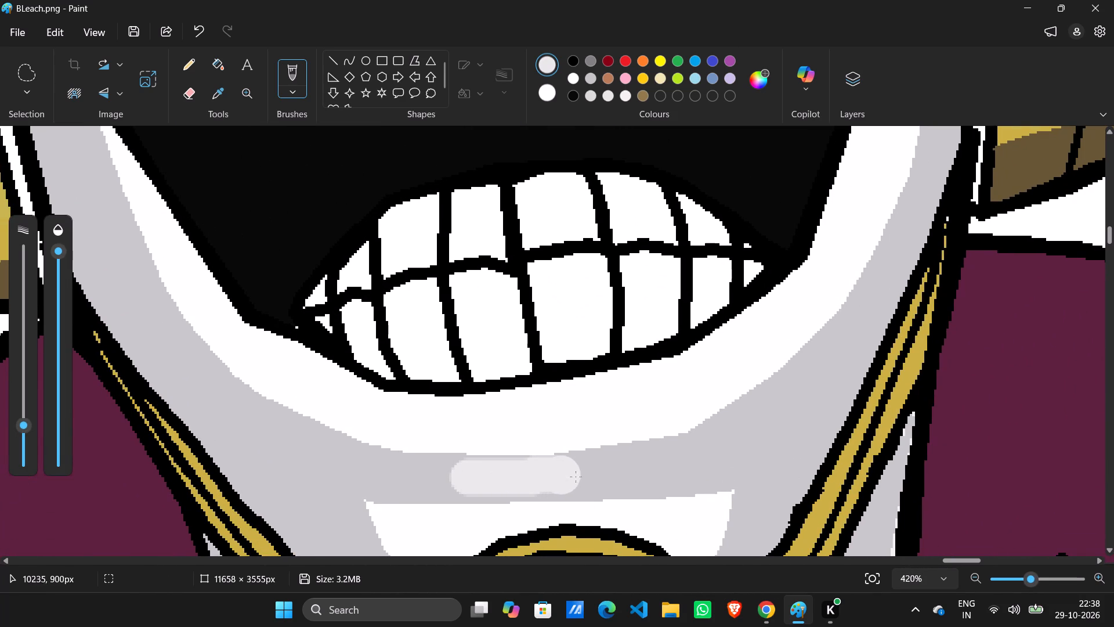
{"action": "left_click_drag", "start_coordinate": [582, 477], "coordinate": [447, 480]}
{"action": "left_click_drag", "start_coordinate": [445, 478], "coordinate": [522, 476]}
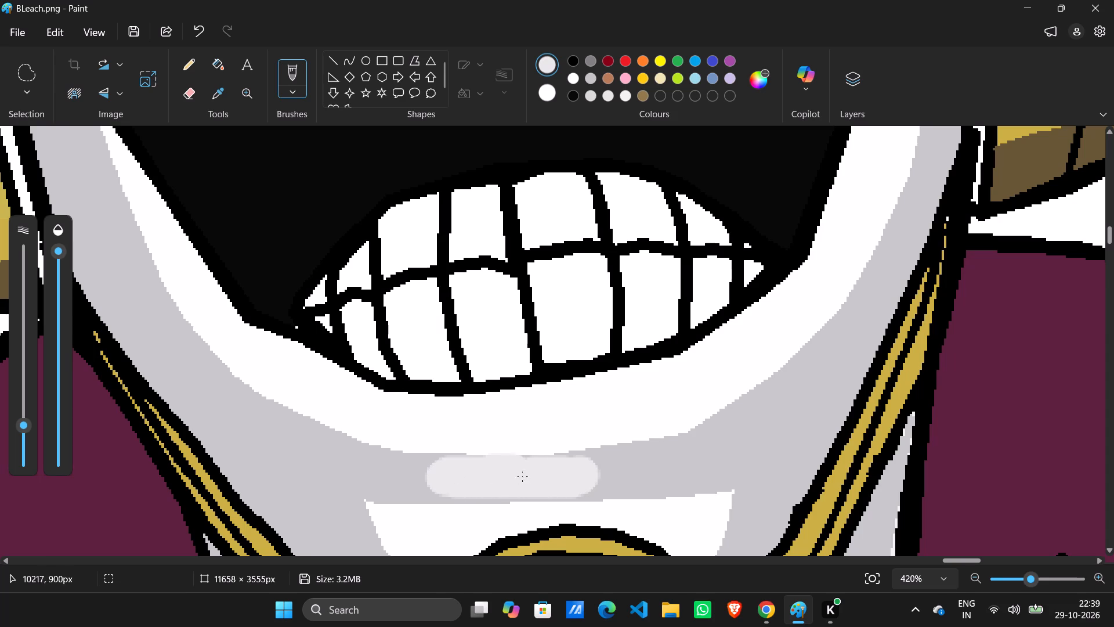
{"action": "left_click_drag", "start_coordinate": [522, 476], "coordinate": [598, 483]}
{"action": "left_click_drag", "start_coordinate": [602, 474], "coordinate": [498, 482]}
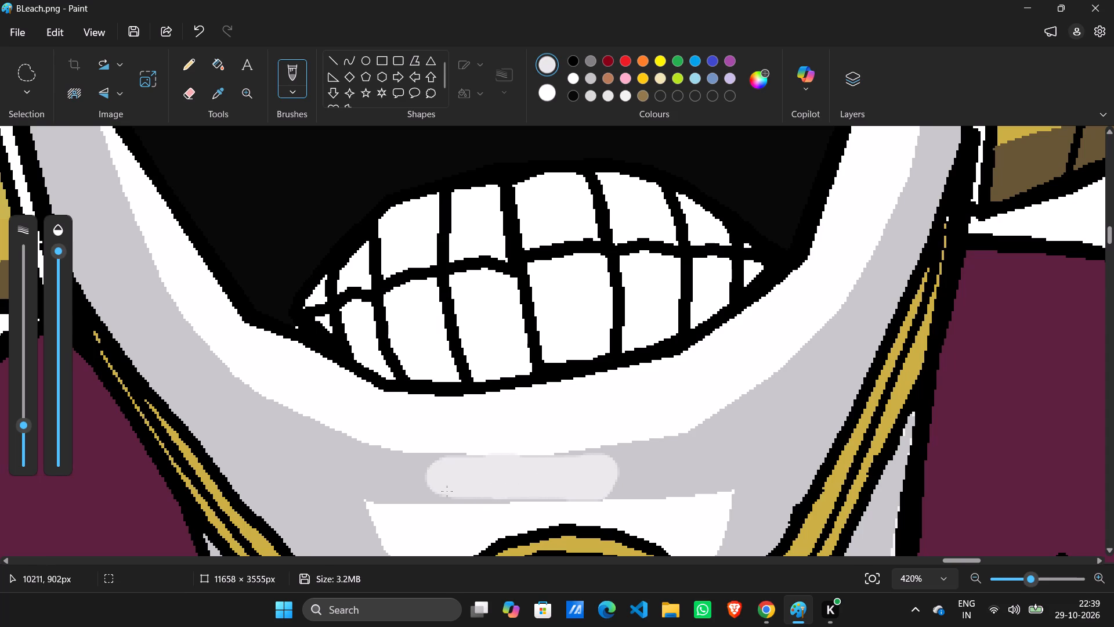
{"action": "left_click_drag", "start_coordinate": [446, 491], "coordinate": [508, 490]}
Sample the light grey from the drawn face's jaw shading.
{"action": "scroll", "coordinate": [666, 484], "scroll_direction": "down", "scroll_amount": 17, "text": "ctrl"}
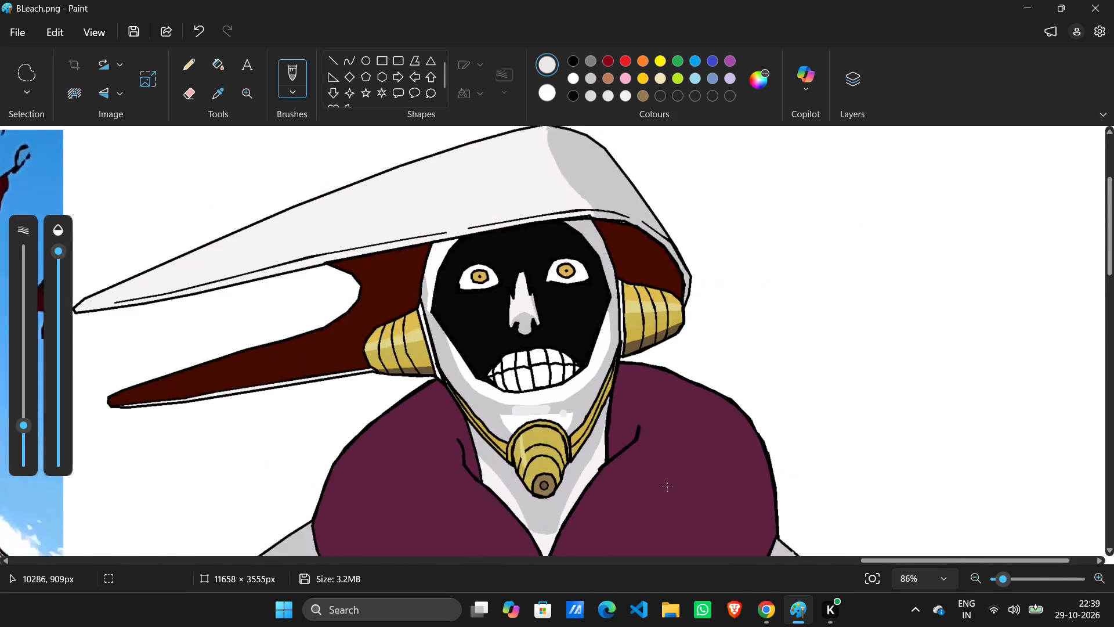
{"action": "scroll", "coordinate": [667, 487], "scroll_direction": "down", "scroll_amount": 3, "text": "ctrl"}
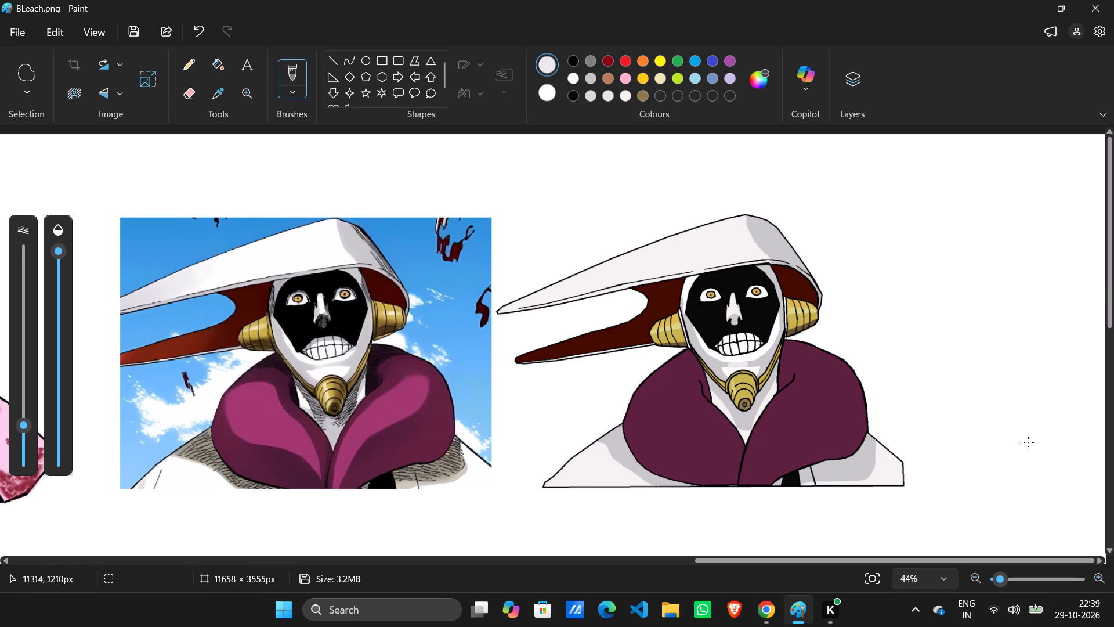
{"action": "scroll", "coordinate": [1030, 442], "scroll_direction": "up", "scroll_amount": 9, "text": "ctrl"}
{"action": "scroll", "coordinate": [721, 384], "scroll_direction": "up", "scroll_amount": 5, "text": "ctrl"}
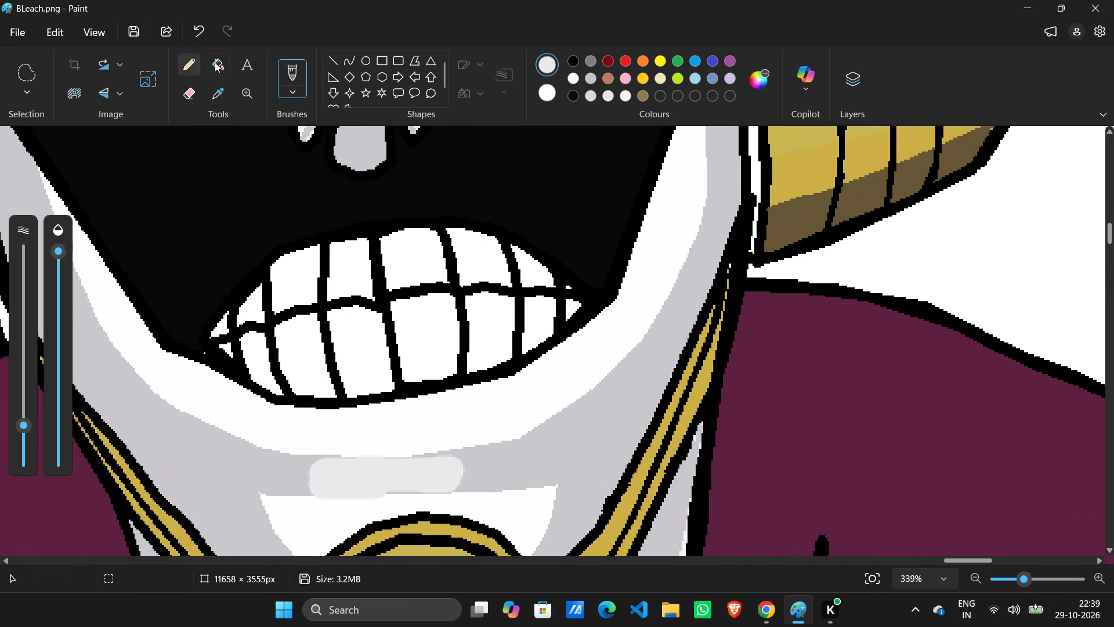
{"action": "left_click", "coordinate": [215, 98]}
{"action": "left_click", "coordinate": [632, 402]}
Draw a thin light grey polygon, about 12 × 51 px, from the black mask's lower right corner down to the jaw shading.
{"action": "left_click", "coordinate": [410, 62]}
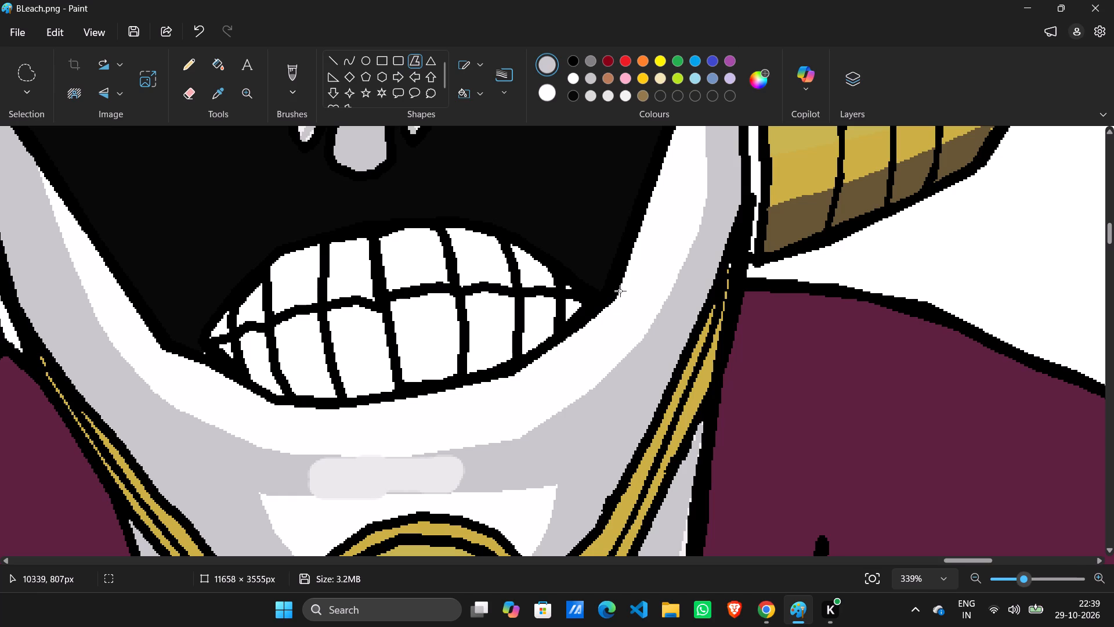
{"action": "left_click_drag", "start_coordinate": [619, 293], "coordinate": [619, 315]}
{"action": "left_click_drag", "start_coordinate": [618, 320], "coordinate": [613, 346]}
{"action": "left_click_drag", "start_coordinate": [611, 352], "coordinate": [610, 359]}
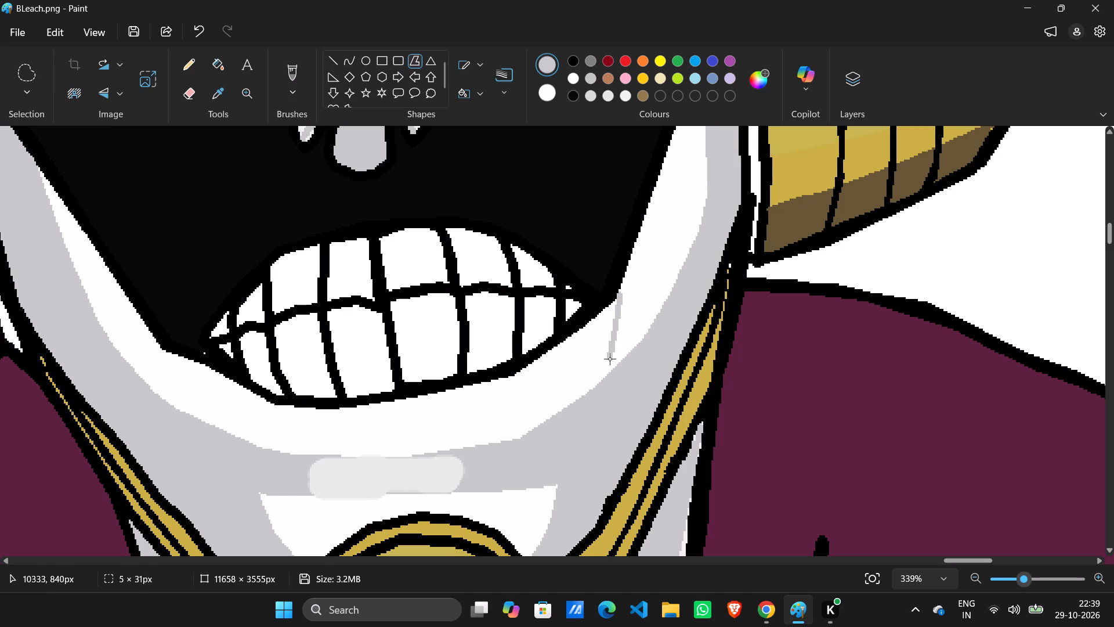
{"action": "left_click_drag", "start_coordinate": [610, 359], "coordinate": [596, 394]}
{"action": "left_click_drag", "start_coordinate": [607, 377], "coordinate": [609, 356]}
{"action": "left_click_drag", "start_coordinate": [609, 355], "coordinate": [612, 345]}
{"action": "left_click", "coordinate": [612, 345]}
{"action": "left_click_drag", "start_coordinate": [613, 329], "coordinate": [616, 311]}
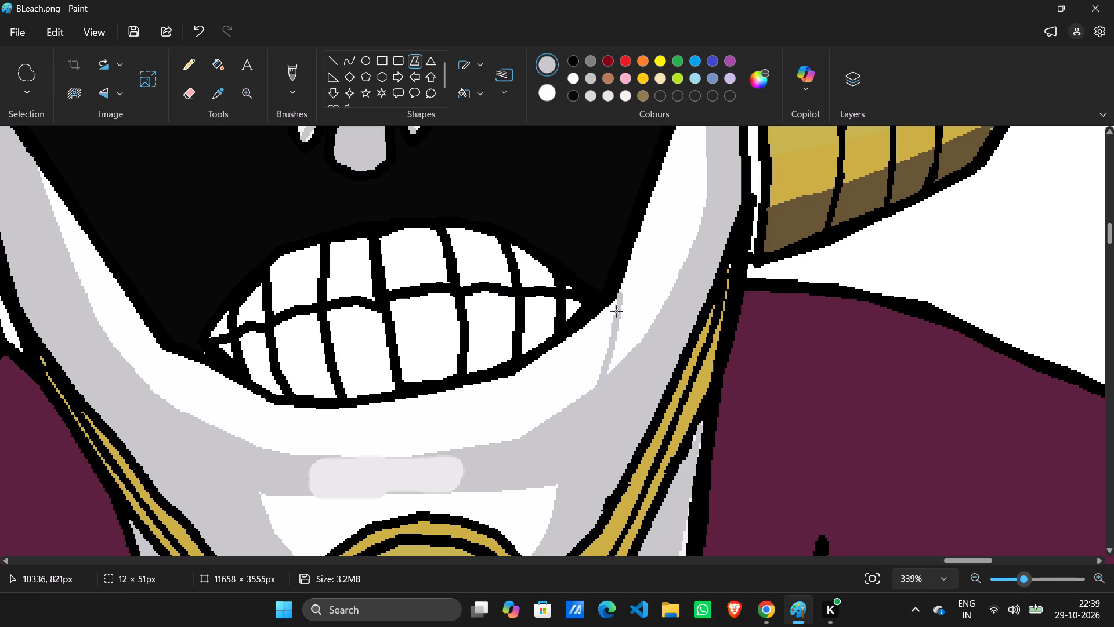
{"action": "left_click_drag", "start_coordinate": [616, 311], "coordinate": [619, 302]}
{"action": "left_click", "coordinate": [619, 301]}
{"action": "left_click", "coordinate": [620, 298]}
{"action": "left_click", "coordinate": [667, 278]}
Fill the white cheek area between the thin grey polygon and the outer face shading with light grey.
{"action": "left_click", "coordinate": [221, 60]}
{"action": "left_click", "coordinate": [646, 236]}
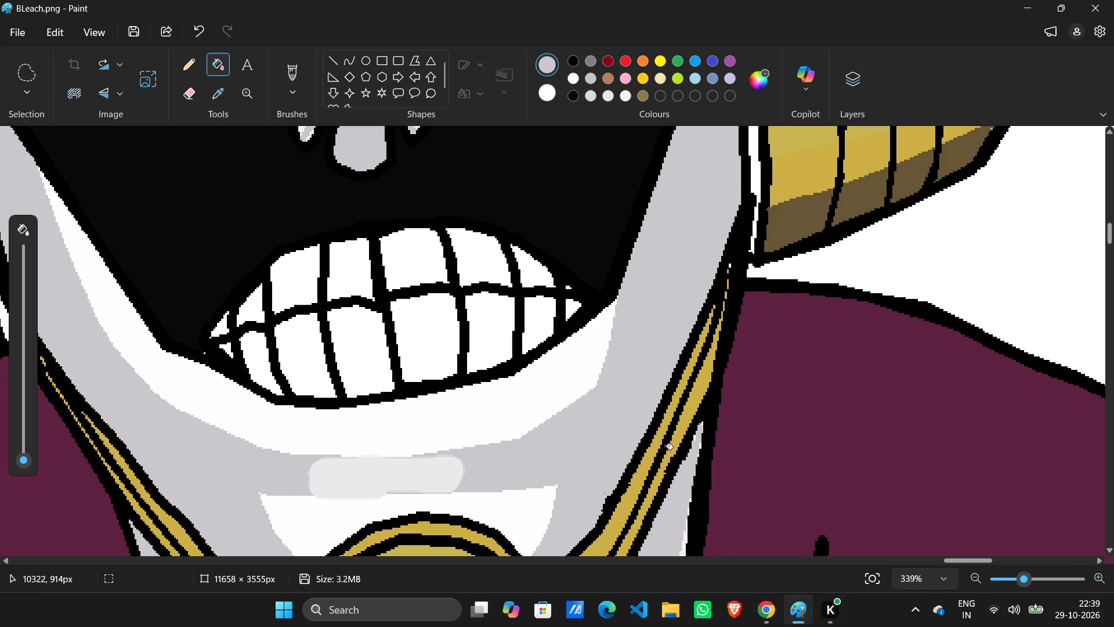
Sample the reddish brown from the lower hat prong in the reference artwork and select the Polygon shape.
{"action": "scroll", "coordinate": [802, 356], "scroll_direction": "down", "scroll_amount": 18, "text": "ctrl"}
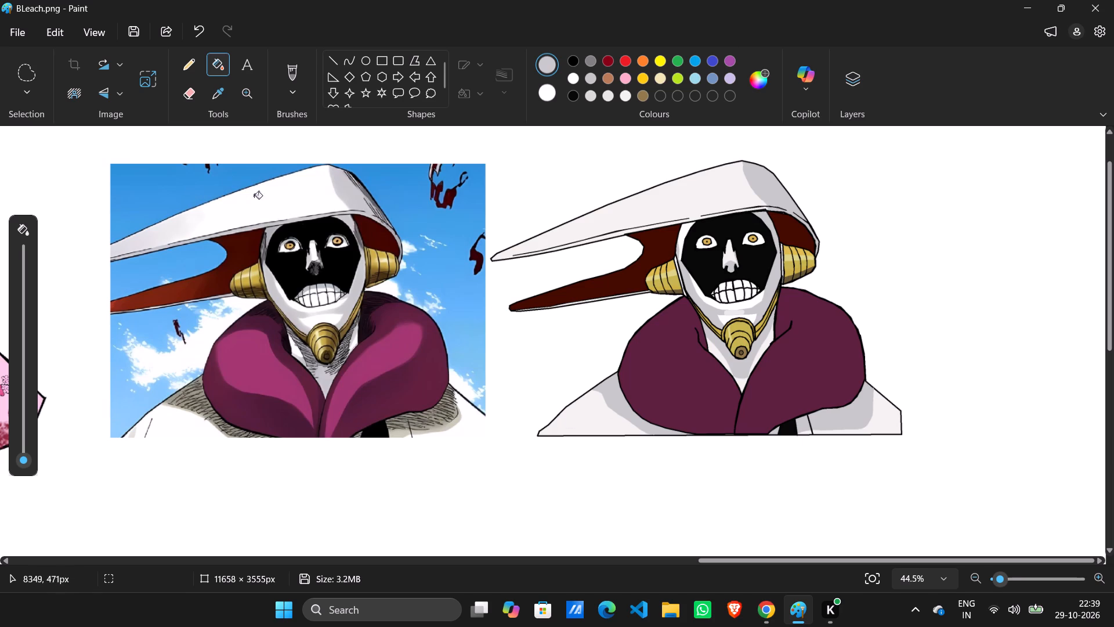
{"action": "scroll", "coordinate": [465, 201], "scroll_direction": "up", "scroll_amount": 5}
{"action": "scroll", "coordinate": [467, 204], "scroll_direction": "down", "scroll_amount": 4, "text": "ctrl"}
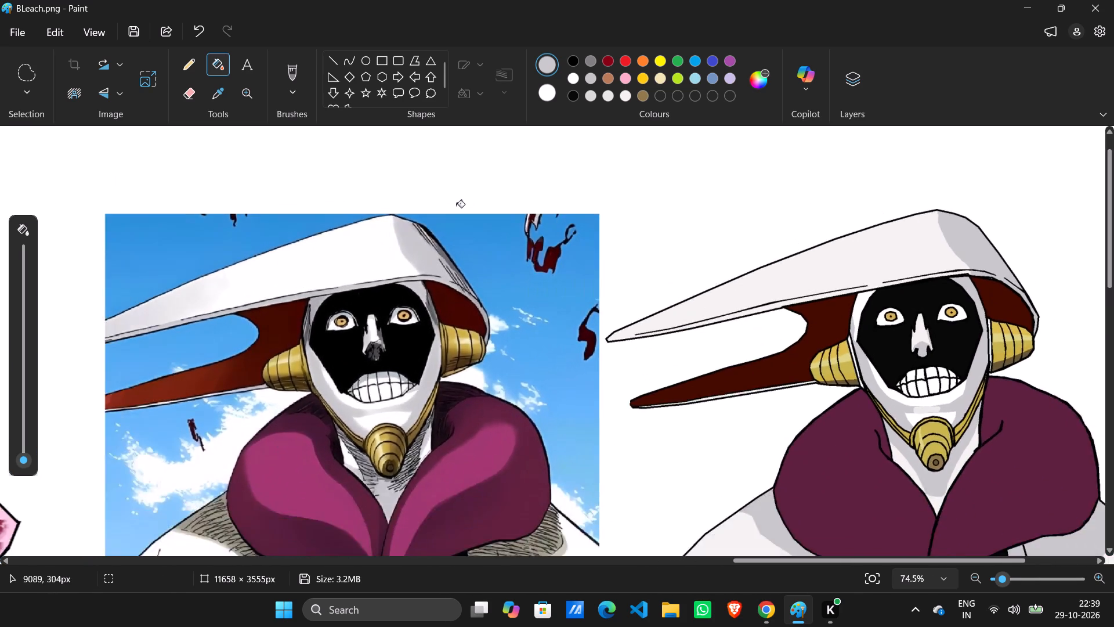
{"action": "left_click", "coordinate": [219, 94]}
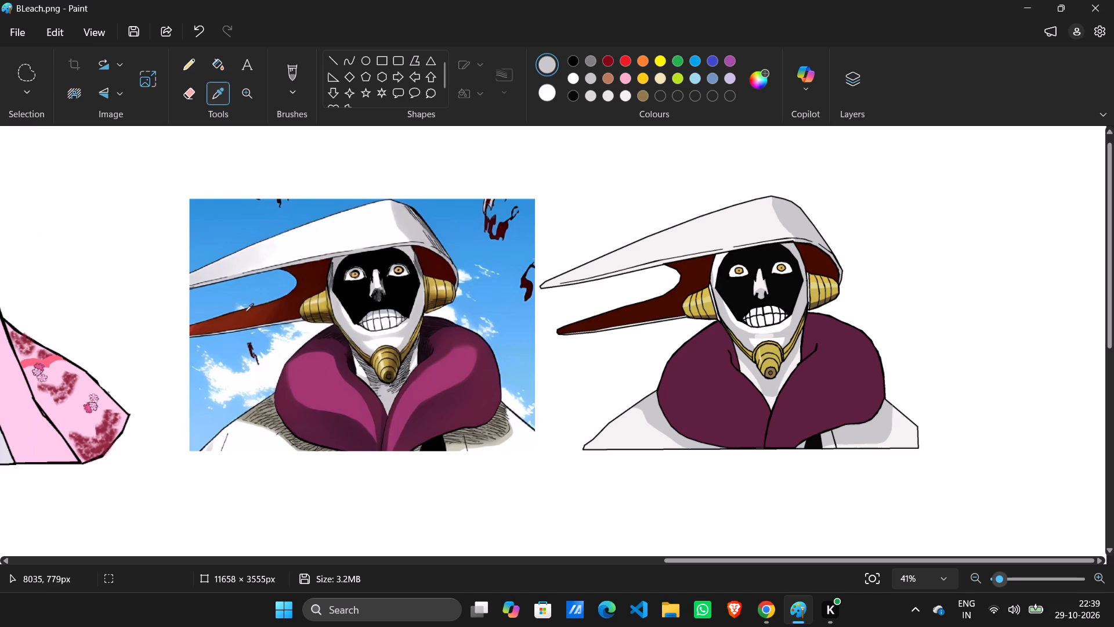
{"action": "left_click", "coordinate": [246, 318]}
{"action": "scroll", "coordinate": [1059, 403], "scroll_direction": "up", "scroll_amount": 4, "text": "ctrl"}
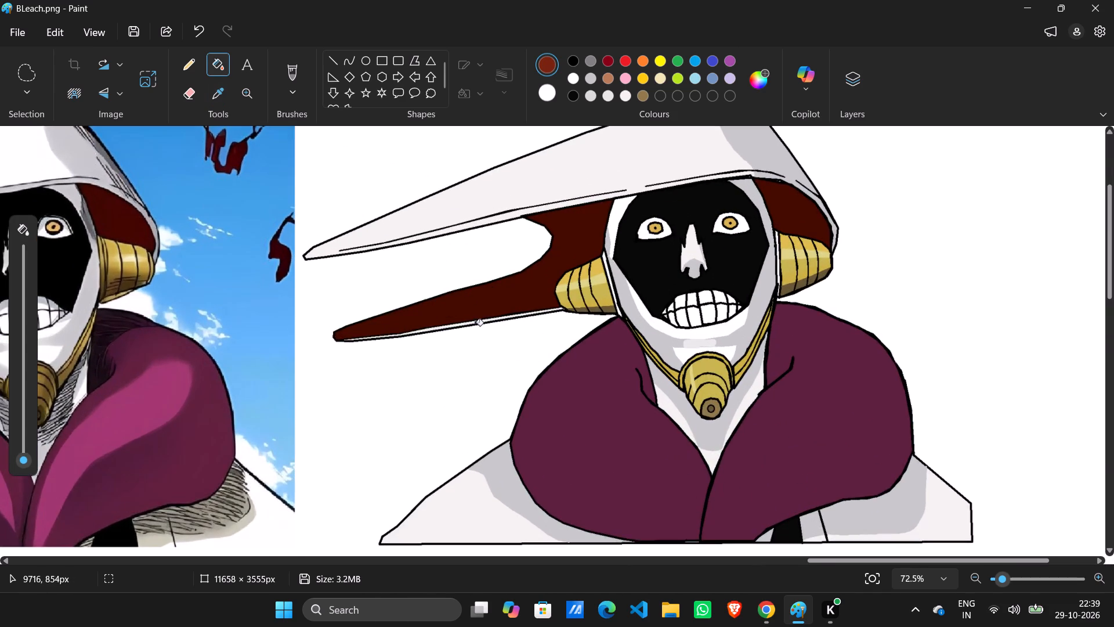
{"action": "scroll", "coordinate": [444, 338], "scroll_direction": "up", "scroll_amount": 3}
{"action": "scroll", "coordinate": [444, 338], "scroll_direction": "up", "scroll_amount": 2, "text": "ctrl"}
{"action": "scroll", "coordinate": [421, 413], "scroll_direction": "up", "scroll_amount": 4, "text": "ctrl"}
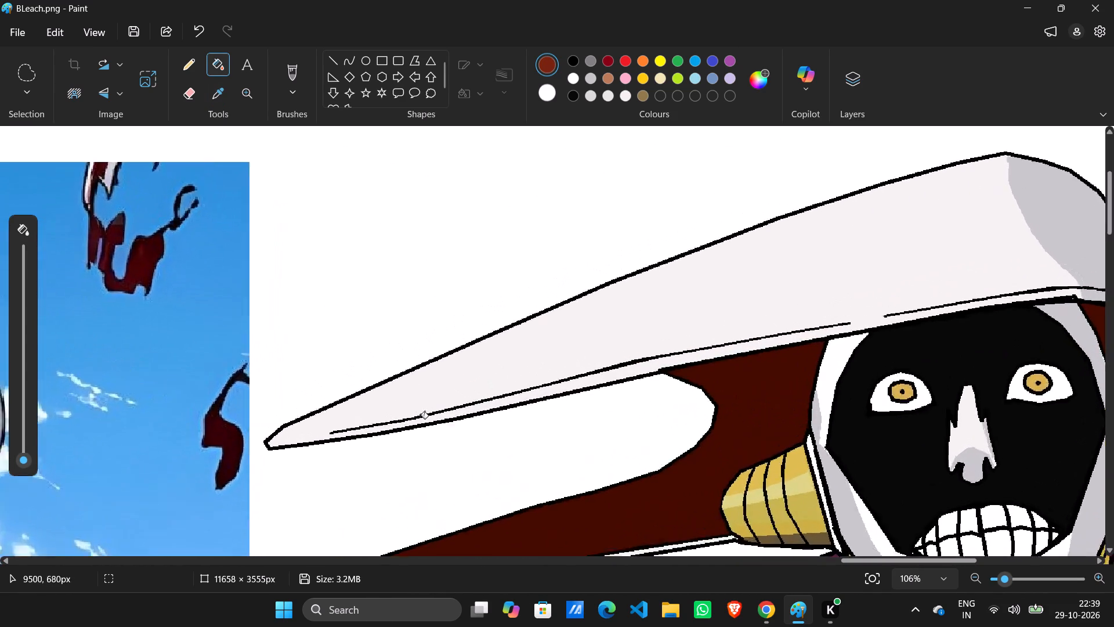
{"action": "scroll", "coordinate": [419, 419], "scroll_direction": "down", "scroll_amount": 6}
{"action": "scroll", "coordinate": [468, 421], "scroll_direction": "down", "scroll_amount": 3}
{"action": "scroll", "coordinate": [580, 373], "scroll_direction": "up", "scroll_amount": 2, "text": "ctrl"}
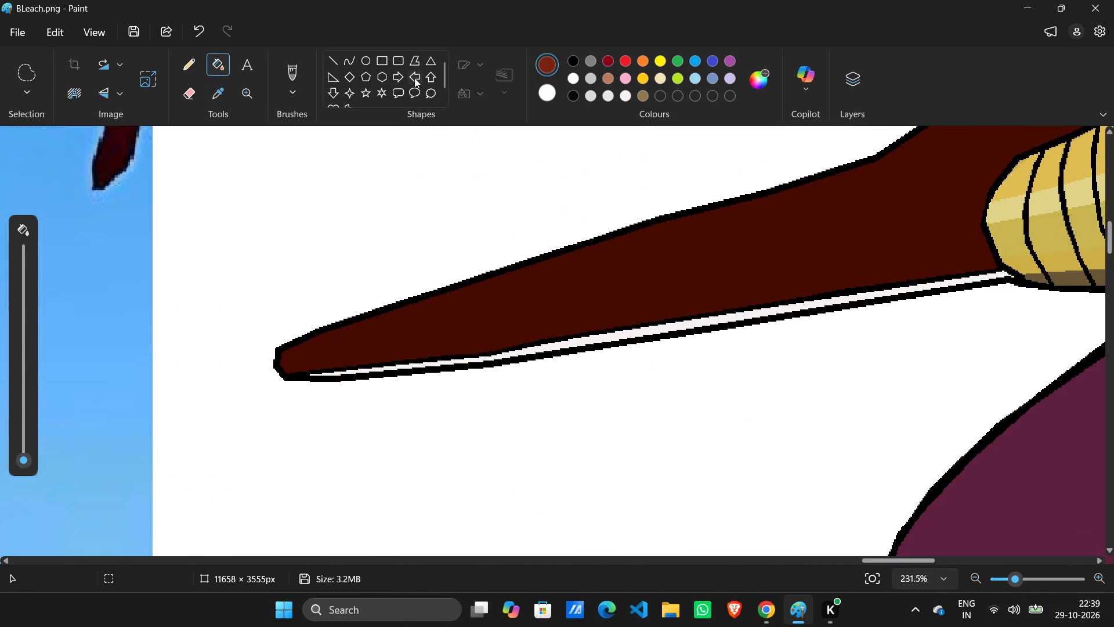
{"action": "left_click", "coordinate": [417, 59]}
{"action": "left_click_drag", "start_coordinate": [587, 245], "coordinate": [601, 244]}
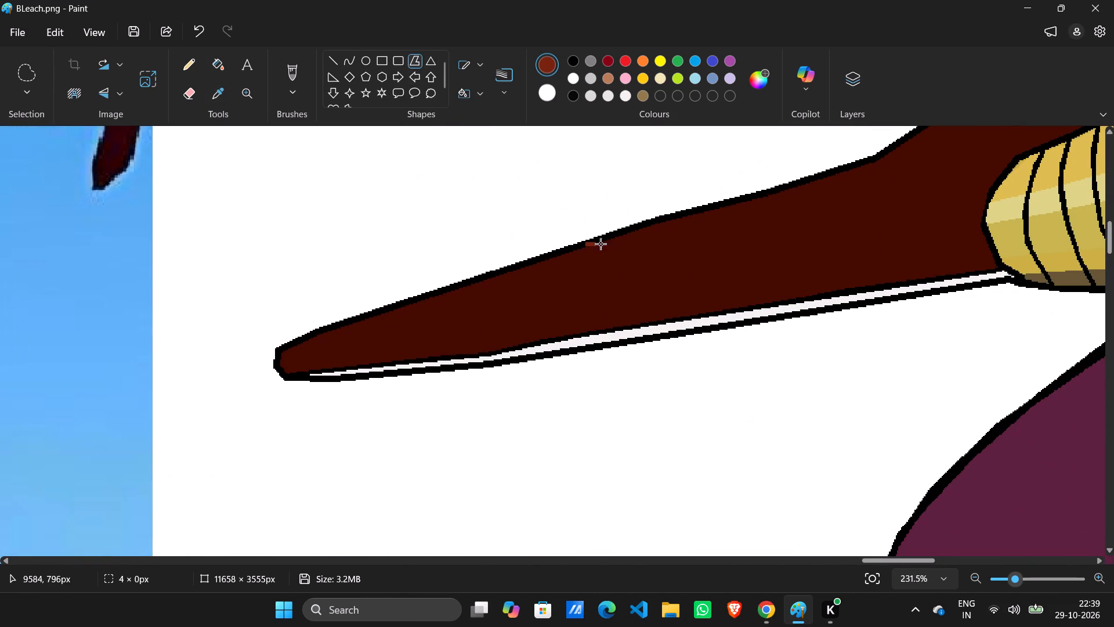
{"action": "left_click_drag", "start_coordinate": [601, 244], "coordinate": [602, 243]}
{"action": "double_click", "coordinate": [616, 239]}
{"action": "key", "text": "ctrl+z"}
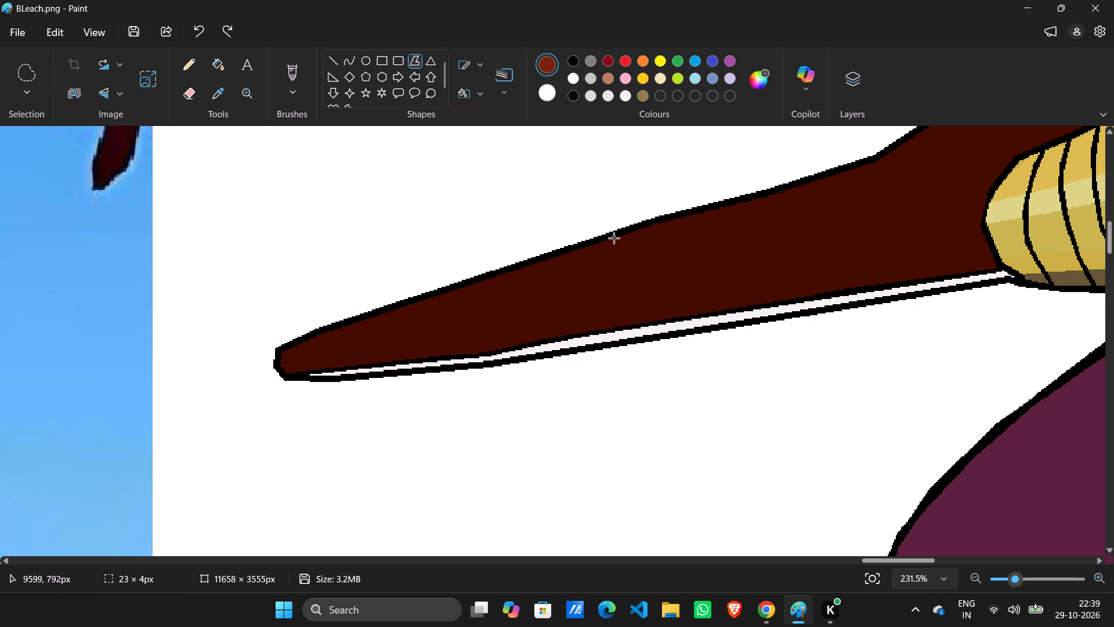
Draw a reddish-brown polygon with a rounded inner end, about 156 × 83 px, across the drawn hat's lower prong.
{"action": "left_click_drag", "start_coordinate": [614, 238], "coordinate": [647, 228]}
{"action": "left_click_drag", "start_coordinate": [657, 226], "coordinate": [697, 217]}
{"action": "left_click_drag", "start_coordinate": [711, 215], "coordinate": [728, 211]}
{"action": "left_click_drag", "start_coordinate": [734, 211], "coordinate": [743, 210]}
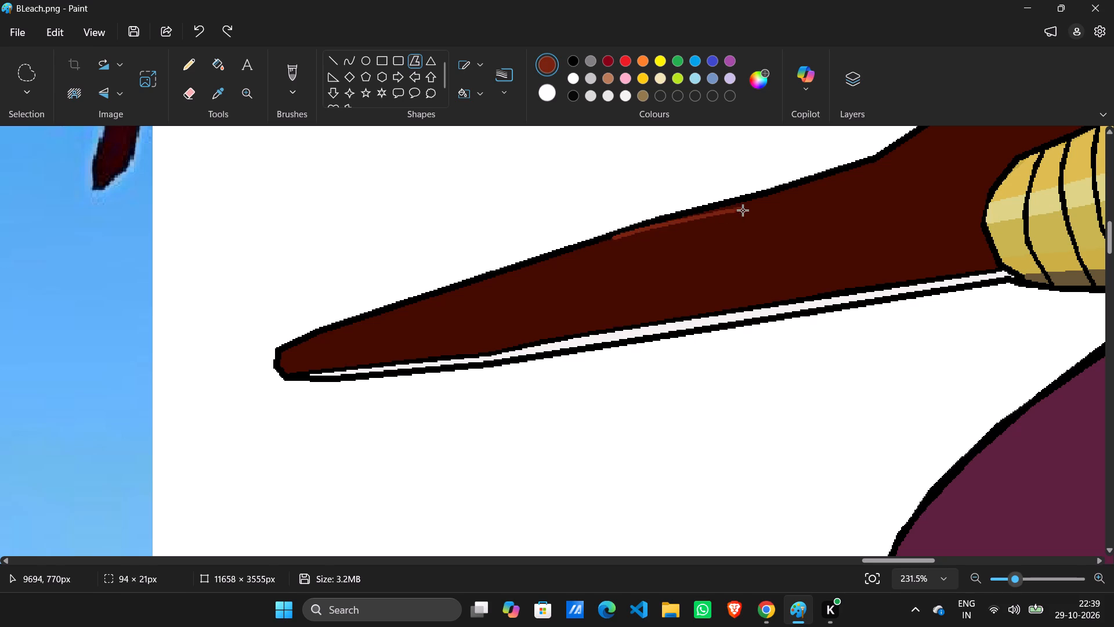
{"action": "left_click_drag", "start_coordinate": [743, 210], "coordinate": [744, 210]}
{"action": "left_click_drag", "start_coordinate": [751, 210], "coordinate": [780, 212]}
{"action": "left_click_drag", "start_coordinate": [790, 217], "coordinate": [801, 223]}
{"action": "left_click_drag", "start_coordinate": [808, 228], "coordinate": [819, 245]}
{"action": "left_click_drag", "start_coordinate": [822, 251], "coordinate": [824, 258]}
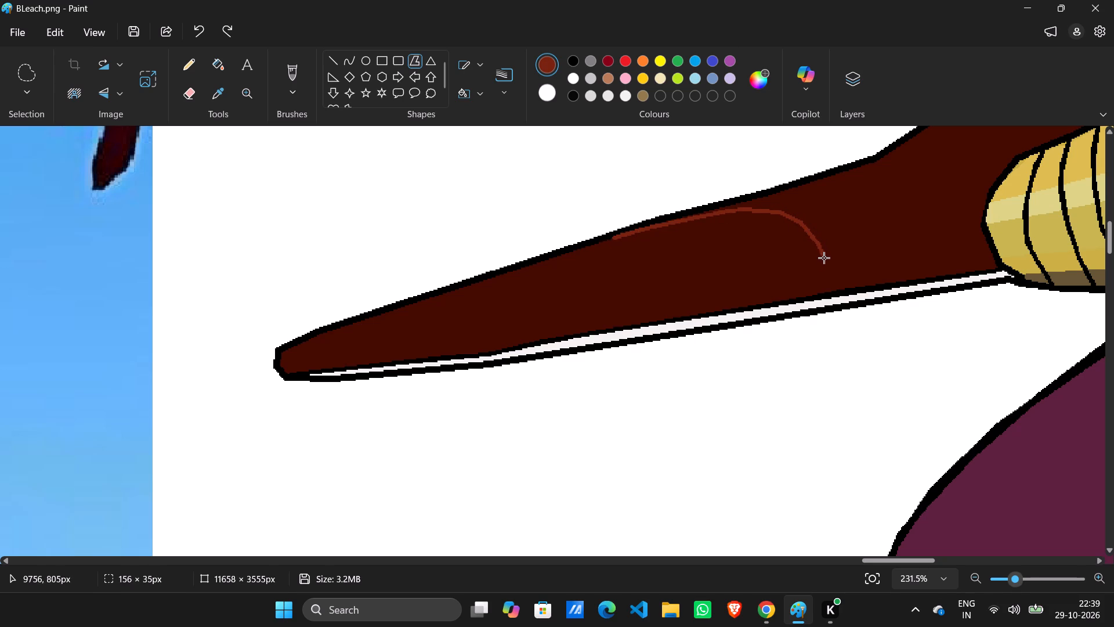
{"action": "left_click_drag", "start_coordinate": [824, 258], "coordinate": [824, 264]}
{"action": "left_click_drag", "start_coordinate": [823, 267], "coordinate": [811, 285]}
{"action": "left_click_drag", "start_coordinate": [806, 287], "coordinate": [770, 301]}
{"action": "left_click_drag", "start_coordinate": [760, 301], "coordinate": [646, 321]}
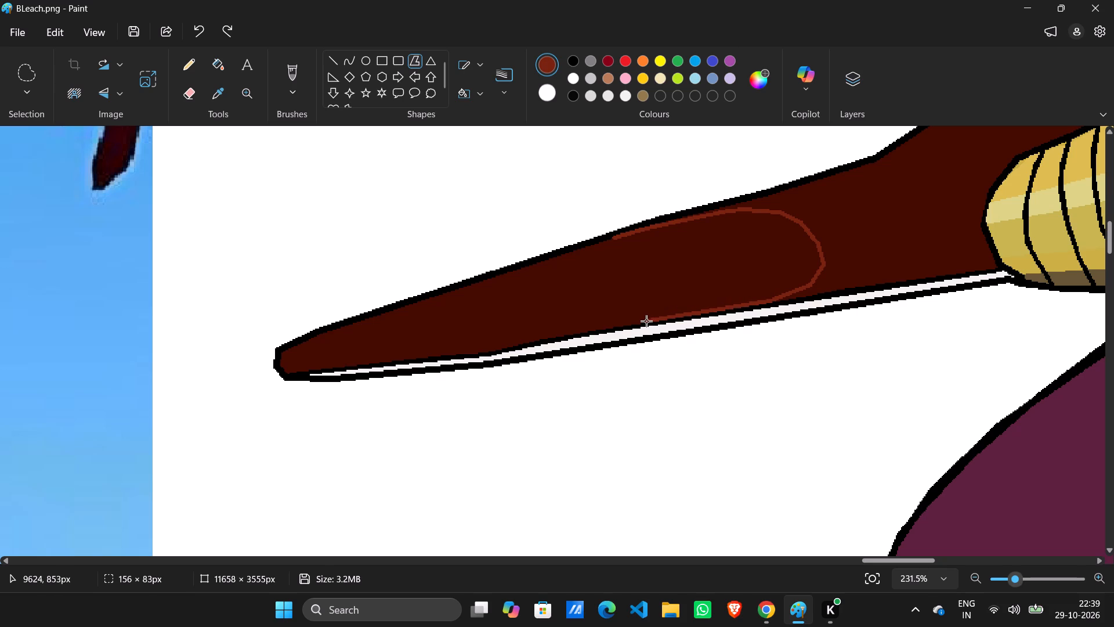
{"action": "left_click_drag", "start_coordinate": [646, 321], "coordinate": [646, 321]}
{"action": "left_click_drag", "start_coordinate": [645, 319], "coordinate": [618, 243]}
{"action": "left_click", "coordinate": [616, 242]}
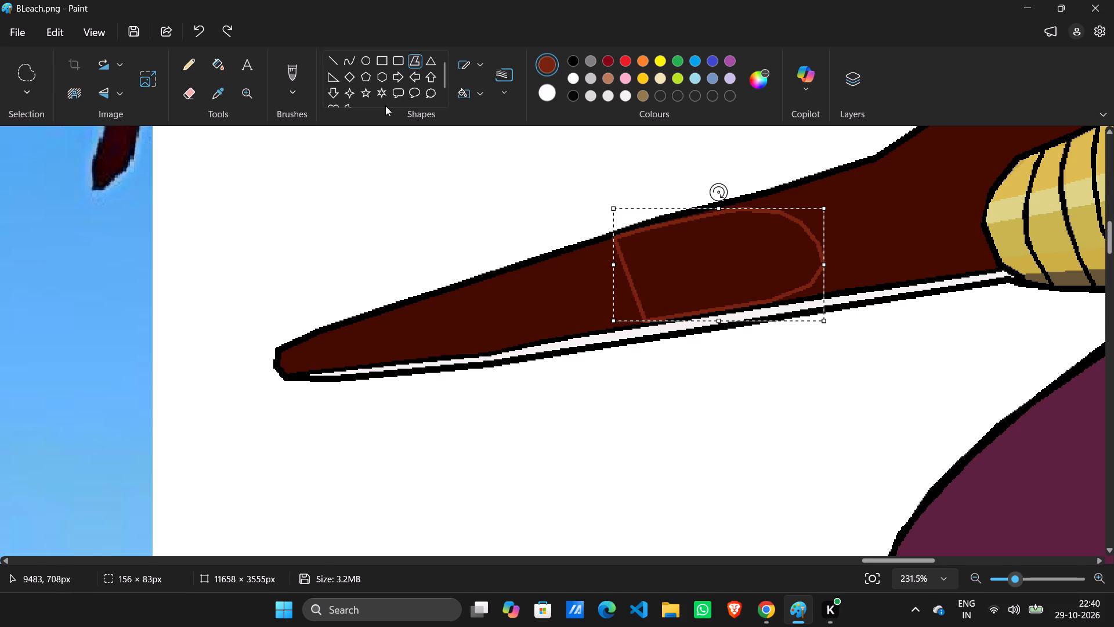
Fill the polygon and the rest of the lower prong out to its tip with the reddish brown.
{"action": "left_click", "coordinate": [220, 66]}
{"action": "left_click", "coordinate": [684, 262]}
{"action": "left_click", "coordinate": [559, 280]}
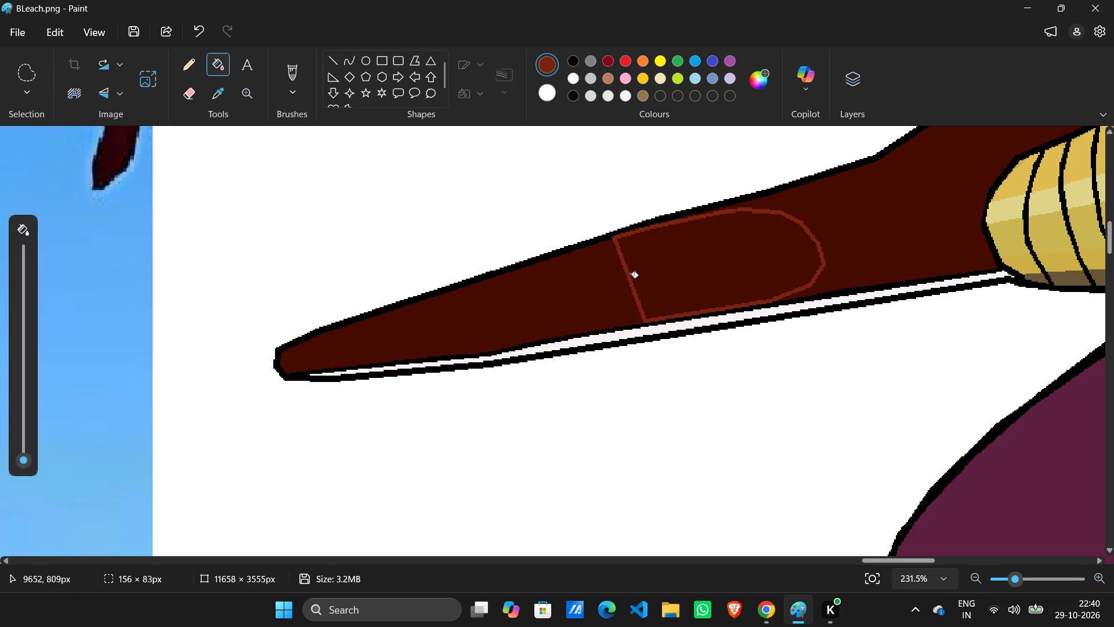
Choose the Marker brush for blending the rounded end of the reddish-brown area on the lower prong.
{"action": "scroll", "coordinate": [808, 276], "scroll_direction": "down", "scroll_amount": 13, "text": "ctrl"}
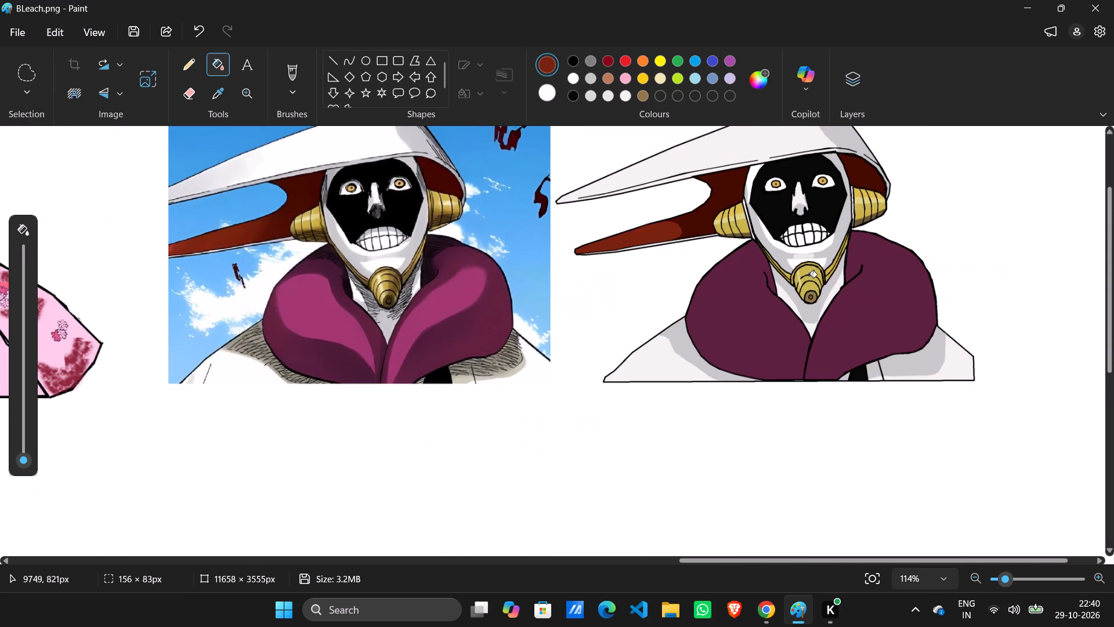
{"action": "scroll", "coordinate": [842, 206], "scroll_direction": "up", "scroll_amount": 6, "text": "ctrl"}
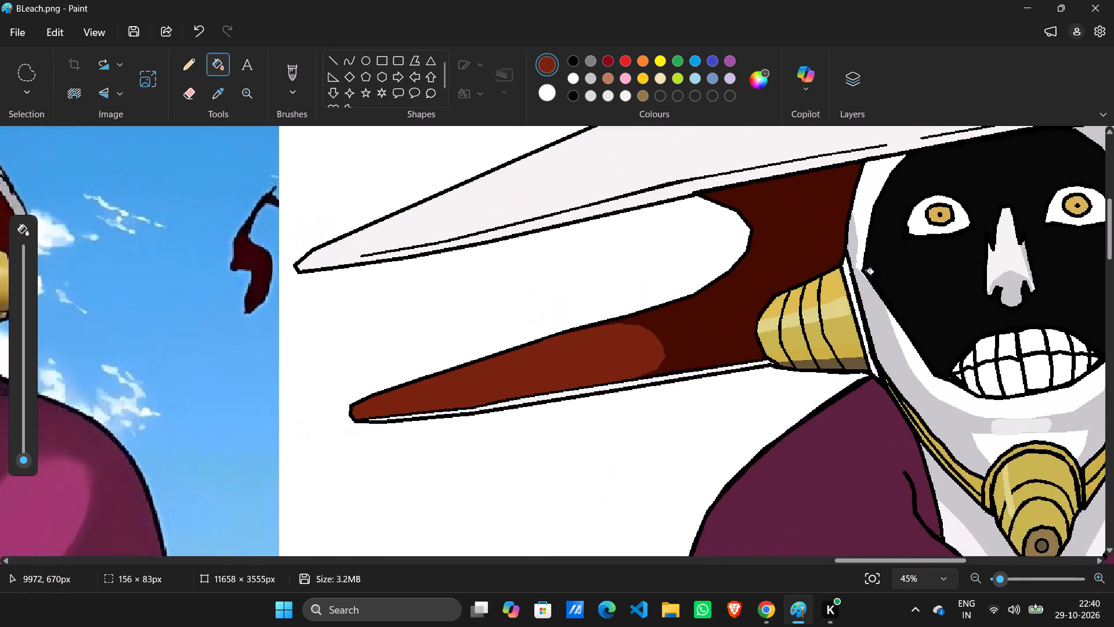
{"action": "scroll", "coordinate": [867, 276], "scroll_direction": "up", "scroll_amount": 4, "text": "ctrl"}
{"action": "left_click", "coordinate": [281, 96]}
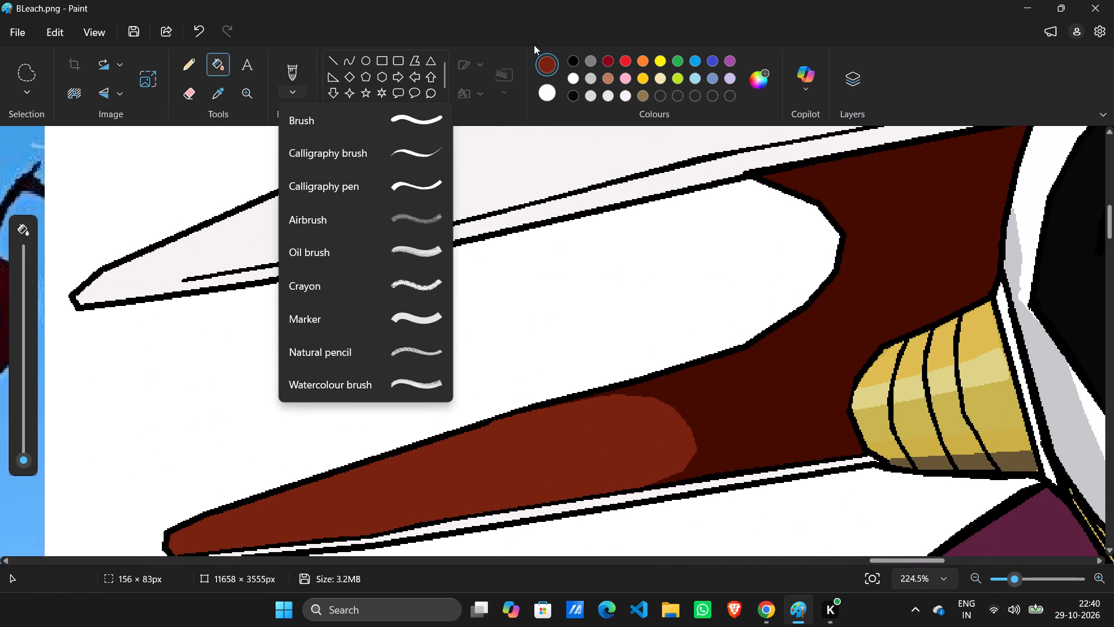
{"action": "left_click", "coordinate": [410, 320]}
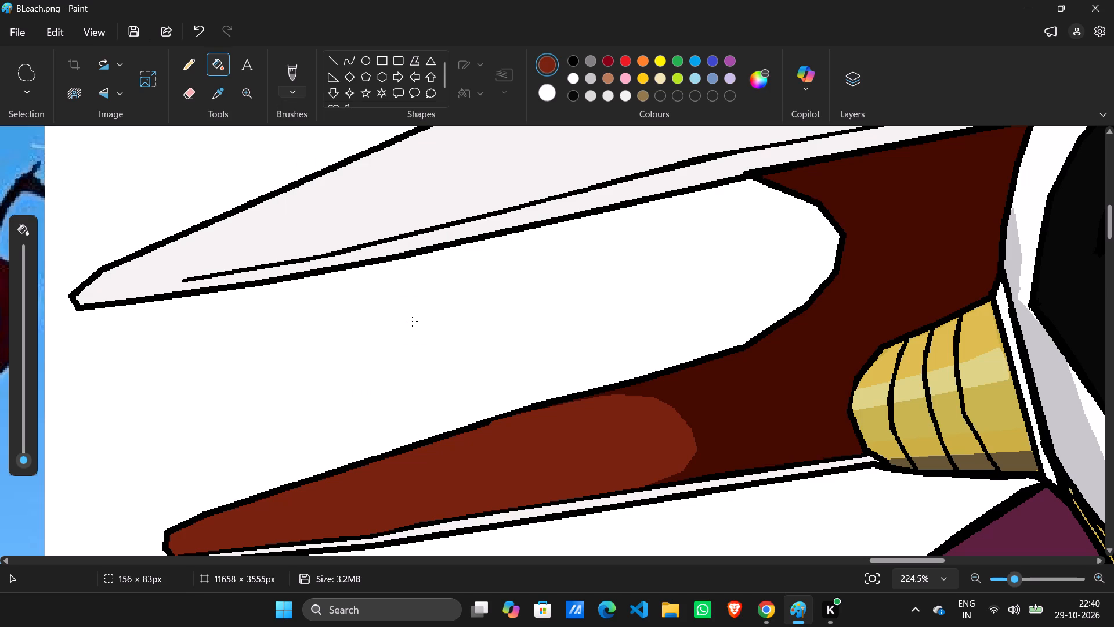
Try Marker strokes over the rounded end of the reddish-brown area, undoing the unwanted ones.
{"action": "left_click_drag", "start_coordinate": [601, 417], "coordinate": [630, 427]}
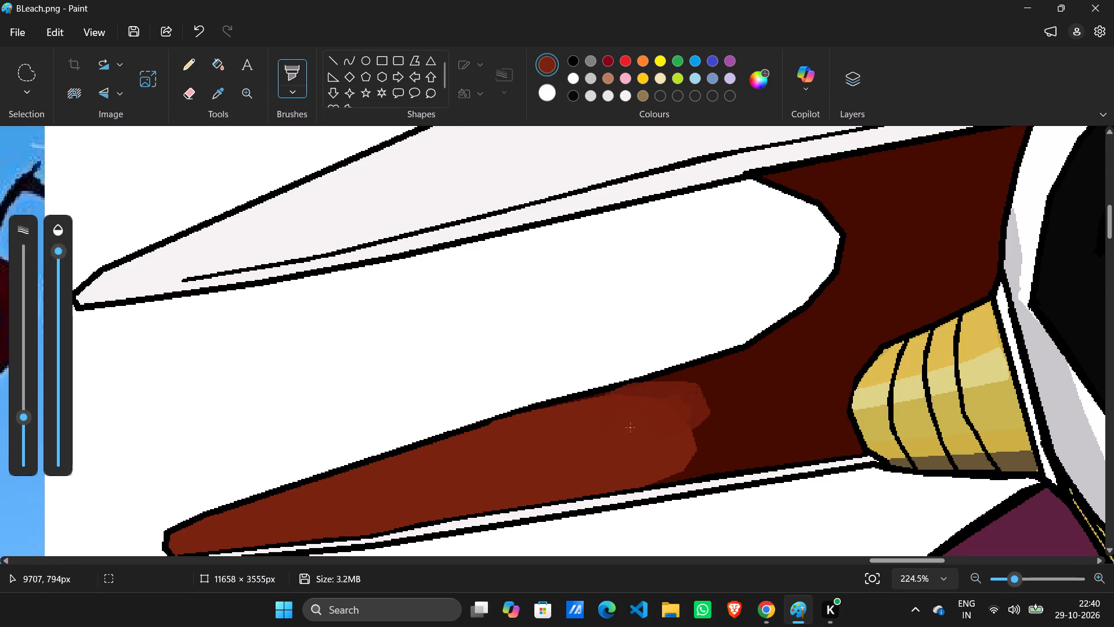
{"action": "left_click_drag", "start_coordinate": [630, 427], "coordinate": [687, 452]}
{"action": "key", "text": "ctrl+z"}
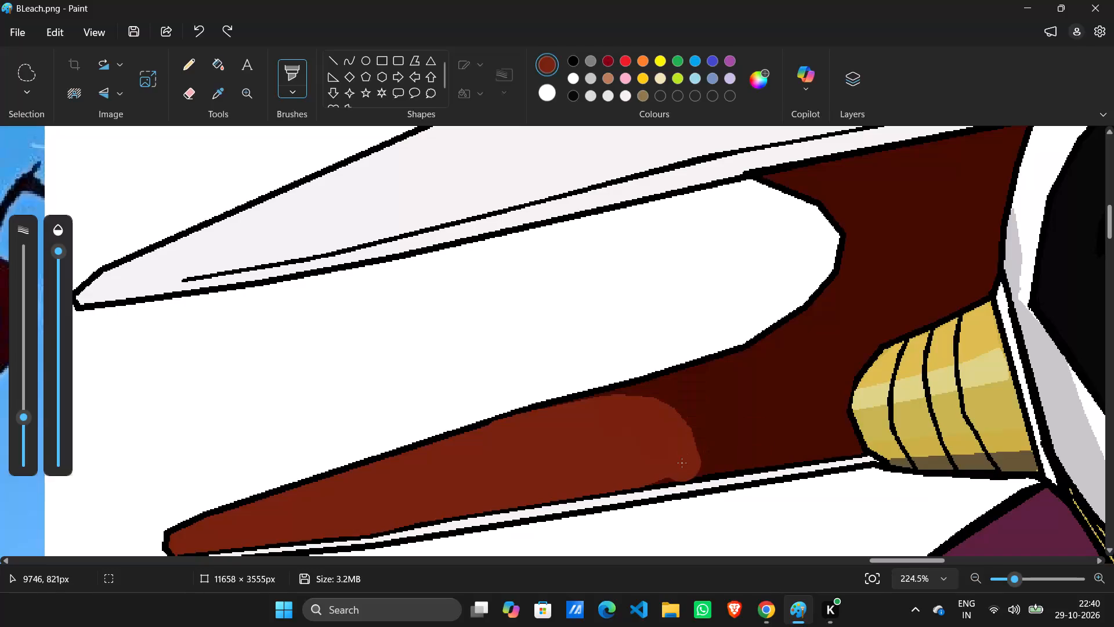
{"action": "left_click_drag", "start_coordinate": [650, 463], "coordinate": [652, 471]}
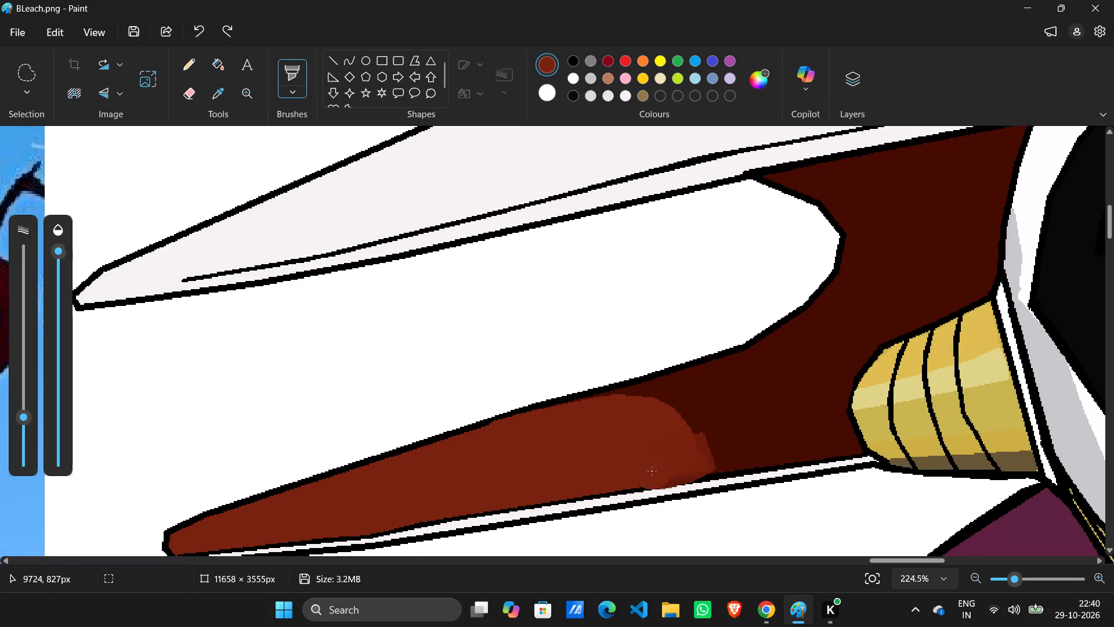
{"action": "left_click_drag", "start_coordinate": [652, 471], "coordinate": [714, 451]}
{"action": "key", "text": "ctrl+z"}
Extend the reddish-brown area toward the gold ear piece with overlapping Marker strokes, giving its inner edge an uneven finish.
{"action": "left_click_drag", "start_coordinate": [665, 444], "coordinate": [673, 415]}
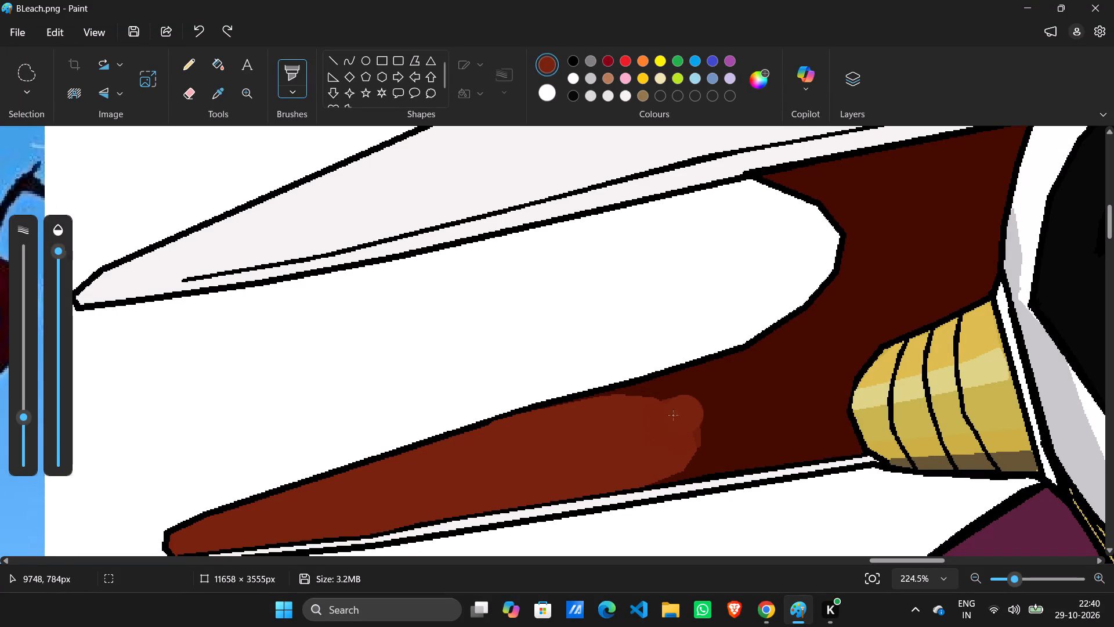
{"action": "left_click_drag", "start_coordinate": [673, 415], "coordinate": [667, 421]}
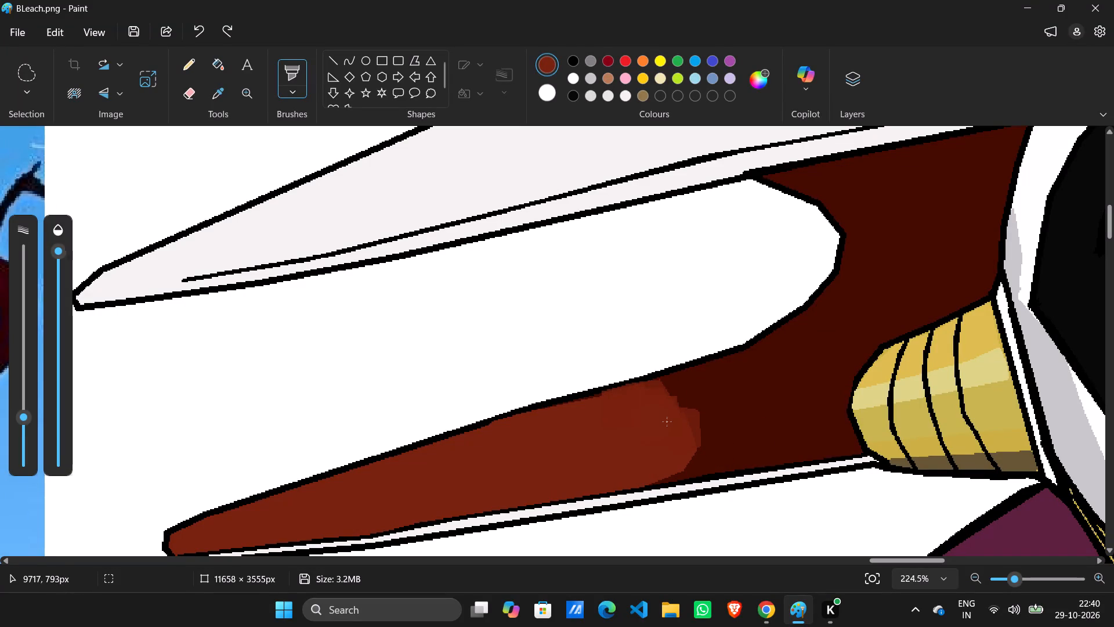
{"action": "left_click_drag", "start_coordinate": [667, 421], "coordinate": [674, 460]}
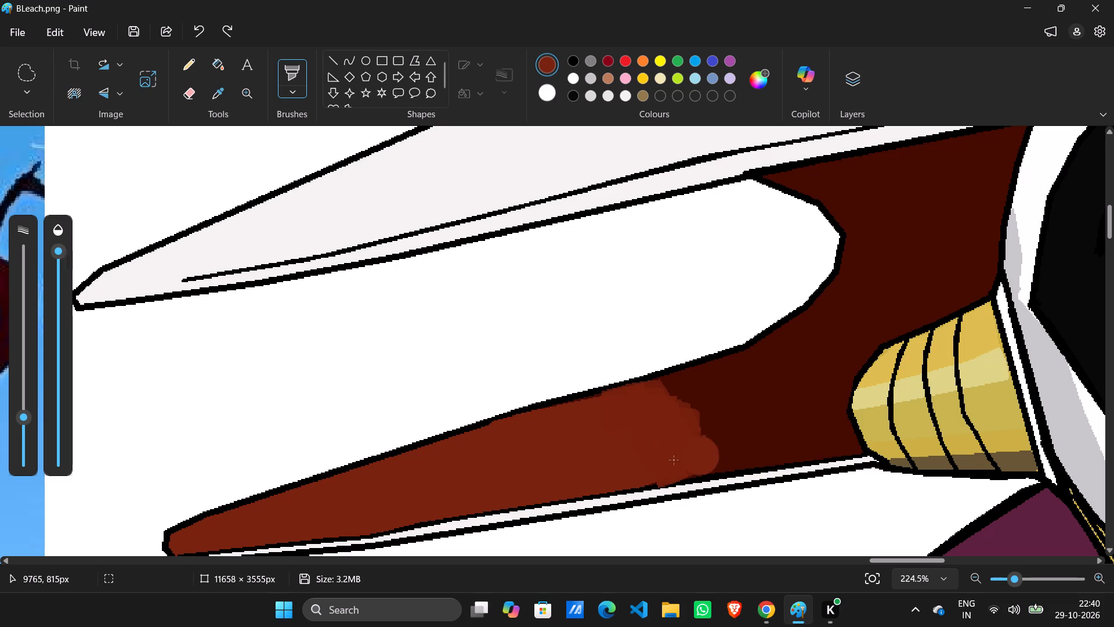
{"action": "left_click_drag", "start_coordinate": [674, 460], "coordinate": [697, 398]}
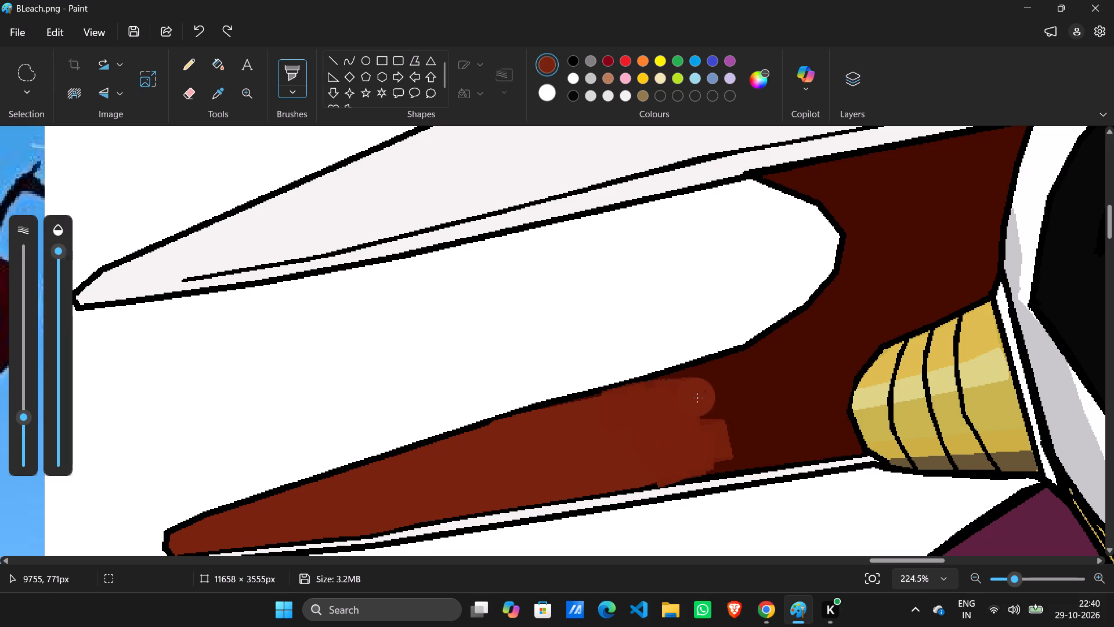
{"action": "left_click_drag", "start_coordinate": [697, 398], "coordinate": [715, 453]}
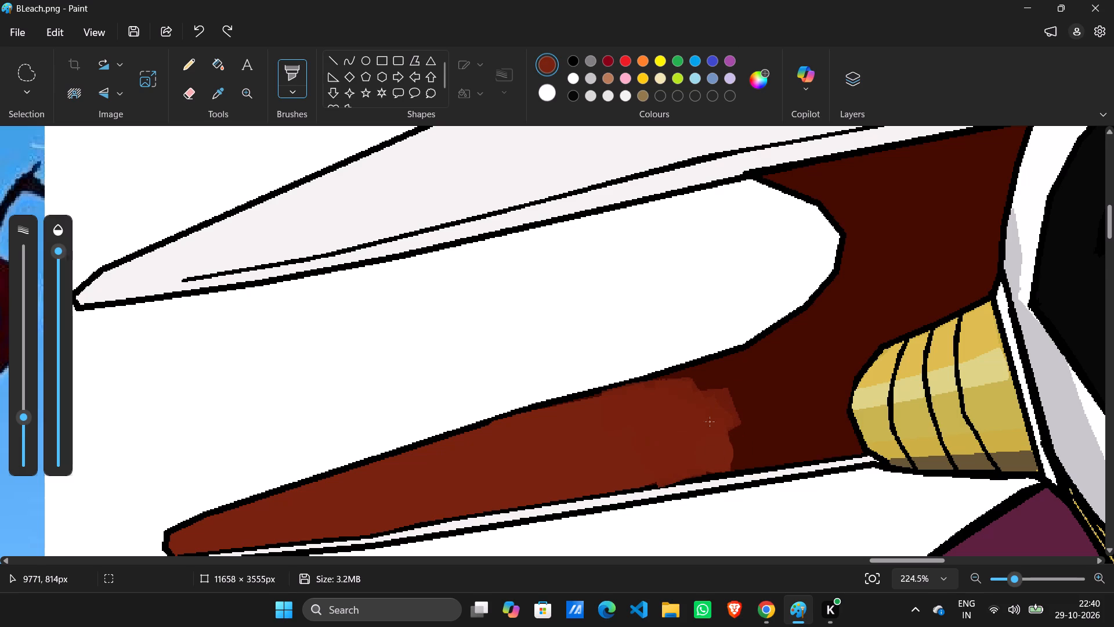
Sample the off-white from the hat's upper prong and fill the thin strip along the lower prong's underside with it.
{"action": "left_click", "coordinate": [216, 70]}
{"action": "left_click", "coordinate": [222, 102]}
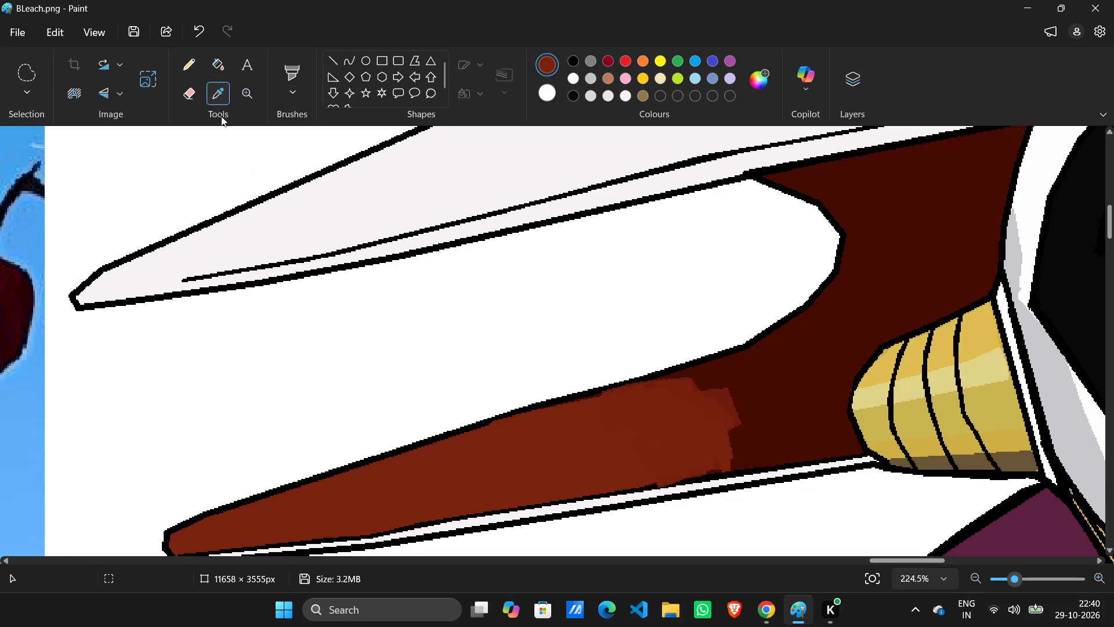
{"action": "left_click", "coordinate": [353, 191]}
{"action": "scroll", "coordinate": [931, 544], "scroll_direction": "down", "scroll_amount": 2}
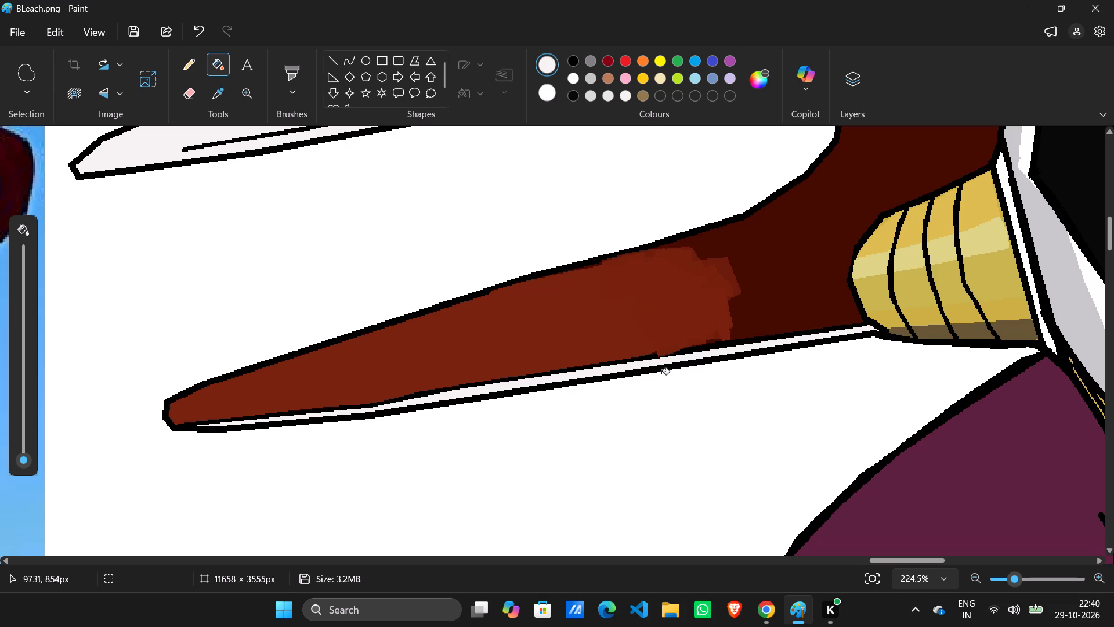
{"action": "left_click", "coordinate": [646, 364]}
{"action": "left_click", "coordinate": [646, 364]}
Examine the recreated character against the reference for details still missing.
{"action": "scroll", "coordinate": [659, 370], "scroll_direction": "down", "scroll_amount": 11, "text": "ctrl"}
{"action": "scroll", "coordinate": [740, 367], "scroll_direction": "down", "scroll_amount": 2}
{"action": "scroll", "coordinate": [856, 406], "scroll_direction": "up", "scroll_amount": 1}
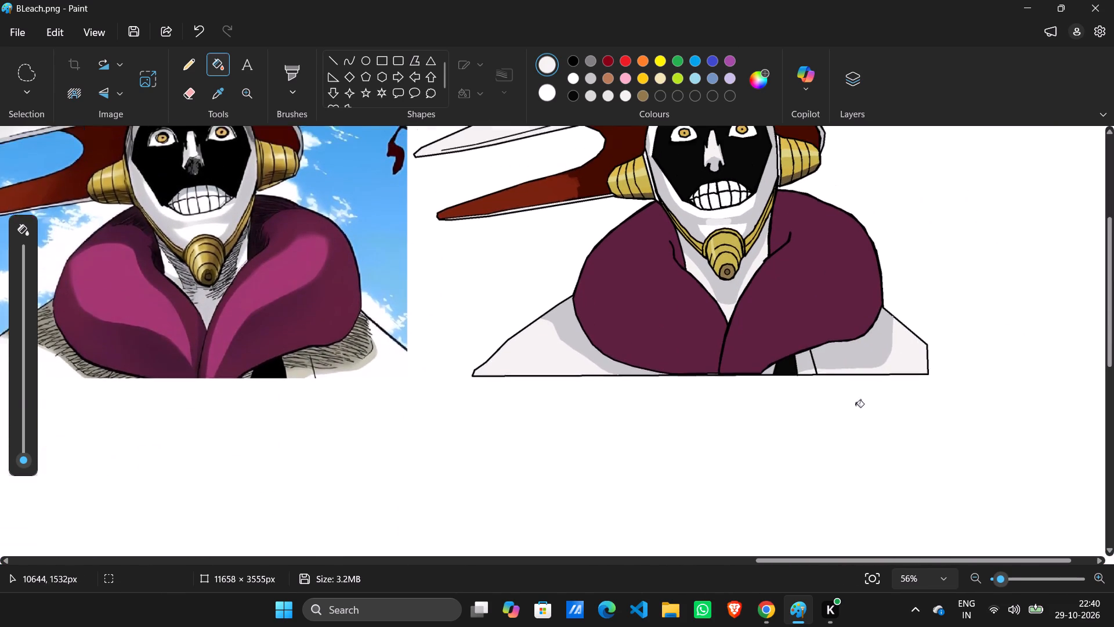
{"action": "scroll", "coordinate": [856, 406], "scroll_direction": "up", "scroll_amount": 1}
{"action": "scroll", "coordinate": [856, 406], "scroll_direction": "down", "scroll_amount": 3, "text": "ctrl"}
Start a black Polygon outline inside the eye left of the nose, tracing just beneath the upper lid down to the nose-side corner.
{"action": "scroll", "coordinate": [975, 354], "scroll_direction": "up", "scroll_amount": 11, "text": "ctrl"}
{"action": "scroll", "coordinate": [558, 282], "scroll_direction": "up", "scroll_amount": 5}
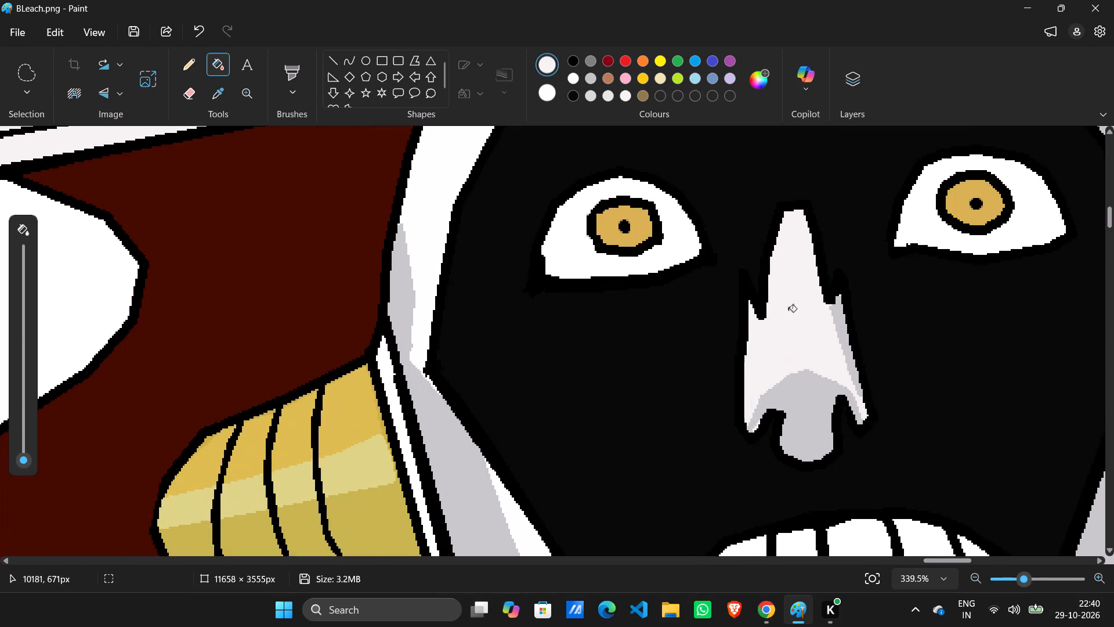
{"action": "scroll", "coordinate": [793, 309], "scroll_direction": "up", "scroll_amount": 9, "text": "ctrl"}
{"action": "scroll", "coordinate": [733, 309], "scroll_direction": "up", "scroll_amount": 3}
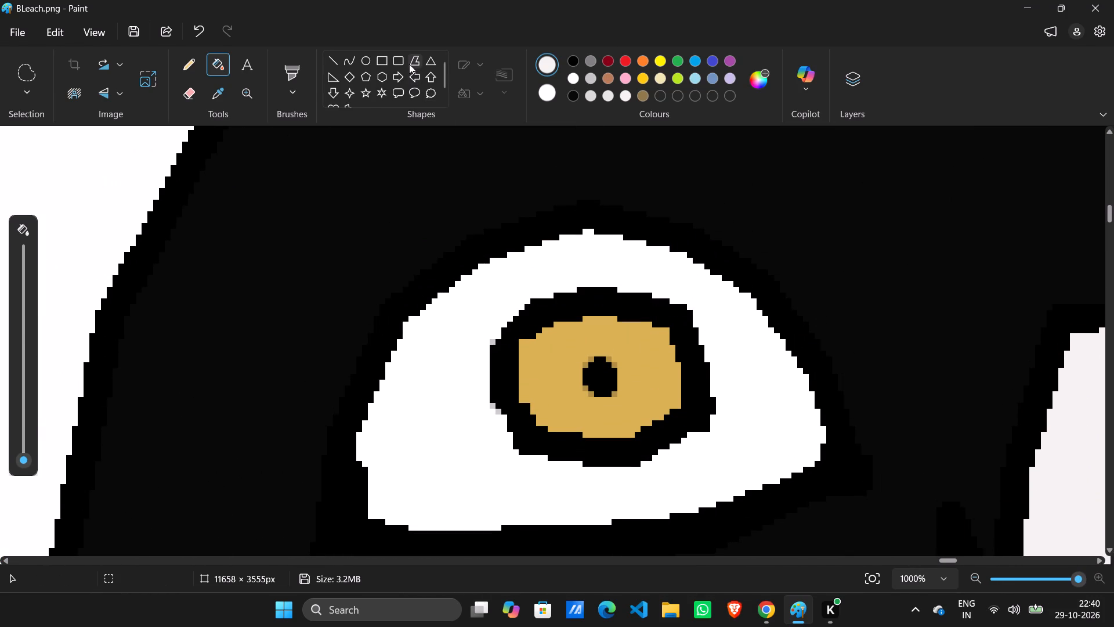
{"action": "left_click", "coordinate": [418, 53]}
{"action": "left_click", "coordinate": [414, 62]}
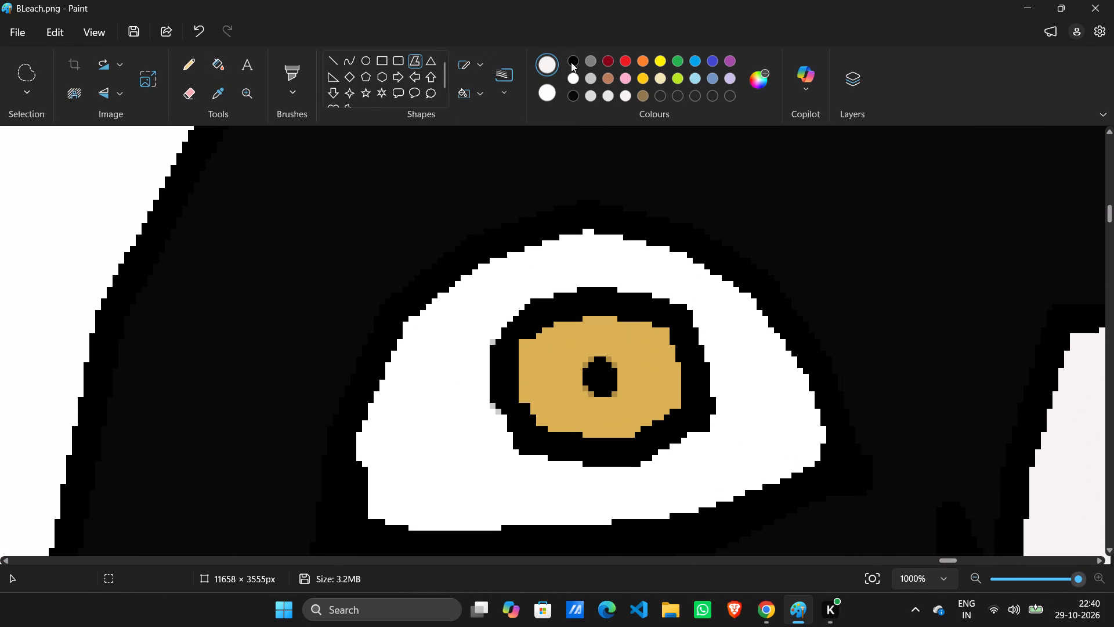
{"action": "left_click", "coordinate": [573, 62]}
{"action": "left_click", "coordinate": [512, 82]}
{"action": "left_click", "coordinate": [506, 156]}
{"action": "scroll", "coordinate": [501, 290], "scroll_direction": "up", "scroll_amount": 2, "text": "ctrl"}
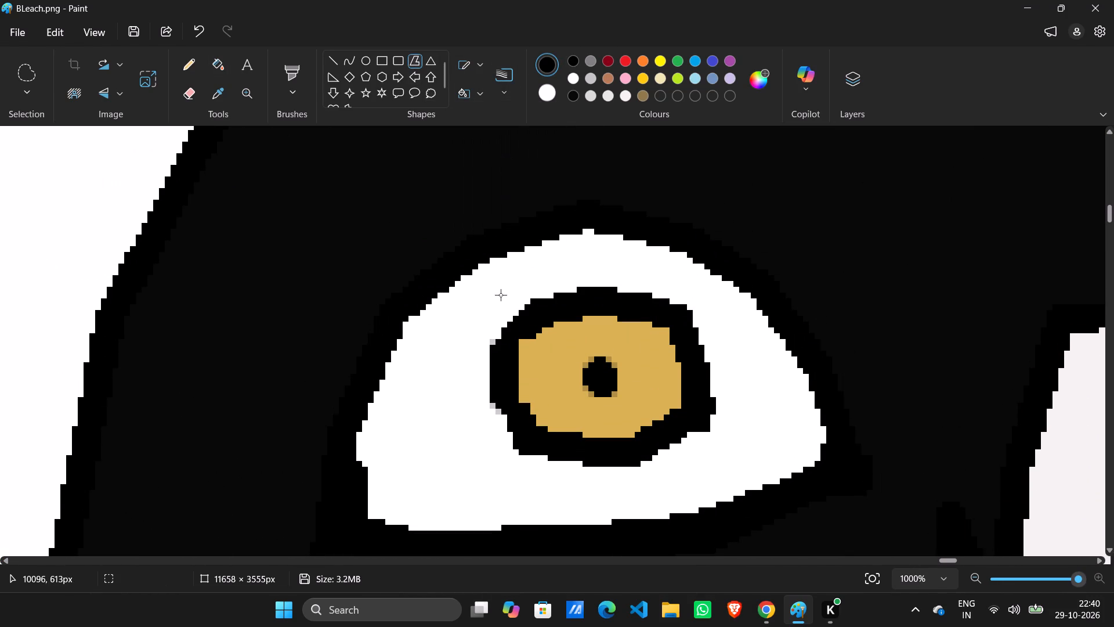
{"action": "scroll", "coordinate": [501, 295], "scroll_direction": "up", "scroll_amount": 1, "text": "ctrl"}
{"action": "left_click_drag", "start_coordinate": [514, 265], "coordinate": [563, 255]}
{"action": "left_click_drag", "start_coordinate": [566, 255], "coordinate": [576, 255]}
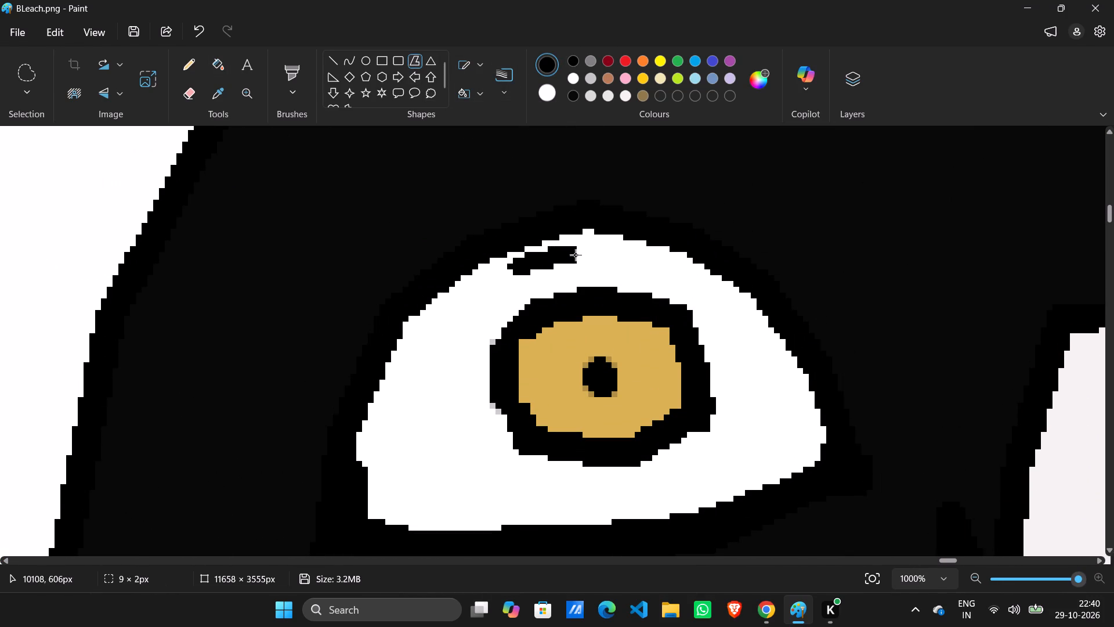
{"action": "left_click_drag", "start_coordinate": [576, 255], "coordinate": [606, 248]}
{"action": "left_click_drag", "start_coordinate": [610, 248], "coordinate": [642, 259]}
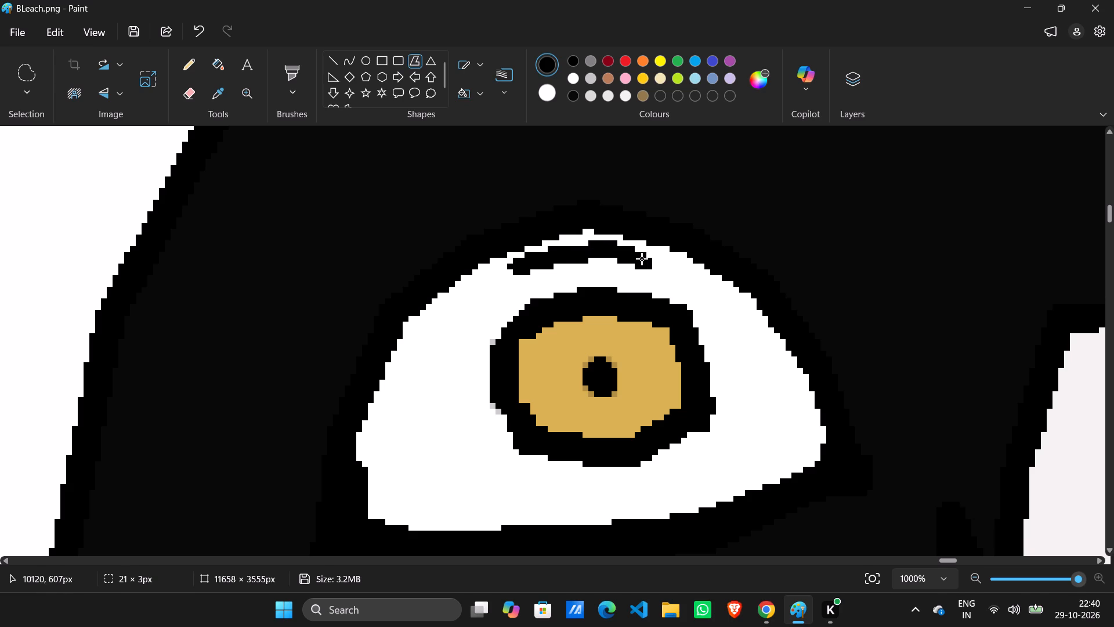
{"action": "left_click_drag", "start_coordinate": [642, 259], "coordinate": [652, 260]}
{"action": "left_click_drag", "start_coordinate": [657, 261], "coordinate": [697, 278]}
{"action": "left_click_drag", "start_coordinate": [705, 283], "coordinate": [716, 292]}
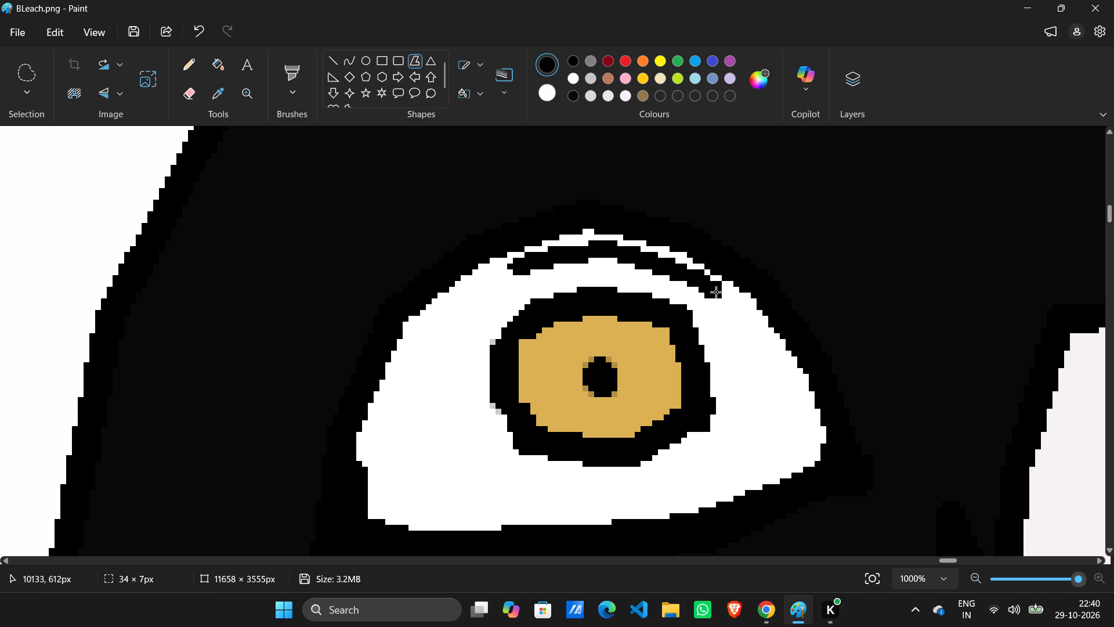
{"action": "left_click_drag", "start_coordinate": [716, 292], "coordinate": [735, 305]}
{"action": "left_click_drag", "start_coordinate": [738, 308], "coordinate": [766, 348]}
{"action": "left_click_drag", "start_coordinate": [773, 358], "coordinate": [788, 383]}
{"action": "left_click_drag", "start_coordinate": [789, 385], "coordinate": [792, 395]}
{"action": "left_click_drag", "start_coordinate": [795, 411], "coordinate": [806, 436]}
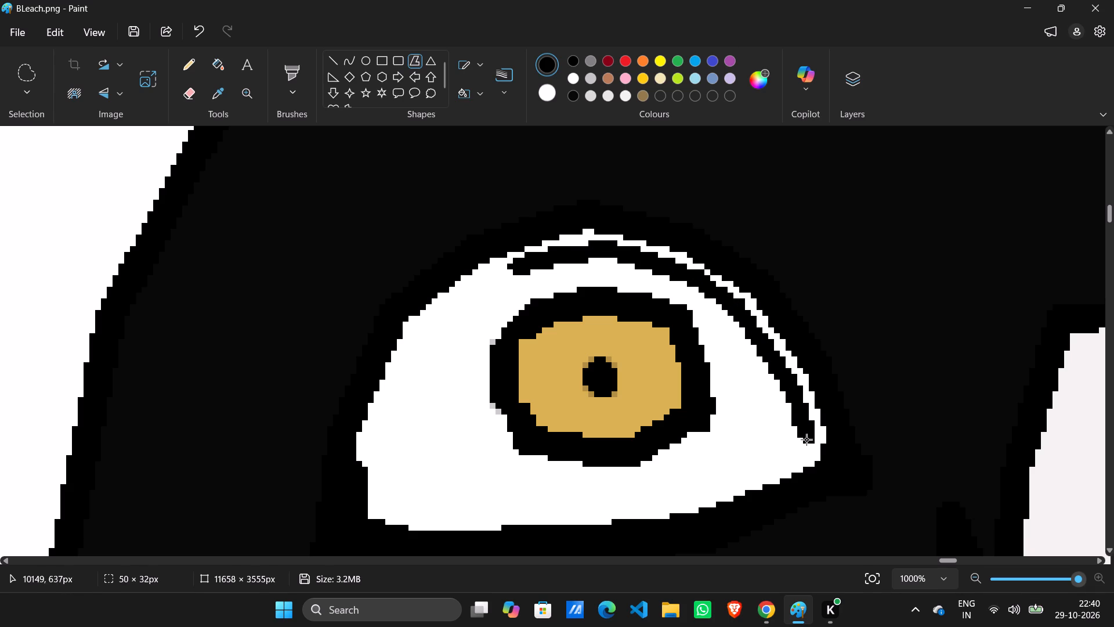
Continue the left eye's inner outline around the nose-side corner and along just above the lower lid to the outer corner.
{"action": "left_click", "coordinate": [804, 447]}
{"action": "left_click_drag", "start_coordinate": [798, 451], "coordinate": [773, 465]}
{"action": "left_click_drag", "start_coordinate": [768, 467], "coordinate": [730, 482]}
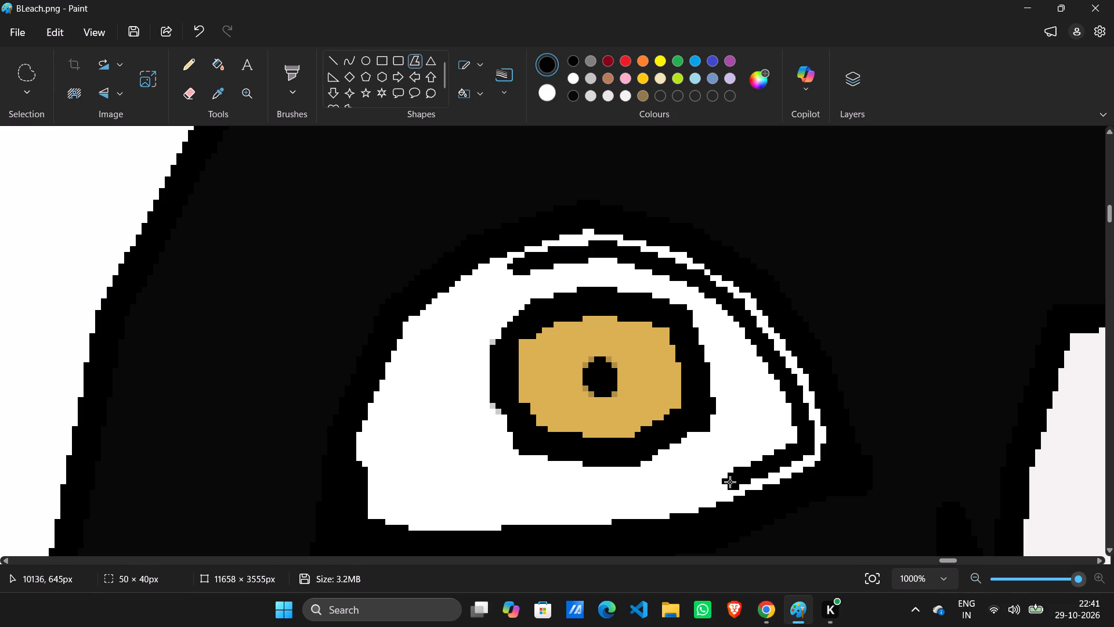
{"action": "scroll", "coordinate": [724, 442], "scroll_direction": "down", "scroll_amount": 1}
{"action": "scroll", "coordinate": [725, 433], "scroll_direction": "up", "scroll_amount": 5, "text": "ctrl"}
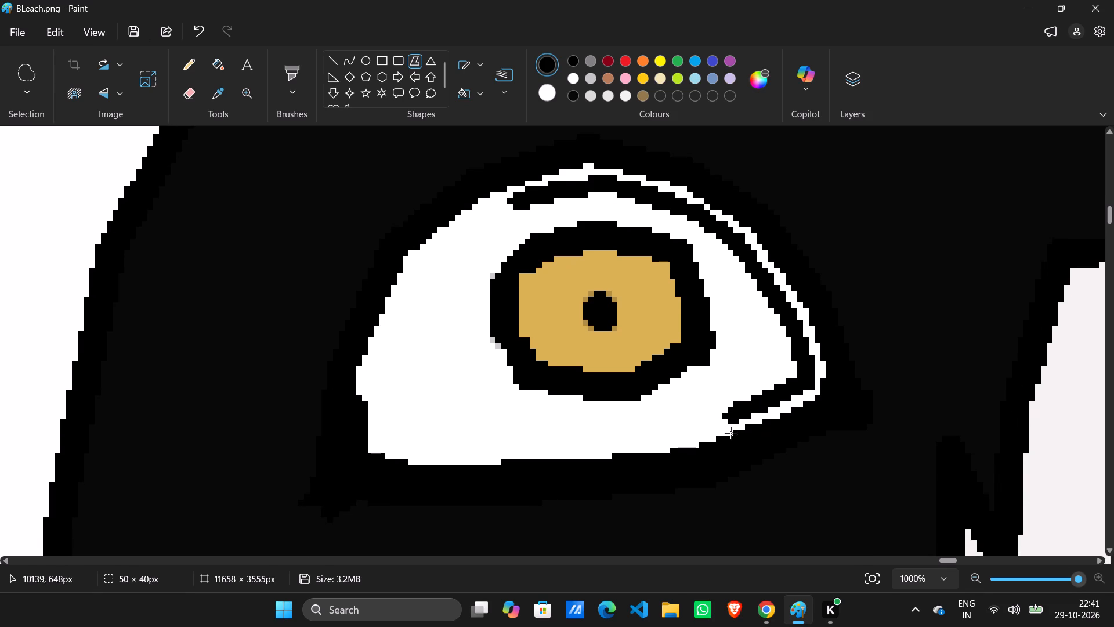
{"action": "left_click_drag", "start_coordinate": [687, 428], "coordinate": [670, 427]}
{"action": "left_click_drag", "start_coordinate": [660, 430], "coordinate": [620, 438]}
{"action": "left_click_drag", "start_coordinate": [619, 437], "coordinate": [617, 437]}
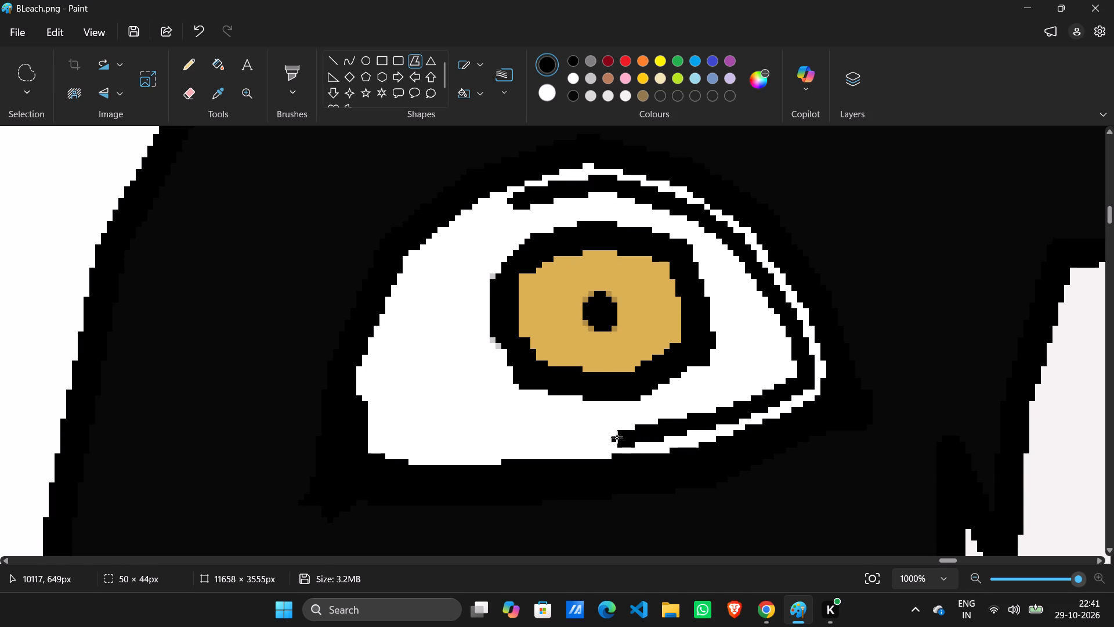
{"action": "left_click_drag", "start_coordinate": [617, 437], "coordinate": [589, 440]}
{"action": "left_click_drag", "start_coordinate": [588, 440], "coordinate": [551, 442]}
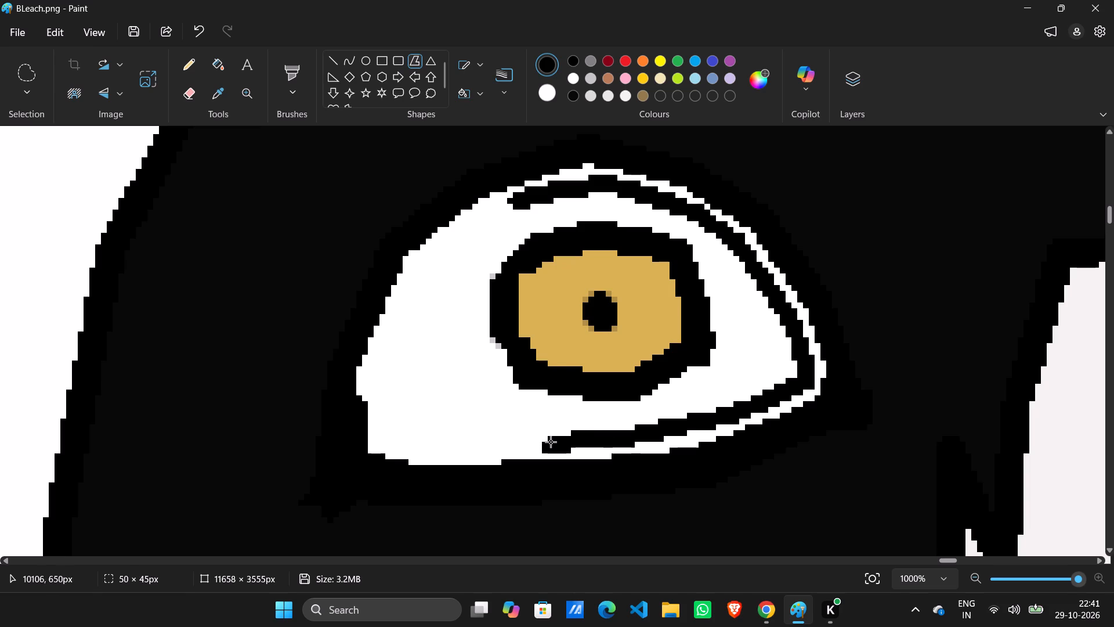
{"action": "left_click_drag", "start_coordinate": [551, 442], "coordinate": [552, 442]}
{"action": "left_click", "coordinate": [551, 442]}
{"action": "left_click_drag", "start_coordinate": [547, 442], "coordinate": [506, 441]}
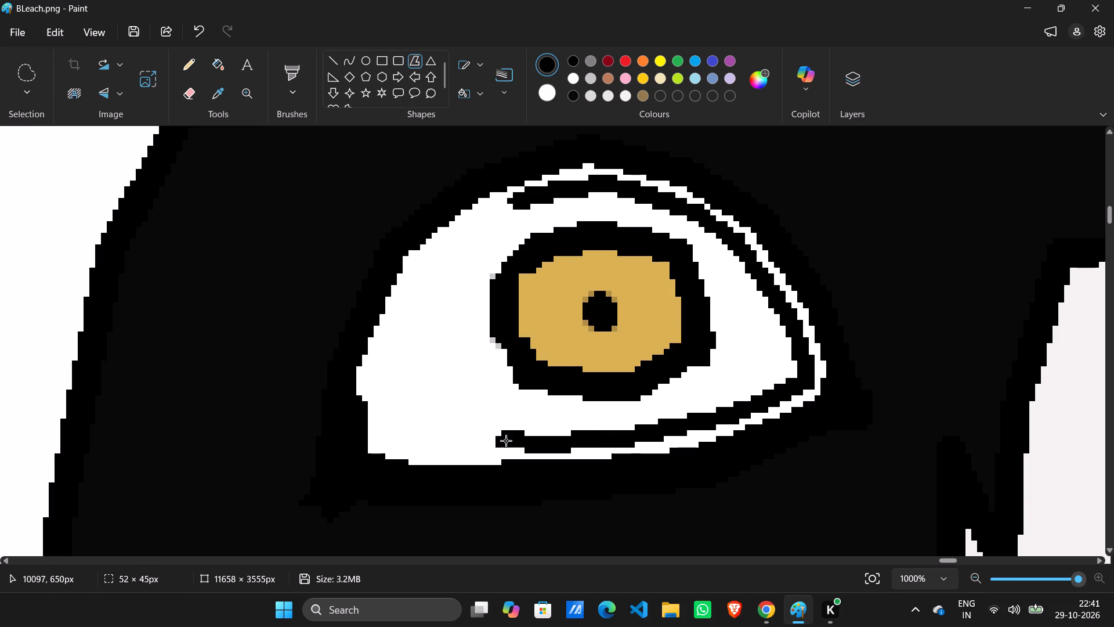
{"action": "left_click_drag", "start_coordinate": [506, 441], "coordinate": [502, 438]}
{"action": "left_click_drag", "start_coordinate": [497, 438], "coordinate": [454, 443]}
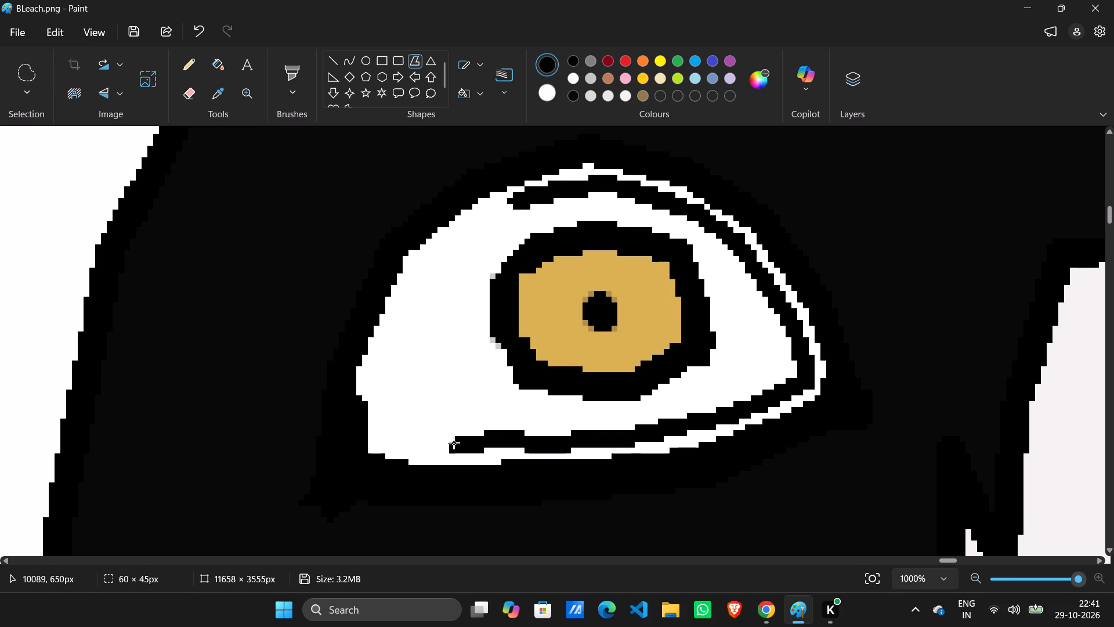
{"action": "left_click_drag", "start_coordinate": [454, 443], "coordinate": [451, 445]}
{"action": "left_click_drag", "start_coordinate": [446, 445], "coordinate": [410, 445]}
{"action": "left_click_drag", "start_coordinate": [408, 444], "coordinate": [391, 439]}
{"action": "left_click", "coordinate": [391, 439]}
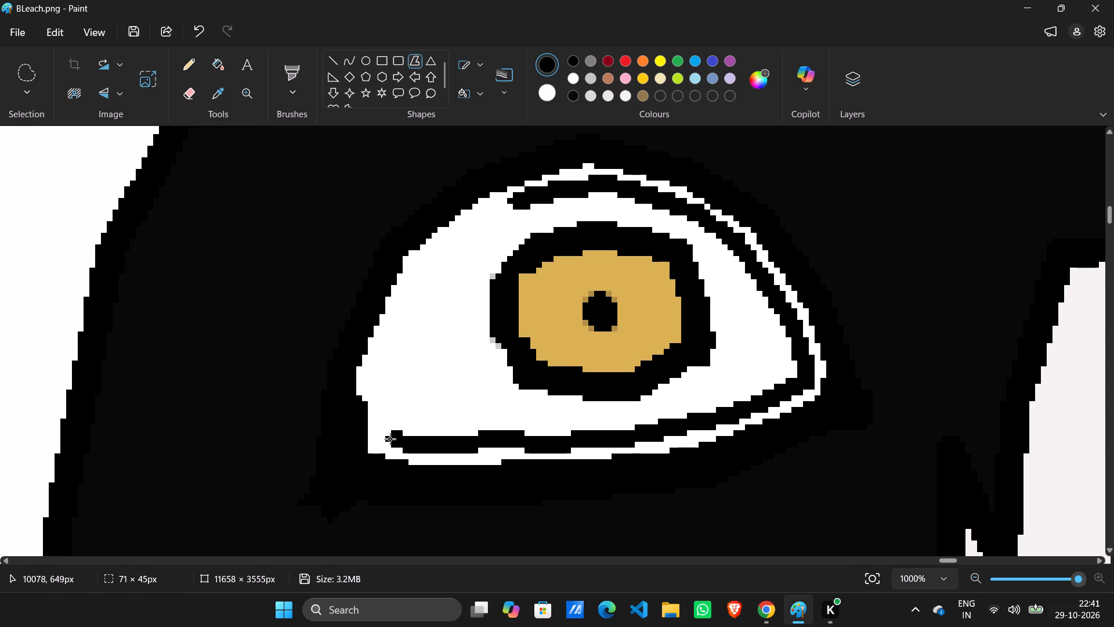
Trace up the left eye's outer side and close the inner outline at its starting point, making it about 73 × 45 px.
{"action": "left_click_drag", "start_coordinate": [388, 433], "coordinate": [389, 403]}
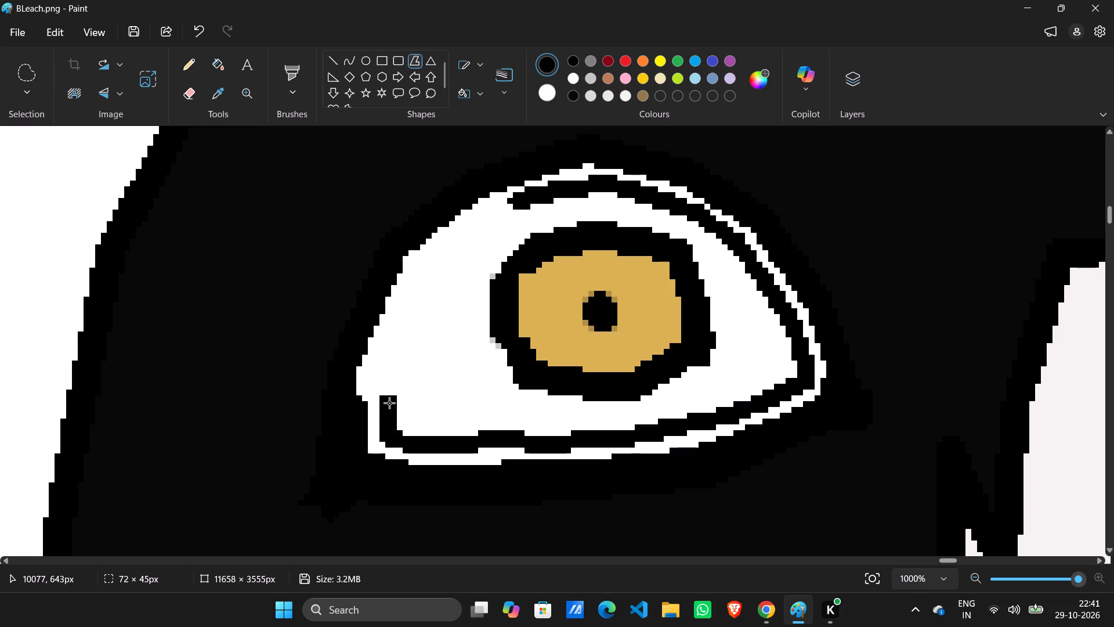
{"action": "left_click_drag", "start_coordinate": [389, 403], "coordinate": [386, 399]}
{"action": "left_click_drag", "start_coordinate": [385, 390], "coordinate": [384, 358]}
{"action": "left_click_drag", "start_coordinate": [384, 354], "coordinate": [400, 319]}
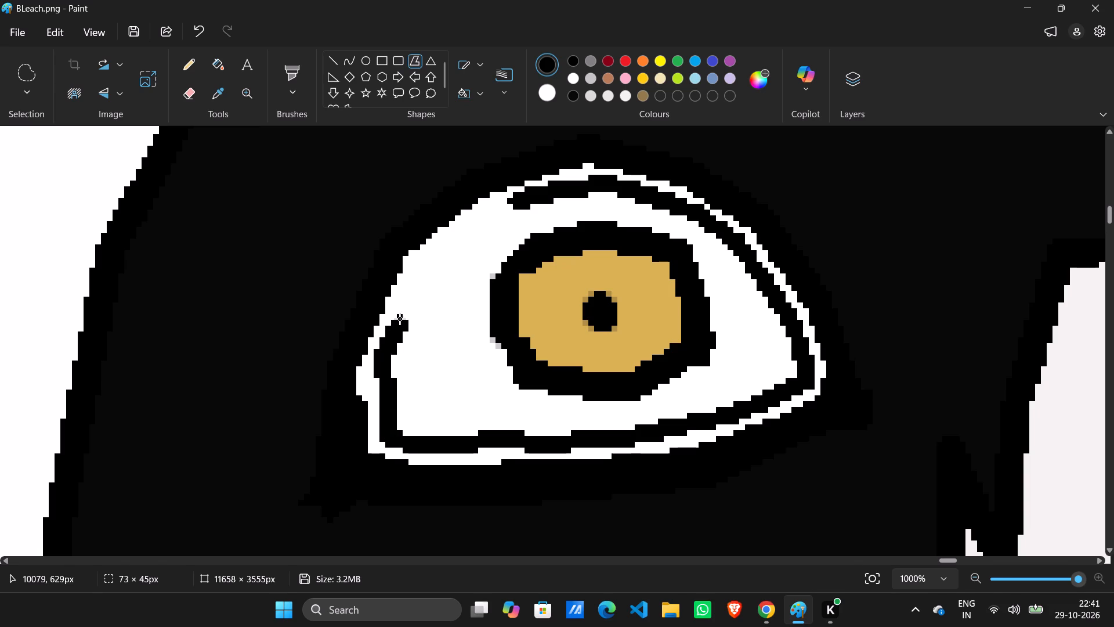
{"action": "left_click_drag", "start_coordinate": [400, 319], "coordinate": [407, 302]}
{"action": "left_click_drag", "start_coordinate": [410, 297], "coordinate": [431, 262]}
{"action": "left_click_drag", "start_coordinate": [440, 253], "coordinate": [457, 236]}
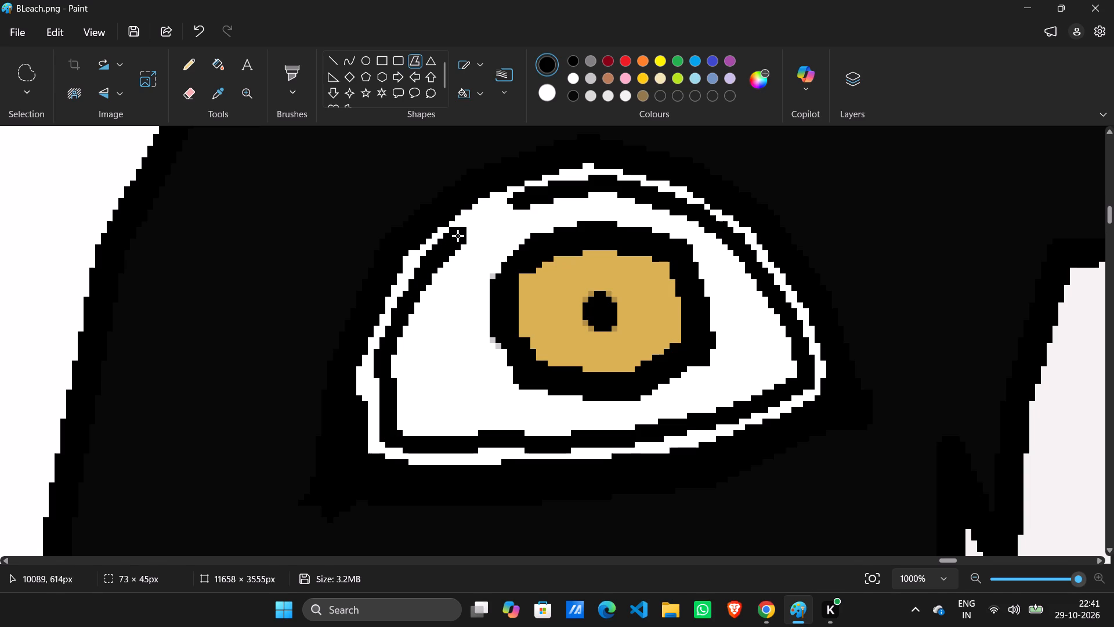
{"action": "left_click_drag", "start_coordinate": [462, 233], "coordinate": [516, 203]}
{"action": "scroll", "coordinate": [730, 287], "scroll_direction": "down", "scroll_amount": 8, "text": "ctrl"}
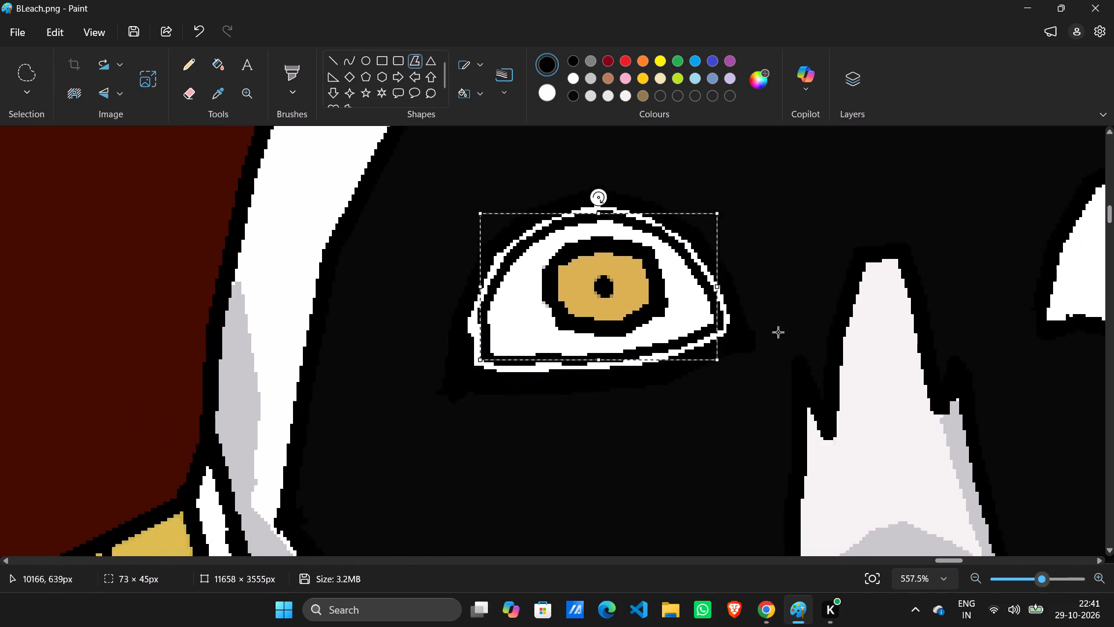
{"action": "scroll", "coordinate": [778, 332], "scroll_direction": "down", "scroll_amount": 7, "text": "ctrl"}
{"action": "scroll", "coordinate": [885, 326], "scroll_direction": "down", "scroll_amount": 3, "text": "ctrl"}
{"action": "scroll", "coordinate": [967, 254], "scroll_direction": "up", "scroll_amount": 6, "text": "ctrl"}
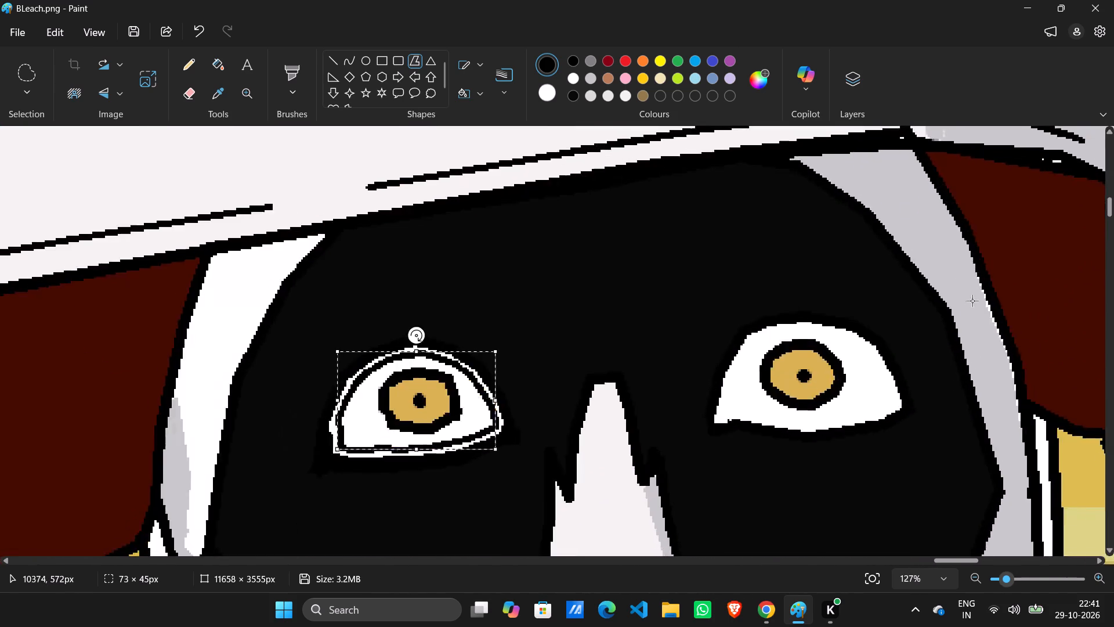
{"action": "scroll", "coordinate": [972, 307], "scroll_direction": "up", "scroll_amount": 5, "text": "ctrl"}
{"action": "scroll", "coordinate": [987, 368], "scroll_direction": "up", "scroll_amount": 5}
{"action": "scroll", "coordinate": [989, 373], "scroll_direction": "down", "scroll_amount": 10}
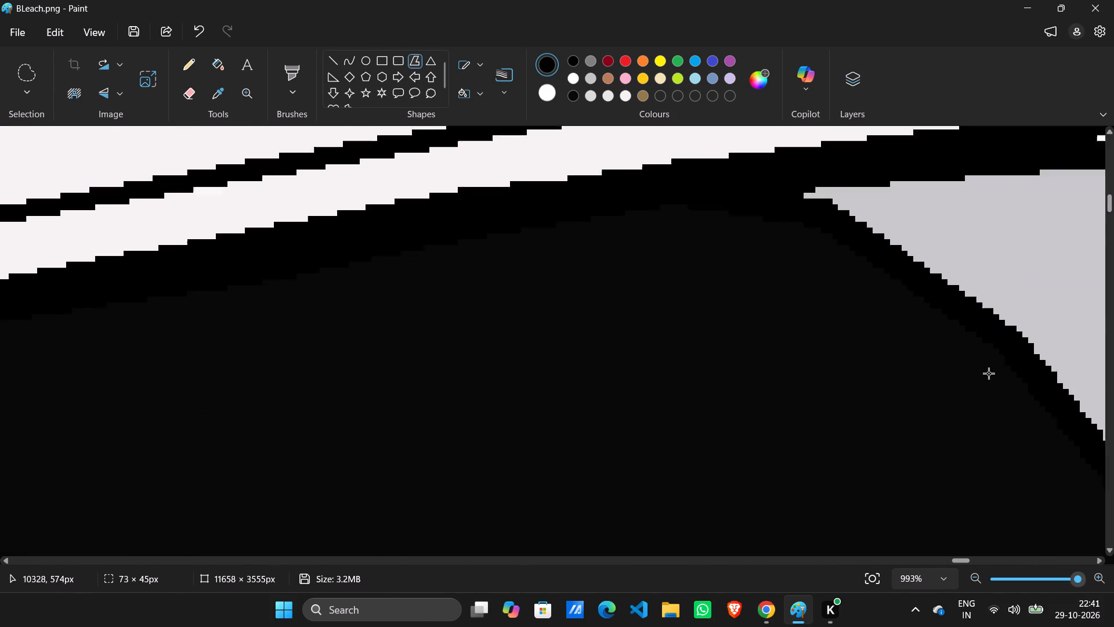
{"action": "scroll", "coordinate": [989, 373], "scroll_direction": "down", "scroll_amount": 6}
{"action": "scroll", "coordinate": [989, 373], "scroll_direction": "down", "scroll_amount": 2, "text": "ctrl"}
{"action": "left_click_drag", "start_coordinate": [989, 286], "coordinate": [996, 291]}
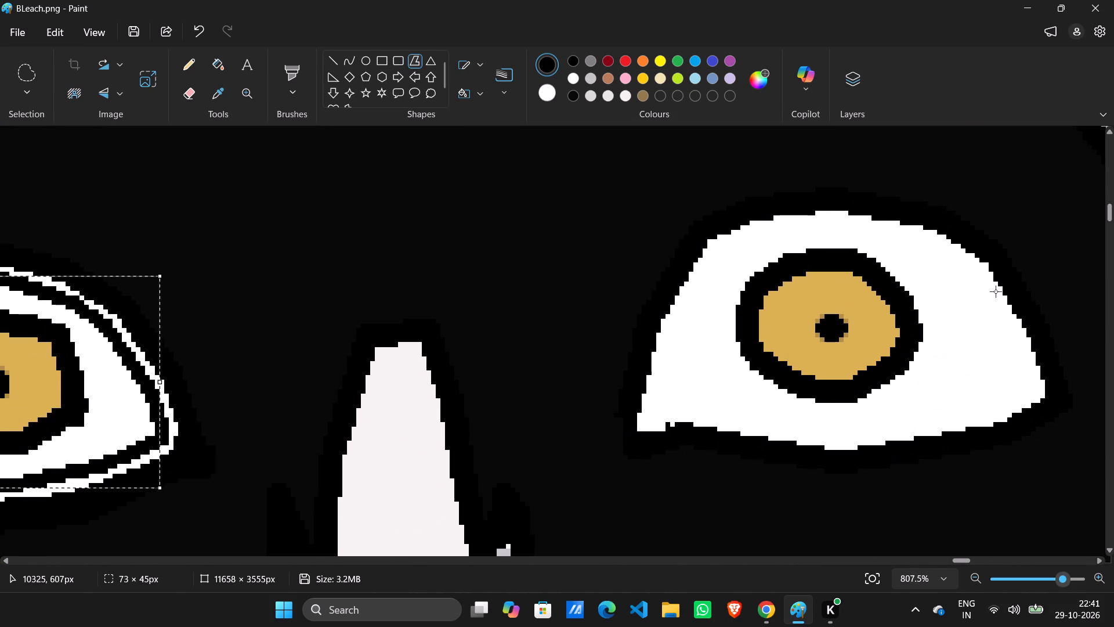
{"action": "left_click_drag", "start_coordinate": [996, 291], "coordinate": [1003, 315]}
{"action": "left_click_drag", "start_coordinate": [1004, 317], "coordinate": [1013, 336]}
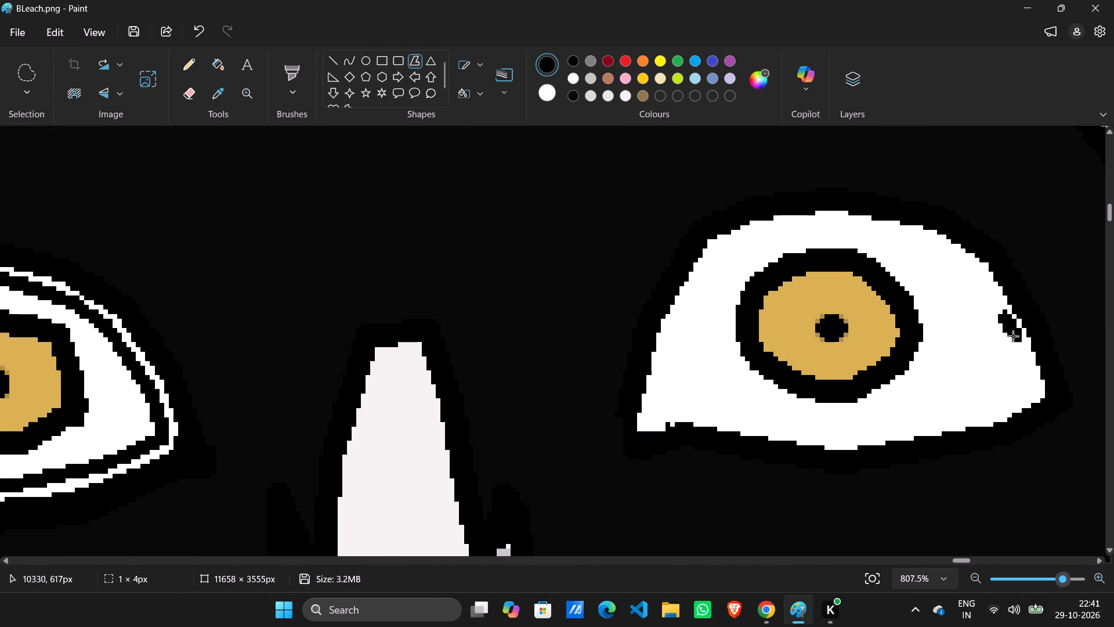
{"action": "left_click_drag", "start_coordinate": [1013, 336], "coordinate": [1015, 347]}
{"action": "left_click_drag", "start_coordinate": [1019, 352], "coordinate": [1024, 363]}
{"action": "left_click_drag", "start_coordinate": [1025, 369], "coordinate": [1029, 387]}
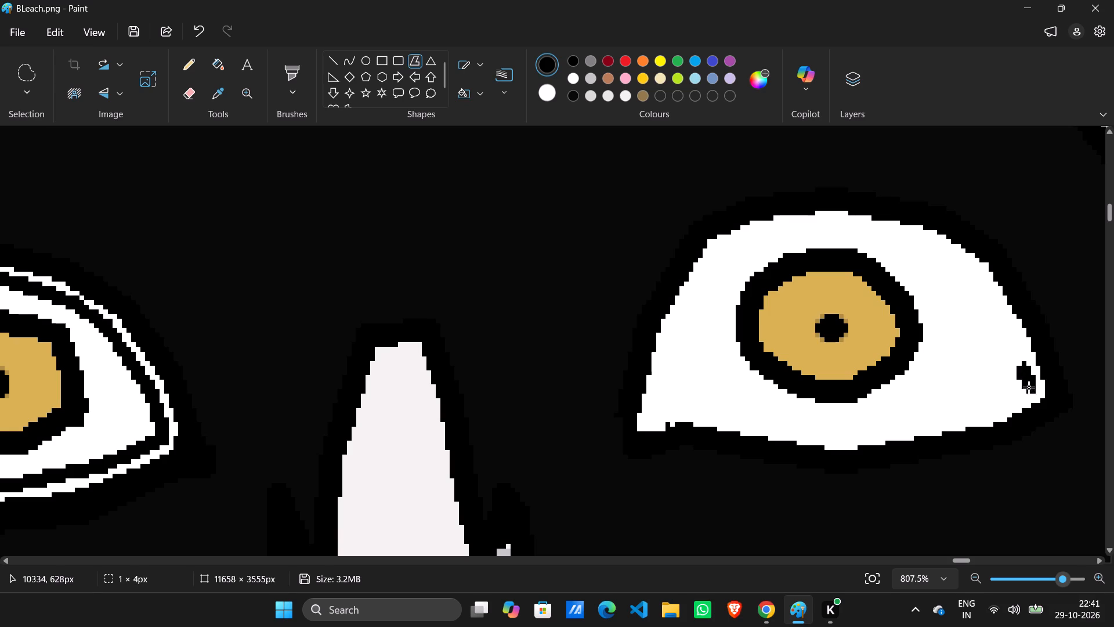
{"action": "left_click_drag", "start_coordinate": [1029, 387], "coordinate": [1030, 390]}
Start a black Polygon outline inside the eye right of the nose, from its outer corner along just beneath the upper lid.
{"action": "left_click_drag", "start_coordinate": [1029, 388], "coordinate": [1015, 343]}
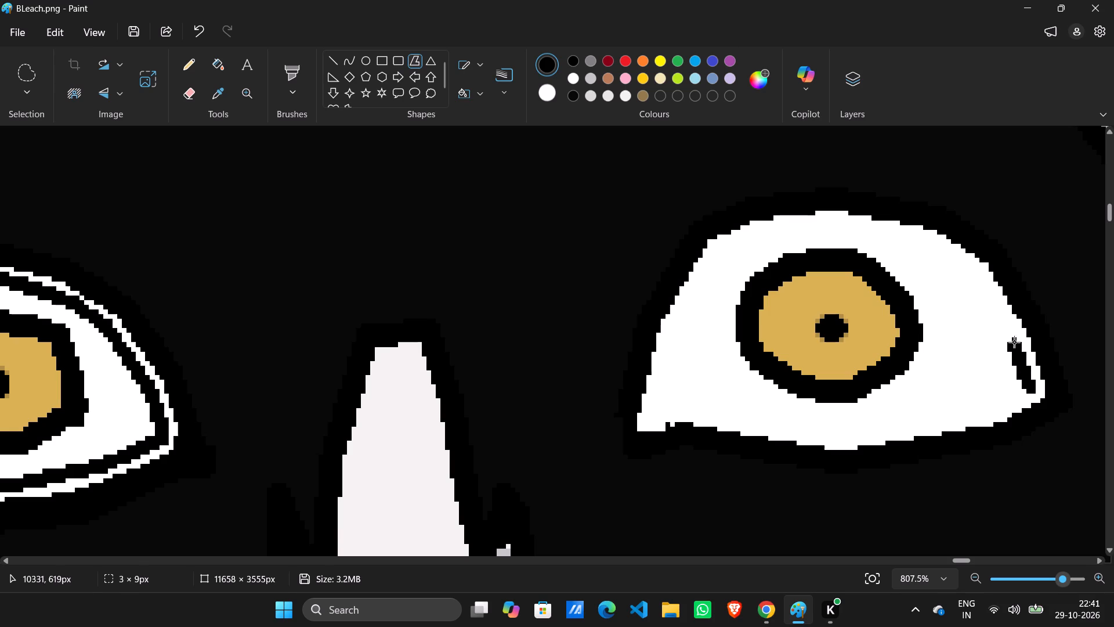
{"action": "left_click_drag", "start_coordinate": [1014, 340], "coordinate": [999, 311]}
{"action": "left_click_drag", "start_coordinate": [992, 300], "coordinate": [969, 269]}
{"action": "left_click_drag", "start_coordinate": [968, 269], "coordinate": [950, 254]}
{"action": "left_click_drag", "start_coordinate": [942, 250], "coordinate": [920, 240]}
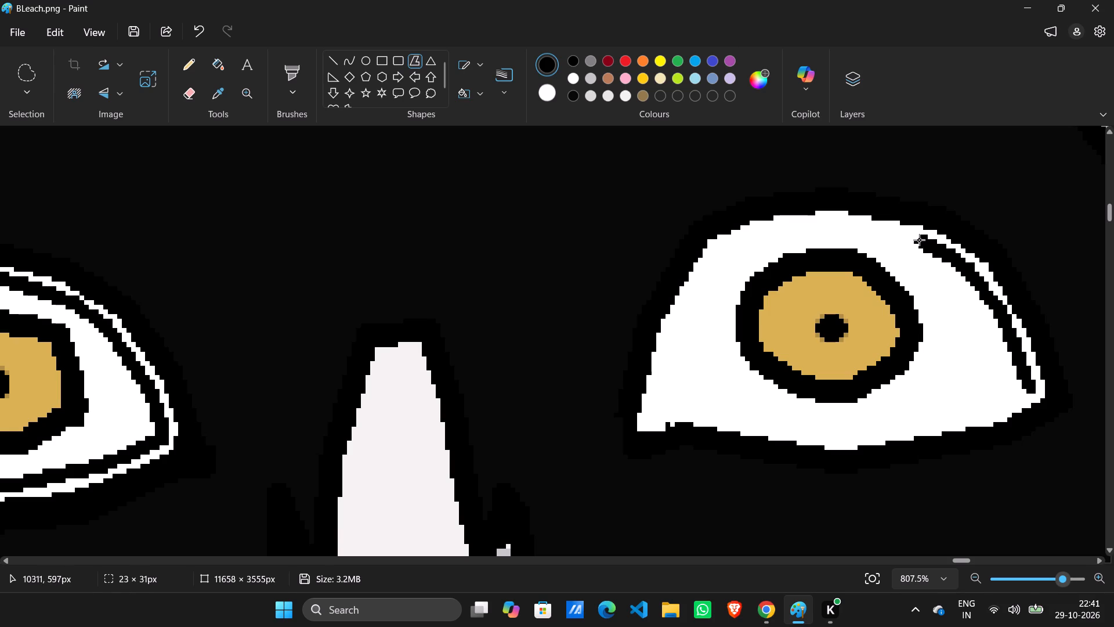
{"action": "left_click_drag", "start_coordinate": [911, 237], "coordinate": [883, 230]}
{"action": "left_click_drag", "start_coordinate": [878, 228], "coordinate": [842, 224]}
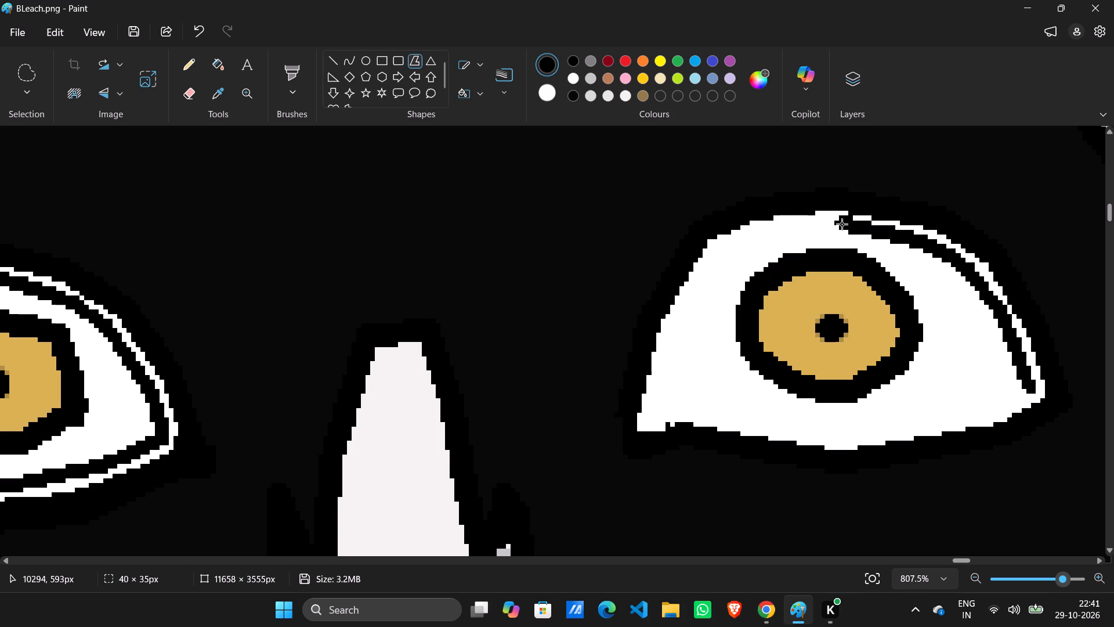
{"action": "left_click_drag", "start_coordinate": [842, 224], "coordinate": [829, 224]}
{"action": "left_click_drag", "start_coordinate": [825, 224], "coordinate": [802, 227]}
{"action": "left_click_drag", "start_coordinate": [802, 227], "coordinate": [798, 229]}
{"action": "left_click_drag", "start_coordinate": [795, 229], "coordinate": [747, 237]}
{"action": "left_click_drag", "start_coordinate": [740, 240], "coordinate": [724, 249]}
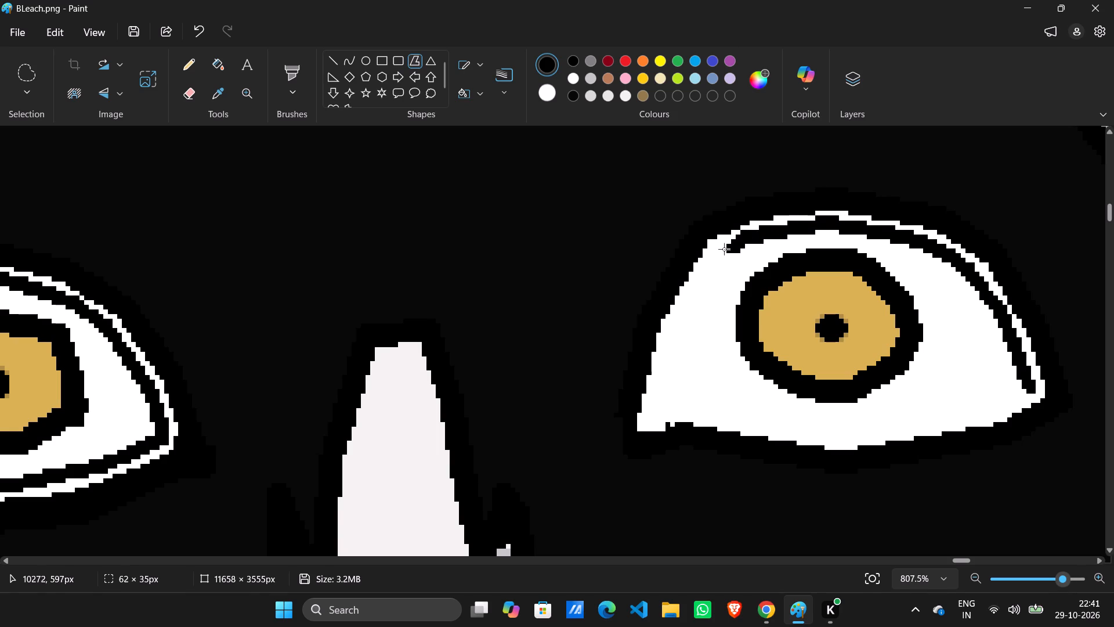
Continue the right eye's inner outline down its nose-side edge to the inner corner.
{"action": "left_click_drag", "start_coordinate": [724, 249], "coordinate": [708, 261]}
{"action": "left_click_drag", "start_coordinate": [706, 264], "coordinate": [689, 297]}
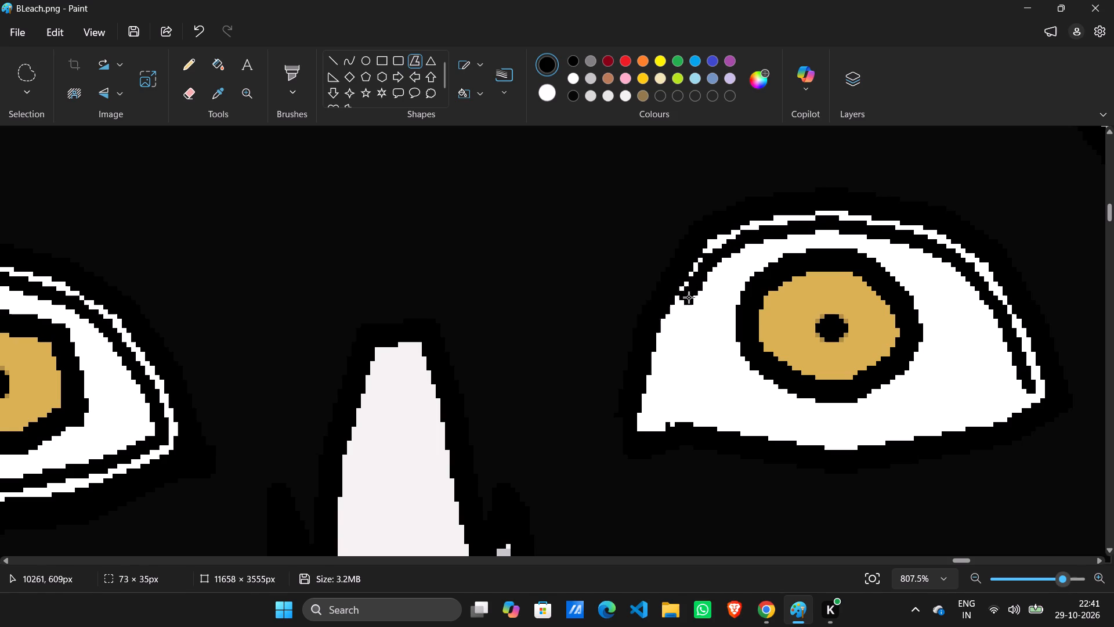
{"action": "left_click_drag", "start_coordinate": [689, 297], "coordinate": [687, 307]}
{"action": "left_click_drag", "start_coordinate": [685, 312], "coordinate": [668, 351]}
{"action": "left_click_drag", "start_coordinate": [667, 354], "coordinate": [659, 393]}
{"action": "left_click_drag", "start_coordinate": [655, 399], "coordinate": [653, 408]}
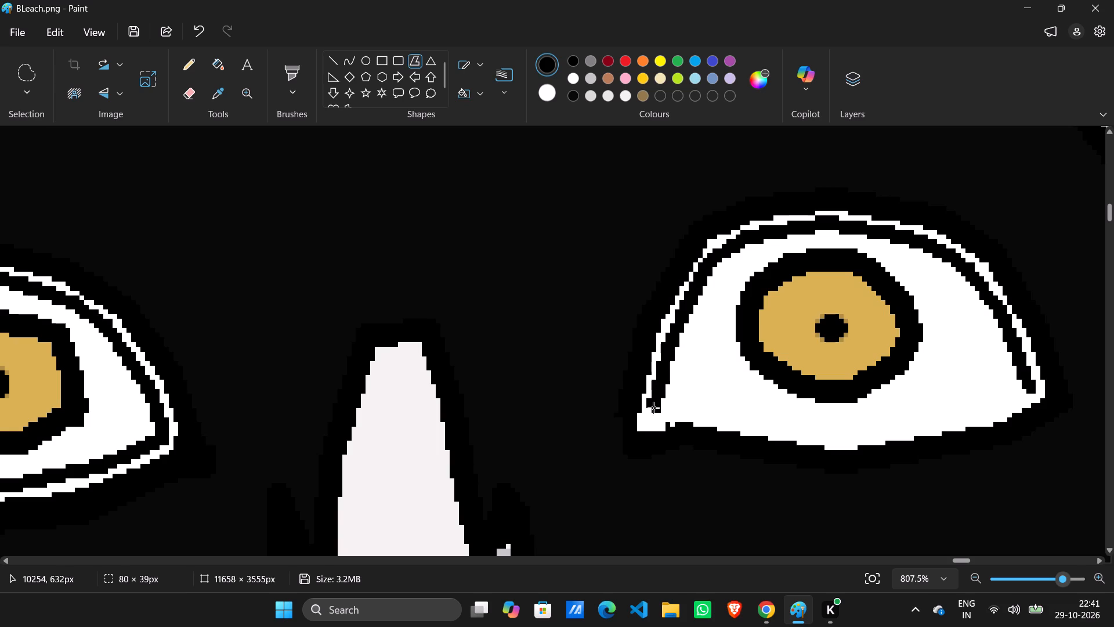
{"action": "left_click_drag", "start_coordinate": [653, 408], "coordinate": [661, 391]}
Trace the right eye's inner outline just above the lower lid to the outer corner and close it, making it about 80 × 45 px.
{"action": "left_click_drag", "start_coordinate": [661, 391], "coordinate": [670, 401]}
{"action": "left_click_drag", "start_coordinate": [671, 402], "coordinate": [698, 410]}
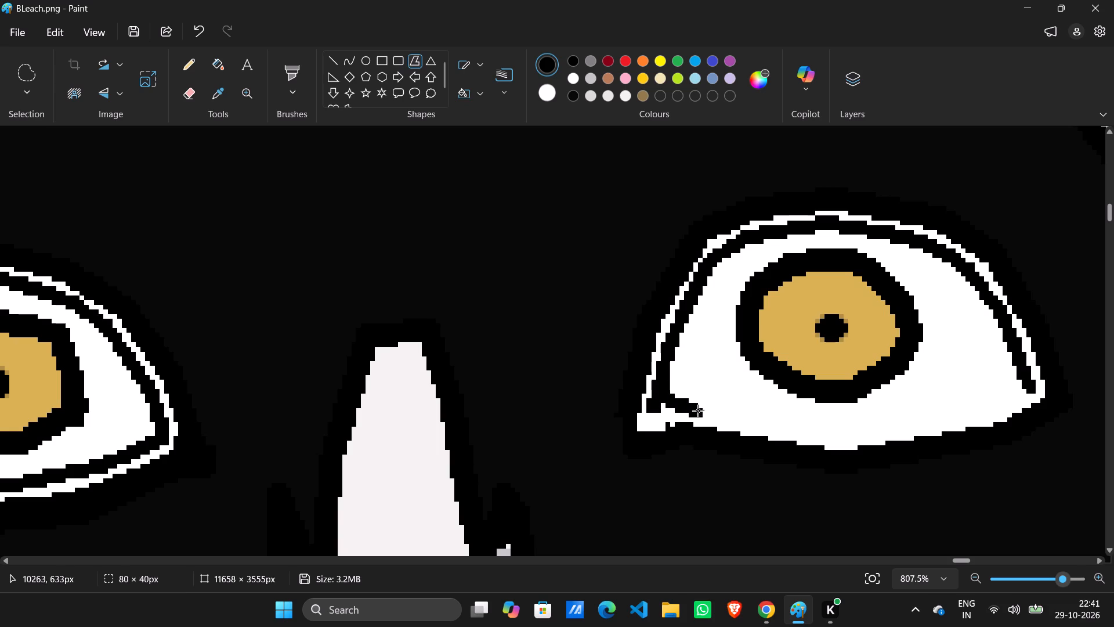
{"action": "left_click_drag", "start_coordinate": [698, 410], "coordinate": [702, 414]}
{"action": "left_click_drag", "start_coordinate": [703, 415], "coordinate": [744, 421]}
{"action": "left_click_drag", "start_coordinate": [747, 421], "coordinate": [772, 427]}
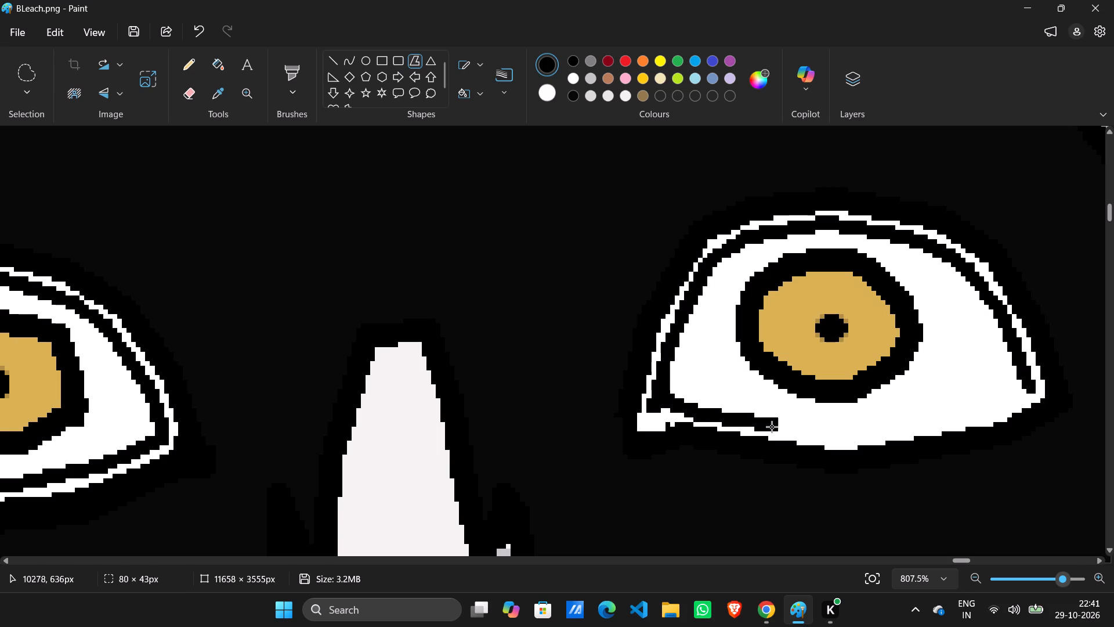
{"action": "left_click_drag", "start_coordinate": [772, 427], "coordinate": [783, 428]}
{"action": "left_click_drag", "start_coordinate": [787, 428], "coordinate": [832, 434]}
{"action": "left_click_drag", "start_coordinate": [834, 435], "coordinate": [864, 434]}
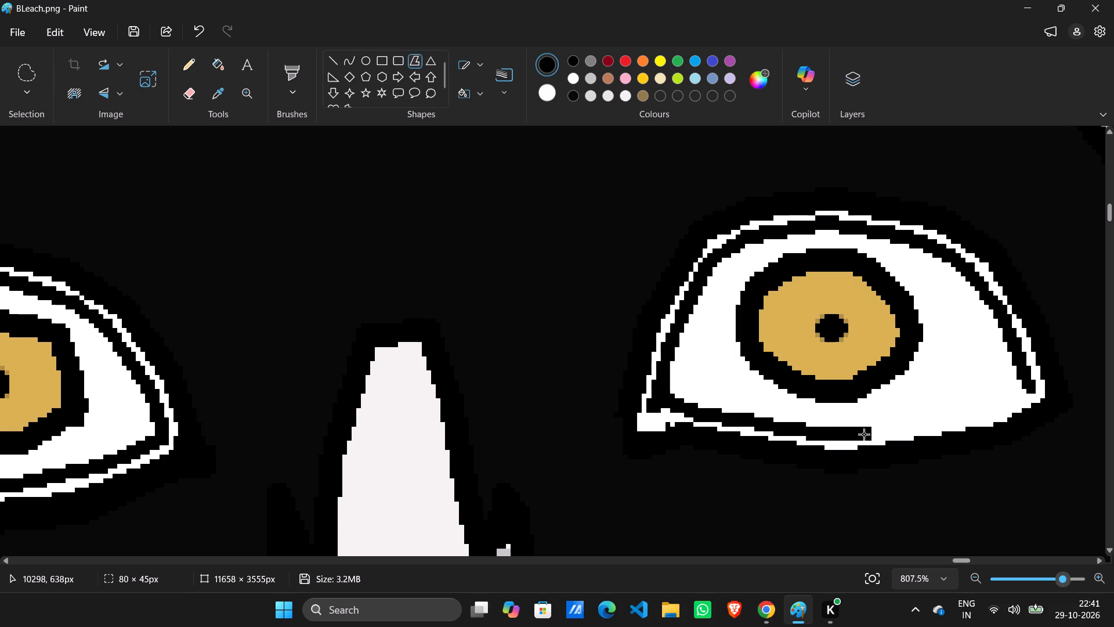
{"action": "left_click_drag", "start_coordinate": [864, 434], "coordinate": [884, 428]}
{"action": "left_click_drag", "start_coordinate": [886, 428], "coordinate": [940, 417]}
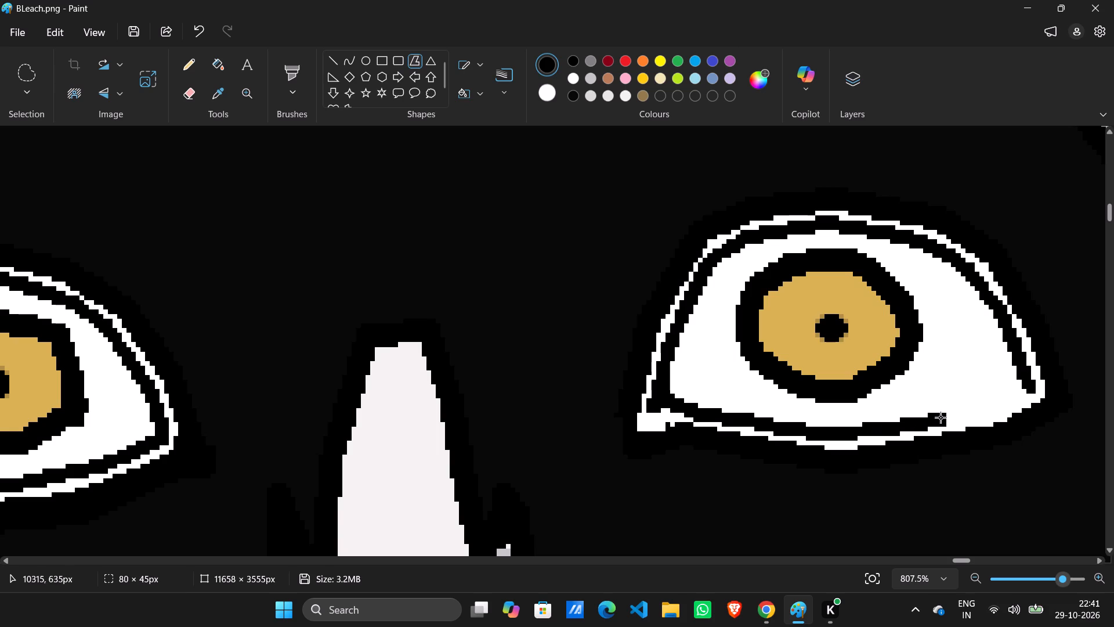
{"action": "left_click_drag", "start_coordinate": [946, 416], "coordinate": [996, 405]}
{"action": "left_click_drag", "start_coordinate": [1001, 405], "coordinate": [1029, 393]}
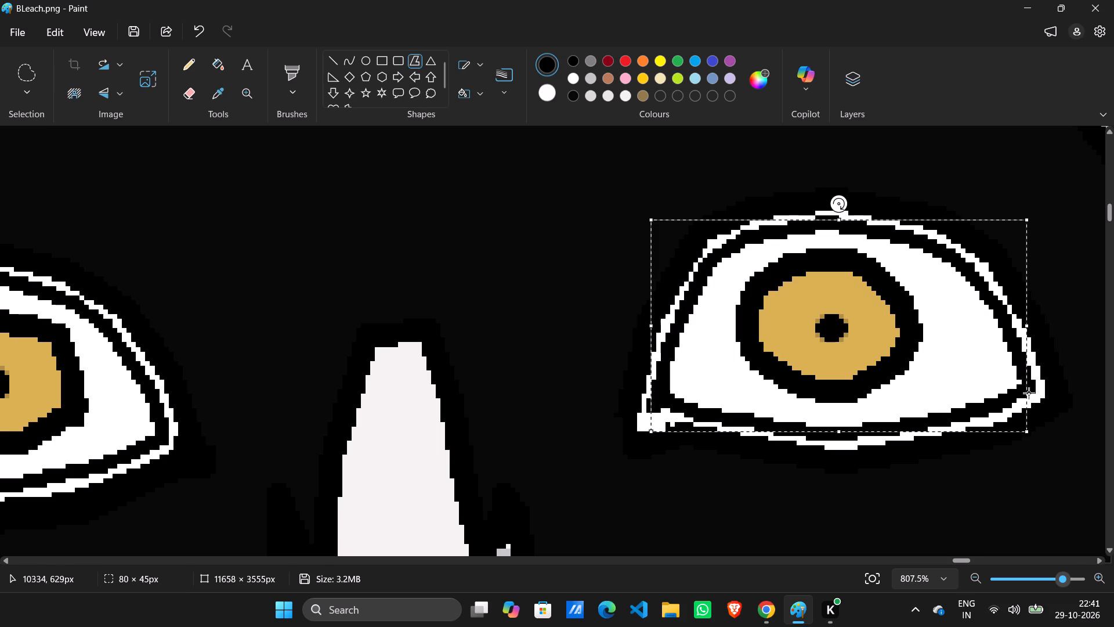
{"action": "left_click", "coordinate": [392, 214]}
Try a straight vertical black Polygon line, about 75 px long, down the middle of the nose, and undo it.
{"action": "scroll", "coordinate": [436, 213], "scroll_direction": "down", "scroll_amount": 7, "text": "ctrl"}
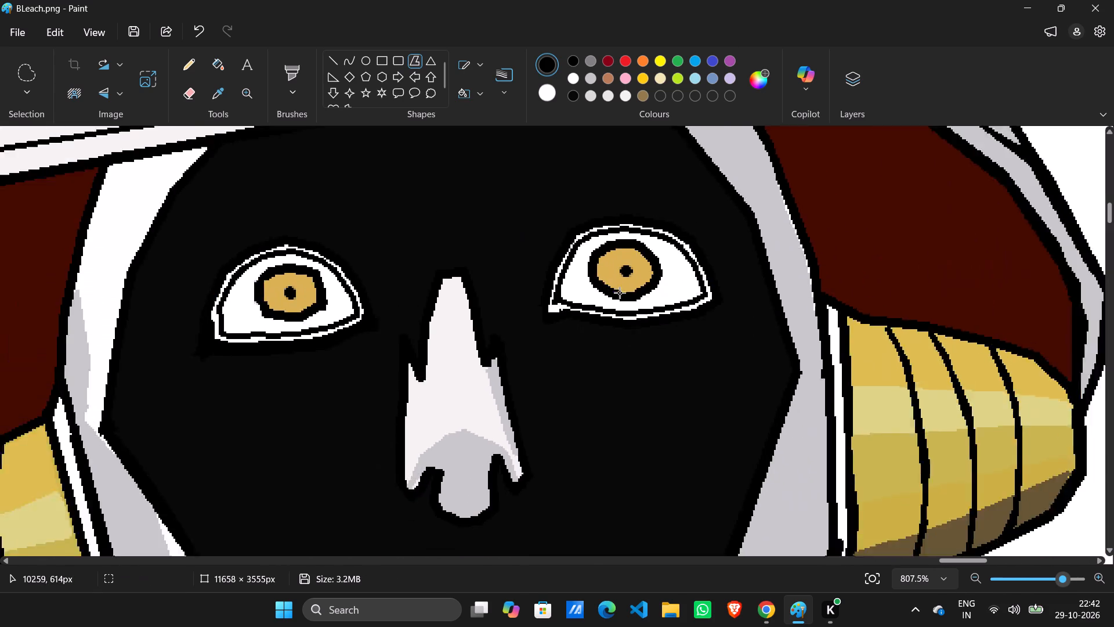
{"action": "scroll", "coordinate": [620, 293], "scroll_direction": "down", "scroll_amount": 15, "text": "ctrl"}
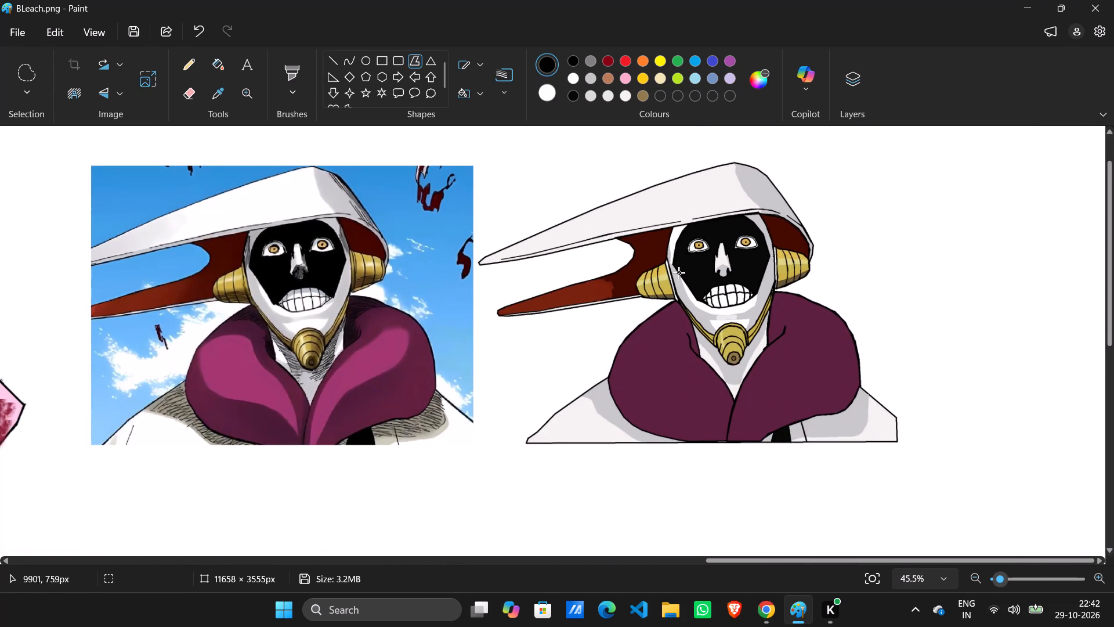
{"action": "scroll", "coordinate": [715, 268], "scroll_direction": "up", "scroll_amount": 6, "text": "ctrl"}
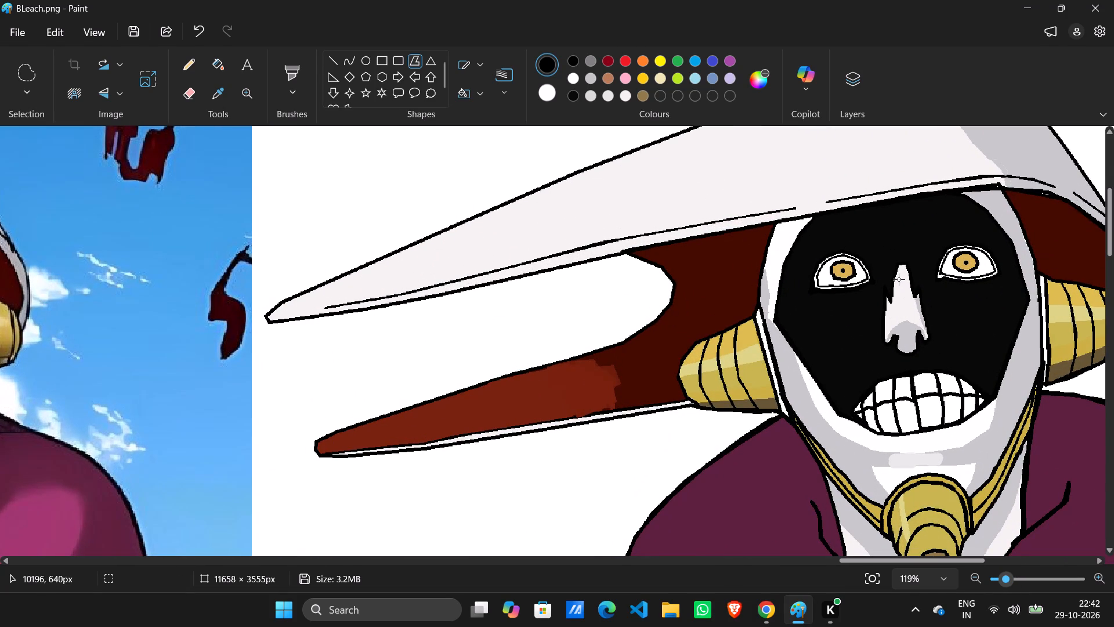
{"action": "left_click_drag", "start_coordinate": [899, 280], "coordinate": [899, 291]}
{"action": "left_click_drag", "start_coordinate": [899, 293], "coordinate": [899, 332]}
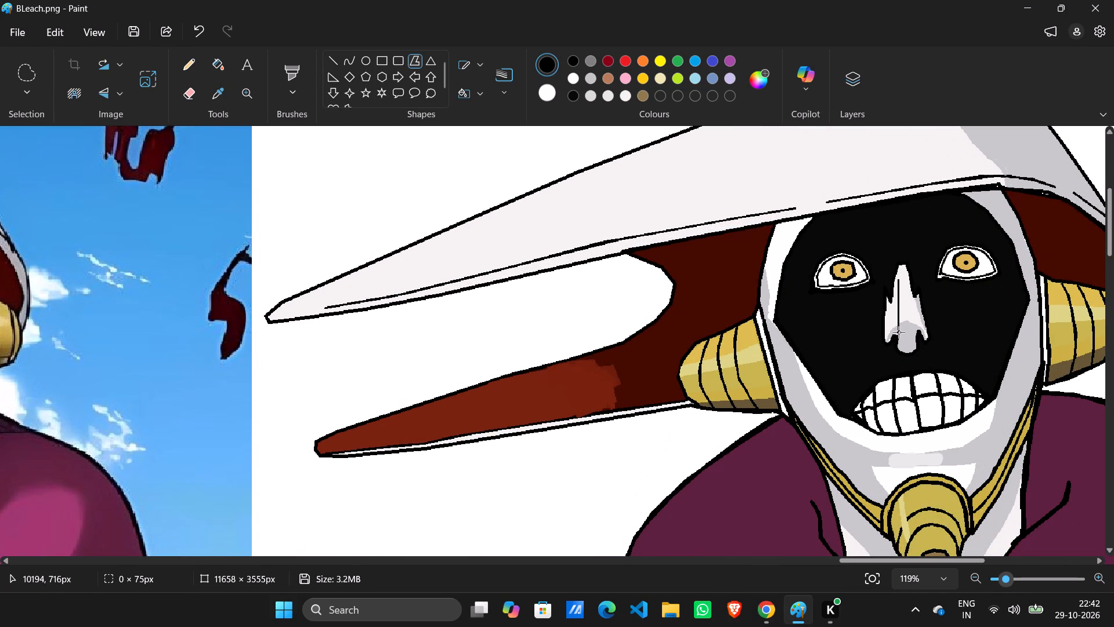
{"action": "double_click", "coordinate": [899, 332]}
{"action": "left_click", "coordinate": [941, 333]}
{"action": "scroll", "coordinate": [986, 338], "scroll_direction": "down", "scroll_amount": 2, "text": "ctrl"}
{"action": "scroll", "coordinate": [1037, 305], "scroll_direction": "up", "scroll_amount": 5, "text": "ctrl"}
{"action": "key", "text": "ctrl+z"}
Draw a black Polygon line down the nose's left side, bending slightly outward at its lower end and doubling back to close.
{"action": "left_click_drag", "start_coordinate": [920, 325], "coordinate": [918, 339]}
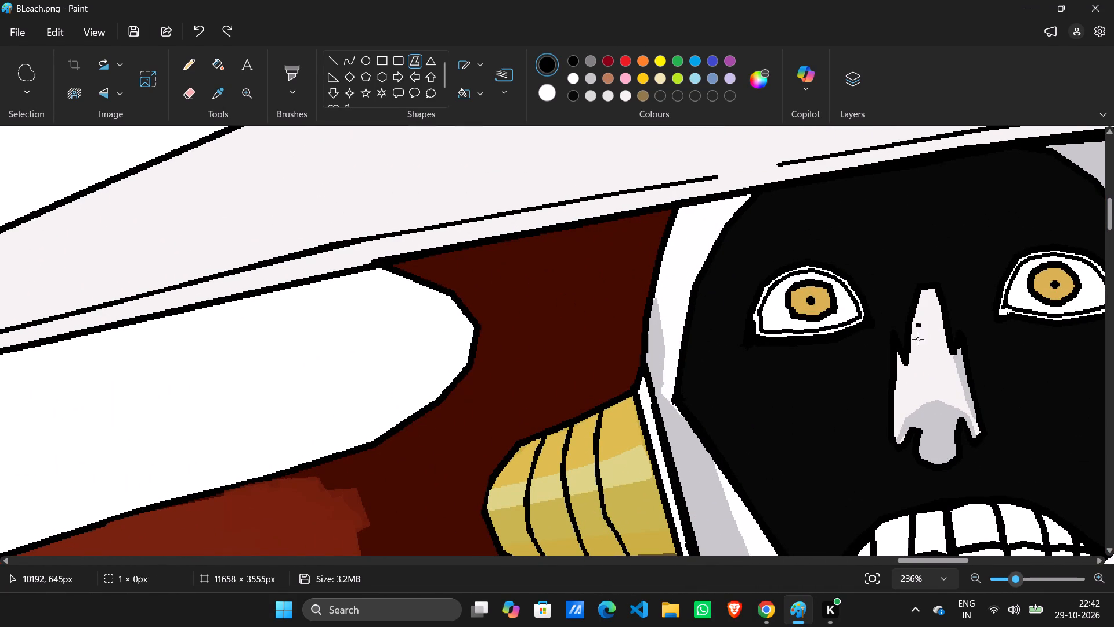
{"action": "left_click_drag", "start_coordinate": [918, 339], "coordinate": [918, 367]}
{"action": "left_click_drag", "start_coordinate": [918, 379], "coordinate": [915, 413]}
{"action": "left_click_drag", "start_coordinate": [916, 412], "coordinate": [920, 377]}
{"action": "left_click_drag", "start_coordinate": [920, 367], "coordinate": [920, 325]}
{"action": "left_click", "coordinate": [1000, 306]}
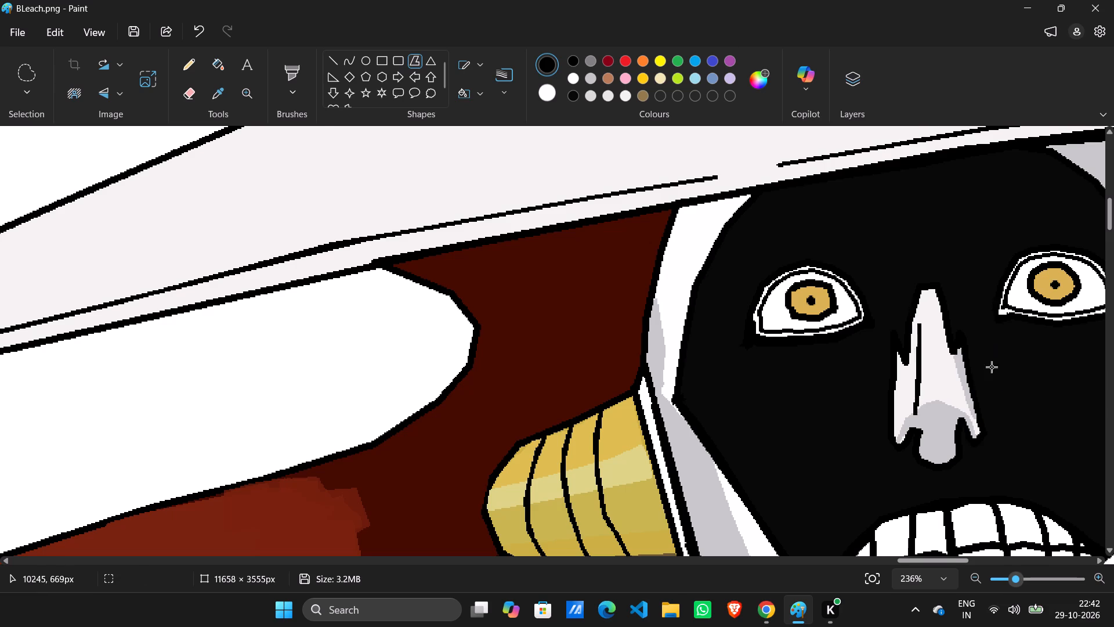
Sample gold from the left ear ornament and draw a thin slanted Polygon stripe, about 7 × 25 px, in the chin ornament's top band.
{"action": "scroll", "coordinate": [994, 376], "scroll_direction": "down", "scroll_amount": 13, "text": "ctrl"}
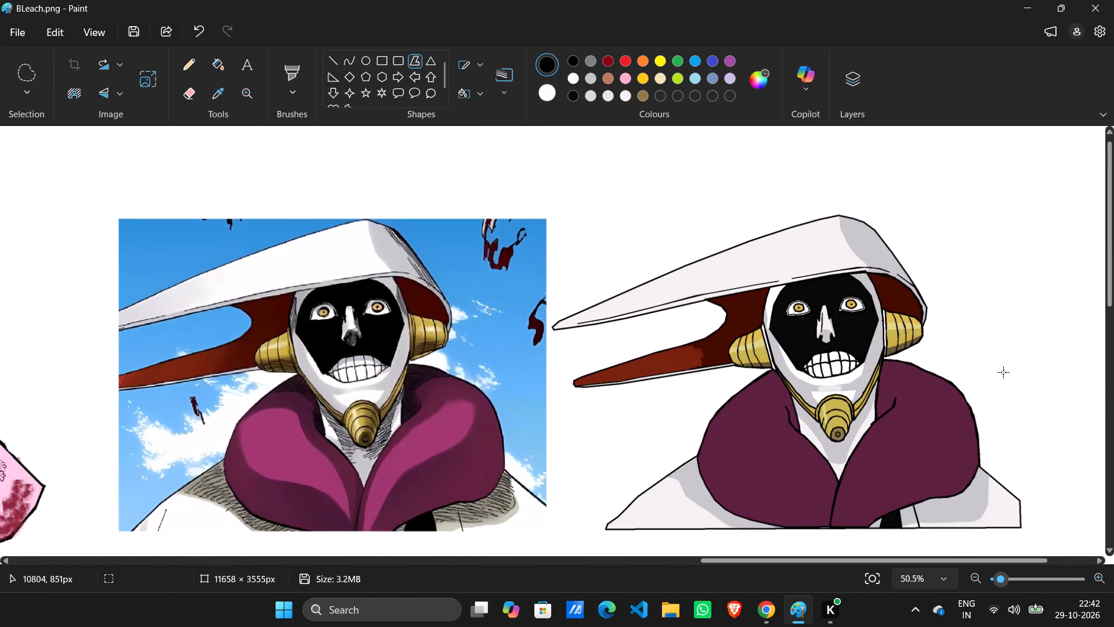
{"action": "scroll", "coordinate": [1007, 369], "scroll_direction": "up", "scroll_amount": 1}
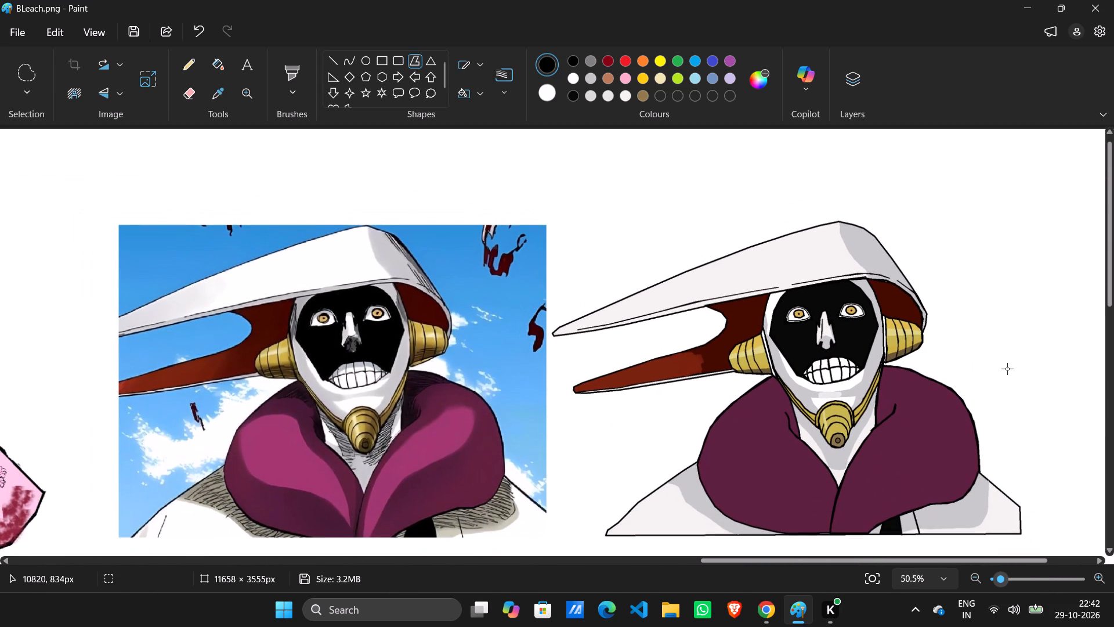
{"action": "scroll", "coordinate": [1007, 371], "scroll_direction": "down", "scroll_amount": 1}
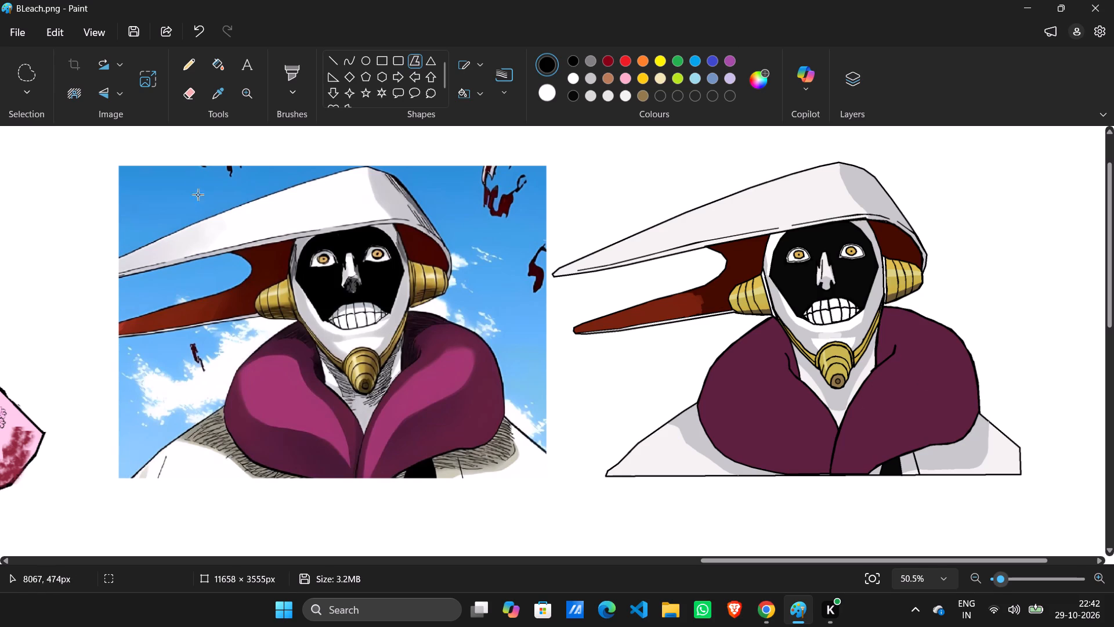
{"action": "left_click", "coordinate": [212, 99]}
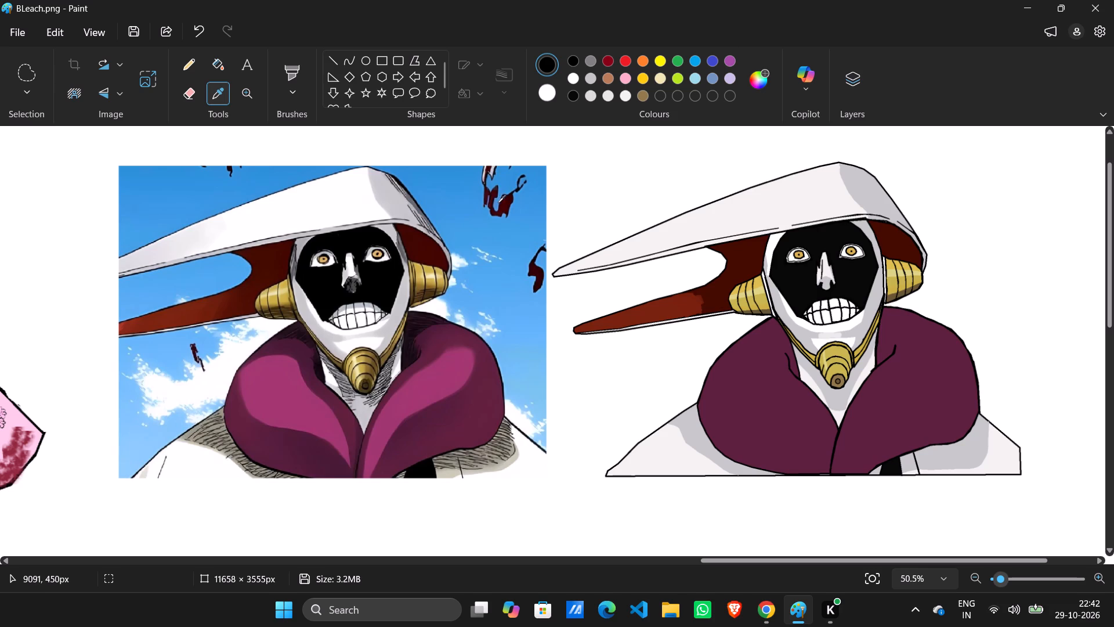
{"action": "left_click", "coordinate": [765, 306]}
{"action": "scroll", "coordinate": [1107, 408], "scroll_direction": "up", "scroll_amount": 5, "text": "ctrl"}
{"action": "scroll", "coordinate": [958, 408], "scroll_direction": "up", "scroll_amount": 6, "text": "ctrl"}
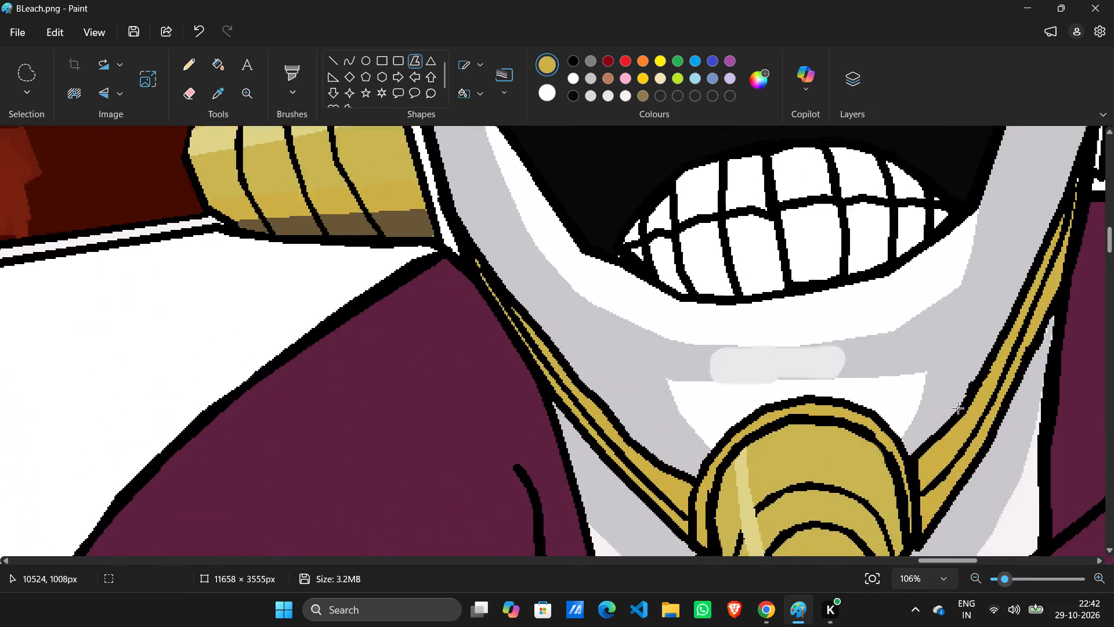
{"action": "scroll", "coordinate": [960, 408], "scroll_direction": "down", "scroll_amount": 4}
{"action": "scroll", "coordinate": [958, 404], "scroll_direction": "up", "scroll_amount": 1}
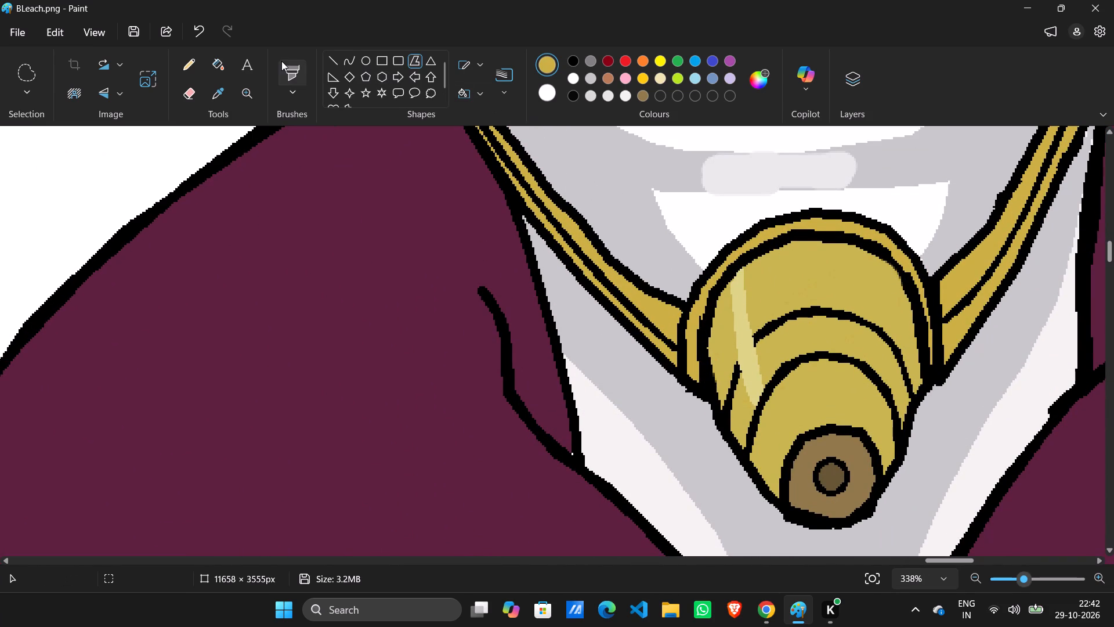
{"action": "left_click", "coordinate": [298, 99]}
{"action": "left_click", "coordinate": [295, 93]}
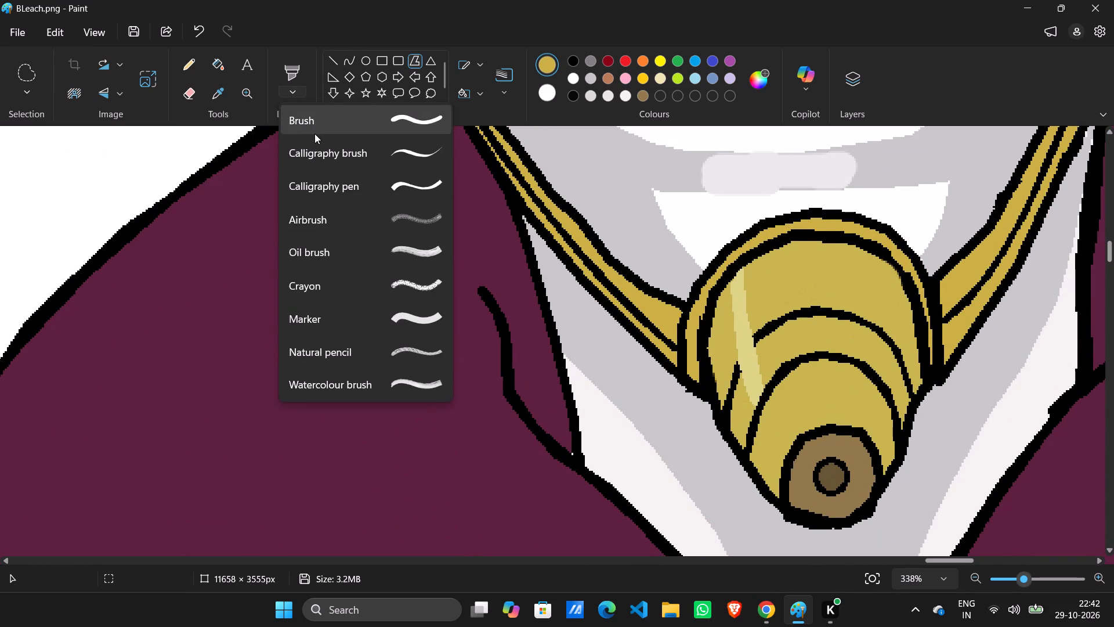
{"action": "left_click", "coordinate": [314, 134]}
{"action": "left_click", "coordinate": [412, 62]}
{"action": "scroll", "coordinate": [1113, 290], "scroll_direction": "up", "scroll_amount": 2, "text": "ctrl"}
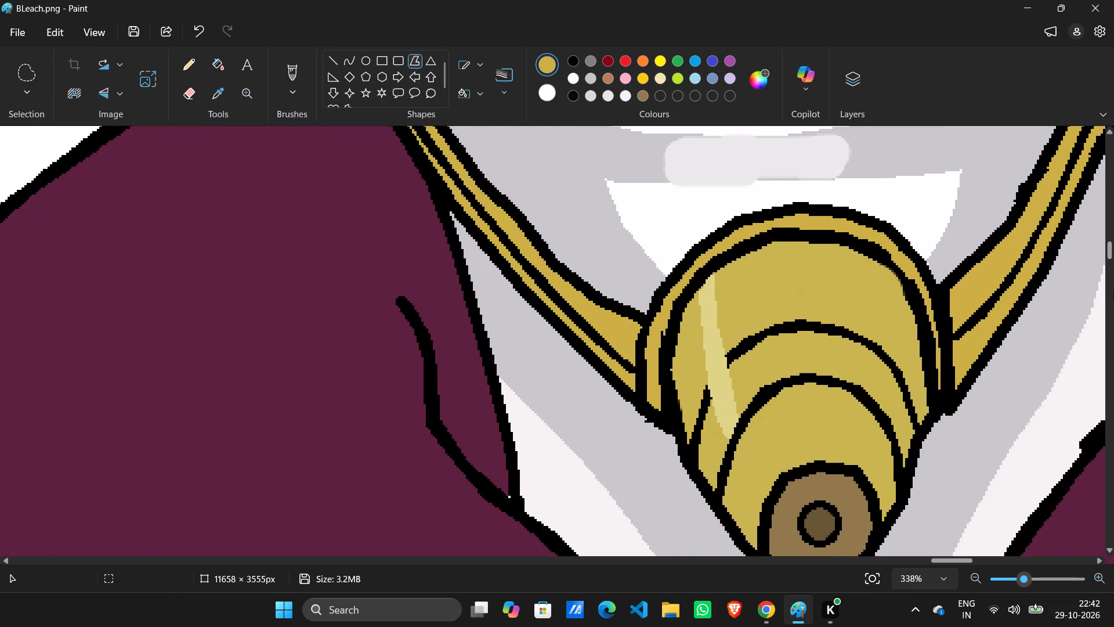
{"action": "left_click_drag", "start_coordinate": [890, 282], "coordinate": [877, 331]}
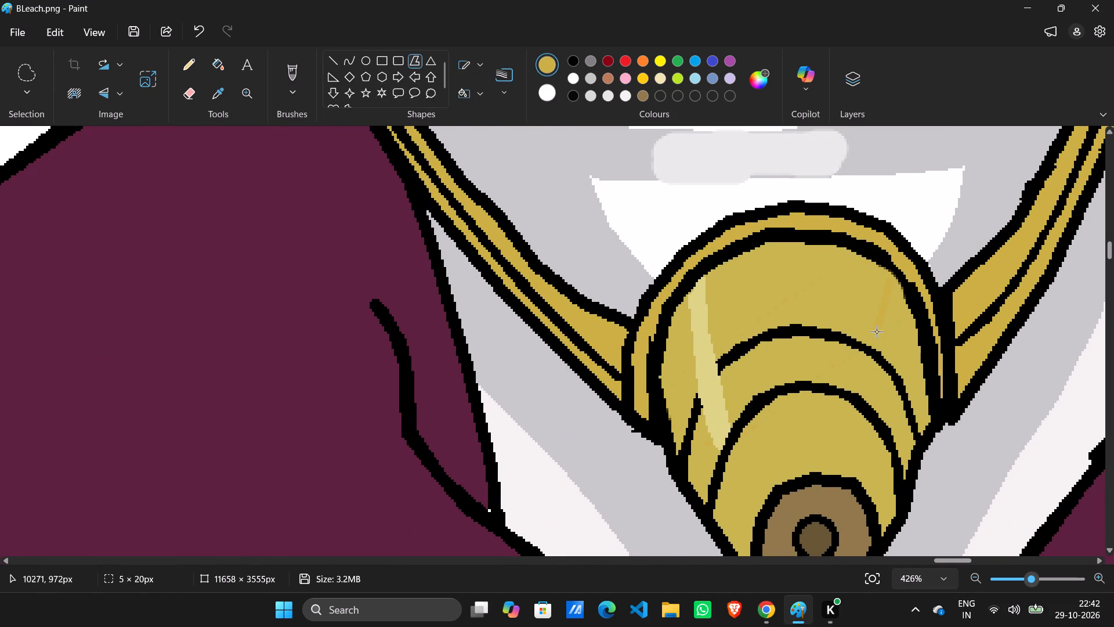
{"action": "left_click_drag", "start_coordinate": [877, 331], "coordinate": [874, 342]}
{"action": "left_click_drag", "start_coordinate": [877, 337], "coordinate": [892, 285]}
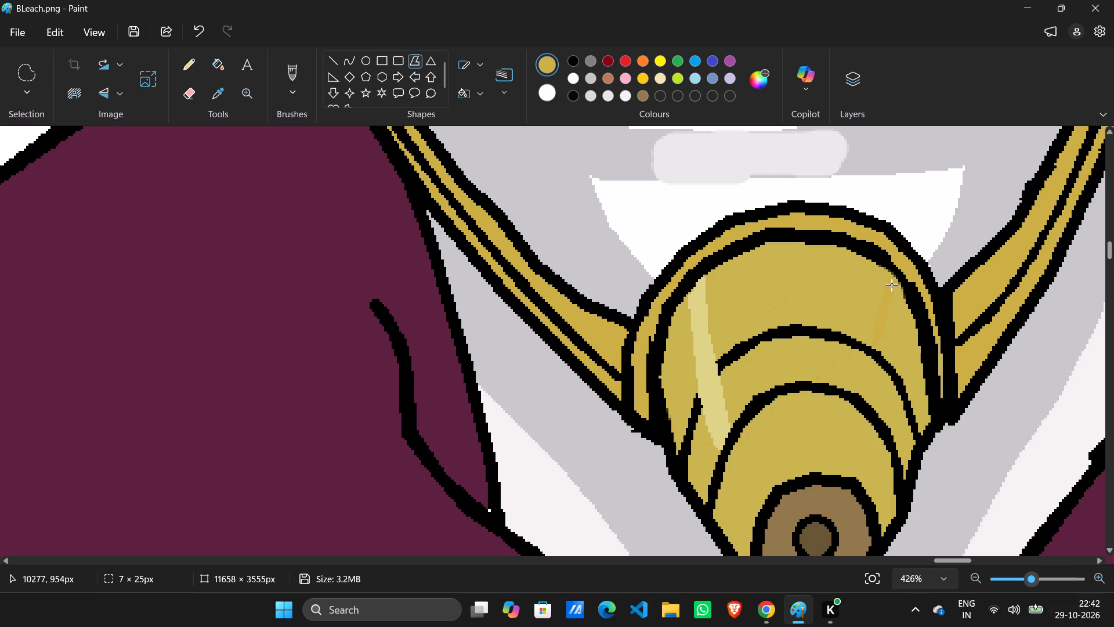
{"action": "left_click_drag", "start_coordinate": [892, 285], "coordinate": [892, 284]}
{"action": "left_click", "coordinate": [886, 391]}
Continue the gold stripe through the chin ornament's second and third bands with pieces about 4 × 12 px and 6 × 26 px, aligning the last one.
{"action": "scroll", "coordinate": [983, 376], "scroll_direction": "up", "scroll_amount": 3, "text": "ctrl"}
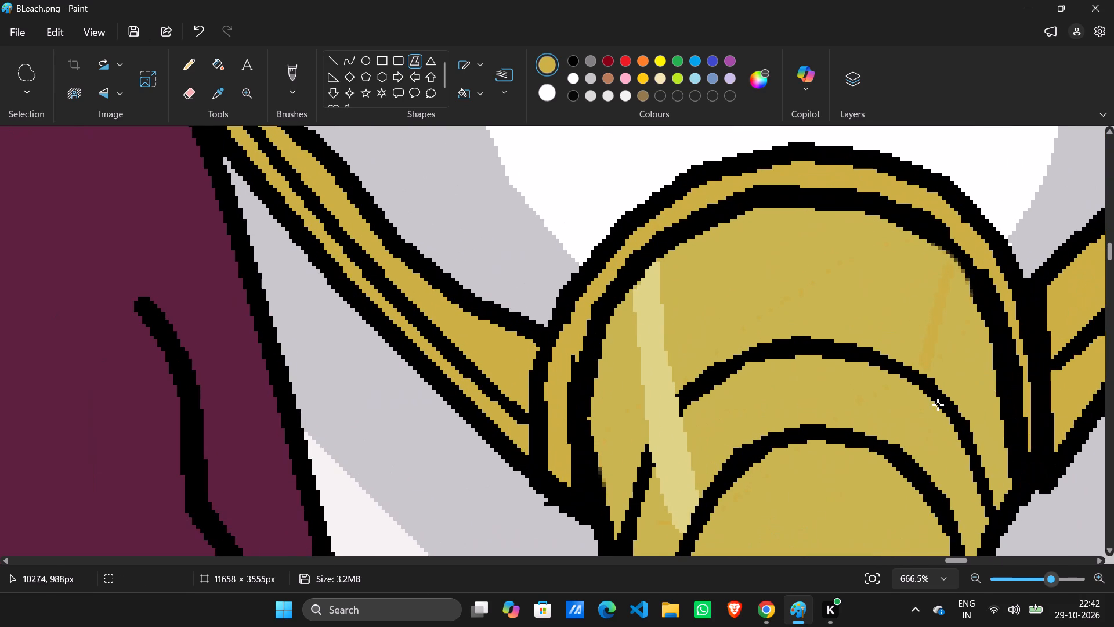
{"action": "left_click_drag", "start_coordinate": [919, 392], "coordinate": [902, 439]}
{"action": "left_click_drag", "start_coordinate": [902, 439], "coordinate": [916, 392]}
{"action": "scroll", "coordinate": [1094, 487], "scroll_direction": "down", "scroll_amount": 2}
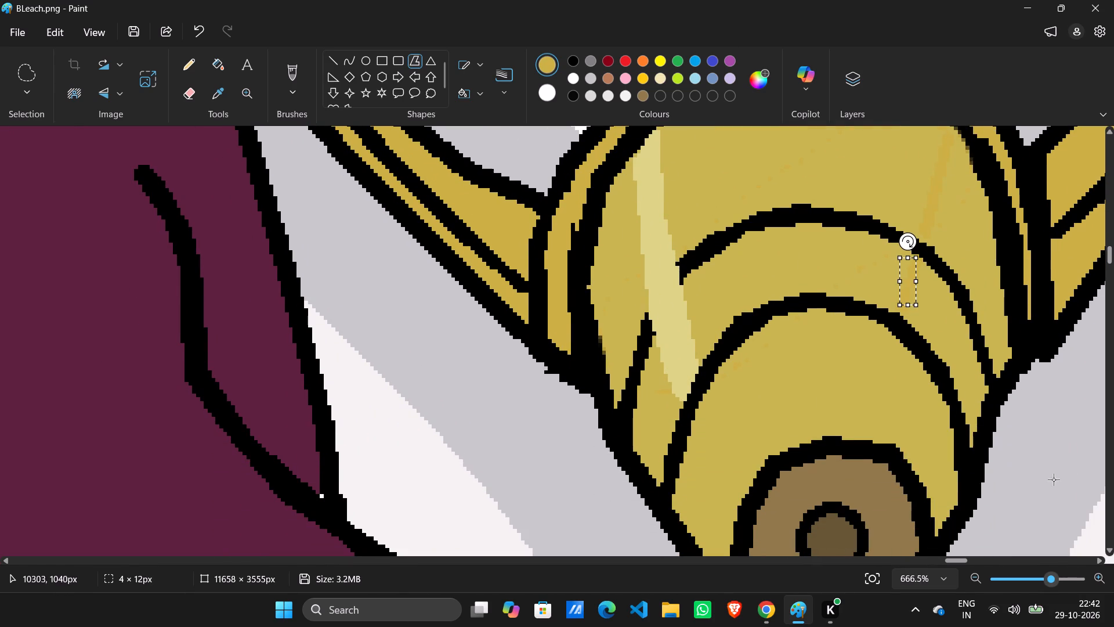
{"action": "left_click_drag", "start_coordinate": [896, 344], "coordinate": [880, 416]}
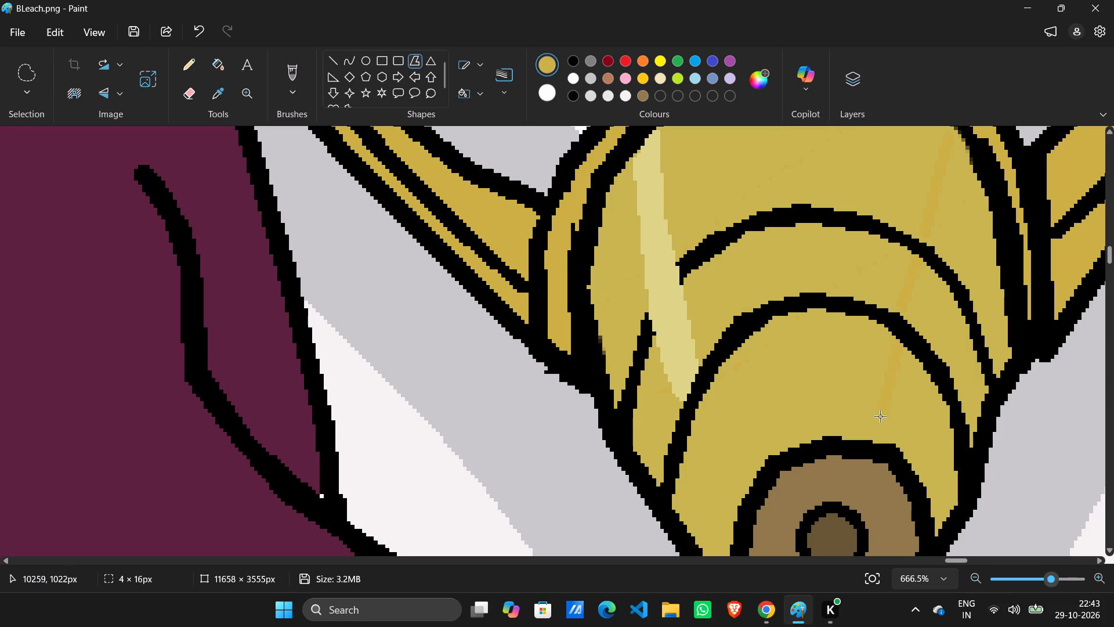
{"action": "left_click_drag", "start_coordinate": [880, 416], "coordinate": [876, 441]}
{"action": "left_click_drag", "start_coordinate": [877, 437], "coordinate": [895, 341]}
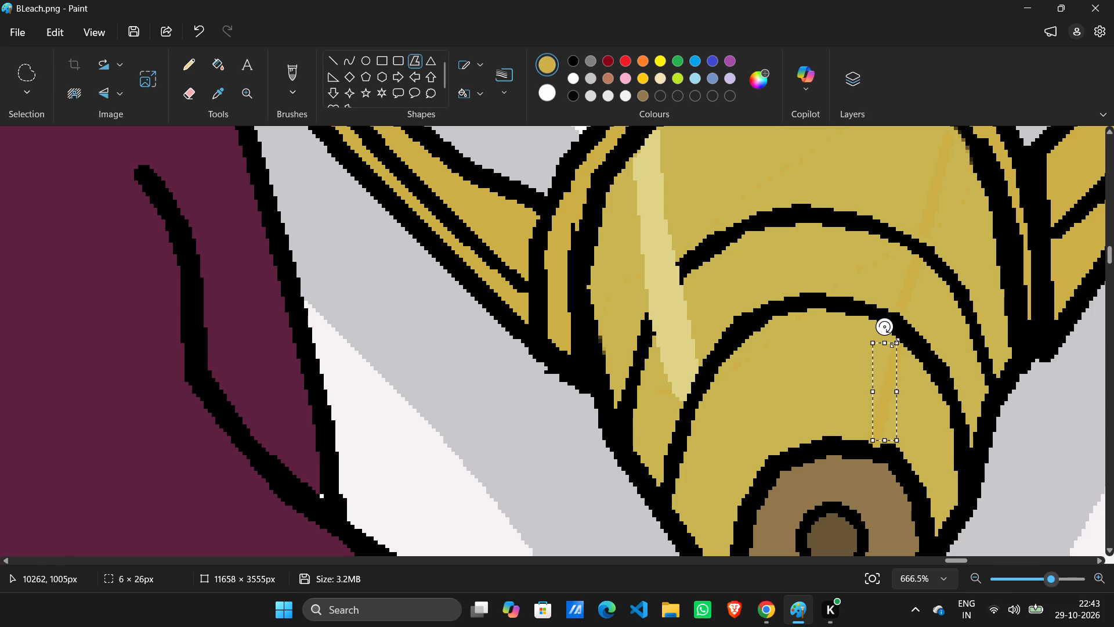
{"action": "left_click_drag", "start_coordinate": [885, 412], "coordinate": [880, 408]}
{"action": "double_click", "coordinate": [880, 406]}
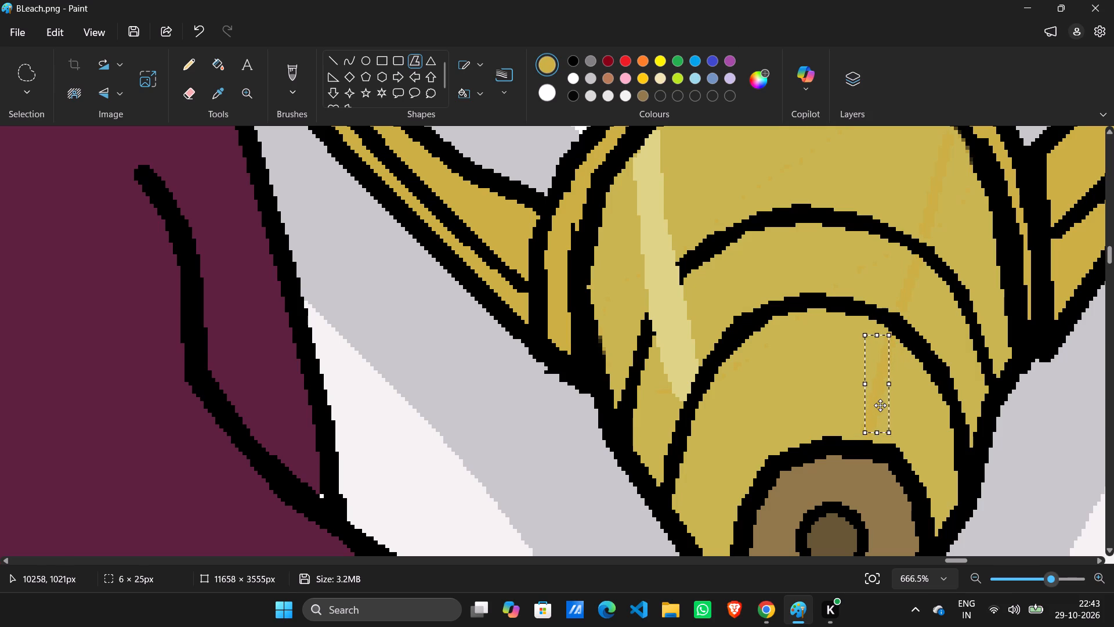
{"action": "left_click", "coordinate": [1008, 372]}
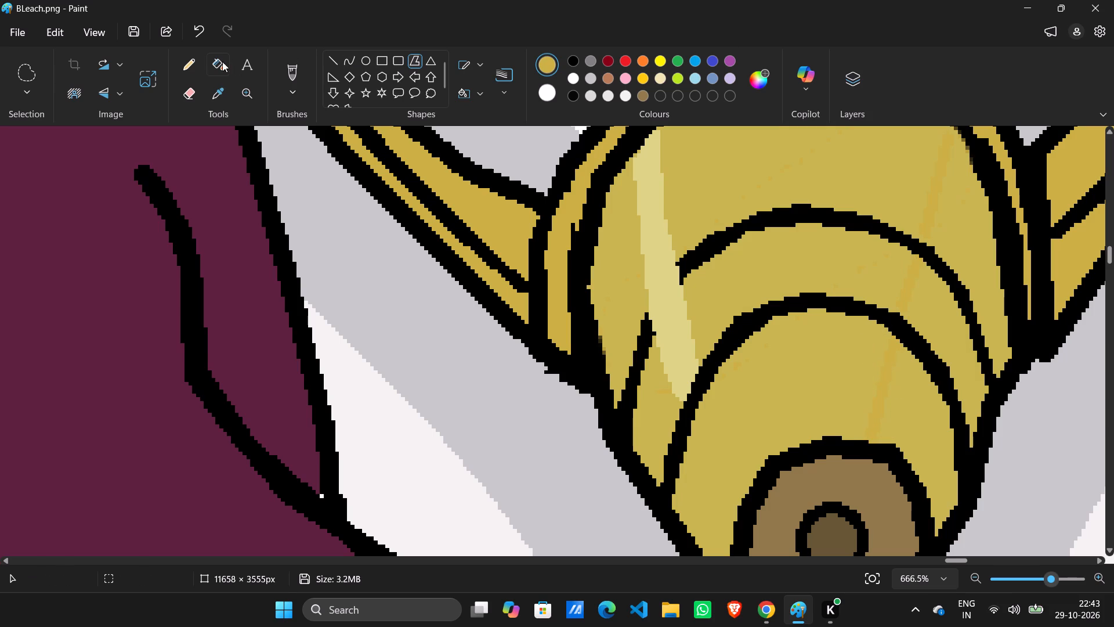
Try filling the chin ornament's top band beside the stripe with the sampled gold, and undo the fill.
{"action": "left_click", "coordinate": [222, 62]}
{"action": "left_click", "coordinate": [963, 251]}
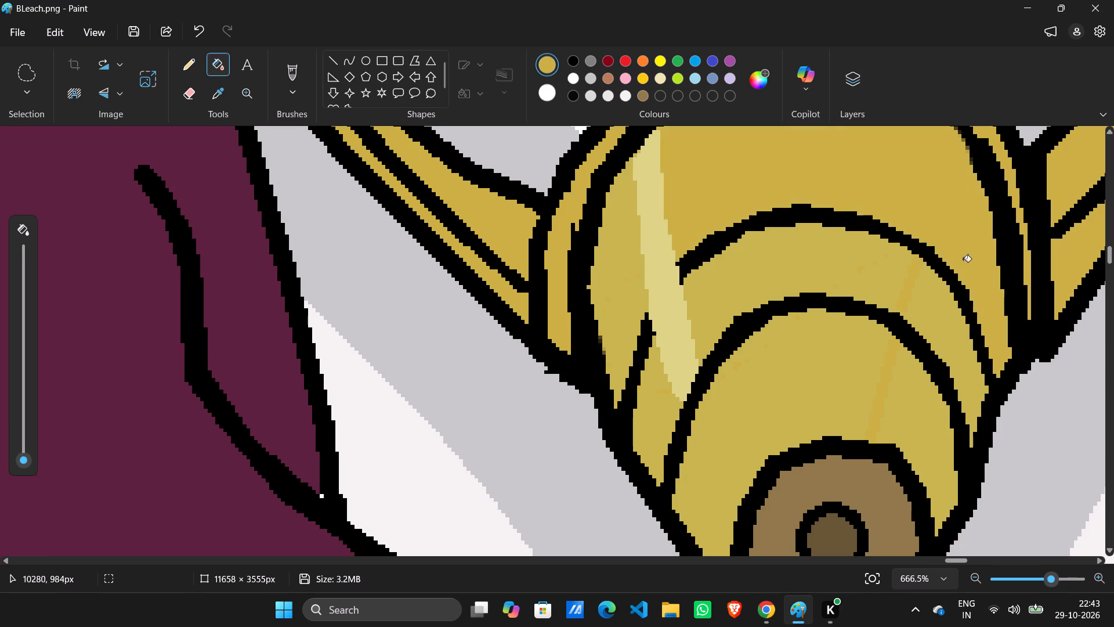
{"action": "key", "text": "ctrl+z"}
Reduce the brush size and paint over the gold stripe through the chin ornament's three bands to thicken it and close its gaps.
{"action": "left_click", "coordinate": [291, 66]}
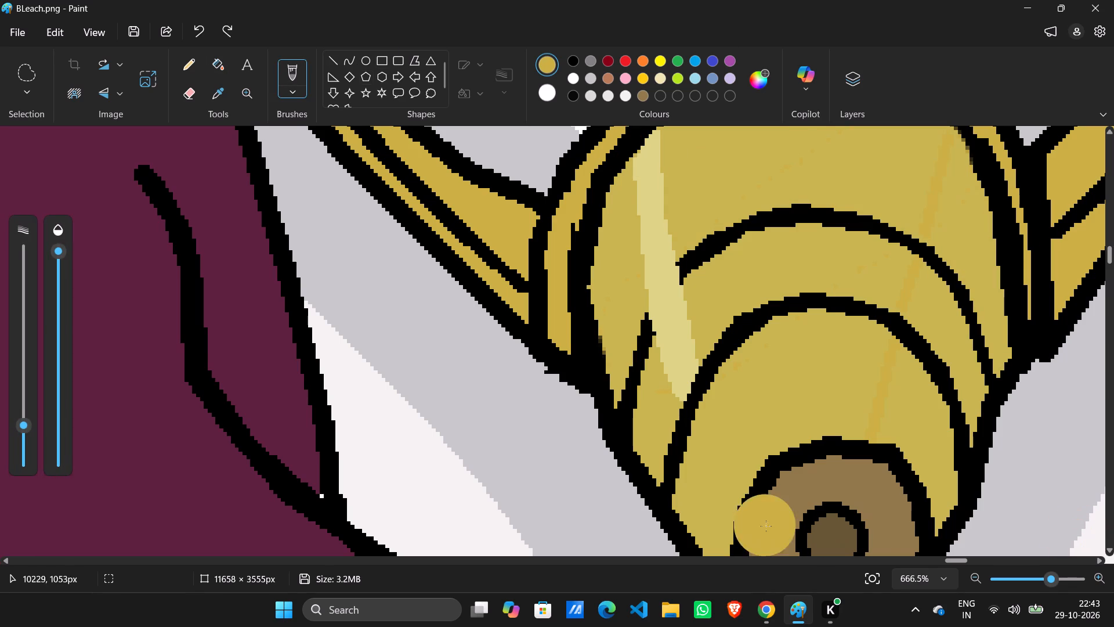
{"action": "scroll", "coordinate": [931, 473], "scroll_direction": "up", "scroll_amount": 3, "text": "ctrl"}
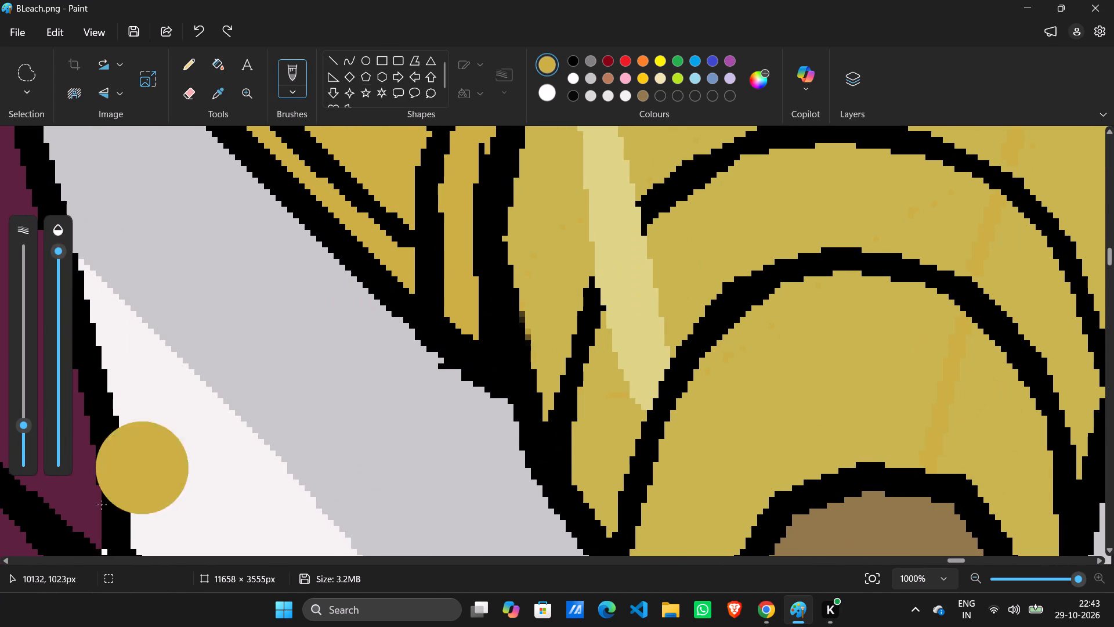
{"action": "left_click", "coordinate": [15, 445]}
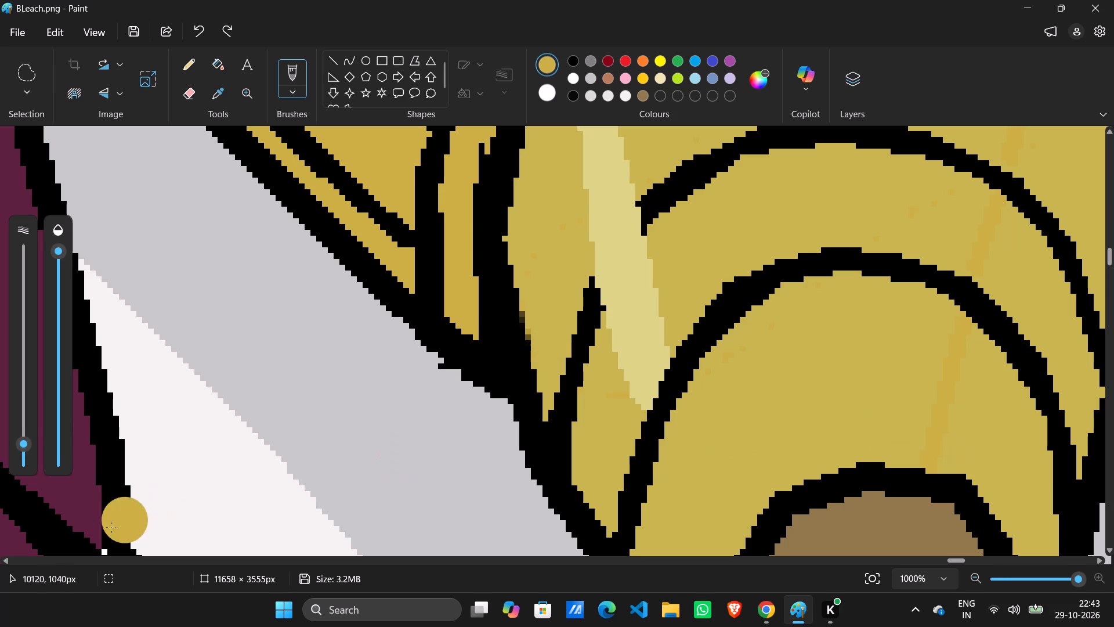
{"action": "left_click_drag", "start_coordinate": [21, 449], "coordinate": [24, 456]}
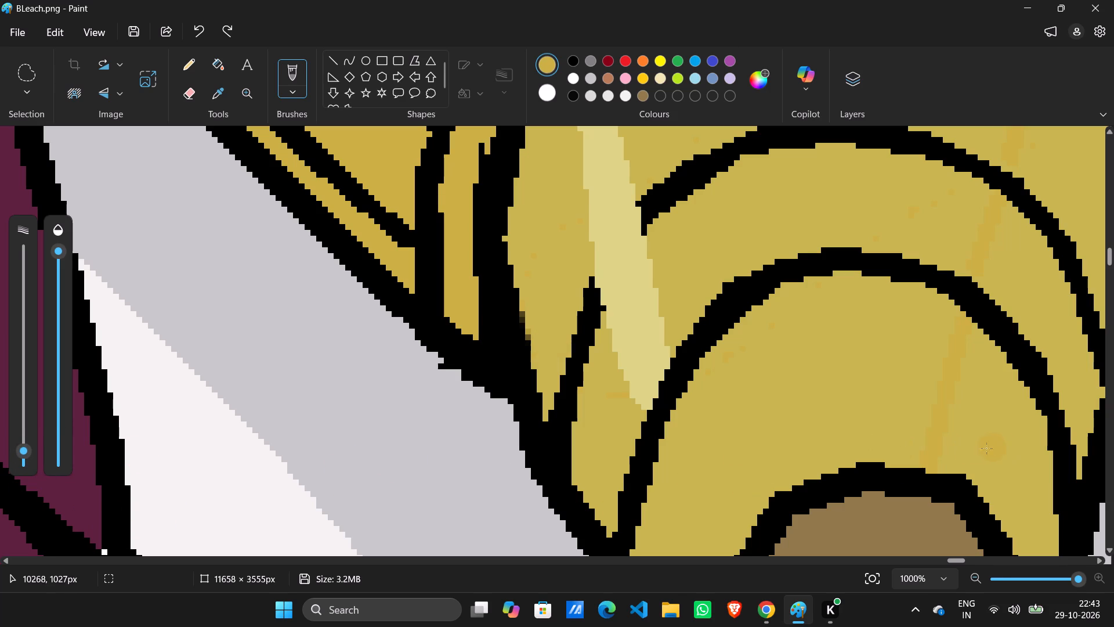
{"action": "left_click_drag", "start_coordinate": [931, 466], "coordinate": [961, 336]}
{"action": "left_click_drag", "start_coordinate": [961, 336], "coordinate": [963, 330]}
{"action": "scroll", "coordinate": [978, 370], "scroll_direction": "up", "scroll_amount": 2}
{"action": "left_click_drag", "start_coordinate": [983, 403], "coordinate": [988, 382]}
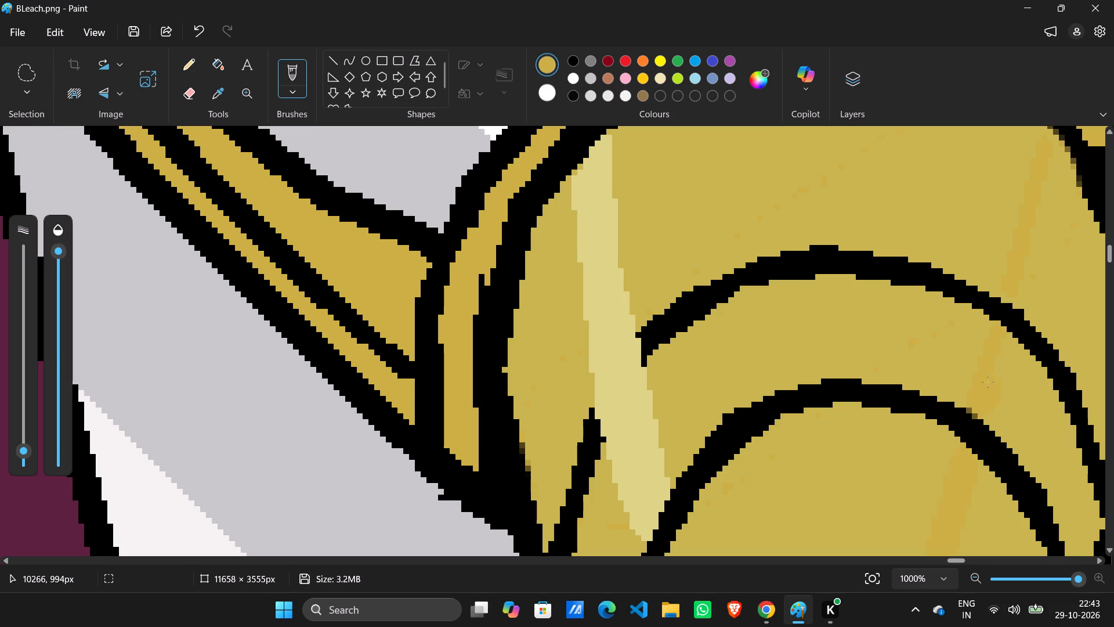
{"action": "left_click_drag", "start_coordinate": [988, 382], "coordinate": [998, 338]}
{"action": "scroll", "coordinate": [1006, 376], "scroll_direction": "up", "scroll_amount": 2}
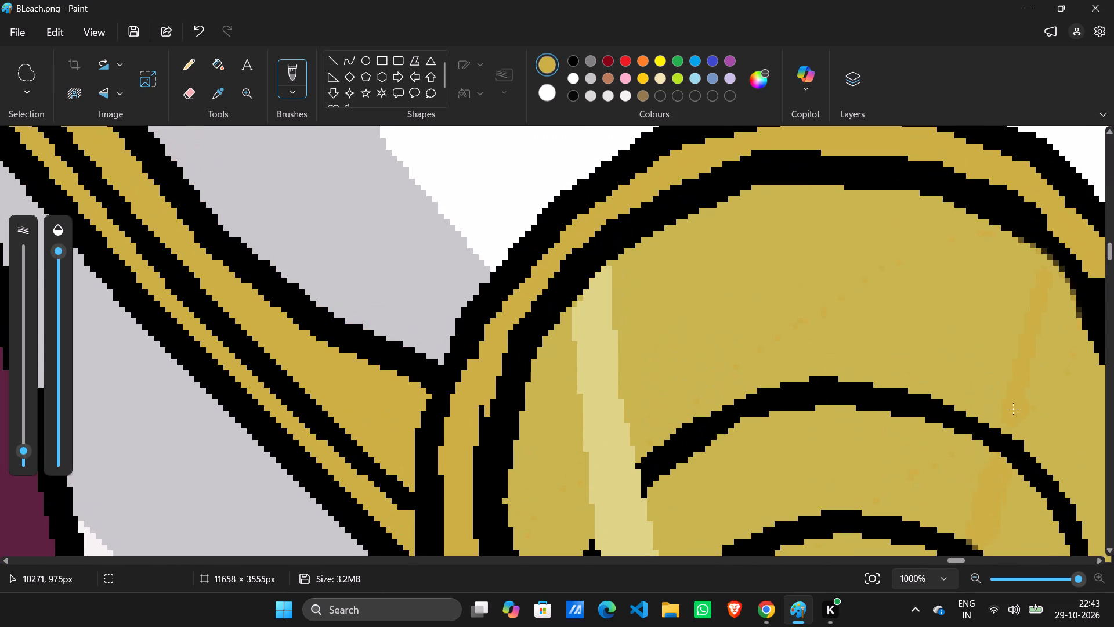
{"action": "left_click_drag", "start_coordinate": [1012, 421], "coordinate": [1047, 280]}
{"action": "left_click_drag", "start_coordinate": [1047, 280], "coordinate": [1048, 274]}
Fill the areas right of the gold stripe in the chin ornament's three bands with the sampled gold.
{"action": "left_click", "coordinate": [222, 54]}
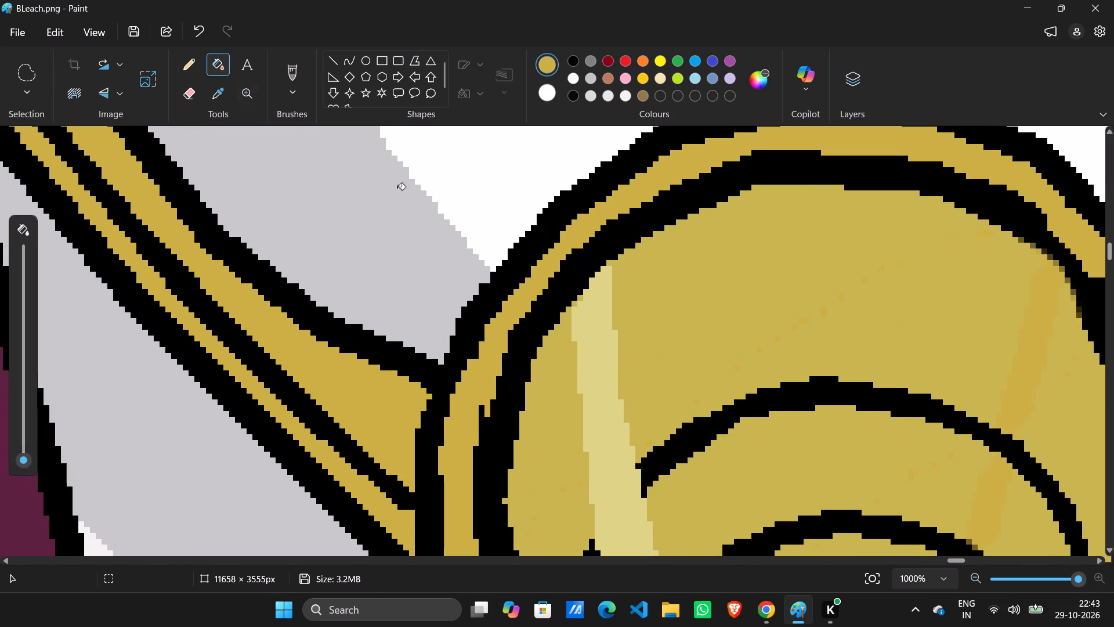
{"action": "left_click", "coordinate": [1077, 377]}
{"action": "left_click", "coordinate": [1032, 520]}
{"action": "scroll", "coordinate": [1032, 520], "scroll_direction": "down", "scroll_amount": 4}
{"action": "left_click", "coordinate": [1017, 446]}
Sample brown from the reference's chin ornament and draw a slightly slanted Polygon line, about 3 × 32 px, down the drawn ornament's top band.
{"action": "scroll", "coordinate": [1017, 448], "scroll_direction": "down", "scroll_amount": 5, "text": "ctrl"}
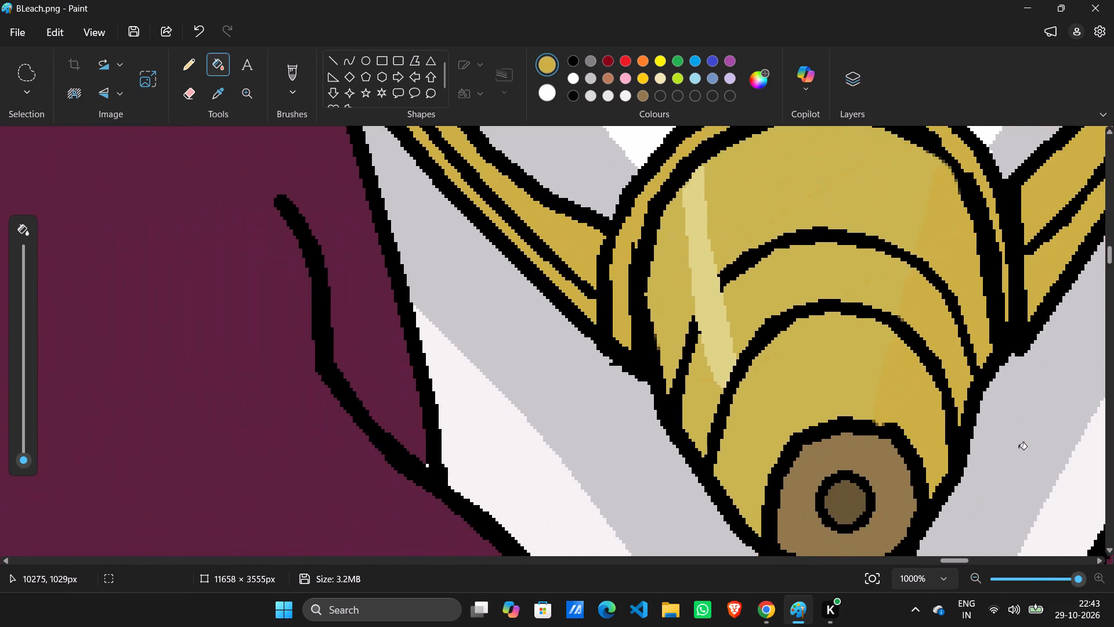
{"action": "scroll", "coordinate": [1019, 448], "scroll_direction": "down", "scroll_amount": 13, "text": "ctrl"}
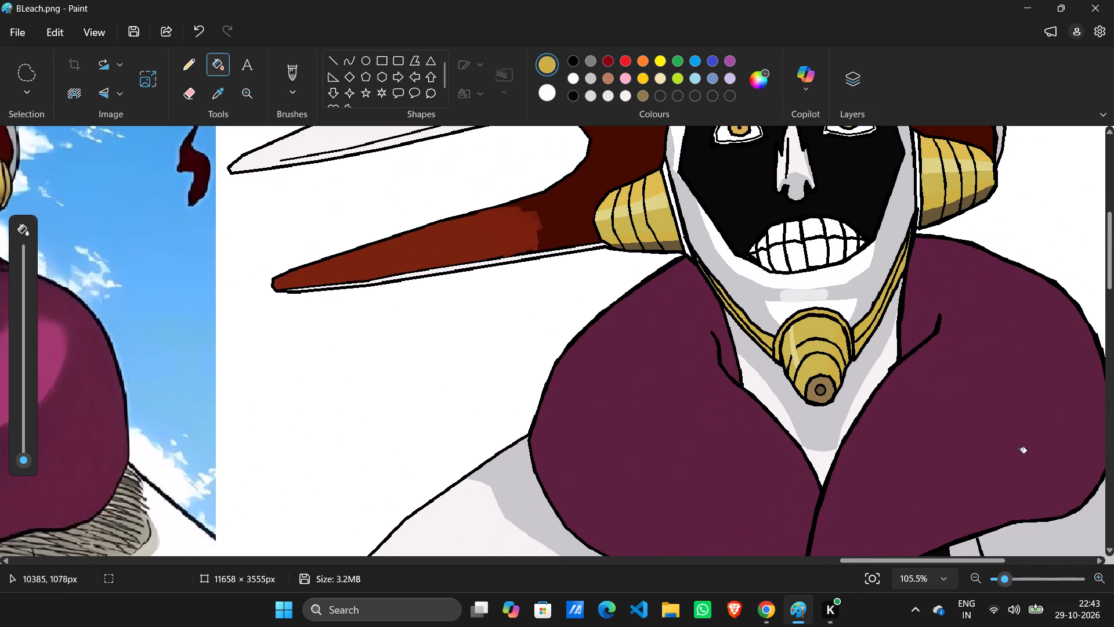
{"action": "scroll", "coordinate": [1019, 452], "scroll_direction": "down", "scroll_amount": 4, "text": "ctrl"}
{"action": "scroll", "coordinate": [226, 424], "scroll_direction": "up", "scroll_amount": 5, "text": "ctrl"}
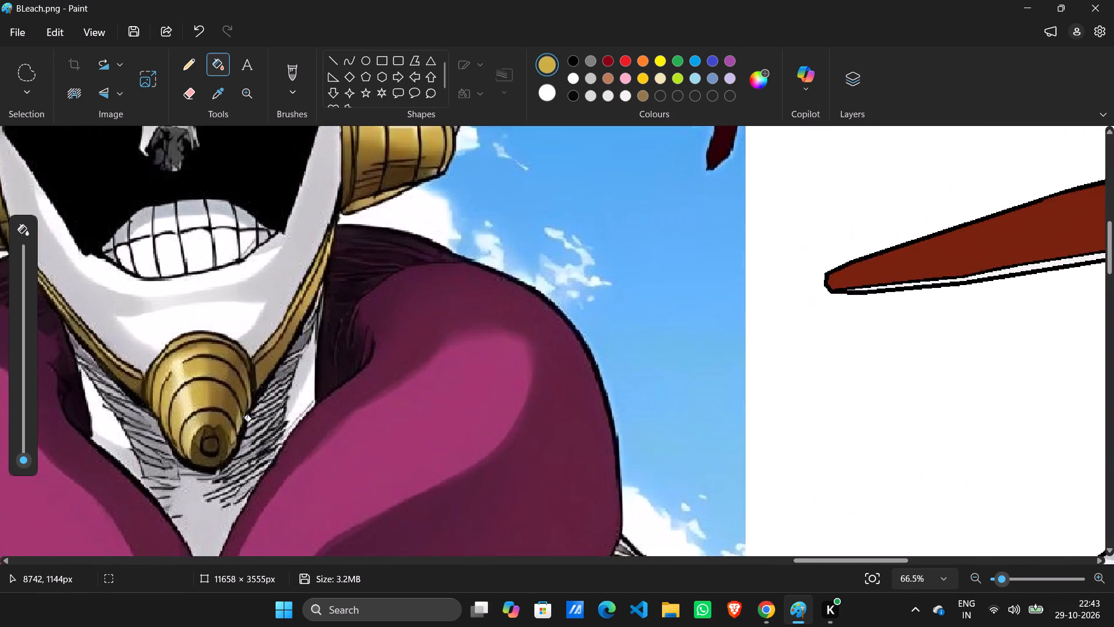
{"action": "scroll", "coordinate": [243, 420], "scroll_direction": "up", "scroll_amount": 2, "text": "ctrl"}
{"action": "left_click", "coordinate": [223, 97]}
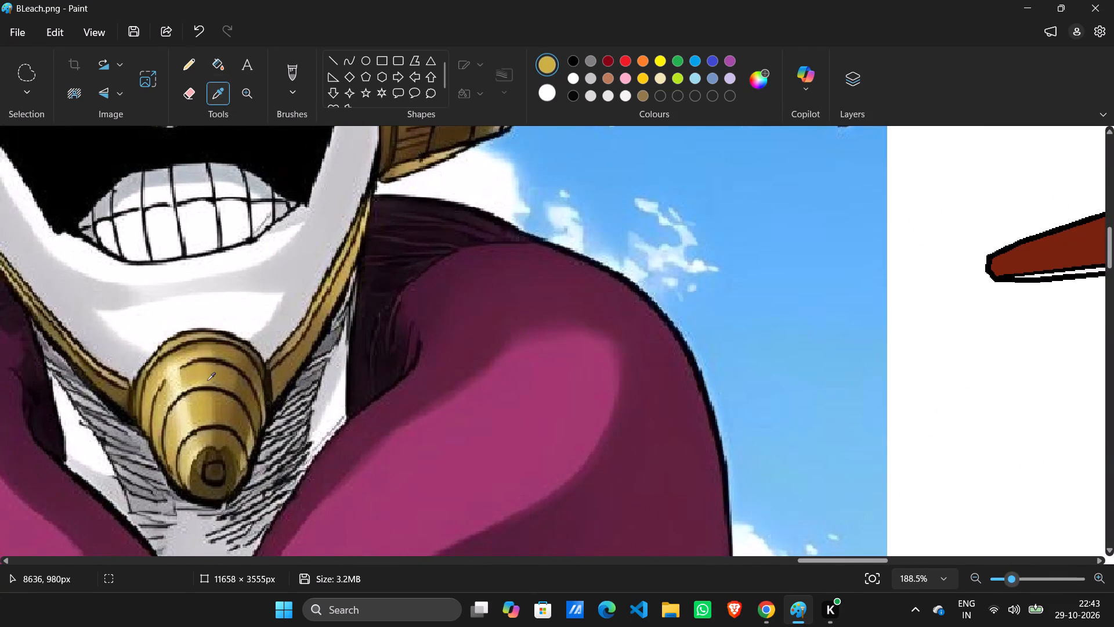
{"action": "left_click", "coordinate": [216, 411]}
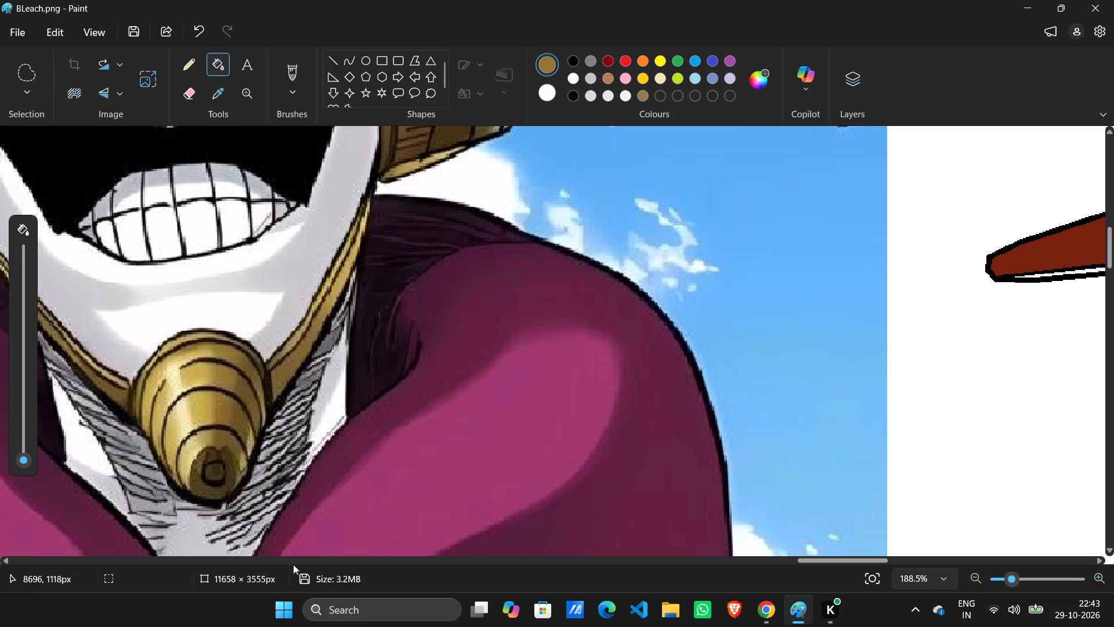
{"action": "left_click_drag", "start_coordinate": [804, 558], "coordinate": [940, 547]}
{"action": "scroll", "coordinate": [555, 503], "scroll_direction": "up", "scroll_amount": 2, "text": "ctrl"}
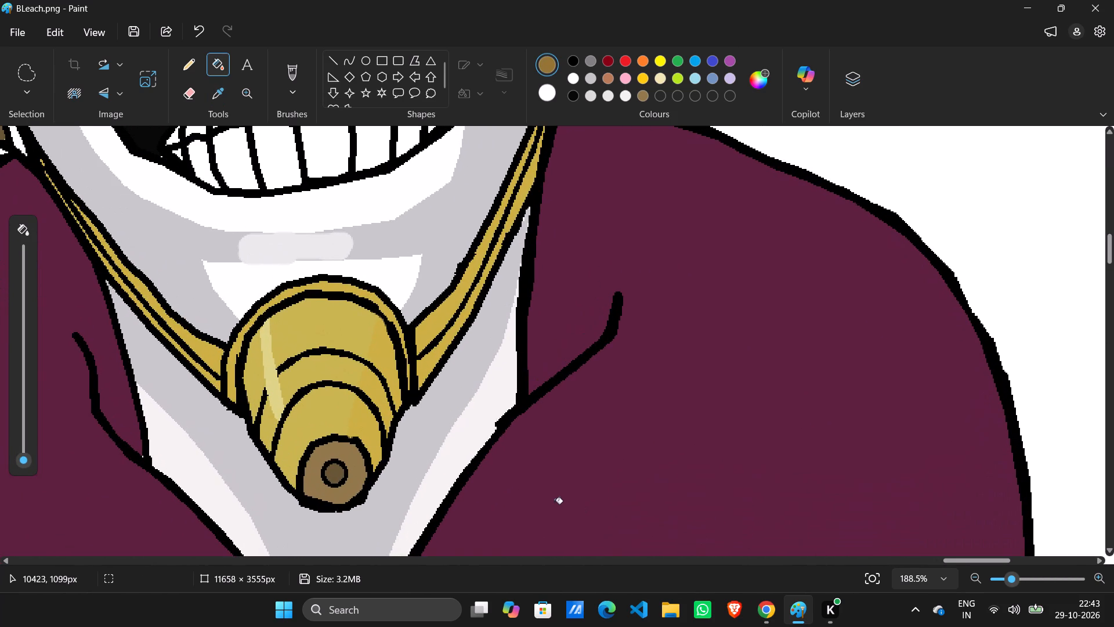
{"action": "scroll", "coordinate": [555, 503], "scroll_direction": "up", "scroll_amount": 3, "text": "ctrl"}
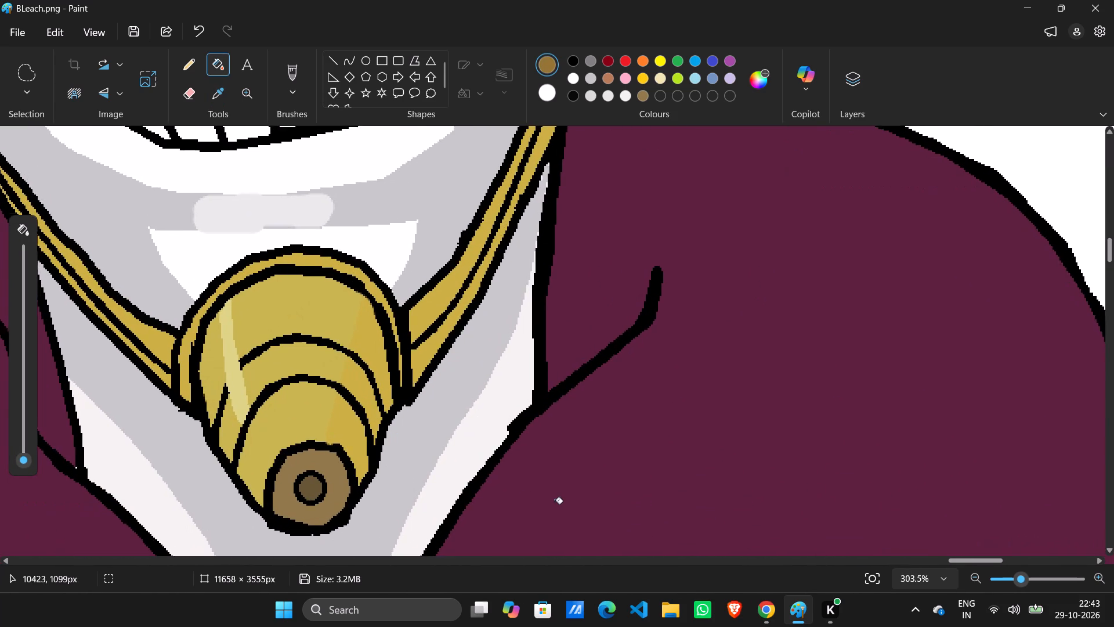
{"action": "scroll", "coordinate": [555, 503], "scroll_direction": "up", "scroll_amount": 1, "text": "ctrl"}
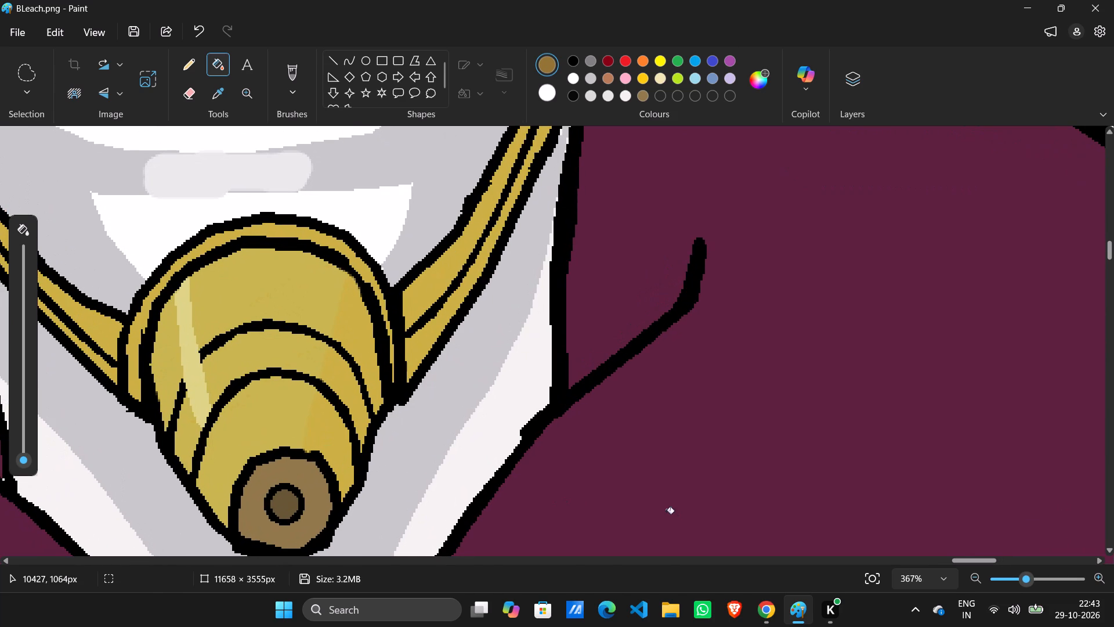
{"action": "scroll", "coordinate": [275, 442], "scroll_direction": "up", "scroll_amount": 4, "text": "ctrl"}
{"action": "scroll", "coordinate": [417, 397], "scroll_direction": "up", "scroll_amount": 1, "text": "ctrl"}
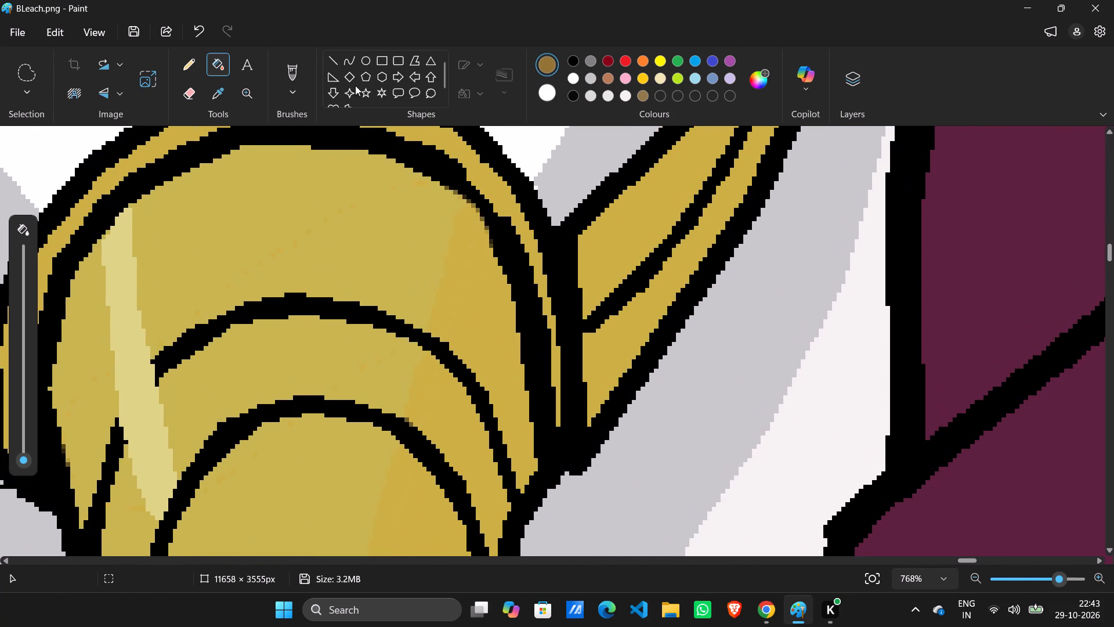
{"action": "left_click", "coordinate": [412, 66]}
{"action": "scroll", "coordinate": [455, 458], "scroll_direction": "up", "scroll_amount": 2}
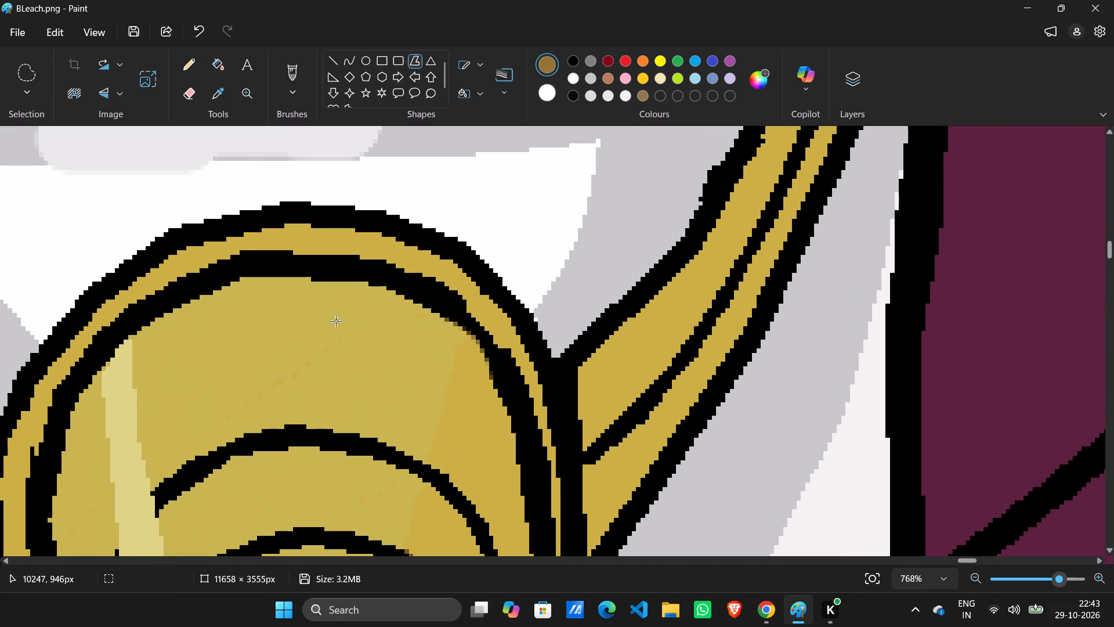
{"action": "left_click_drag", "start_coordinate": [331, 286], "coordinate": [316, 413]}
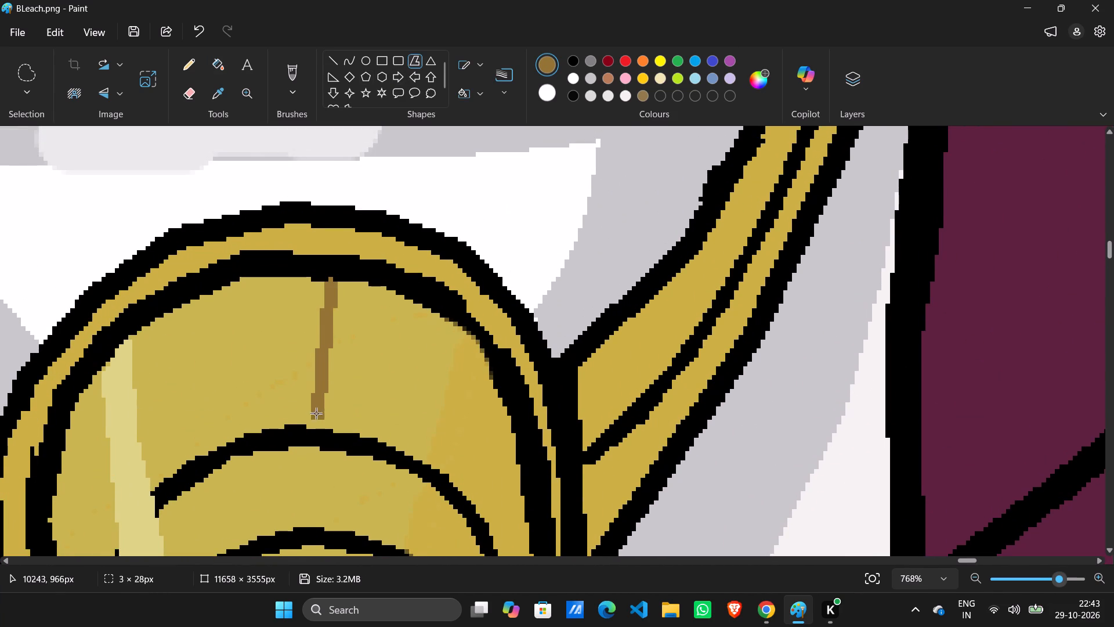
{"action": "left_click_drag", "start_coordinate": [316, 413], "coordinate": [316, 425]}
{"action": "left_click_drag", "start_coordinate": [323, 397], "coordinate": [332, 290]}
{"action": "left_click", "coordinate": [367, 431]}
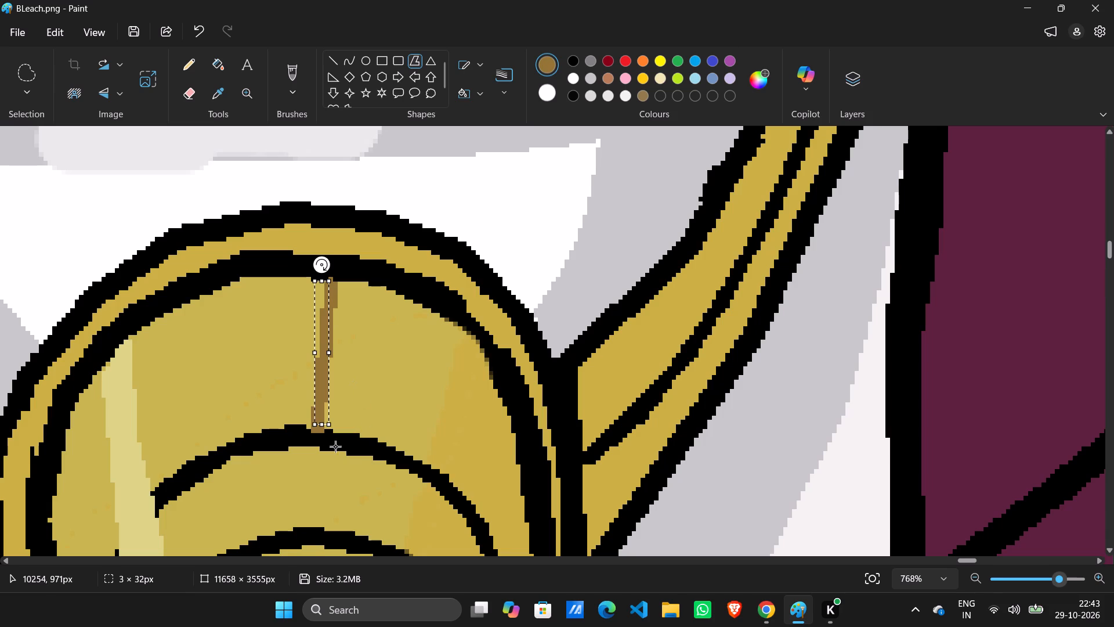
Continue the brown line through the chin ornament's second and third bands, aligning the third-band piece, about 1 × 30 px, between its black outlines.
{"action": "left_click_drag", "start_coordinate": [318, 450], "coordinate": [313, 520]}
{"action": "left_click_drag", "start_coordinate": [314, 495], "coordinate": [316, 459]}
{"action": "scroll", "coordinate": [374, 498], "scroll_direction": "down", "scroll_amount": 2}
{"action": "left_click_drag", "start_coordinate": [316, 425], "coordinate": [312, 495]}
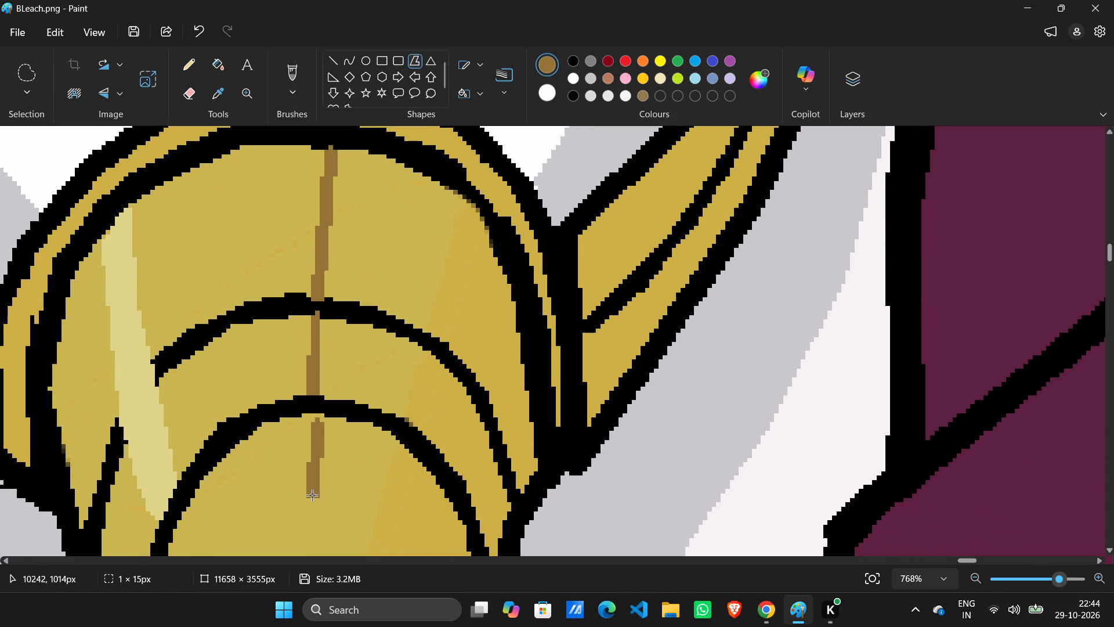
{"action": "left_click_drag", "start_coordinate": [312, 495], "coordinate": [313, 528]}
{"action": "scroll", "coordinate": [320, 511], "scroll_direction": "down", "scroll_amount": 2}
{"action": "left_click", "coordinate": [315, 428]}
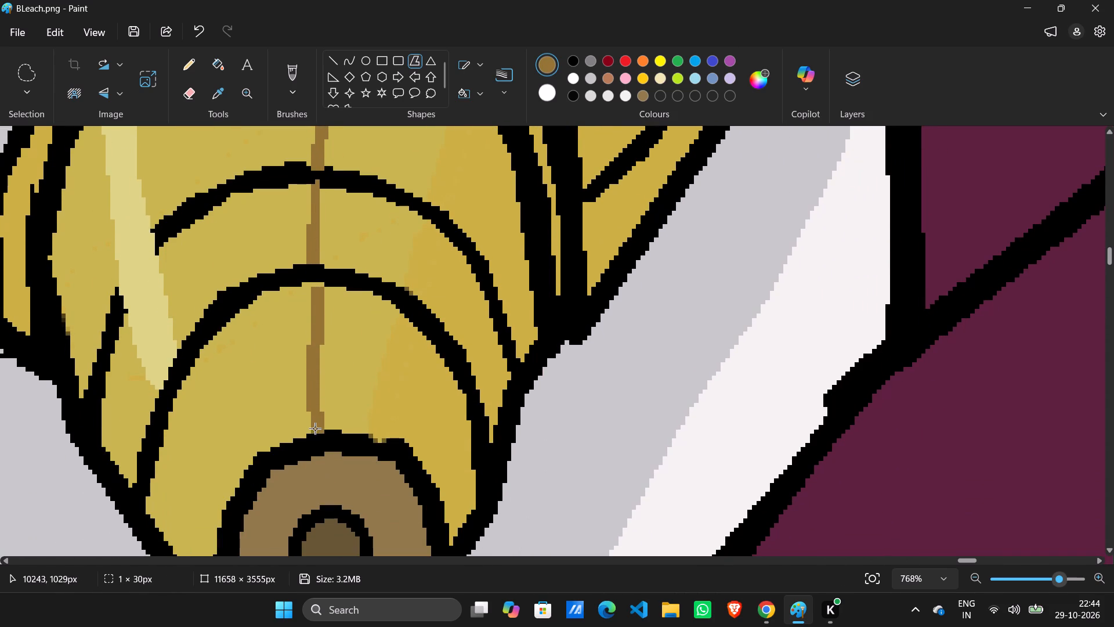
{"action": "left_click_drag", "start_coordinate": [315, 423], "coordinate": [313, 357]}
{"action": "left_click_drag", "start_coordinate": [313, 351], "coordinate": [312, 286]}
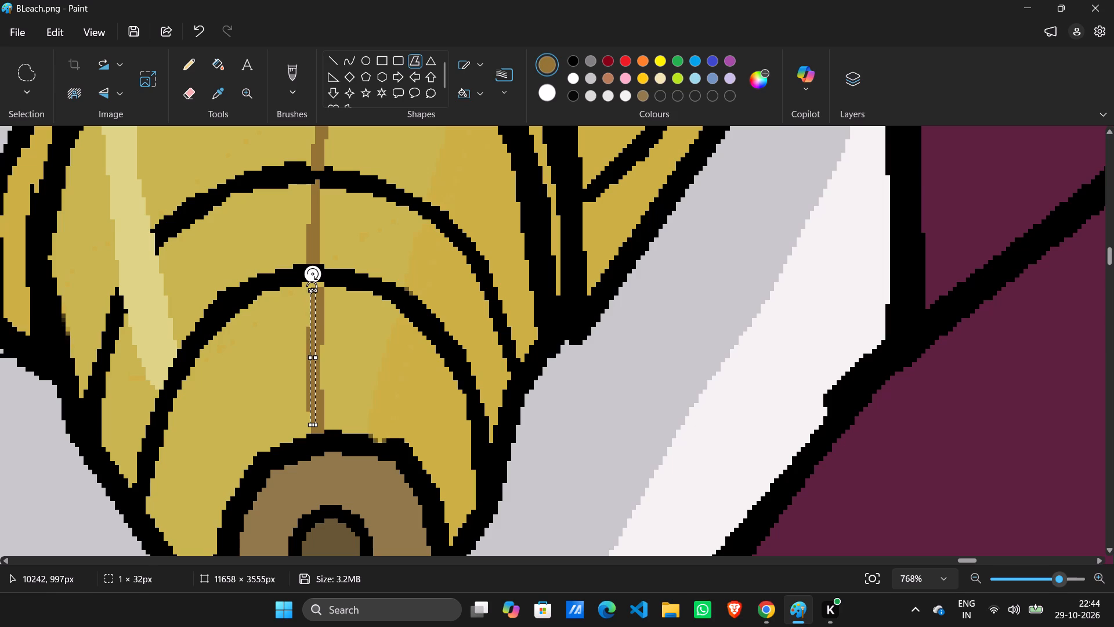
{"action": "left_click_drag", "start_coordinate": [311, 380], "coordinate": [312, 372]}
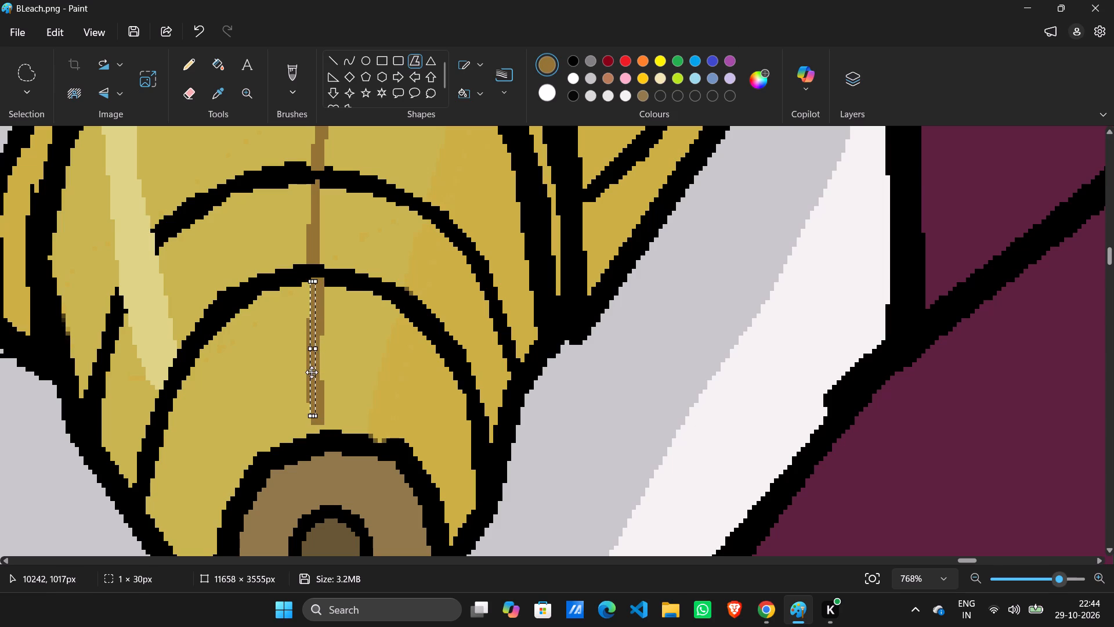
{"action": "left_click_drag", "start_coordinate": [312, 372], "coordinate": [313, 373]}
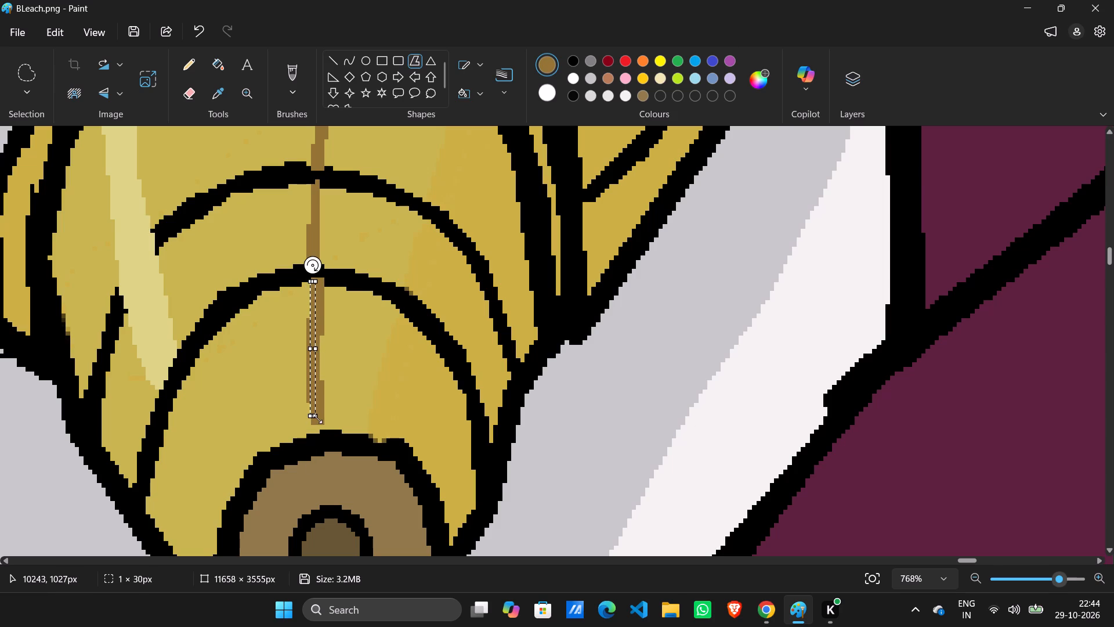
{"action": "left_click_drag", "start_coordinate": [317, 419], "coordinate": [317, 425]}
{"action": "left_click", "coordinate": [375, 383]}
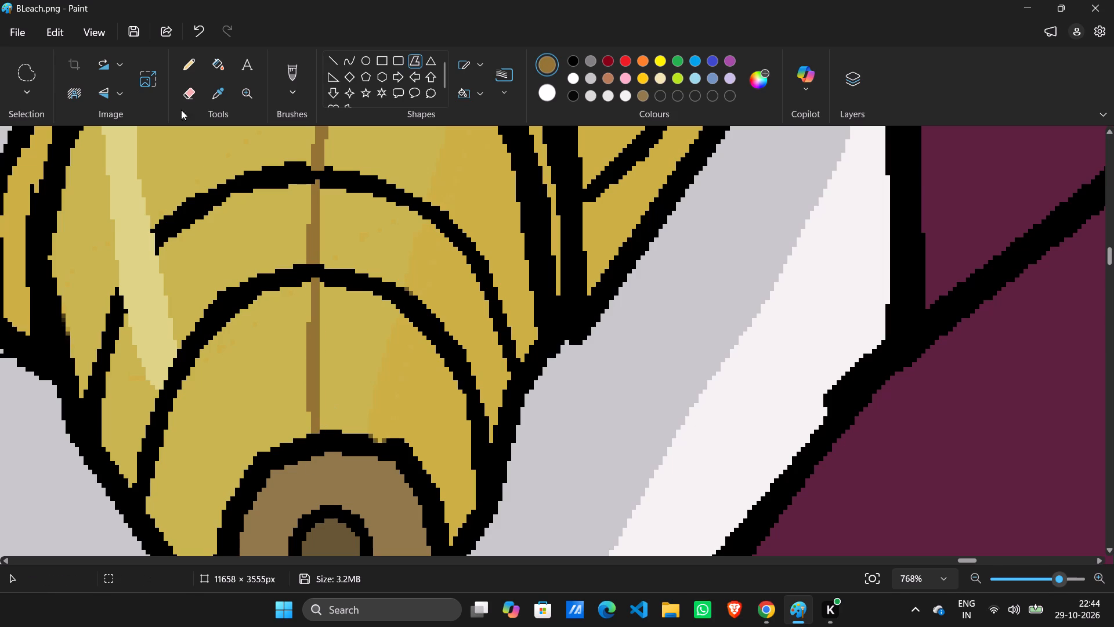
Fill the areas between the brown line and the gold shading with brown in all three chin ornament bands.
{"action": "left_click", "coordinate": [229, 60]}
{"action": "left_click", "coordinate": [373, 153]}
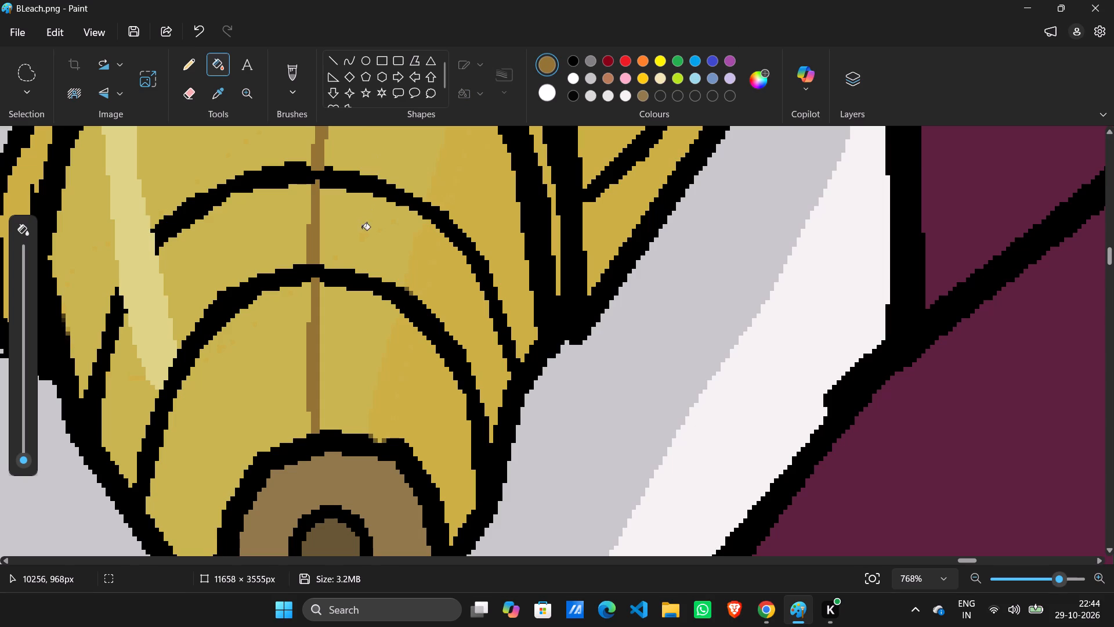
{"action": "left_click", "coordinate": [362, 229]}
{"action": "left_click", "coordinate": [349, 342]}
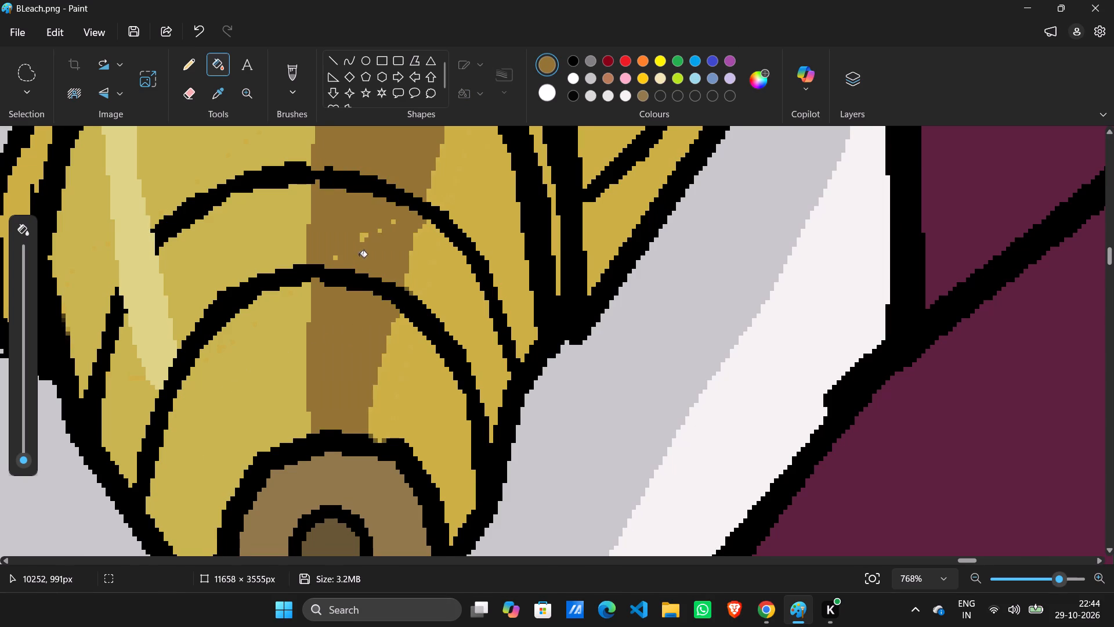
Examine the chin ornament's new shading and compare the drawn character with its reference.
{"action": "scroll", "coordinate": [360, 256], "scroll_direction": "up", "scroll_amount": 2, "text": "ctrl"}
{"action": "scroll", "coordinate": [365, 266], "scroll_direction": "down", "scroll_amount": 17, "text": "ctrl"}
{"action": "scroll", "coordinate": [367, 269], "scroll_direction": "down", "scroll_amount": 6, "text": "ctrl"}
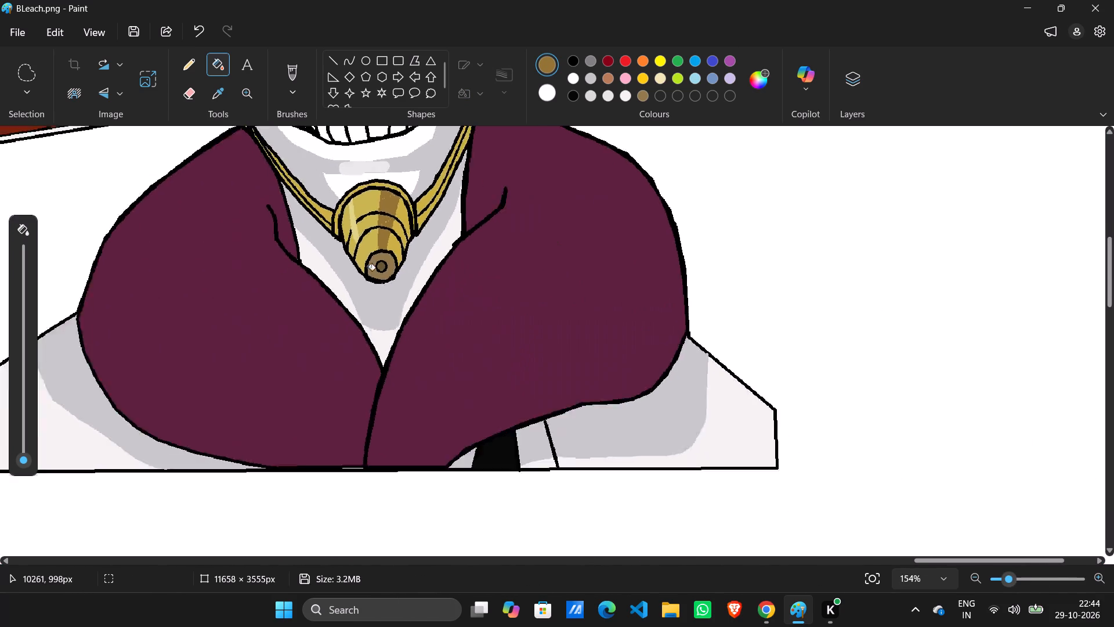
{"action": "scroll", "coordinate": [527, 256], "scroll_direction": "up", "scroll_amount": 3}
{"action": "scroll", "coordinate": [542, 316], "scroll_direction": "down", "scroll_amount": 8, "text": "ctrl"}
{"action": "scroll", "coordinate": [805, 332], "scroll_direction": "up", "scroll_amount": 2, "text": "ctrl"}
{"action": "scroll", "coordinate": [963, 354], "scroll_direction": "up", "scroll_amount": 3, "text": "ctrl"}
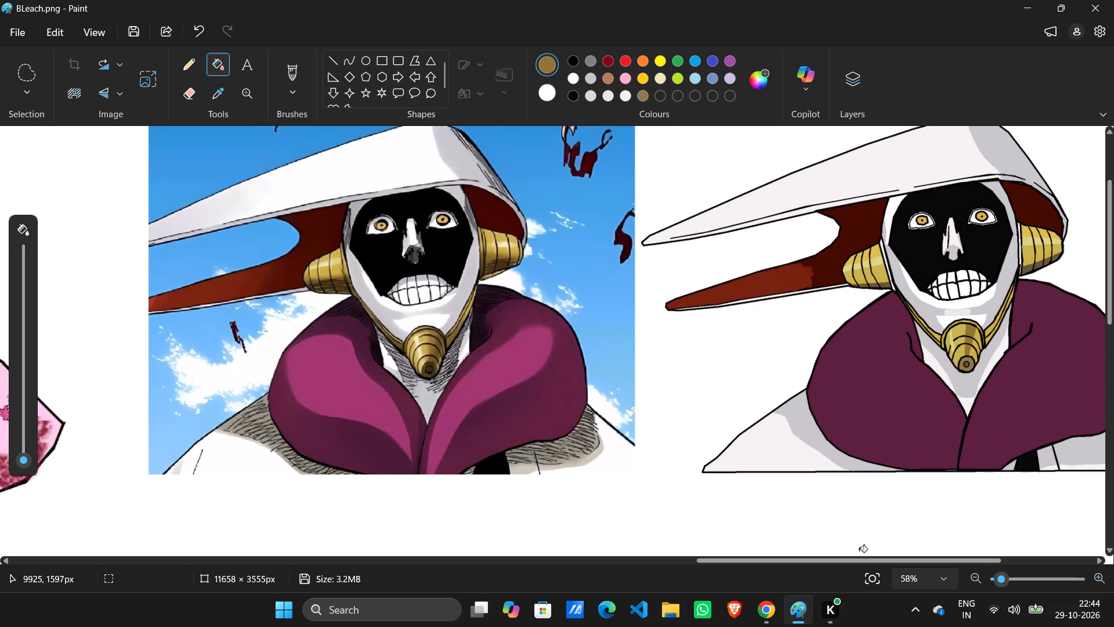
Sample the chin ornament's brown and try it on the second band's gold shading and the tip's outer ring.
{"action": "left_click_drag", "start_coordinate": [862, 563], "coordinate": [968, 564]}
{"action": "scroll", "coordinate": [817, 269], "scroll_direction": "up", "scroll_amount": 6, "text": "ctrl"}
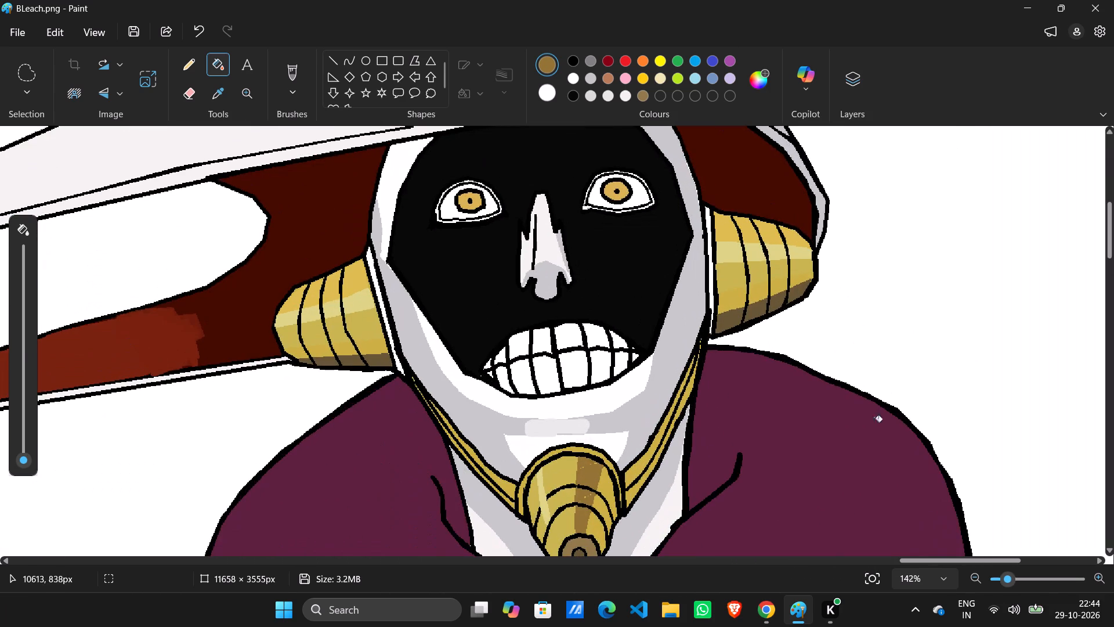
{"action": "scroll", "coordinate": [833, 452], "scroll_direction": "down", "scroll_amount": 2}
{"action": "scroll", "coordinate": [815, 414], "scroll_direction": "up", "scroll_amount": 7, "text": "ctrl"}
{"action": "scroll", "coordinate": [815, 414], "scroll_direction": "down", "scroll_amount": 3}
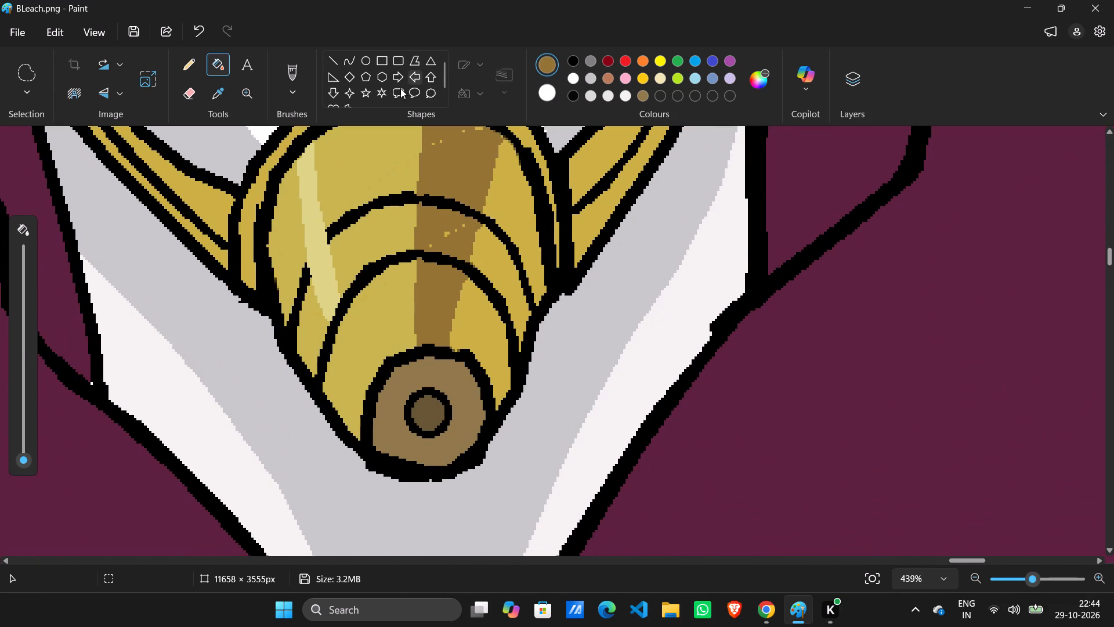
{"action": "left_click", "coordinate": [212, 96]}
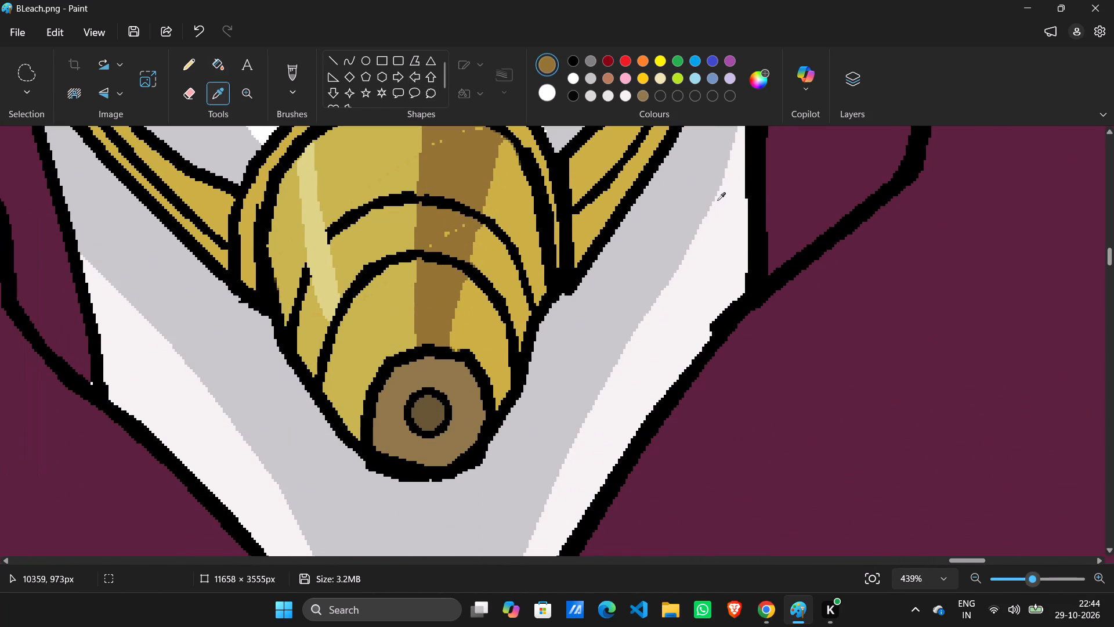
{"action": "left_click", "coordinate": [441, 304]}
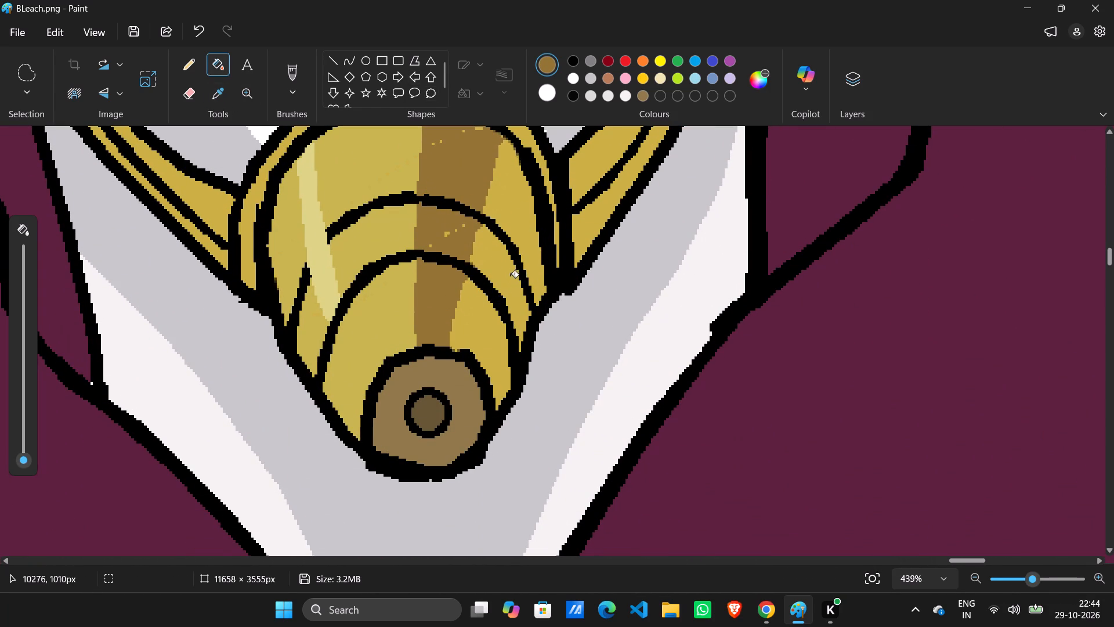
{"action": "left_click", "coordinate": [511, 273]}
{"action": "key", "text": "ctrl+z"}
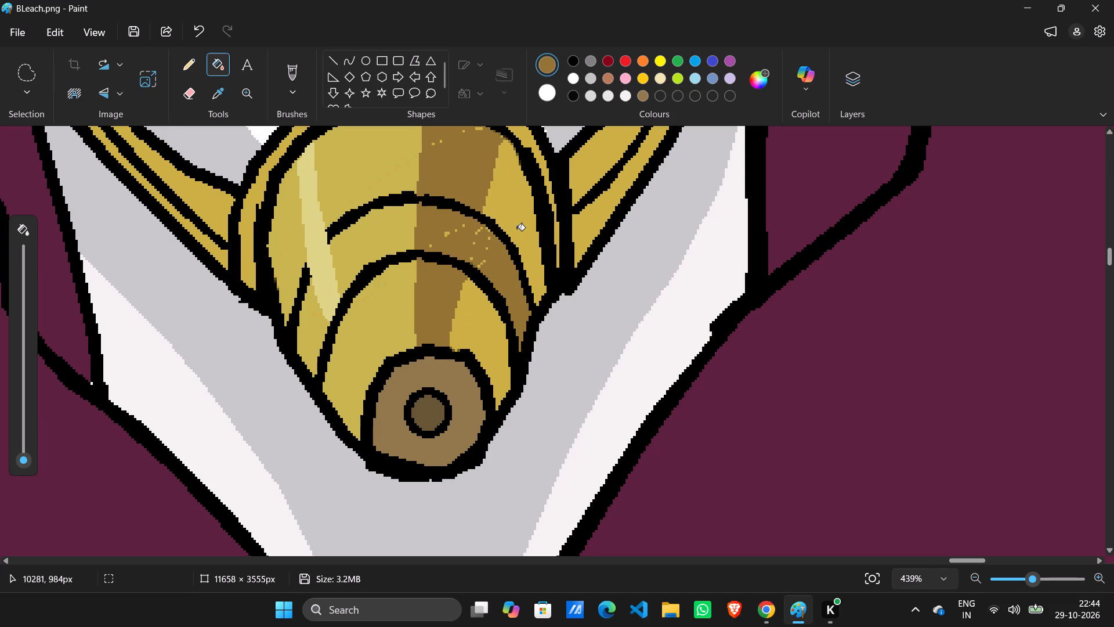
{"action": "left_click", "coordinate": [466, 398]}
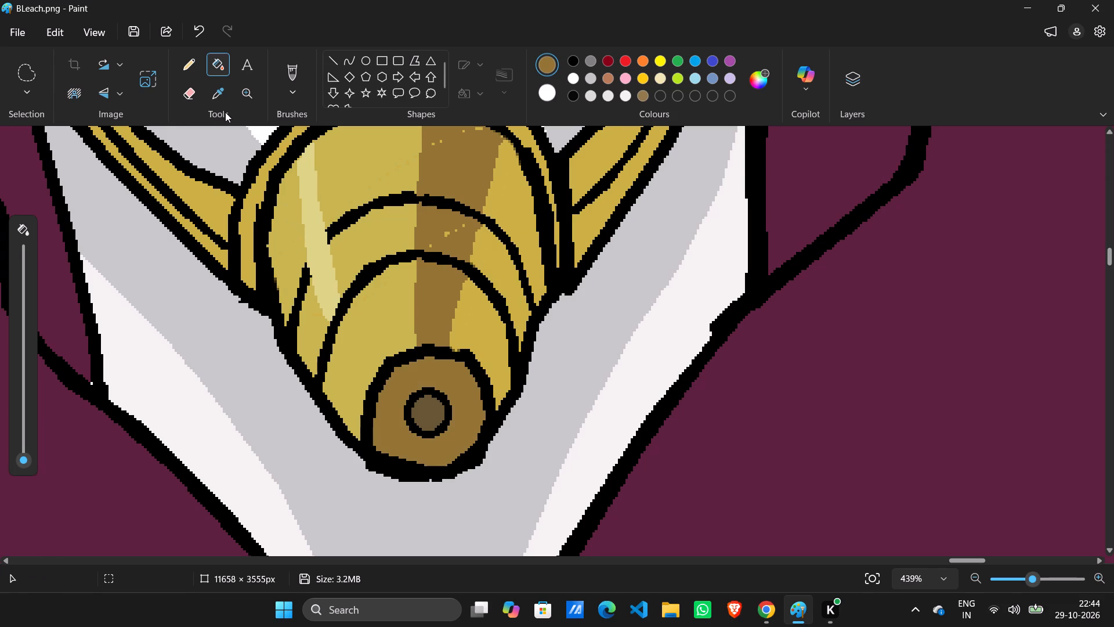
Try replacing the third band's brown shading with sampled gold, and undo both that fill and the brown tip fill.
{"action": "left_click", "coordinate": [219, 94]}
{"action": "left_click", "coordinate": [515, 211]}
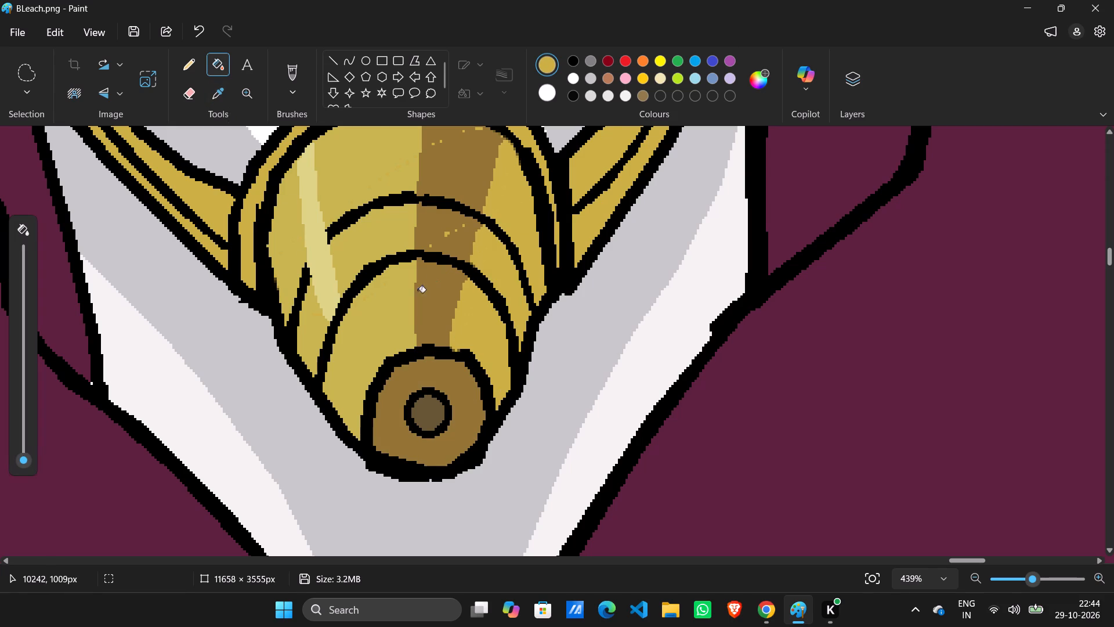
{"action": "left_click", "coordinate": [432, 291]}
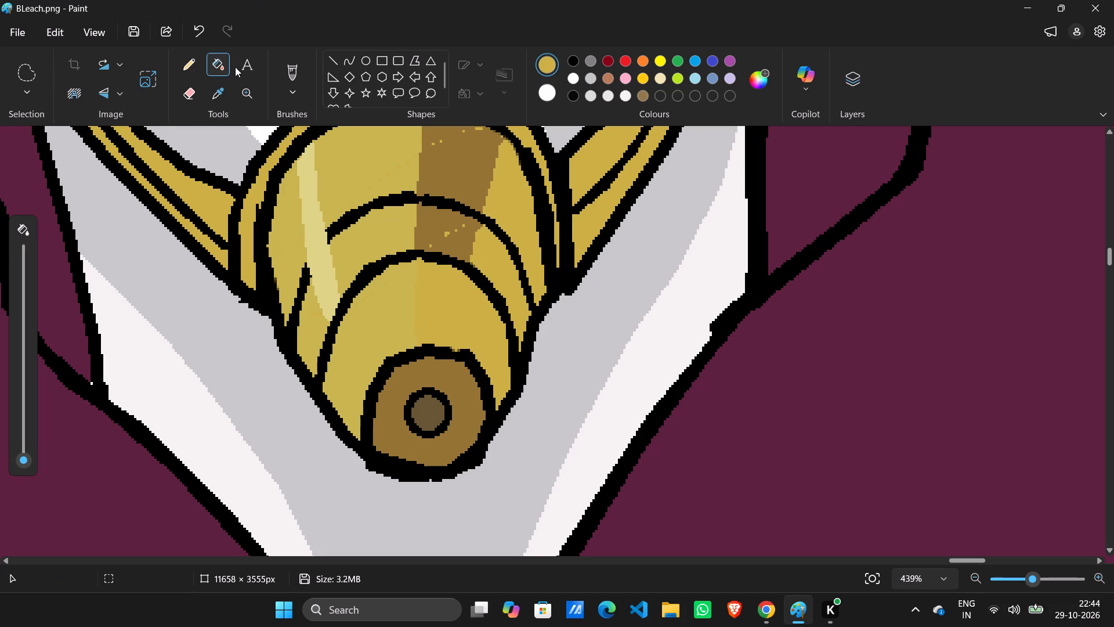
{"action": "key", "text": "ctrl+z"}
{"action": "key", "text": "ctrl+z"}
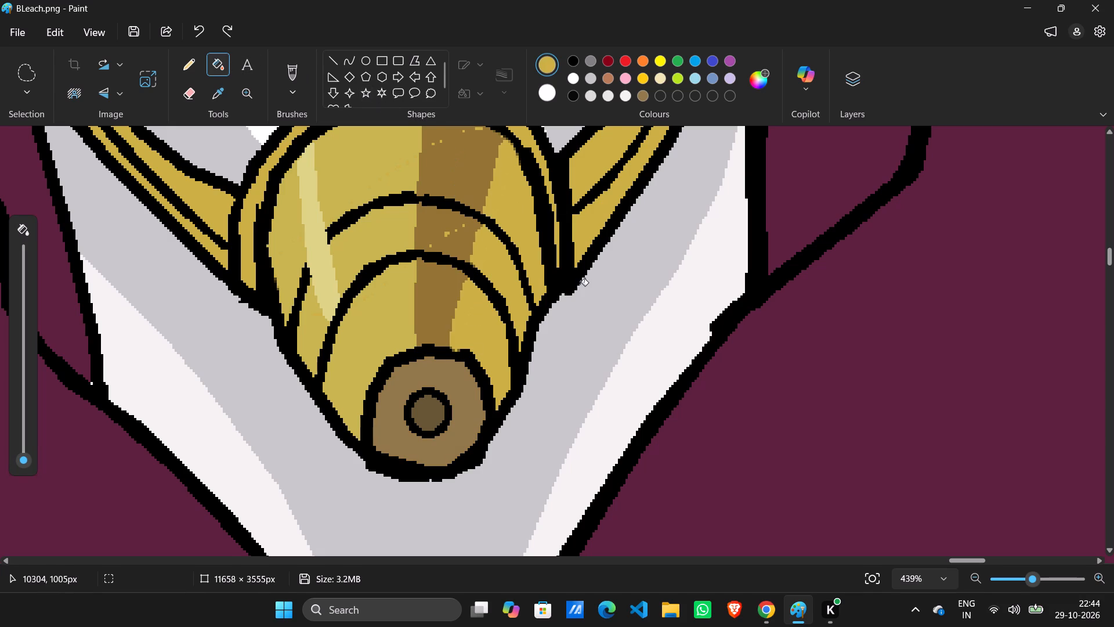
Sample the ornament's brown and brush over the stray gold specks in the top and second bands' brown shading.
{"action": "scroll", "coordinate": [490, 270], "scroll_direction": "down", "scroll_amount": 2}
{"action": "scroll", "coordinate": [484, 254], "scroll_direction": "up", "scroll_amount": 3}
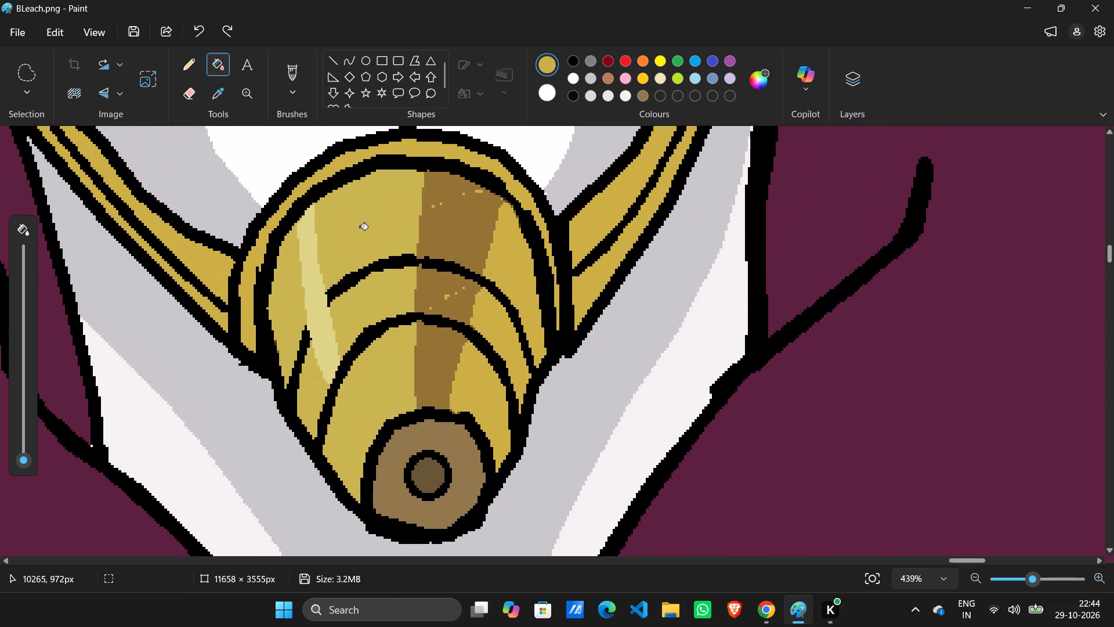
{"action": "left_click", "coordinate": [207, 98]}
{"action": "left_click", "coordinate": [222, 96]}
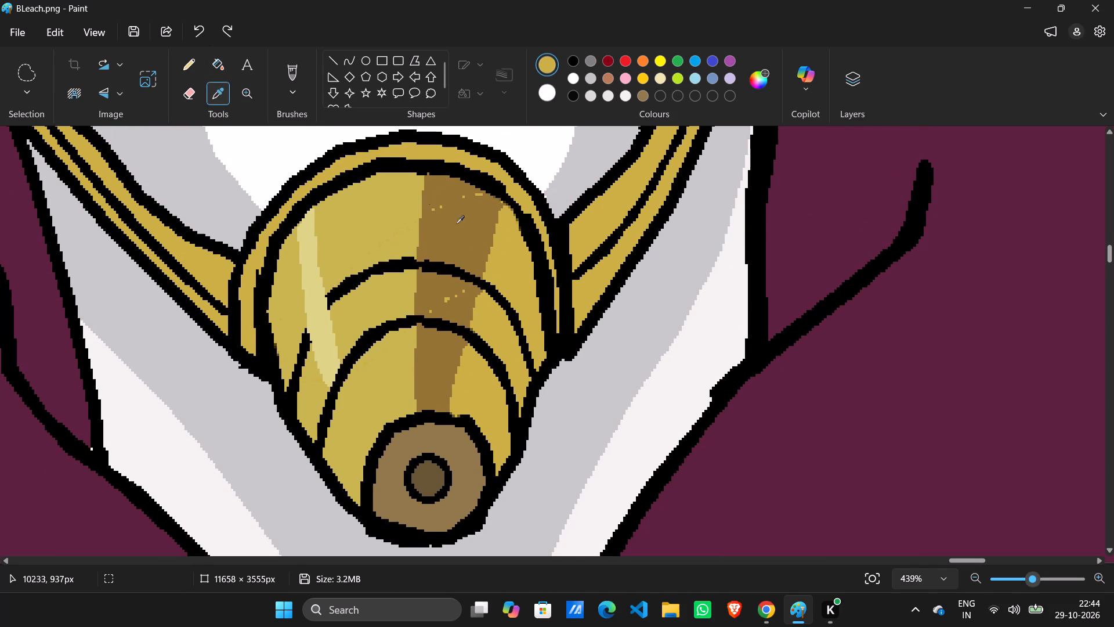
{"action": "left_click", "coordinate": [482, 238]}
{"action": "left_click", "coordinate": [292, 77]}
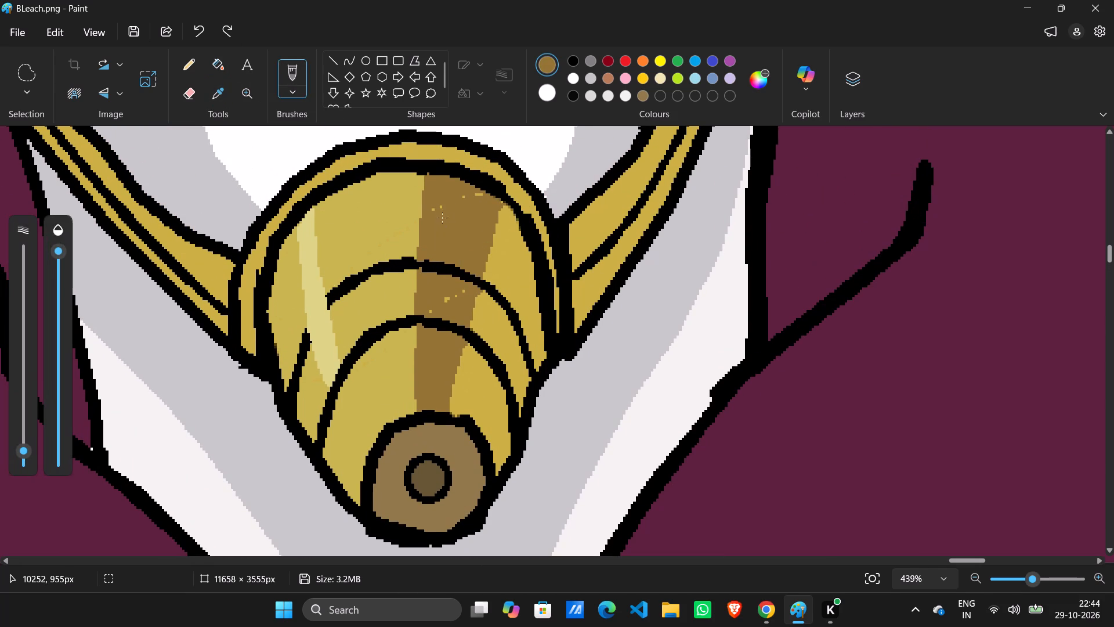
{"action": "left_click_drag", "start_coordinate": [438, 212], "coordinate": [480, 197]}
{"action": "left_click_drag", "start_coordinate": [438, 300], "coordinate": [426, 306]}
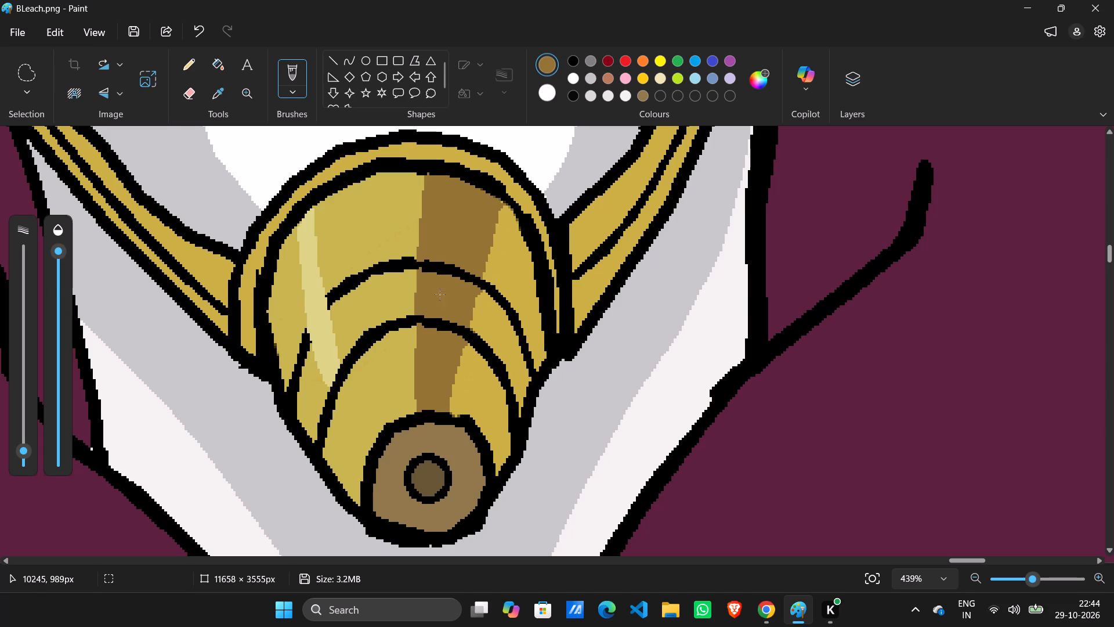
Compare the drawn character with its reference, examining the chin ornament, collar, face and hat.
{"action": "scroll", "coordinate": [596, 283], "scroll_direction": "down", "scroll_amount": 5}
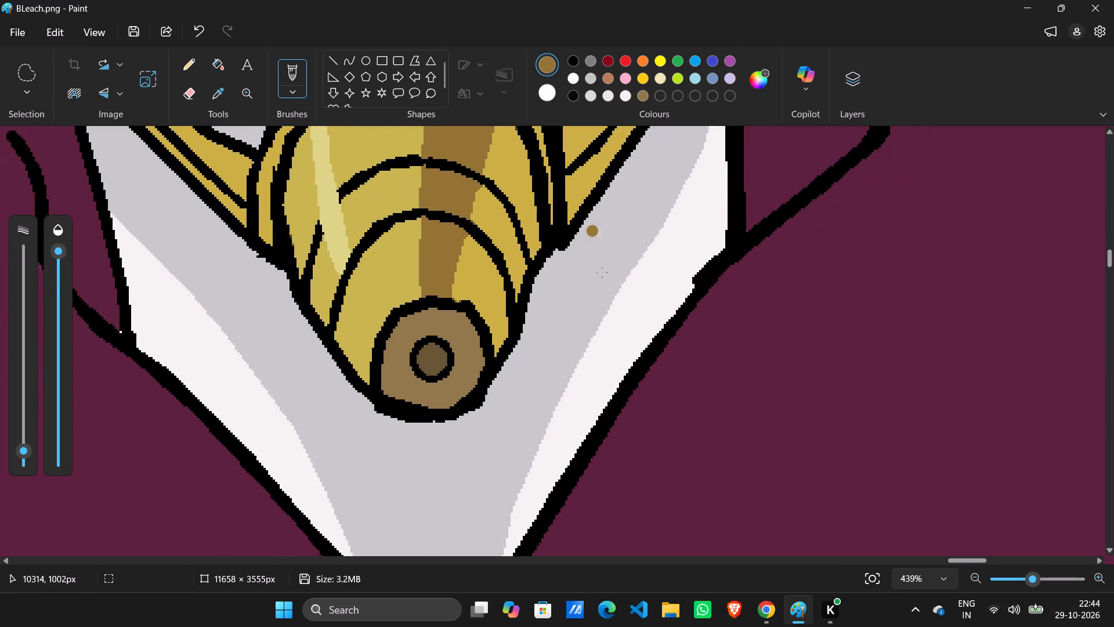
{"action": "scroll", "coordinate": [602, 272], "scroll_direction": "down", "scroll_amount": 1}
{"action": "scroll", "coordinate": [602, 272], "scroll_direction": "down", "scroll_amount": 13, "text": "ctrl"}
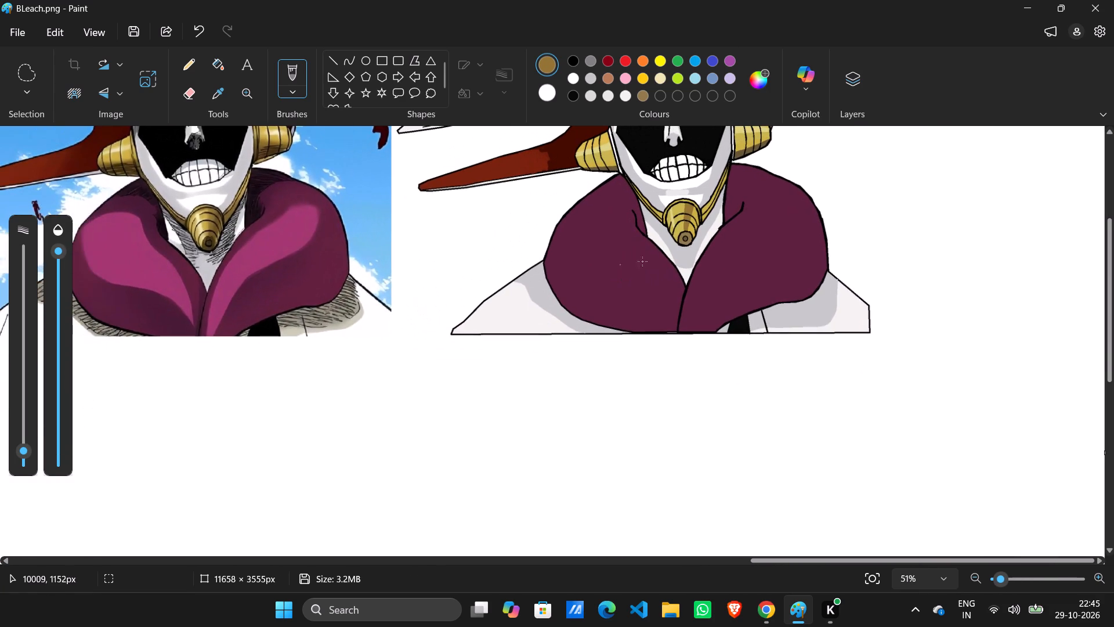
{"action": "scroll", "coordinate": [703, 247], "scroll_direction": "up", "scroll_amount": 2}
{"action": "scroll", "coordinate": [801, 290], "scroll_direction": "down", "scroll_amount": 2, "text": "ctrl"}
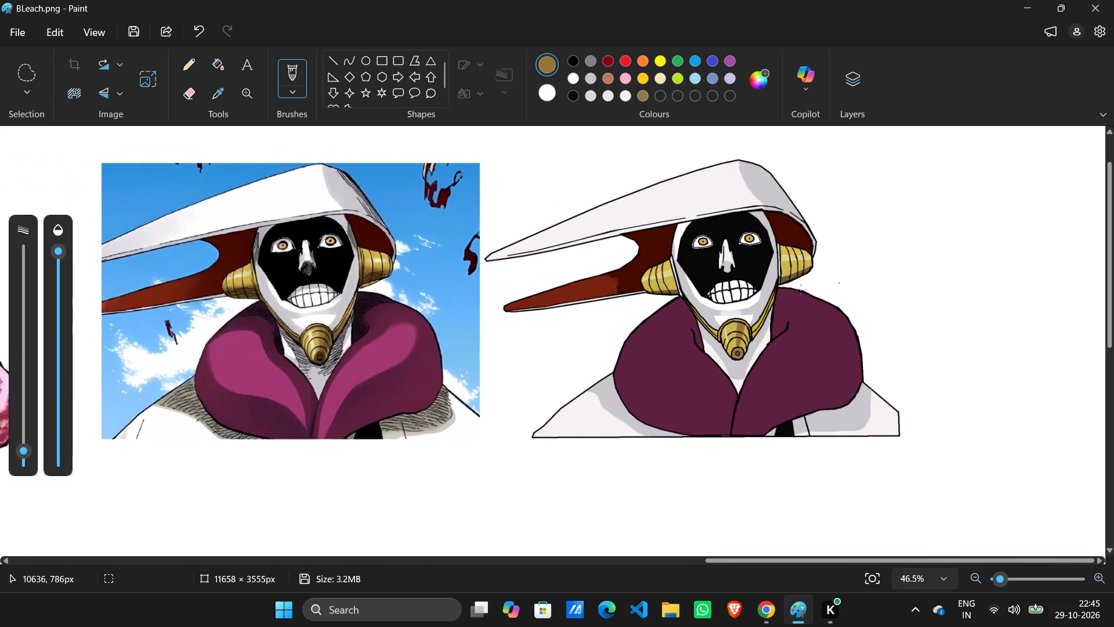
{"action": "scroll", "coordinate": [819, 269], "scroll_direction": "up", "scroll_amount": 5, "text": "ctrl"}
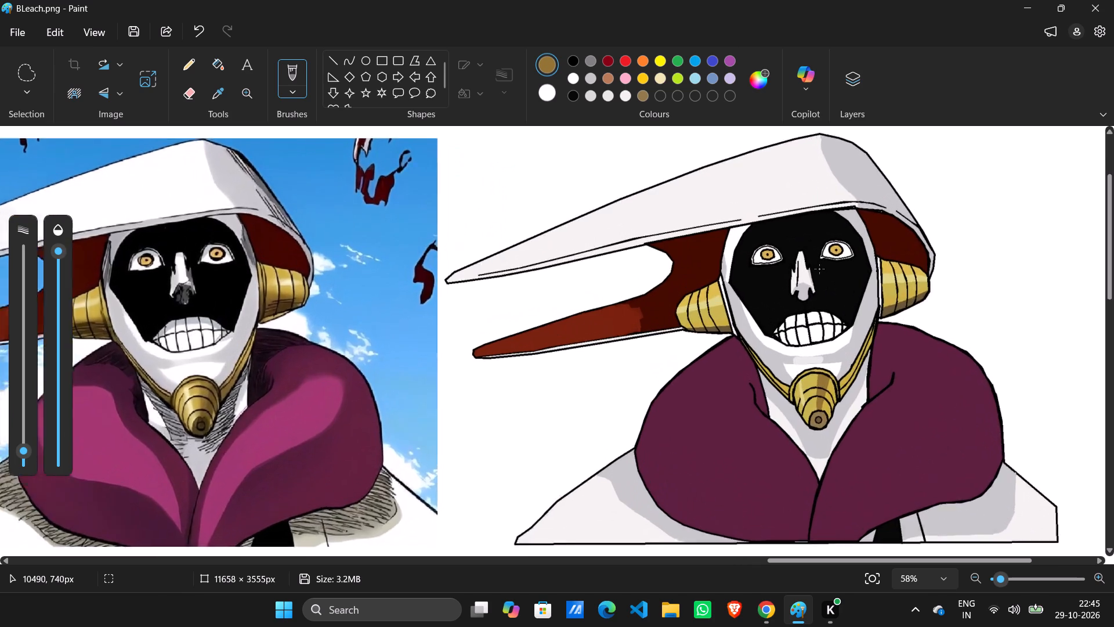
{"action": "scroll", "coordinate": [819, 269], "scroll_direction": "up", "scroll_amount": 2, "text": "ctrl"}
{"action": "scroll", "coordinate": [794, 258], "scroll_direction": "down", "scroll_amount": 2}
{"action": "scroll", "coordinate": [787, 255], "scroll_direction": "up", "scroll_amount": 3}
{"action": "scroll", "coordinate": [787, 255], "scroll_direction": "down", "scroll_amount": 2}
{"action": "scroll", "coordinate": [787, 255], "scroll_direction": "down", "scroll_amount": 2, "text": "ctrl"}
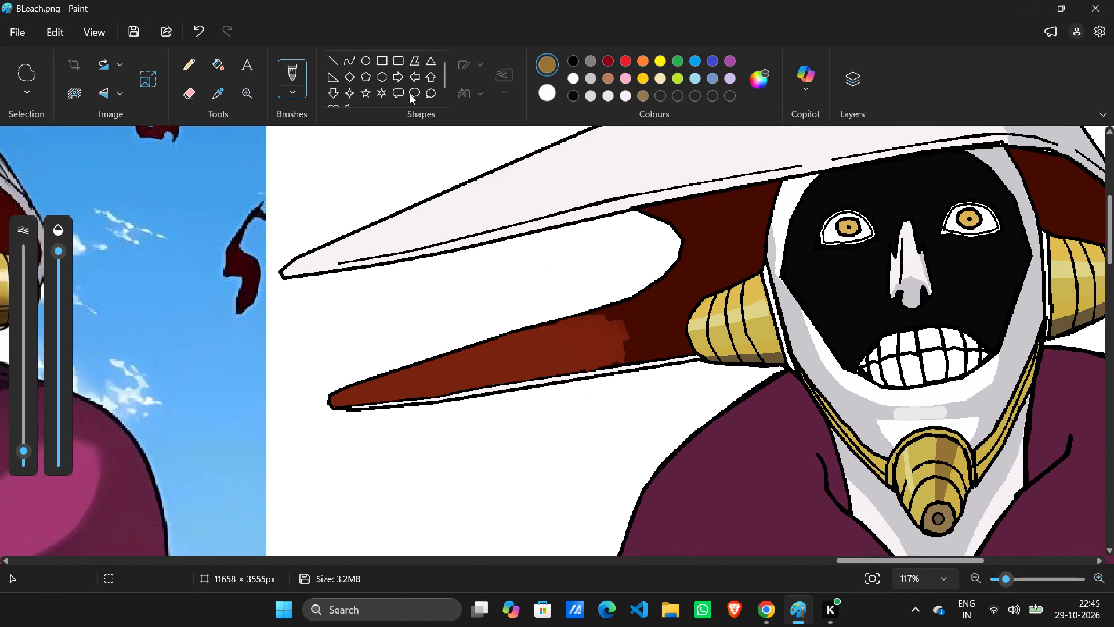
Sample the light grey from the shaded part of the drawn hat for the brush.
{"action": "left_click", "coordinate": [220, 93]}
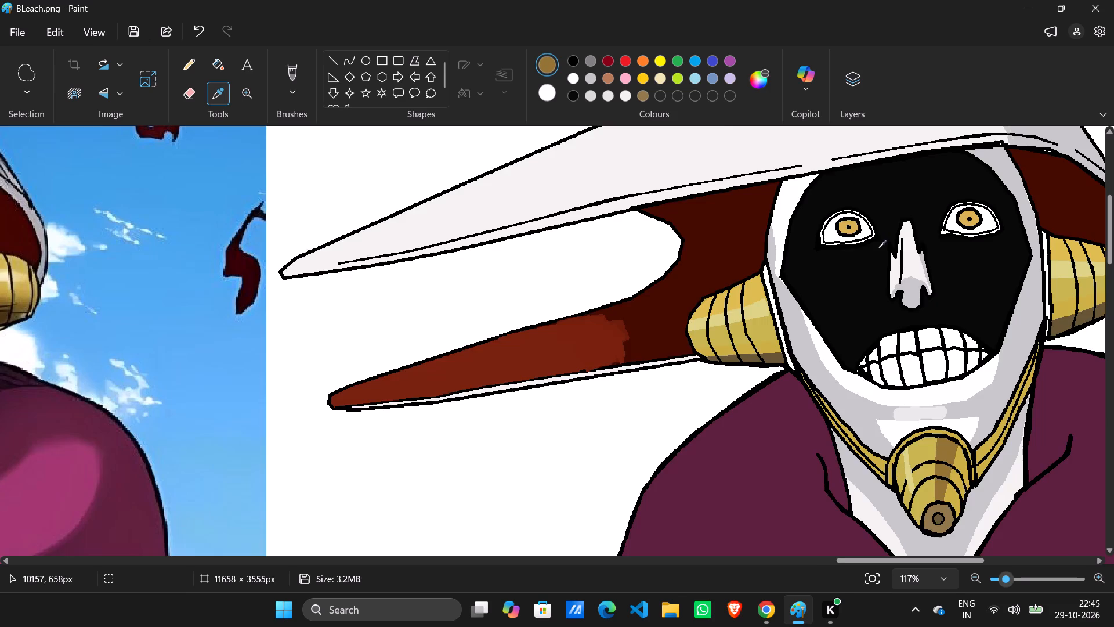
{"action": "scroll", "coordinate": [878, 248], "scroll_direction": "down", "scroll_amount": 4, "text": "ctrl"}
{"action": "left_click", "coordinate": [894, 143]}
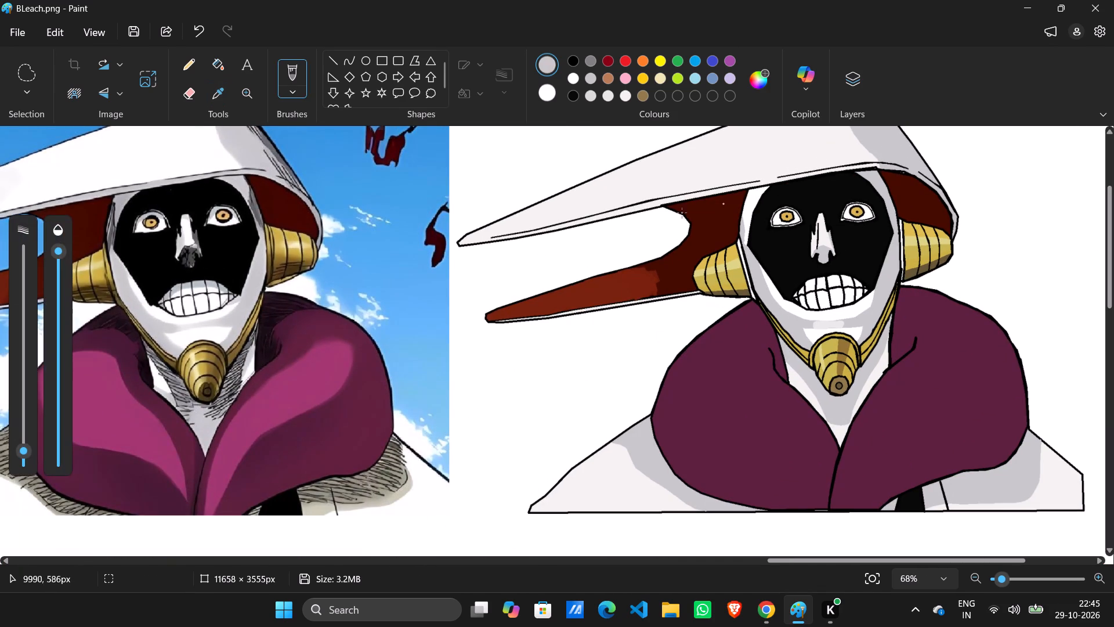